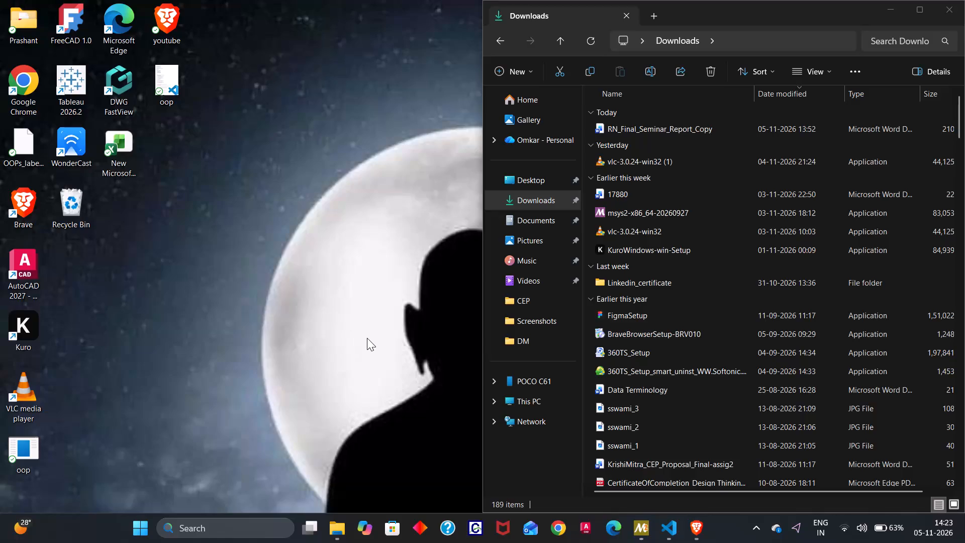
# Open the Word document RN_Final_Seminar_Report_Copy from the Downloads folder and dismiss the OMEN Gaming Hub pop-up.
pyautogui.doubleClick(639, 134)
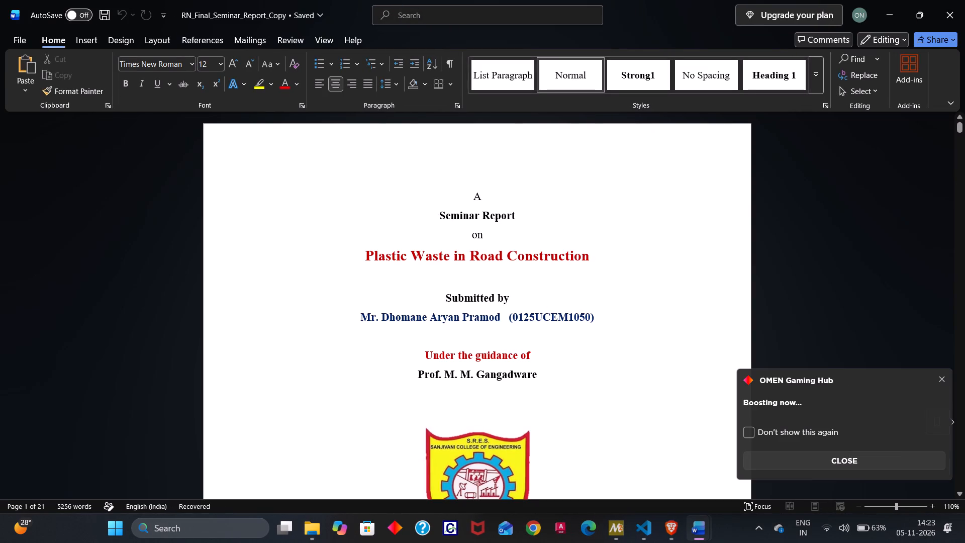
pyautogui.click(933, 381)
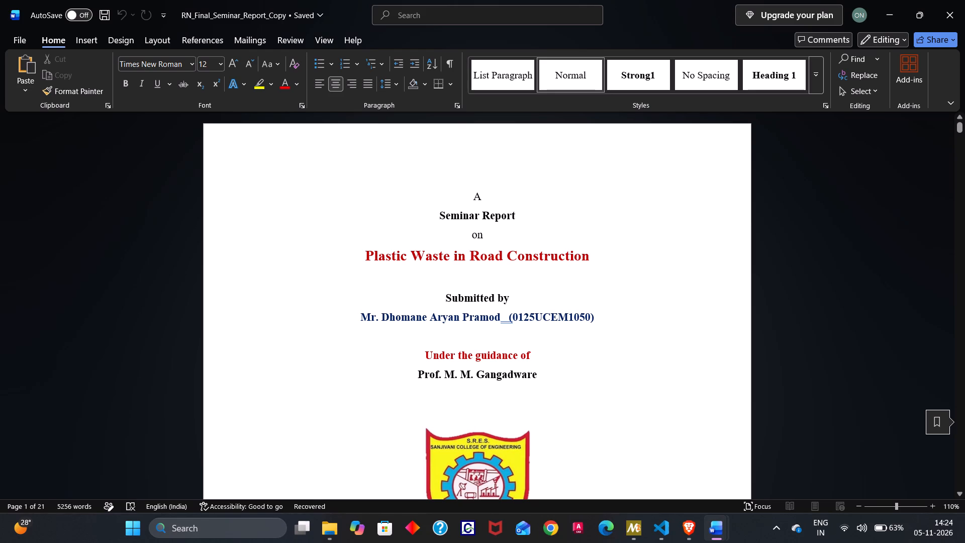
# Review the report's front matter, from the title page, certificate and acknowledgement through to the Contents table.
pyautogui.scroll(-1, 640, 326)
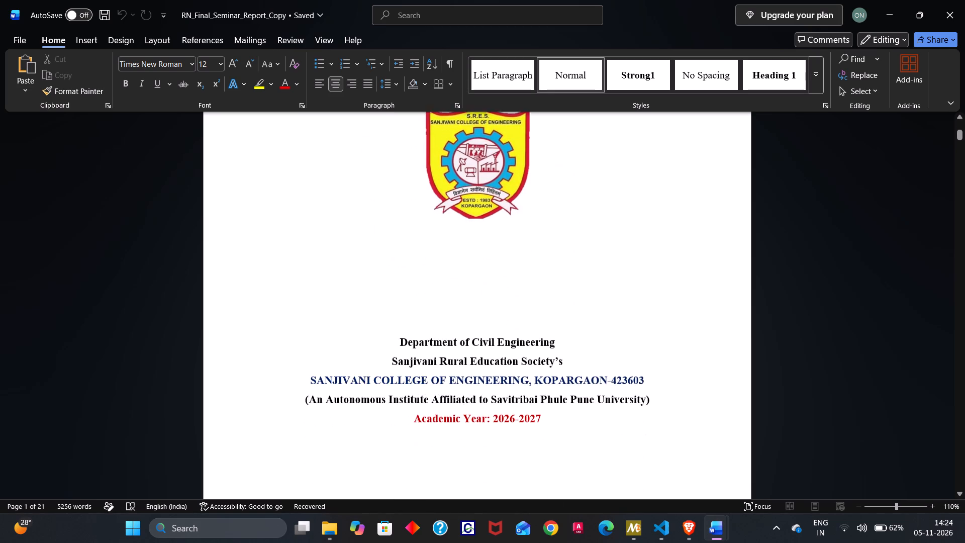
pyautogui.scroll(-4, 640, 326)
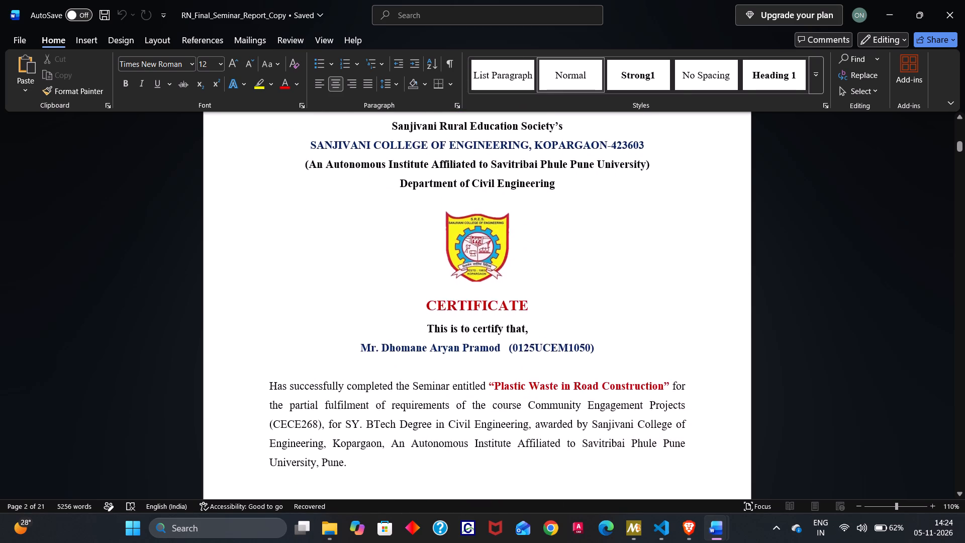
pyautogui.scroll(-5, 640, 326)
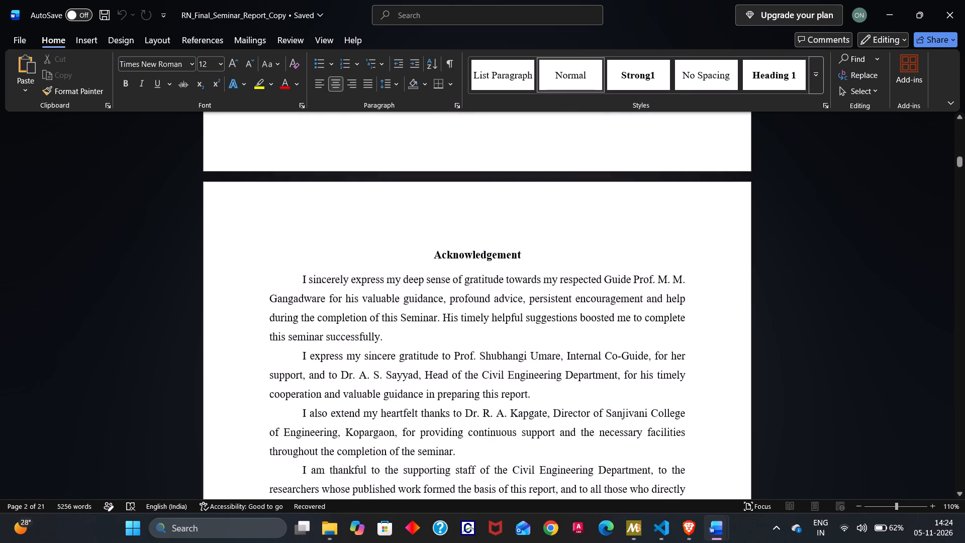
pyautogui.scroll(-2, 640, 326)
pyautogui.scroll(1, 640, 326)
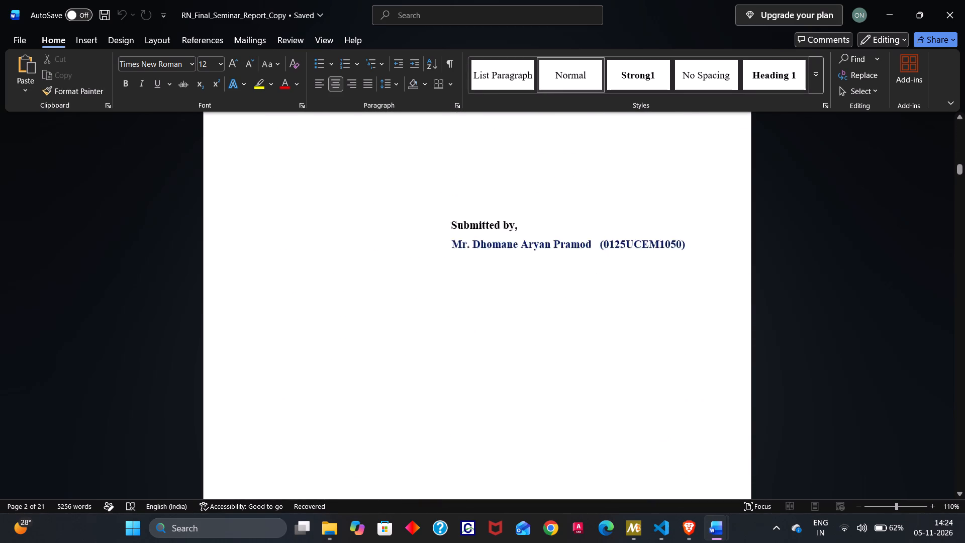
pyautogui.scroll(1, 640, 326)
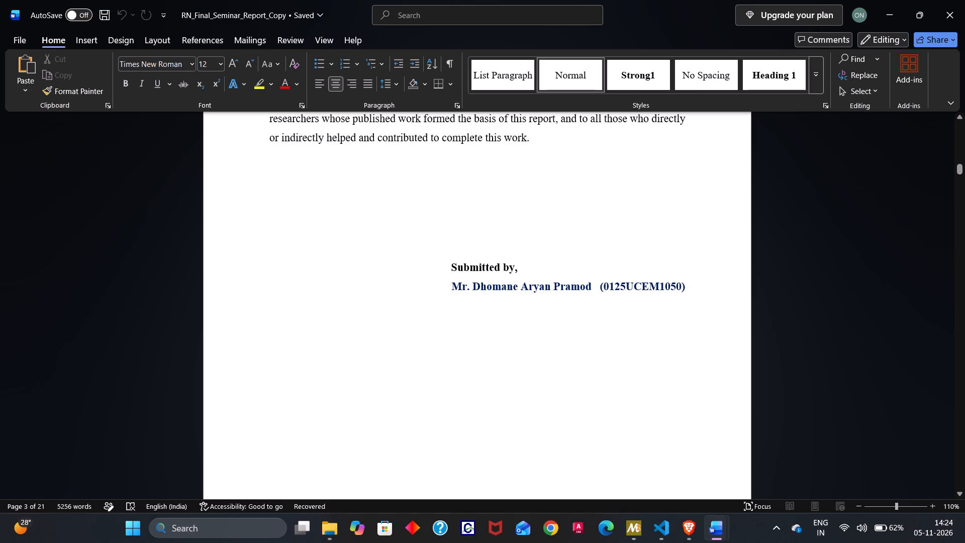
pyautogui.scroll(-2, 512, 396)
pyautogui.scroll(2, 512, 396)
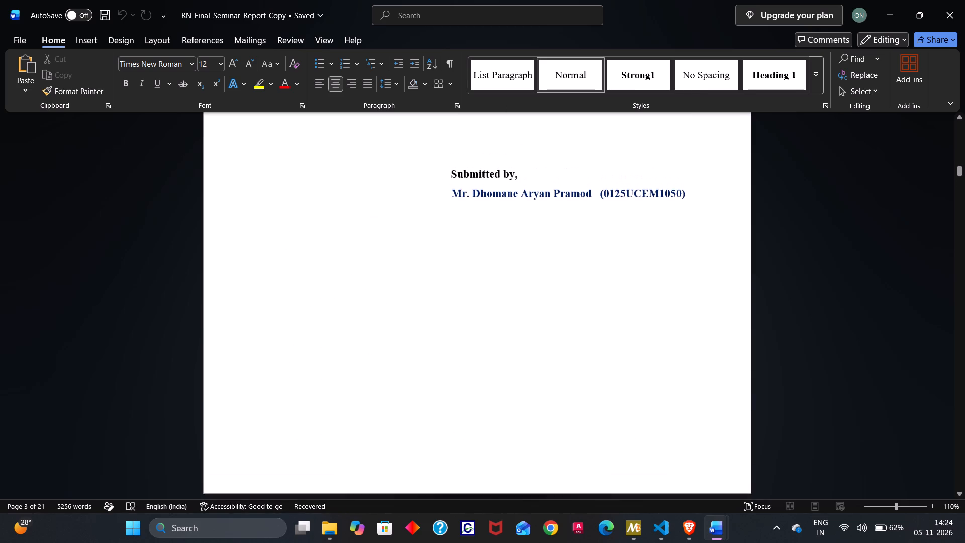
pyautogui.scroll(-1, 681, 217)
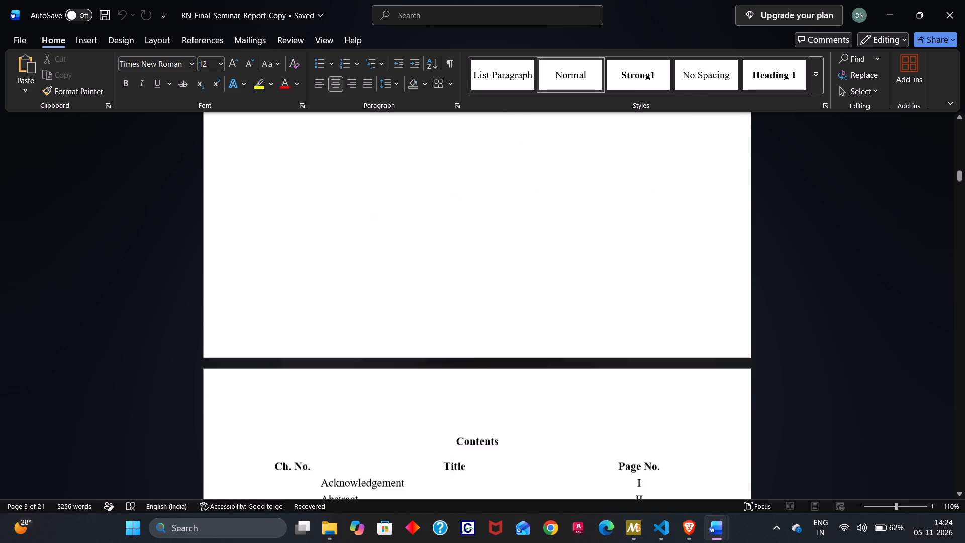
pyautogui.scroll(-1, 681, 217)
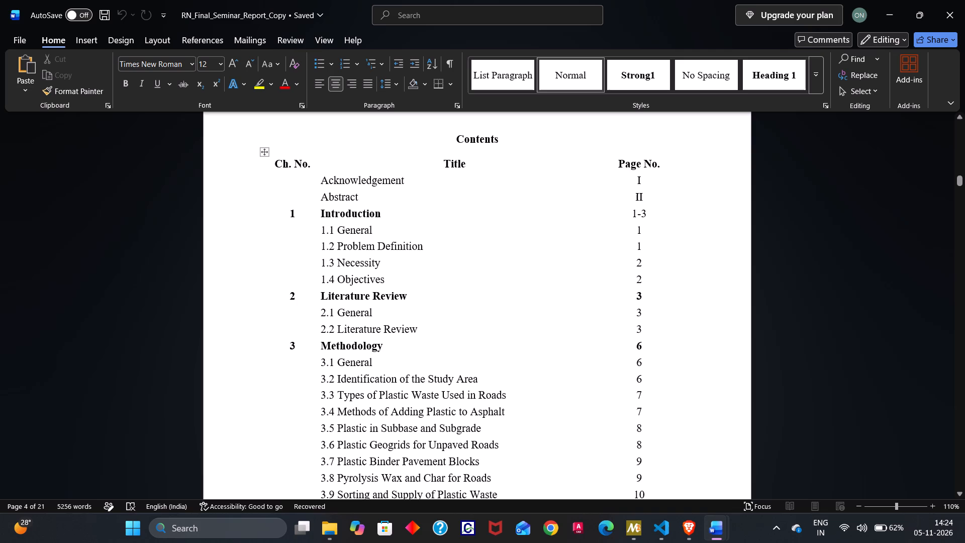
pyautogui.scroll(8, 632, 182)
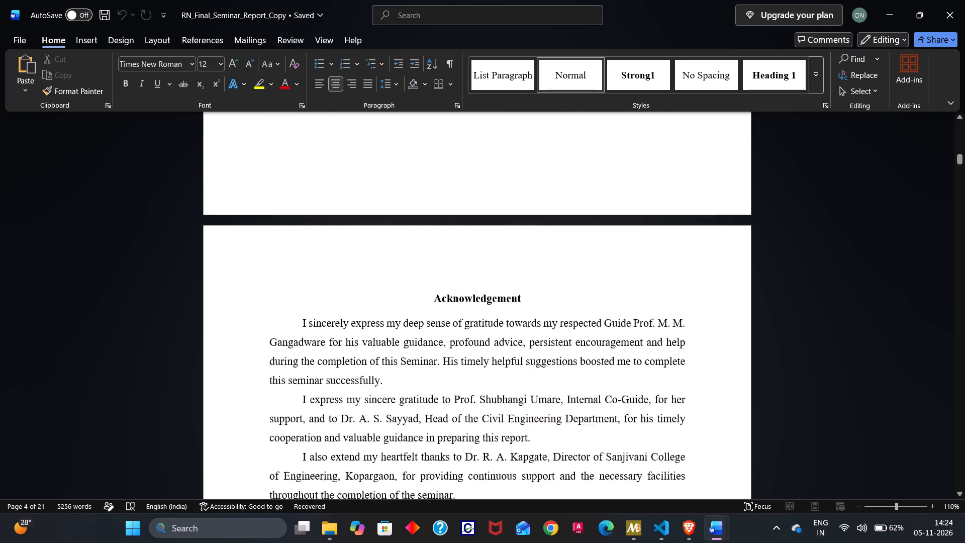
pyautogui.scroll(-4, 632, 182)
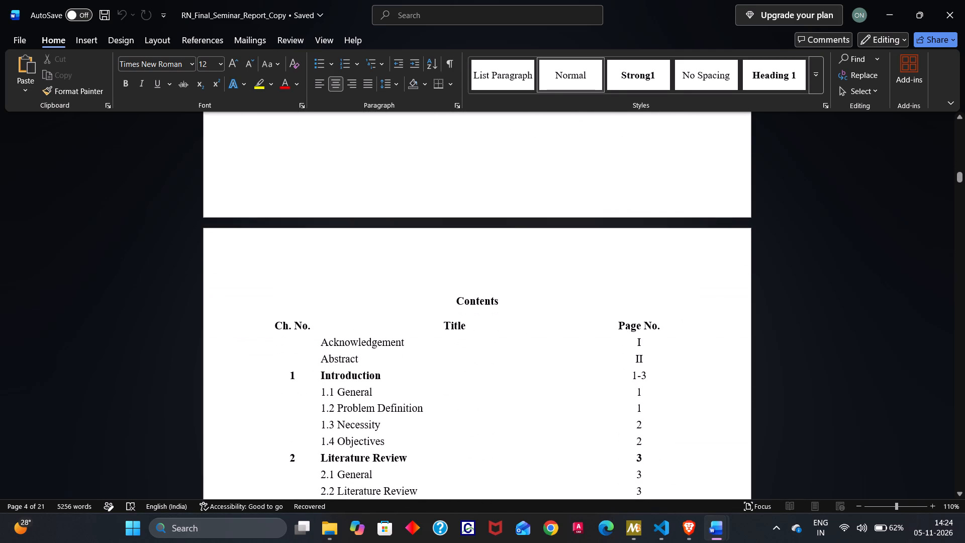
# Clear the page number of the Acknowledgement row in the Contents table.
pyautogui.moveTo(642, 345); pyautogui.dragTo(635, 341)
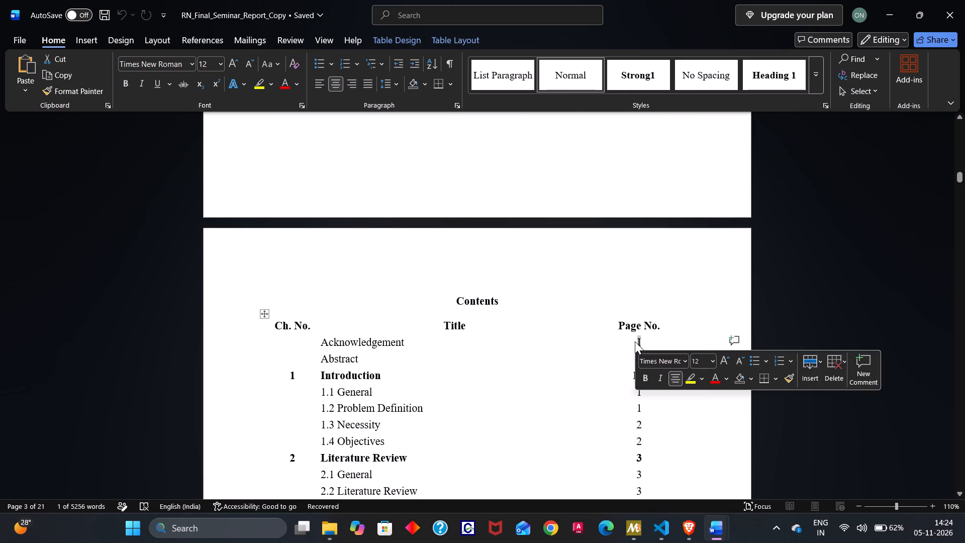
pyautogui.press('BackSpace')
# Change the page number of the Abstract row in the Contents table to i.
pyautogui.moveTo(651, 359); pyautogui.dragTo(624, 356)
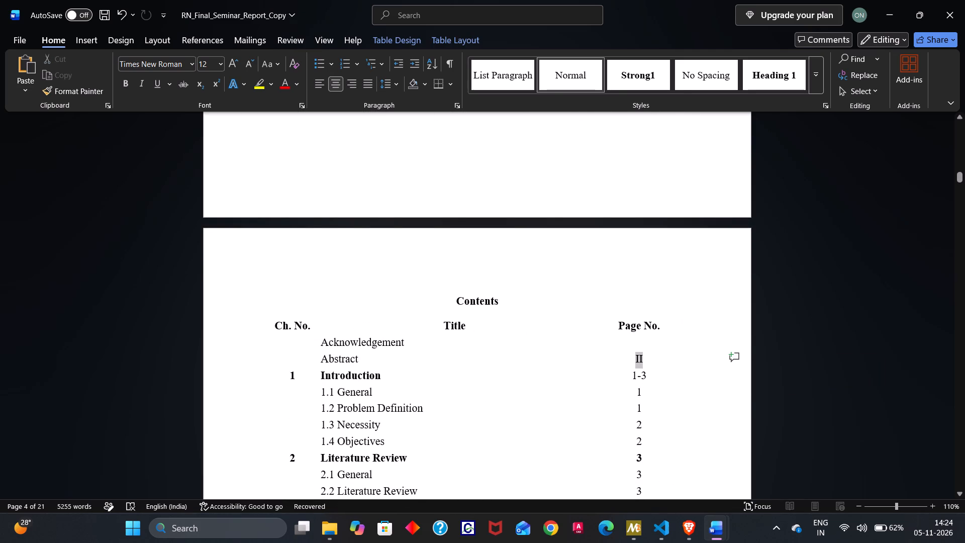
pyautogui.moveTo(624, 356); pyautogui.dragTo(624, 355)
pyautogui.press('BackSpace')
pyautogui.press('i')
# Shorten the page number of the Introduction row in the Contents table to 1.
pyautogui.click(647, 374)
pyautogui.press('BackSpace')
pyautogui.press('BackSpace')
# Compare the page numbers in the Contents table with the actual pages of the Abstract and Chapter 1.
pyautogui.scroll(-1, 647, 374)
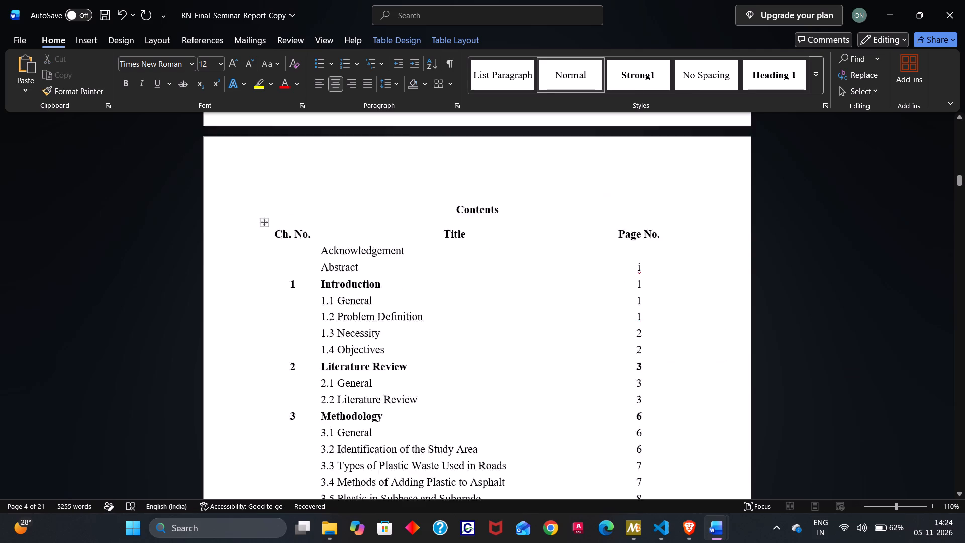
pyautogui.scroll(-2, 647, 374)
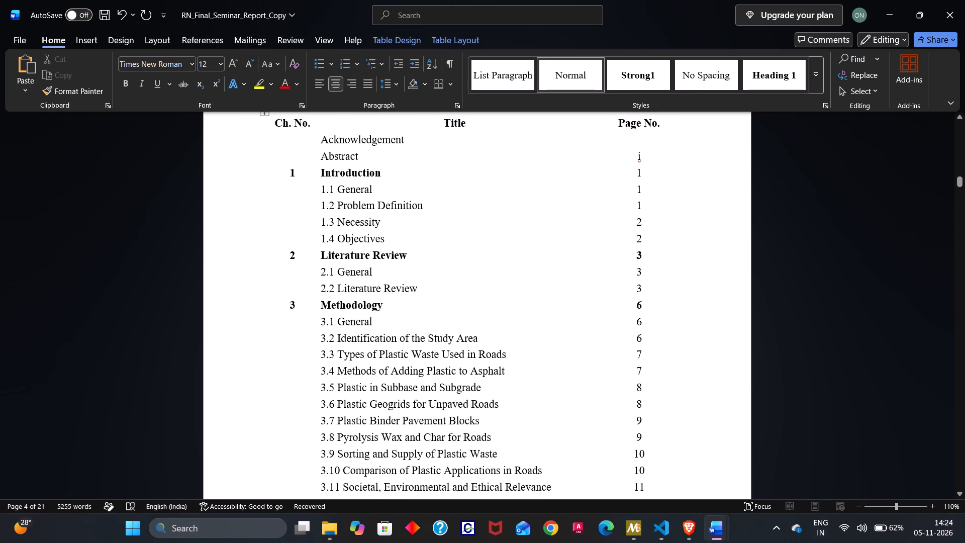
pyautogui.scroll(-2, 647, 374)
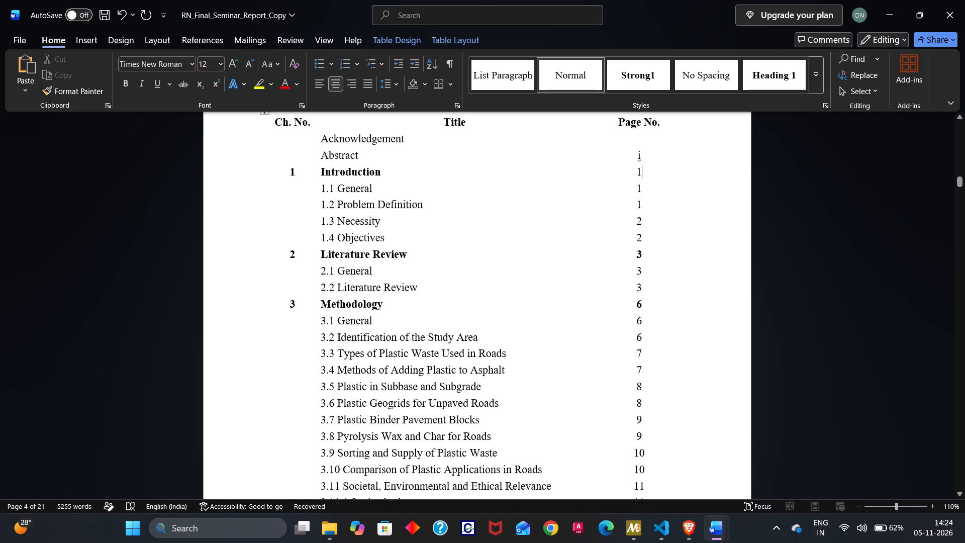
pyautogui.scroll(-1, 647, 374)
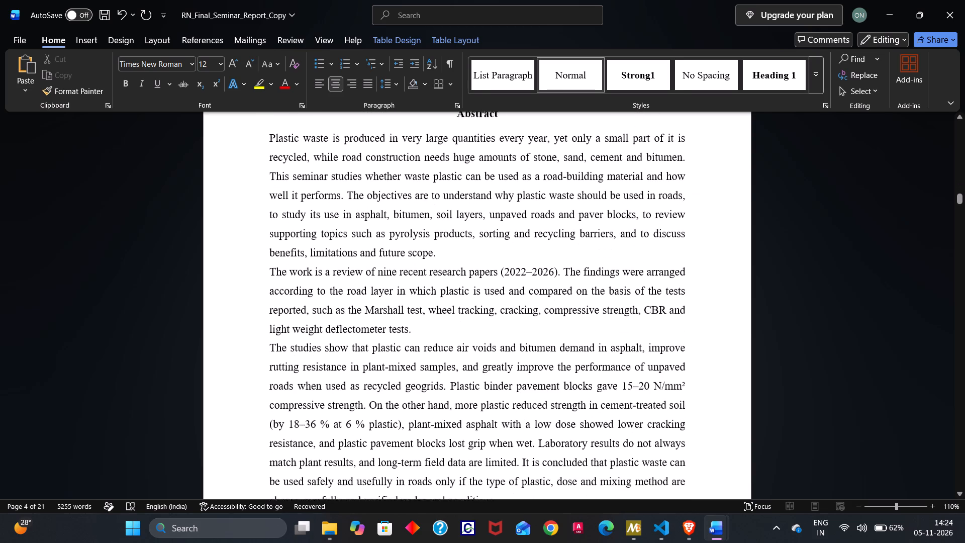
pyautogui.scroll(3, 647, 374)
pyautogui.scroll(-2, 647, 374)
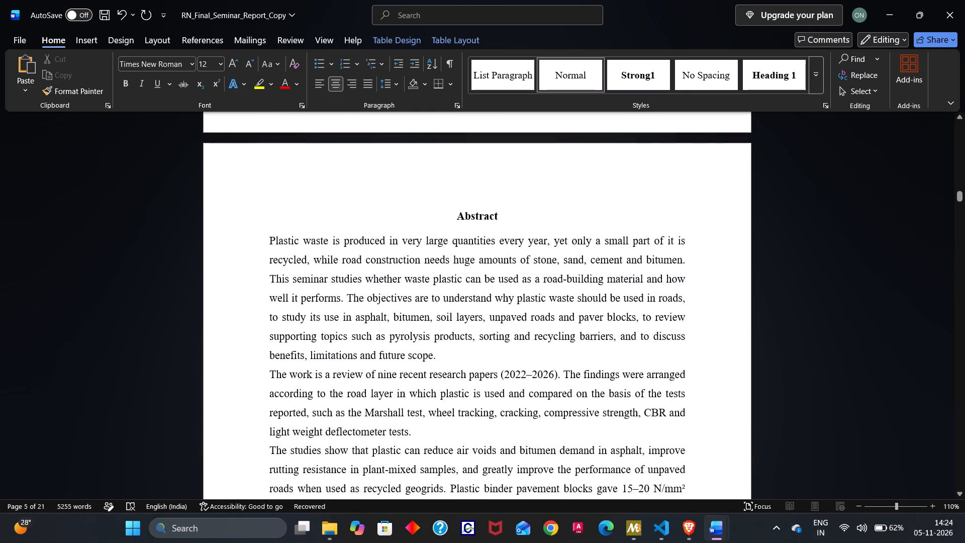
pyautogui.scroll(-3, 647, 374)
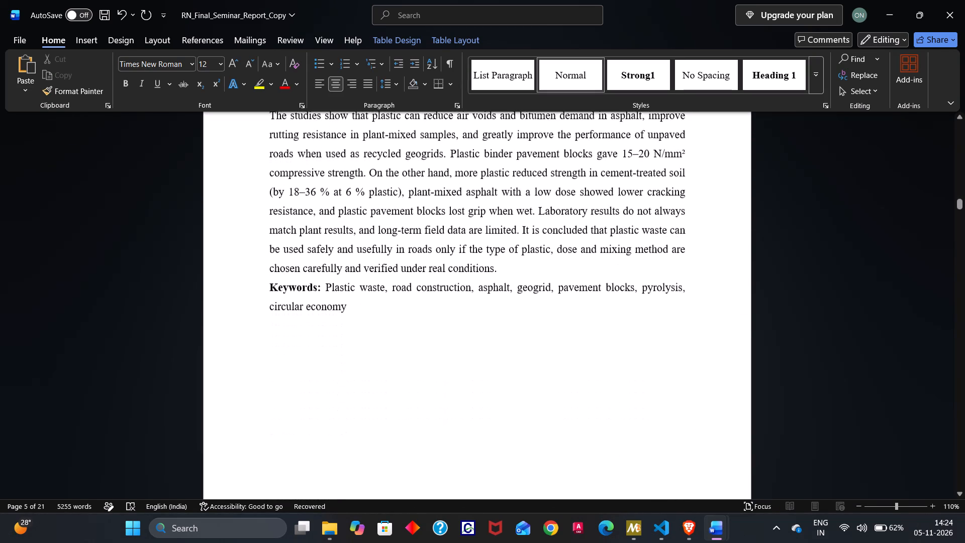
pyautogui.scroll(-2, 647, 374)
pyautogui.scroll(1, 647, 374)
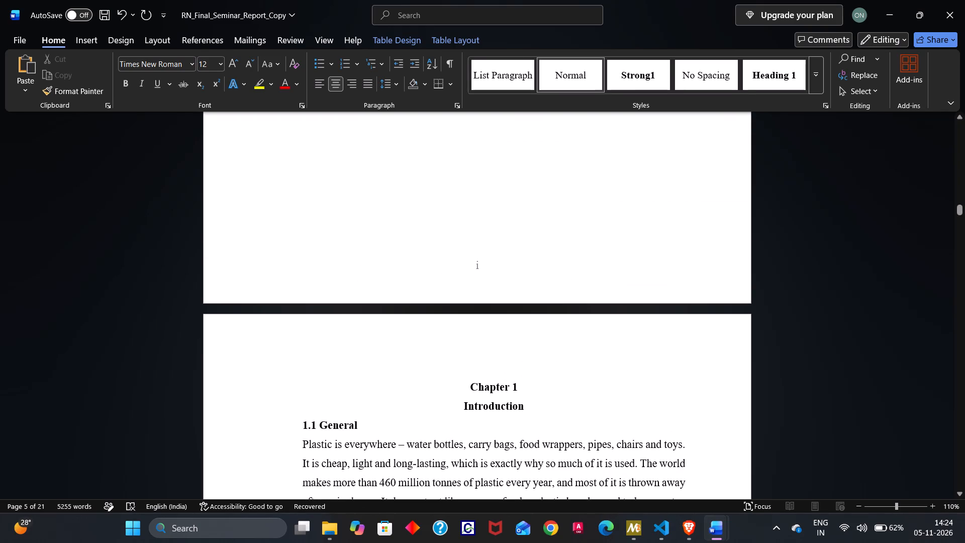
pyautogui.scroll(-6, 500, 263)
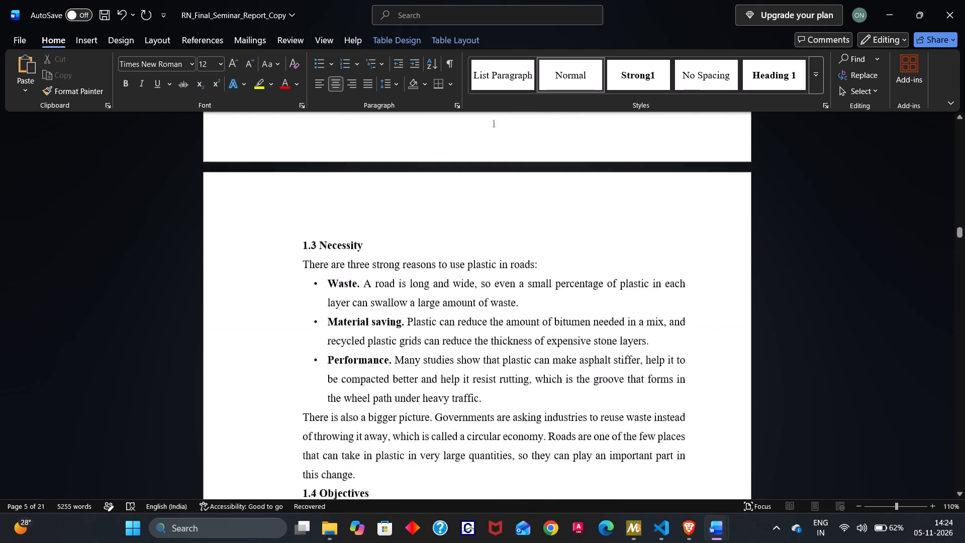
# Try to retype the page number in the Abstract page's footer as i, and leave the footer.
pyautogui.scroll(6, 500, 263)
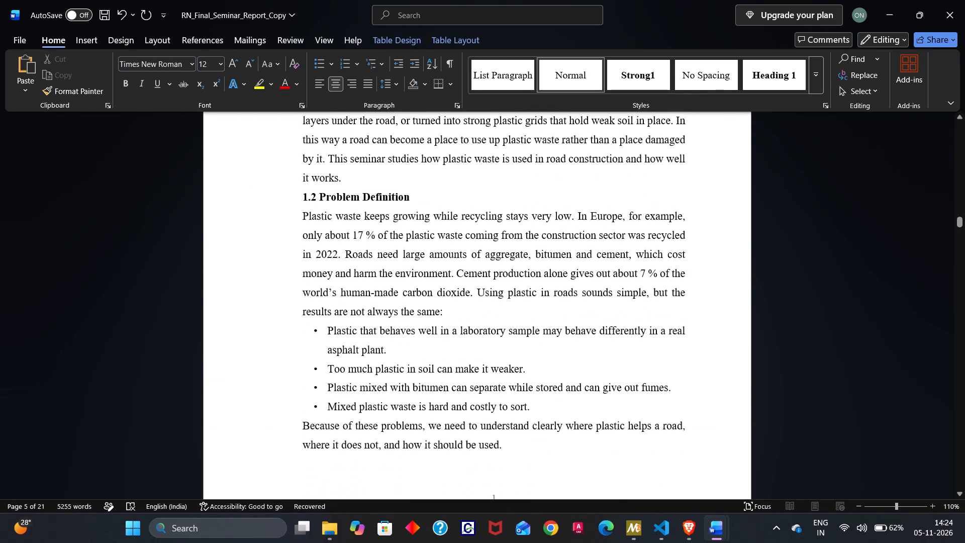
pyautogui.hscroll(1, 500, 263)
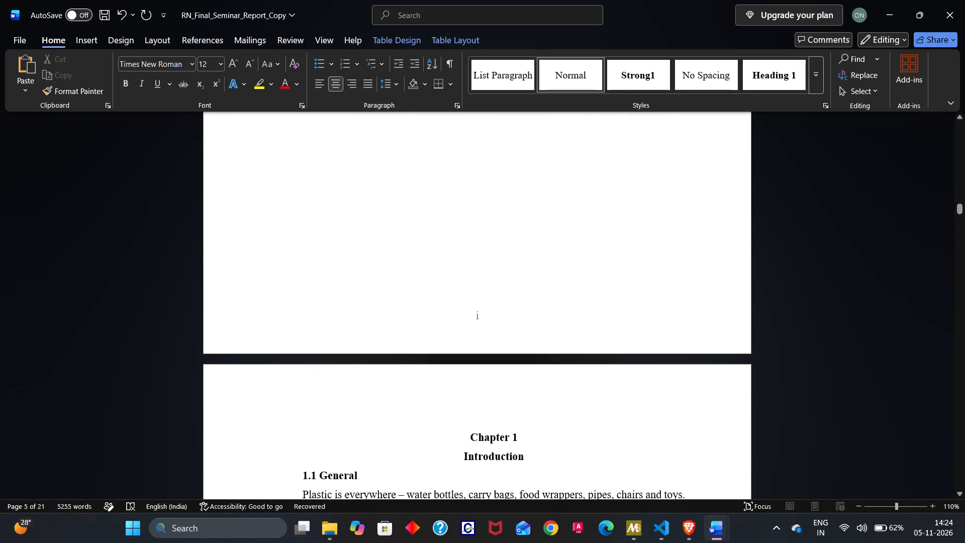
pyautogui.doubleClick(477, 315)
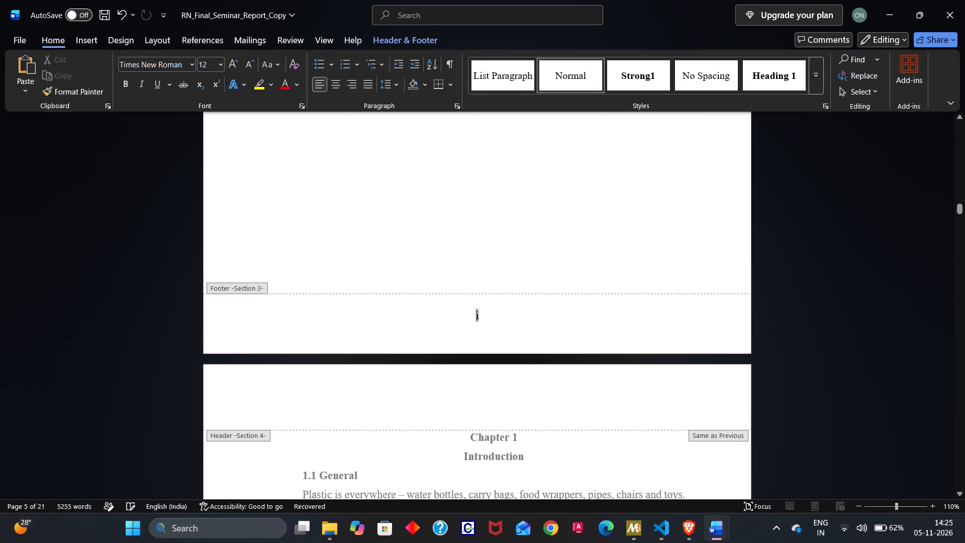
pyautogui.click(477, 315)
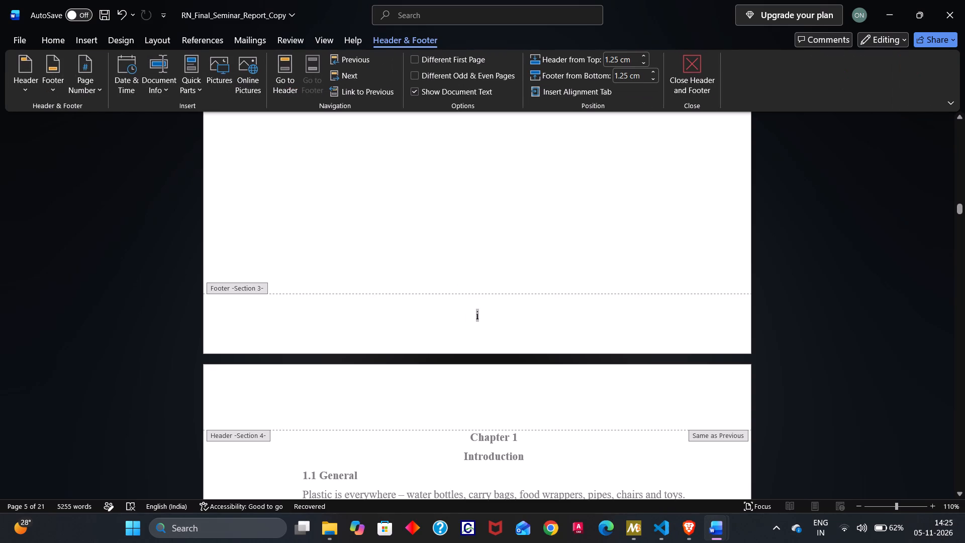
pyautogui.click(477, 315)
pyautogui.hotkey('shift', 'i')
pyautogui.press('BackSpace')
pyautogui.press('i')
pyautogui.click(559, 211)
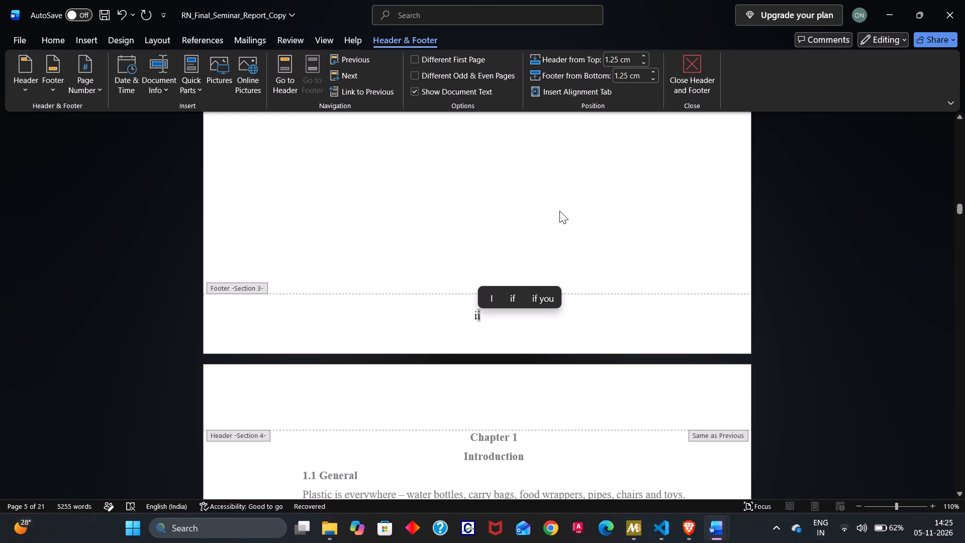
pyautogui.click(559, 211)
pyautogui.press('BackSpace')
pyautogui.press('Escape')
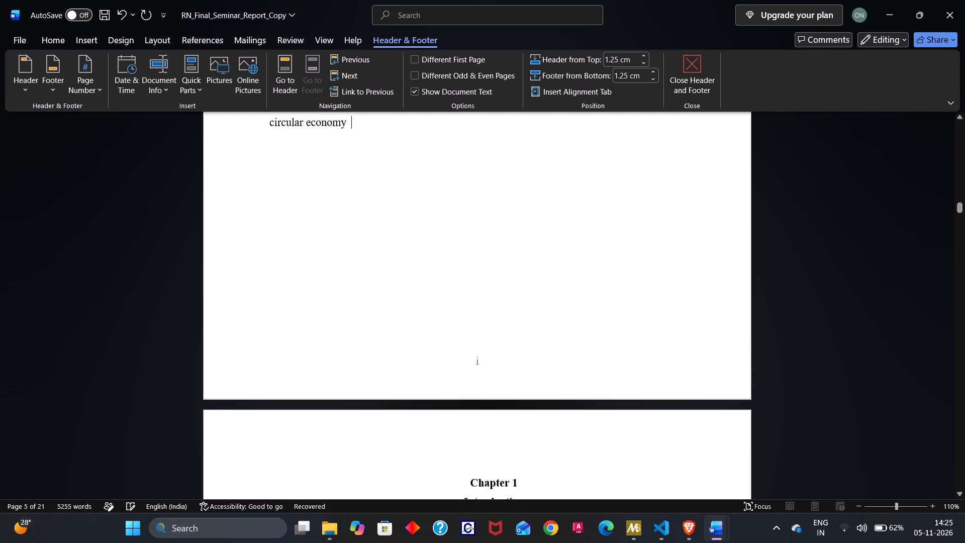
# Check on which pages the Acknowledgement, the Abstract and the sections of Chapters 1 and 2 actually fall.
pyautogui.scroll(12, 559, 211)
pyautogui.scroll(-3, 559, 211)
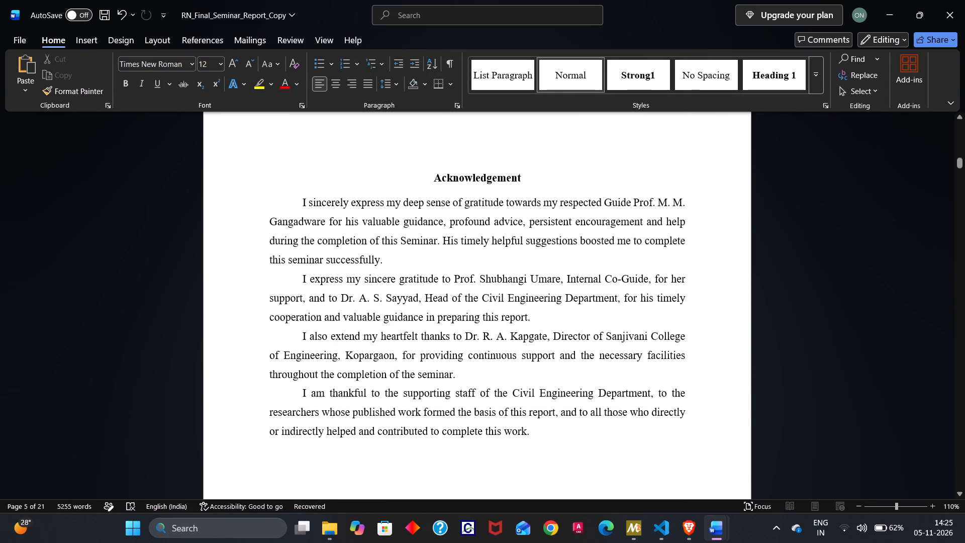
pyautogui.scroll(-11, 559, 211)
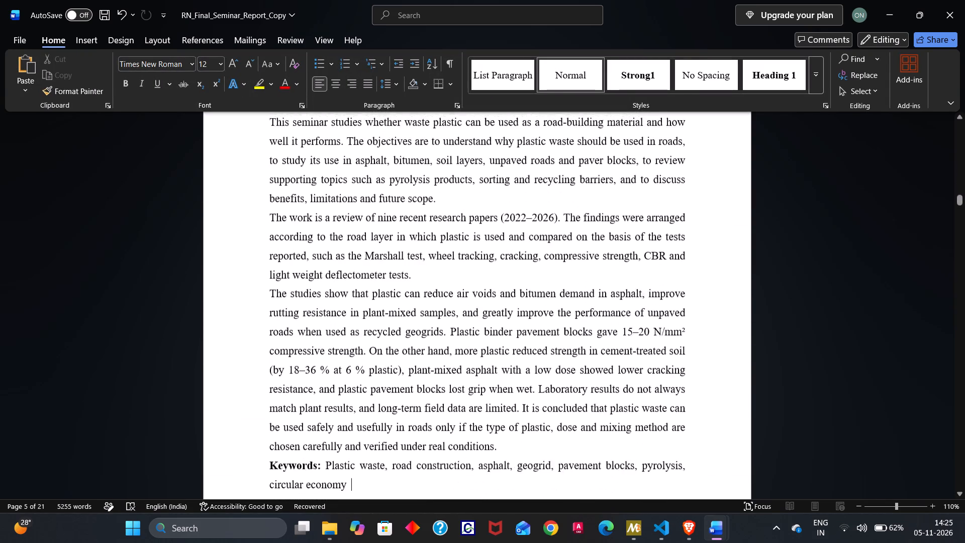
pyautogui.scroll(-15, 559, 211)
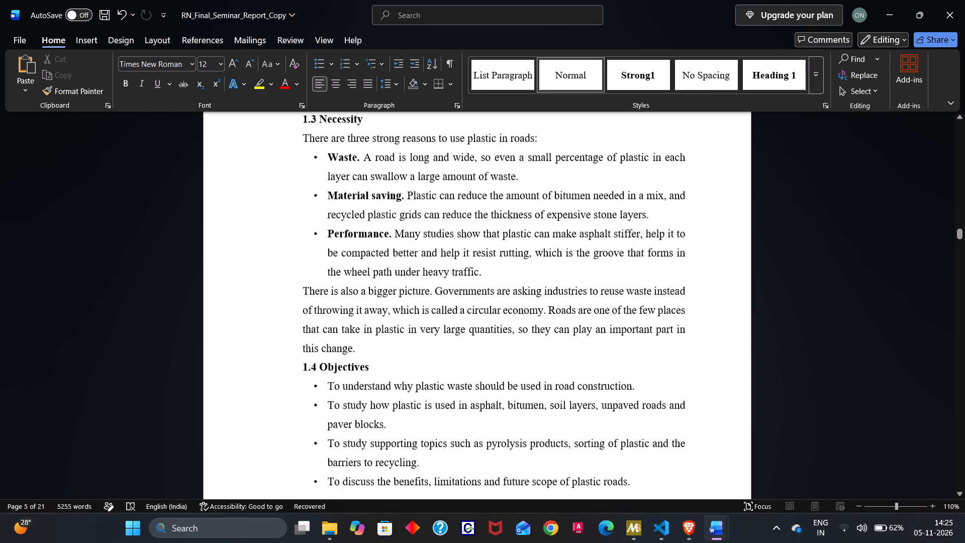
pyautogui.scroll(-10, 559, 211)
pyautogui.scroll(1, 559, 211)
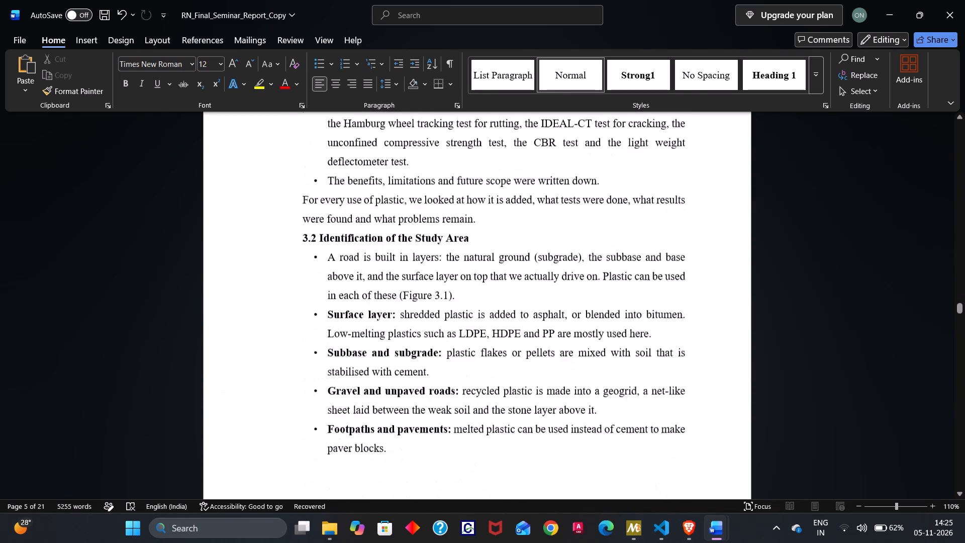
pyautogui.scroll(1, 559, 211)
pyautogui.scroll(-1, 559, 211)
pyautogui.scroll(2, 559, 211)
pyautogui.scroll(-1, 559, 211)
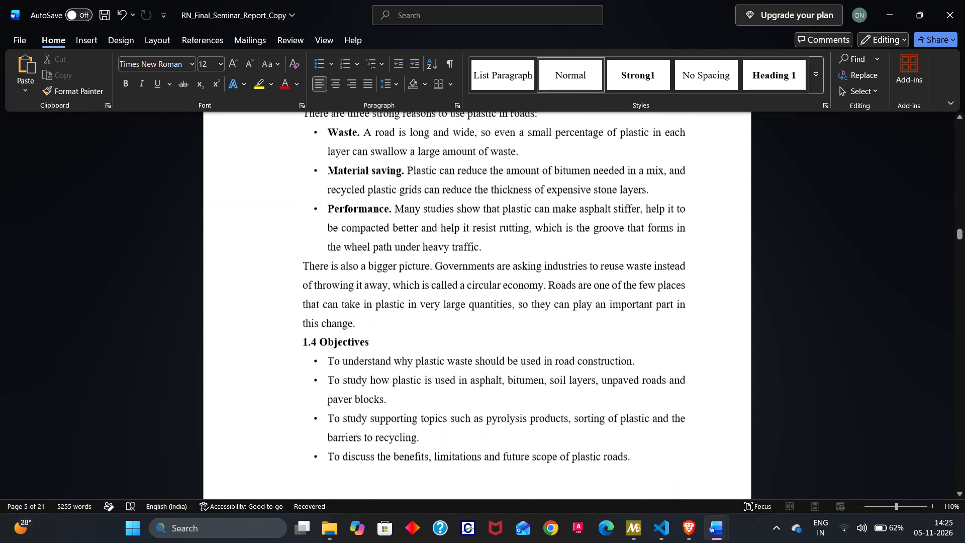
pyautogui.scroll(-2, 559, 211)
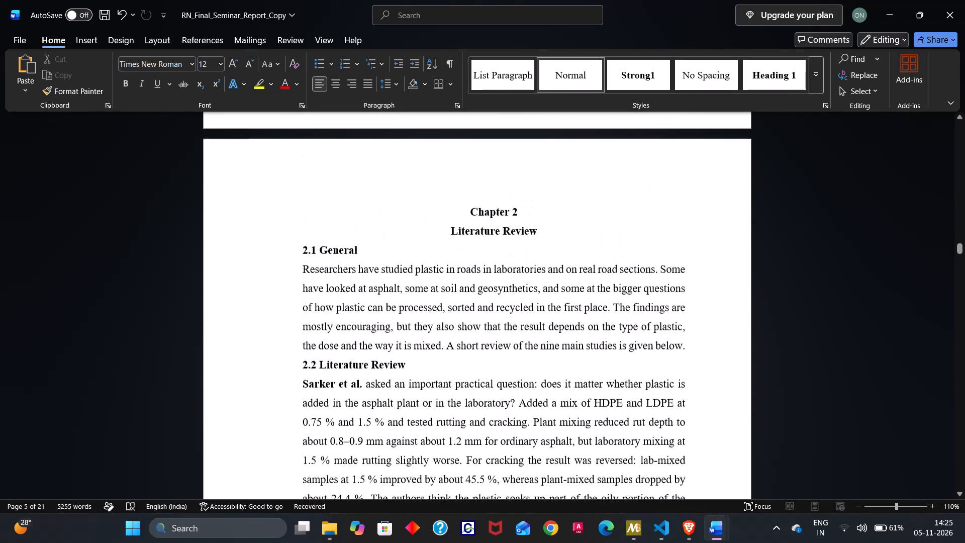
pyautogui.scroll(-2, 559, 211)
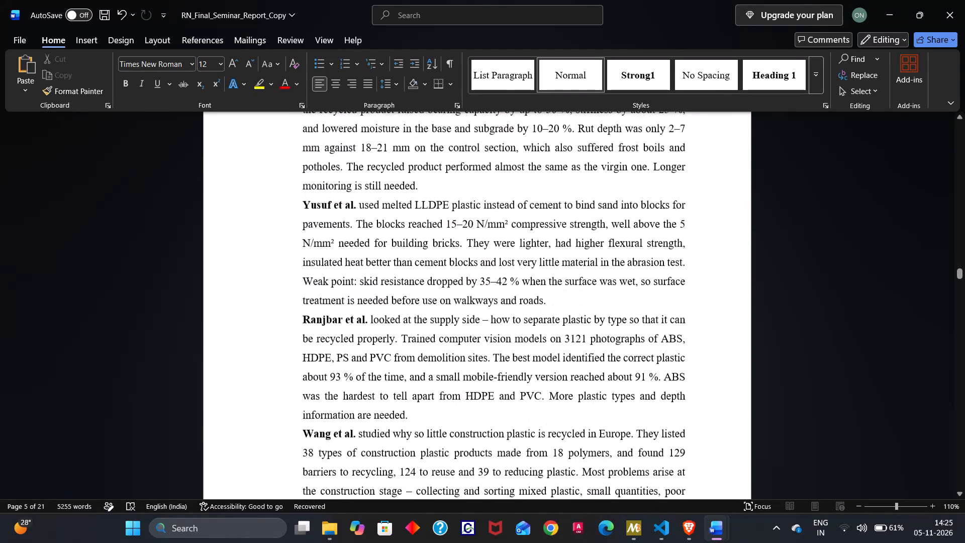
pyautogui.scroll(-2, 559, 211)
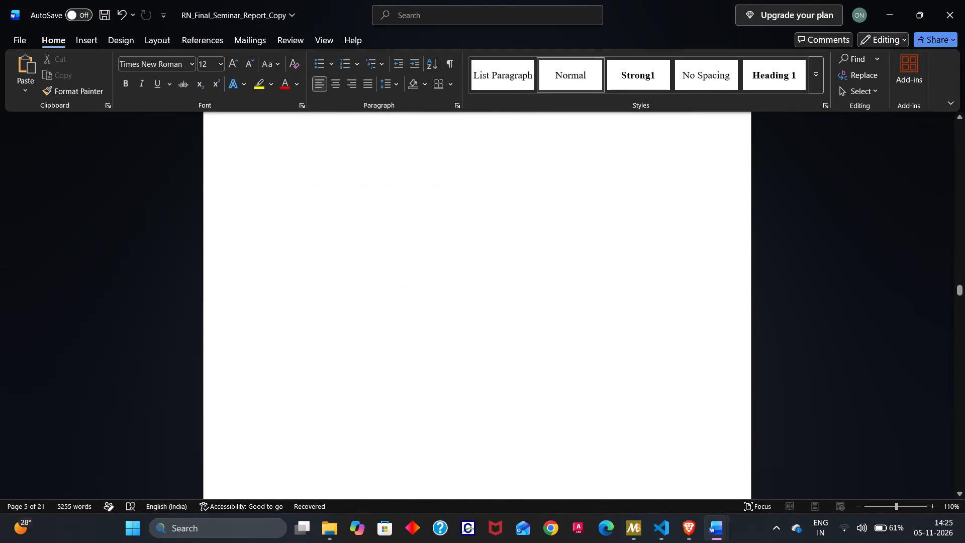
# Check the actual page numbers of the Chapter 3 sections, figures and tables through 3.11, and return to the report's front pages.
pyautogui.scroll(-2, 559, 211)
pyautogui.scroll(1, 559, 211)
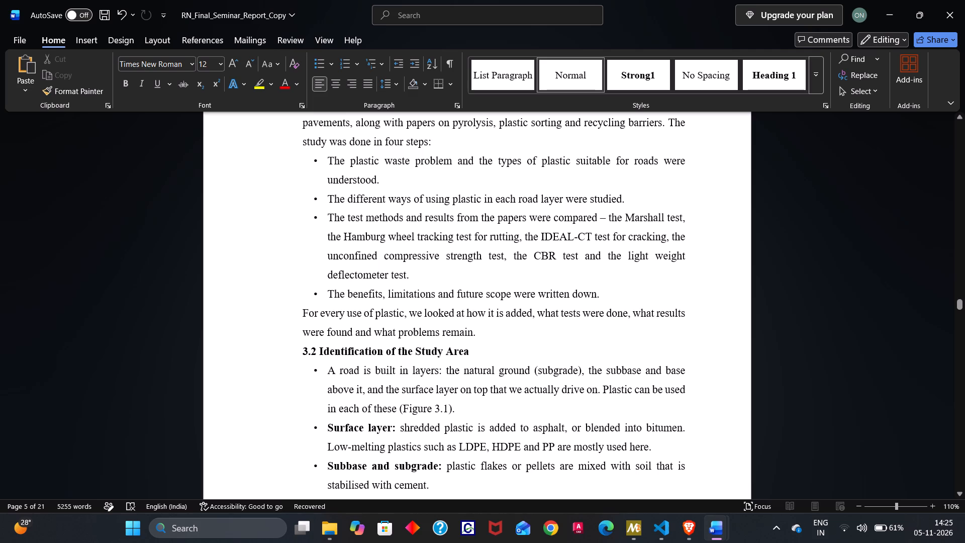
pyautogui.scroll(-1, 393, 261)
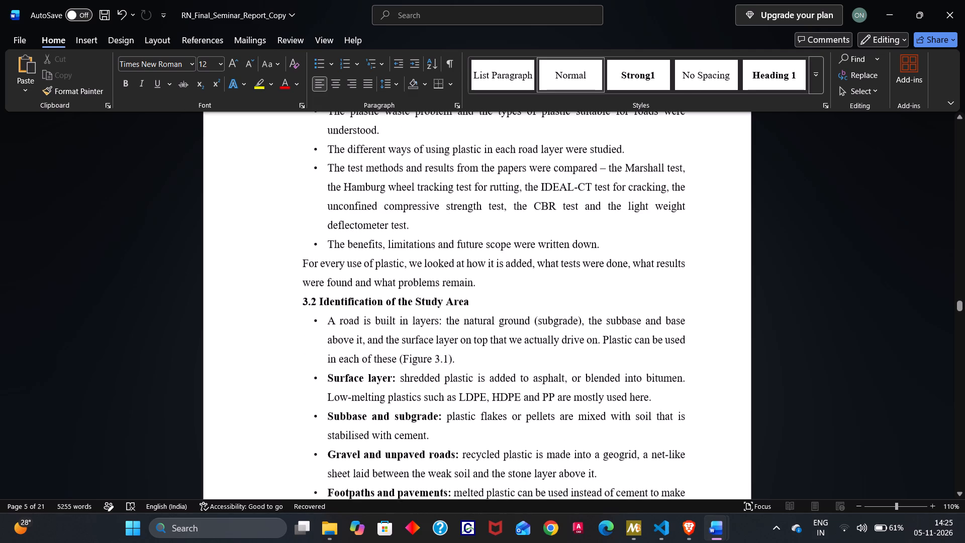
pyautogui.scroll(-1, 393, 261)
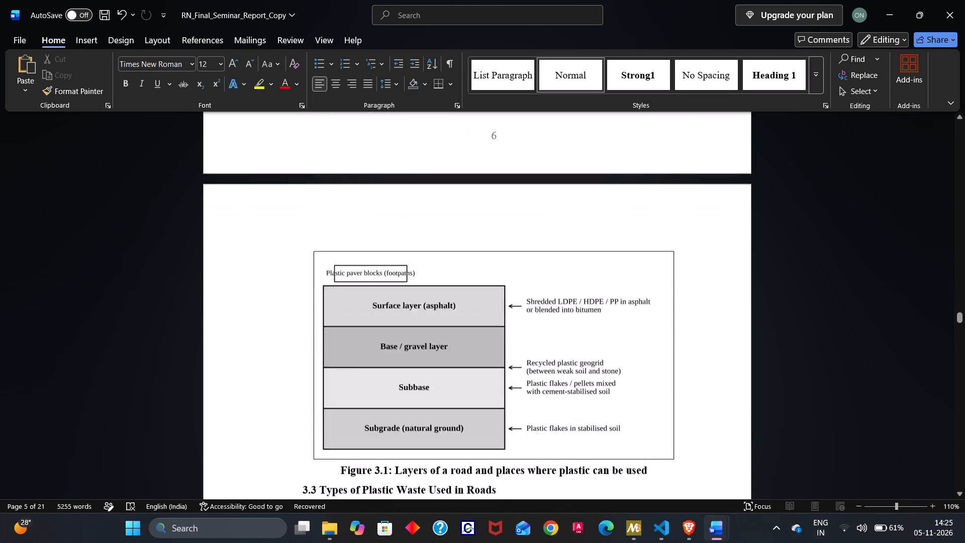
pyautogui.scroll(-1, 393, 261)
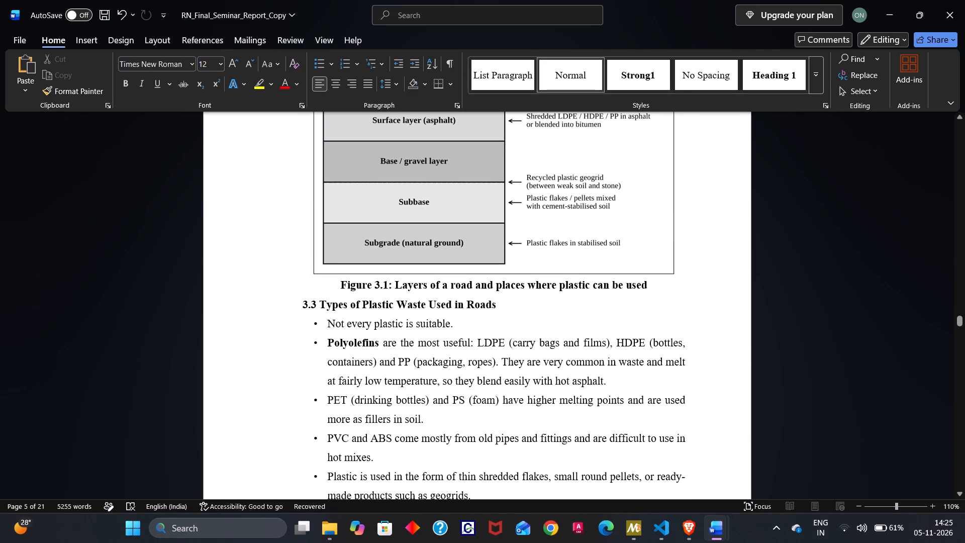
pyautogui.scroll(-3, 365, 281)
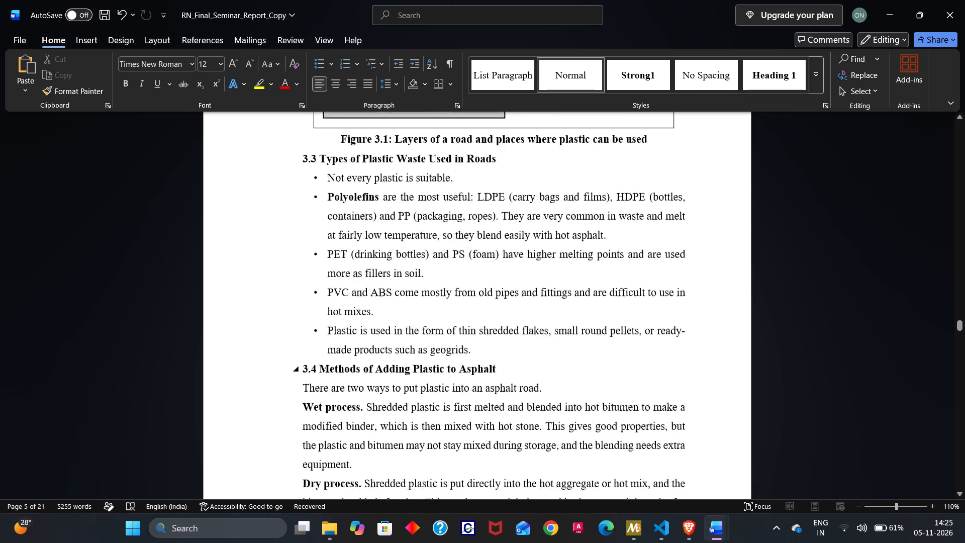
pyautogui.scroll(-4, 365, 281)
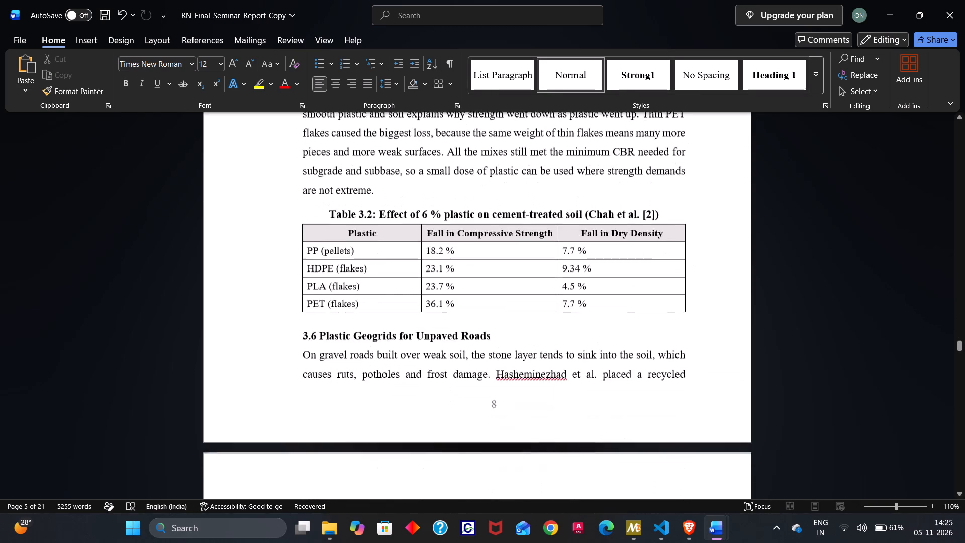
pyautogui.scroll(-3, 365, 281)
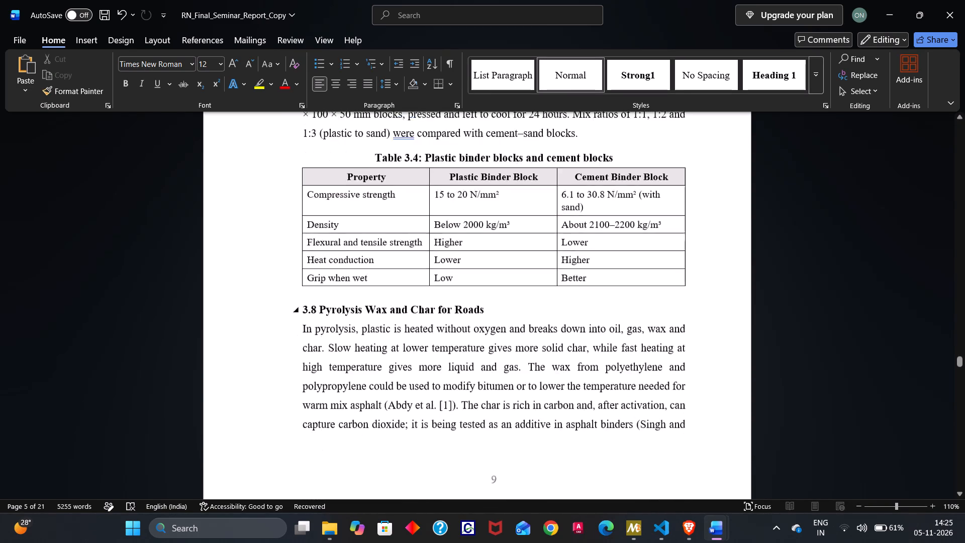
pyautogui.scroll(-3, 365, 281)
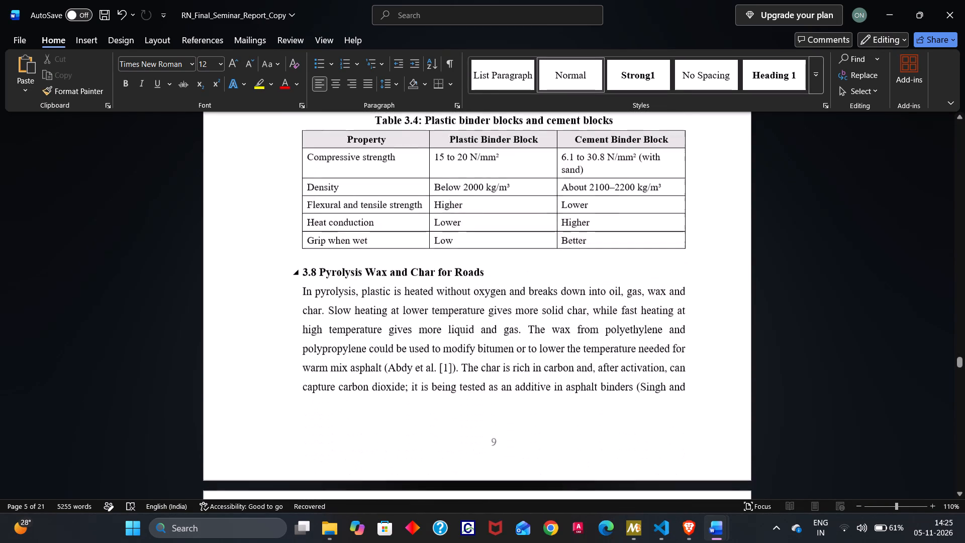
pyautogui.scroll(-3, 365, 281)
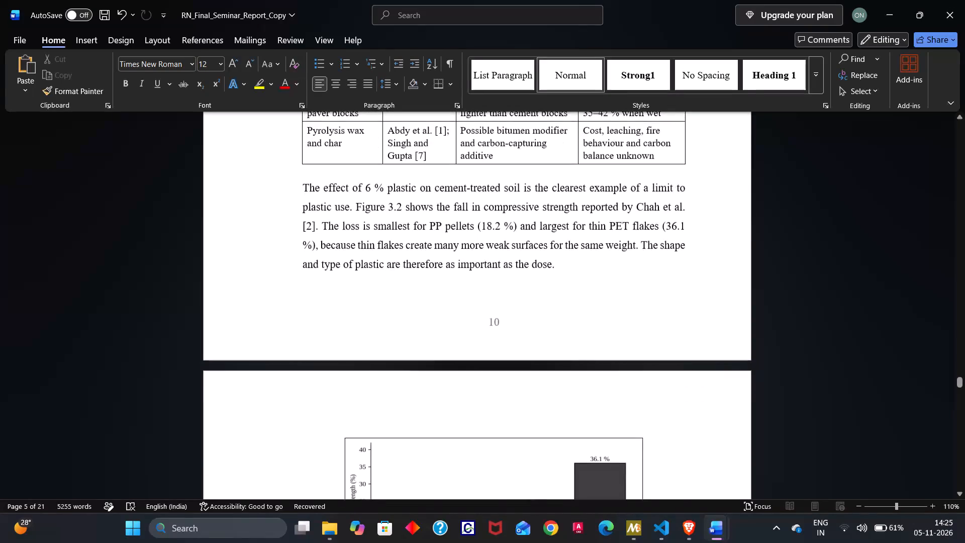
pyautogui.scroll(-2, 365, 281)
pyautogui.scroll(1, 365, 281)
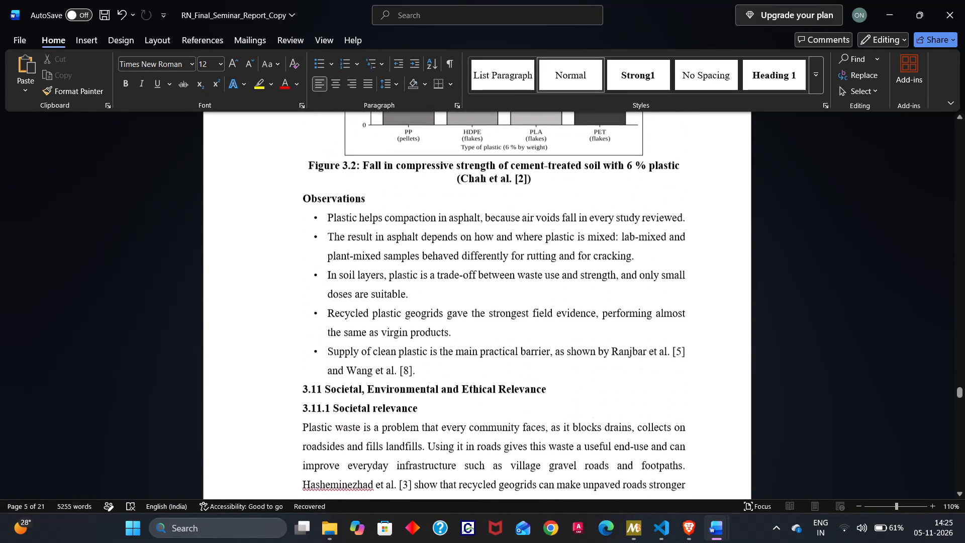
pyautogui.scroll(7, 365, 281)
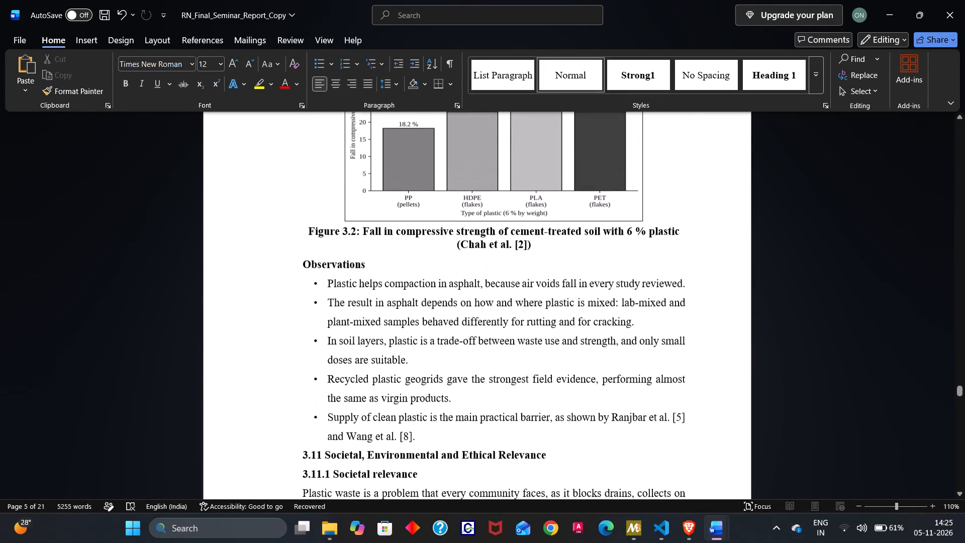
pyautogui.scroll(4, 365, 281)
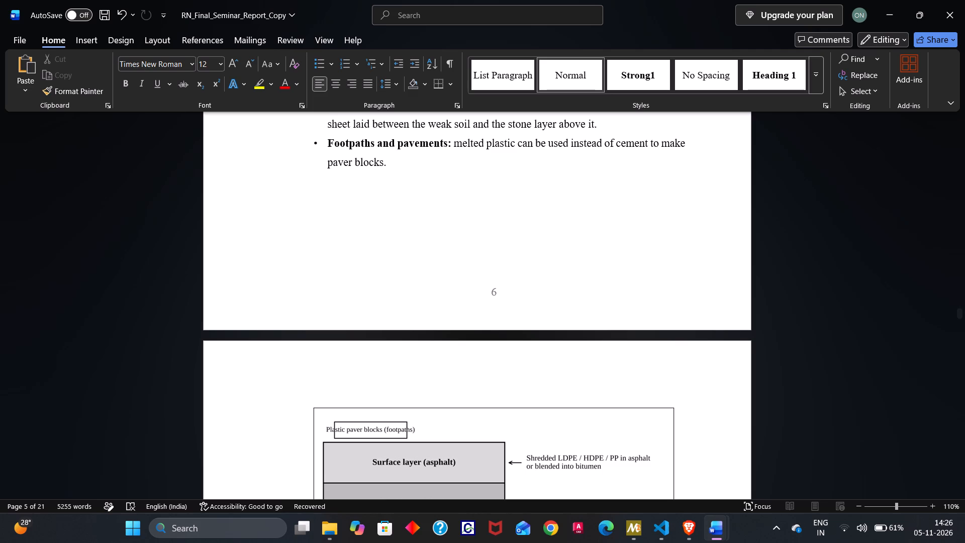
pyautogui.click(365, 281)
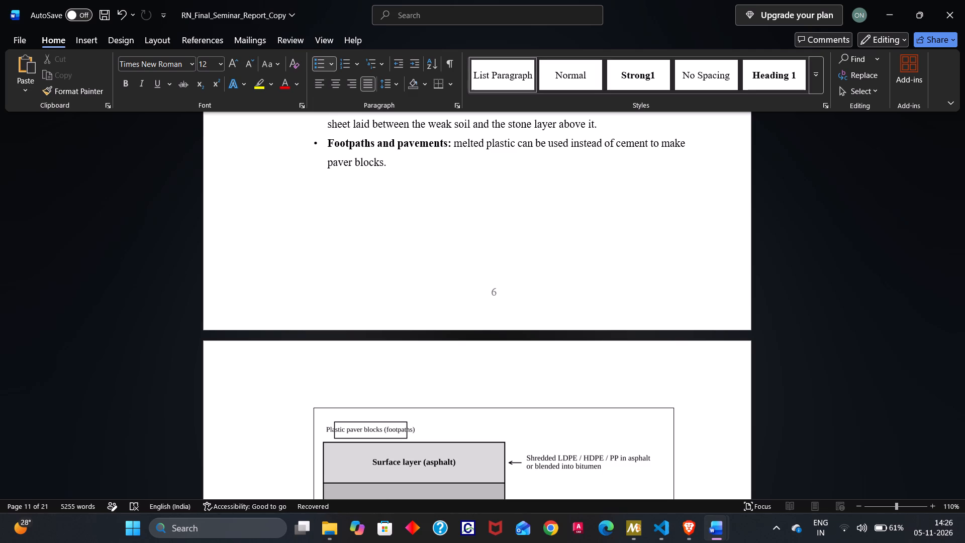
pyautogui.scroll(-1, 365, 281)
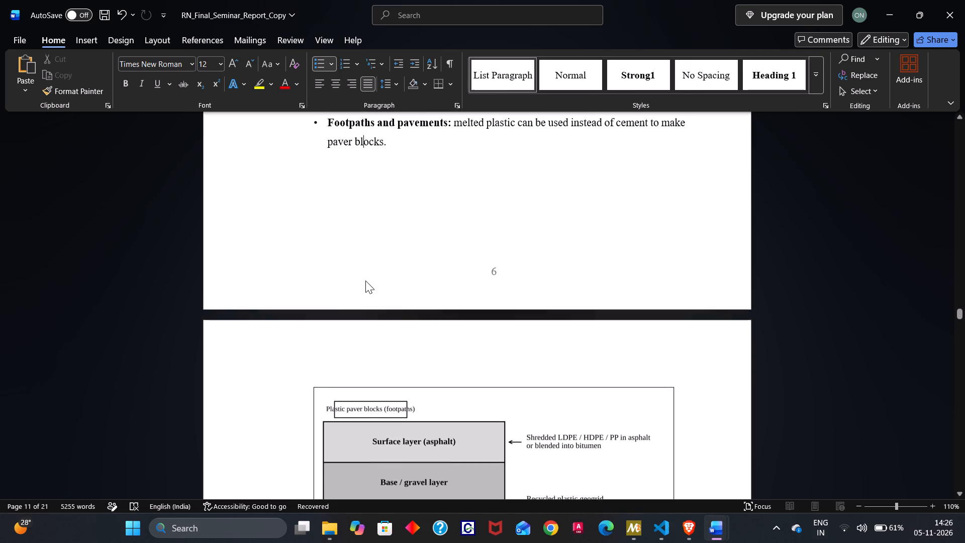
pyautogui.scroll(-1, 365, 281)
pyautogui.scroll(20, 365, 281)
pyautogui.scroll(1, 365, 281)
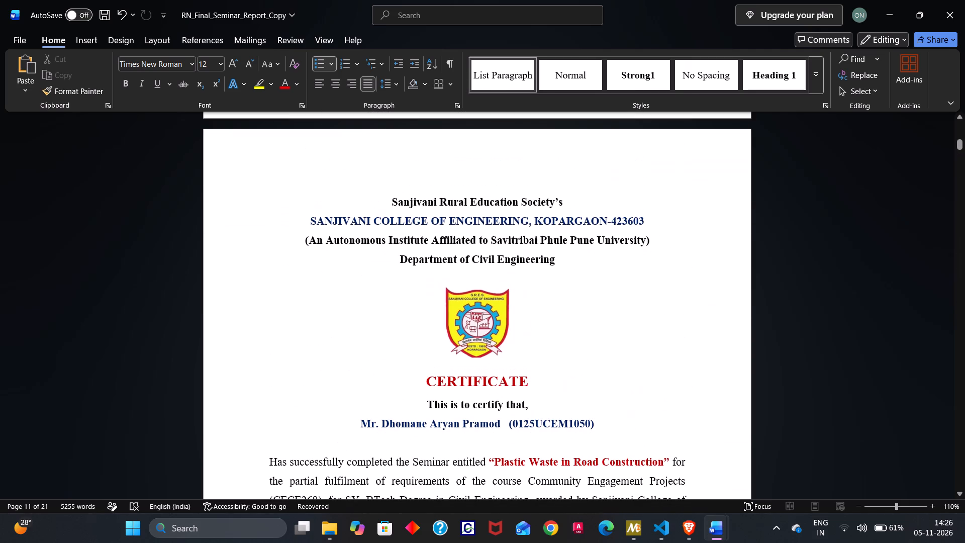
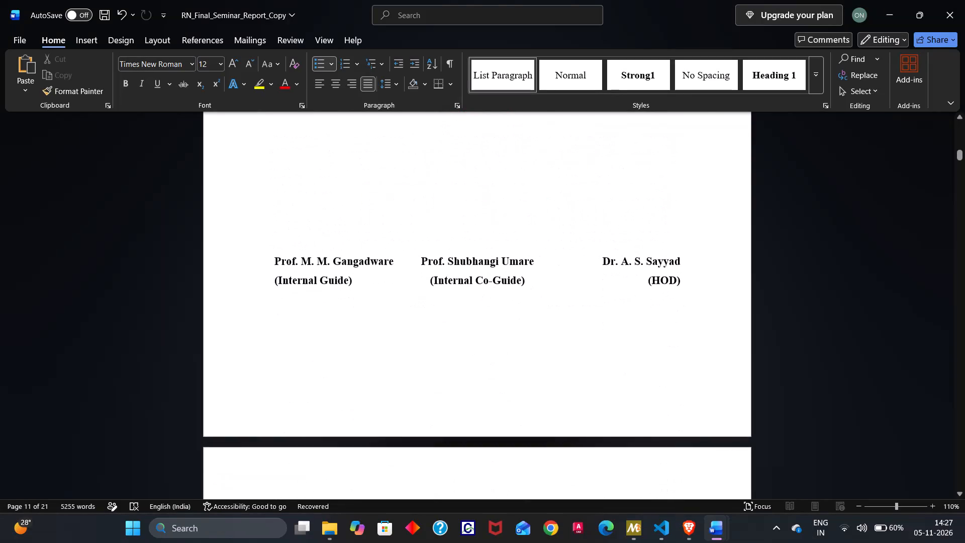
# Review the report's front pages, from the Acknowledgement back through the Certificate to the cover page.
pyautogui.scroll(-1, 365, 281)
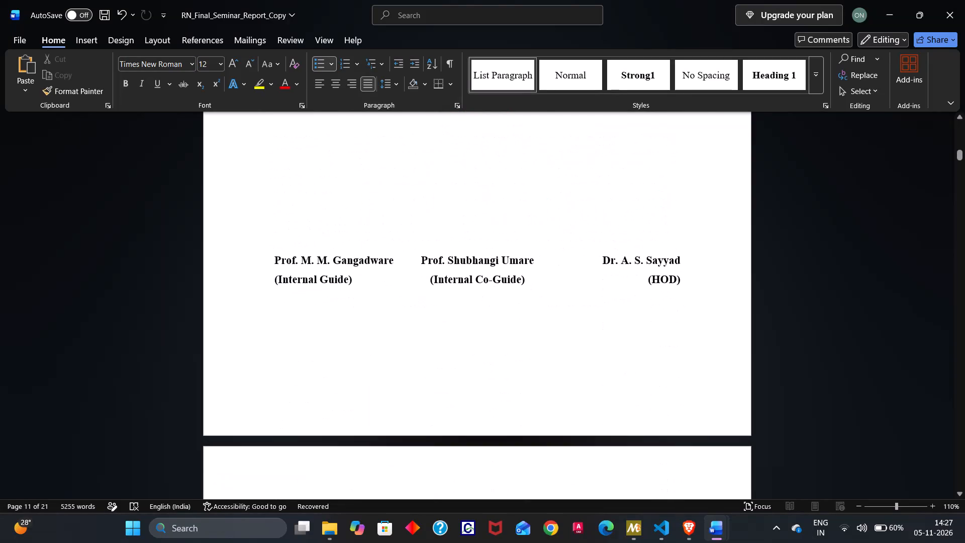
pyautogui.scroll(-1, 365, 281)
pyautogui.hscroll(1, 365, 281)
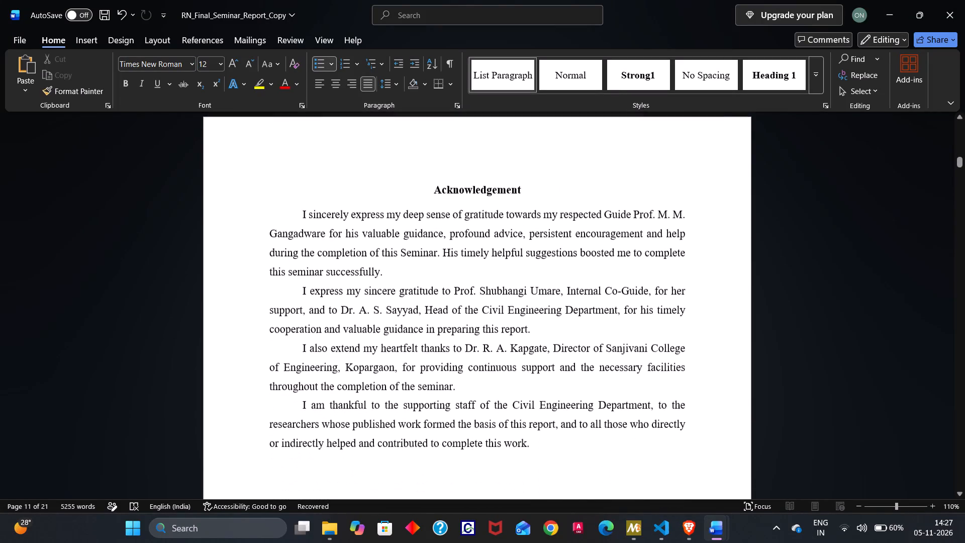
pyautogui.scroll(2, 365, 281)
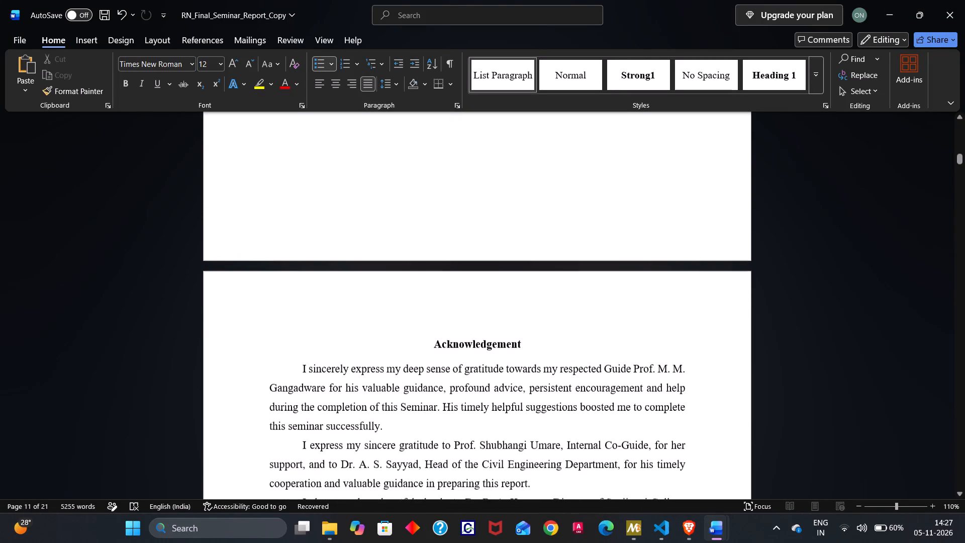
pyautogui.scroll(8, 365, 281)
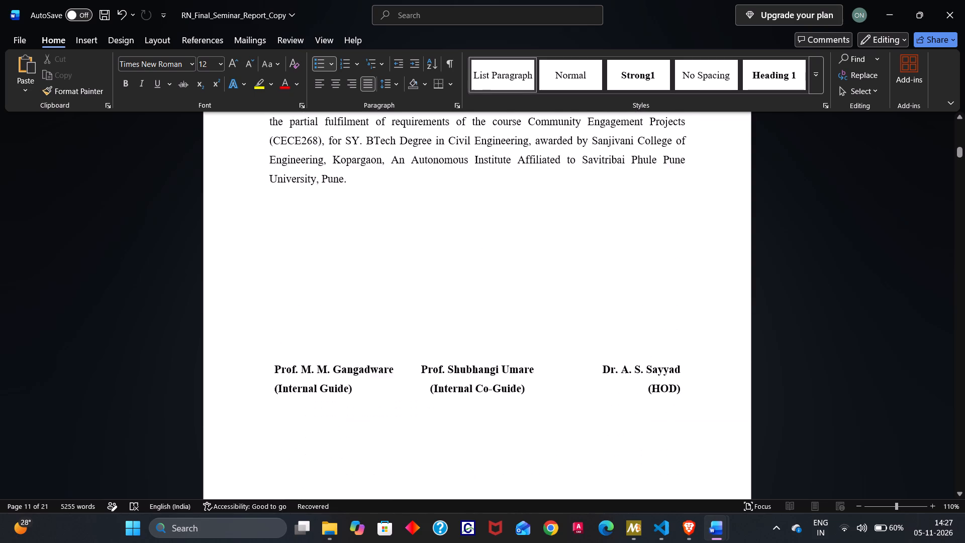
pyautogui.scroll(16, 365, 281)
# Slightly enlarge the college logo on the cover page, below the guide's name, keeping its proportions.
pyautogui.scroll(-1, 365, 281)
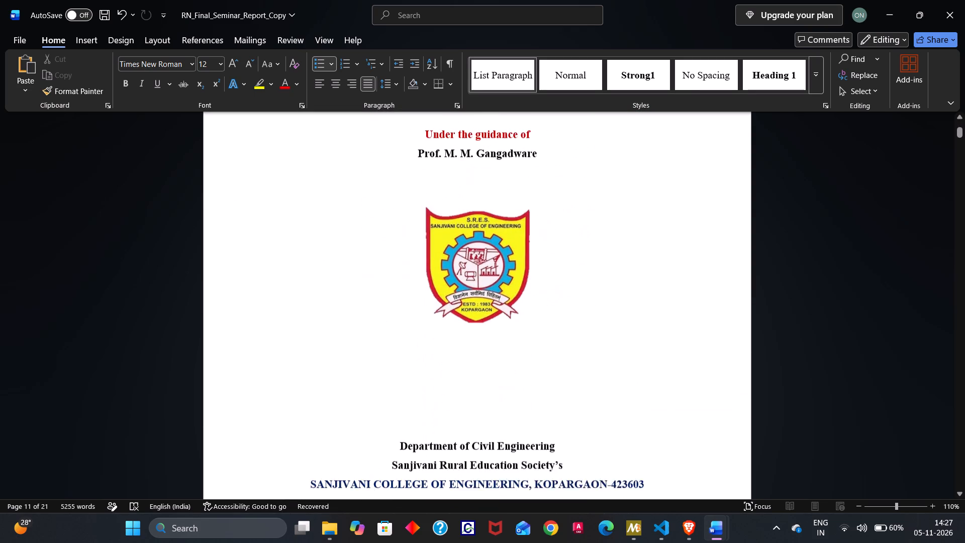
pyautogui.scroll(-2, 365, 281)
pyautogui.scroll(4, 365, 281)
pyautogui.scroll(-1, 365, 281)
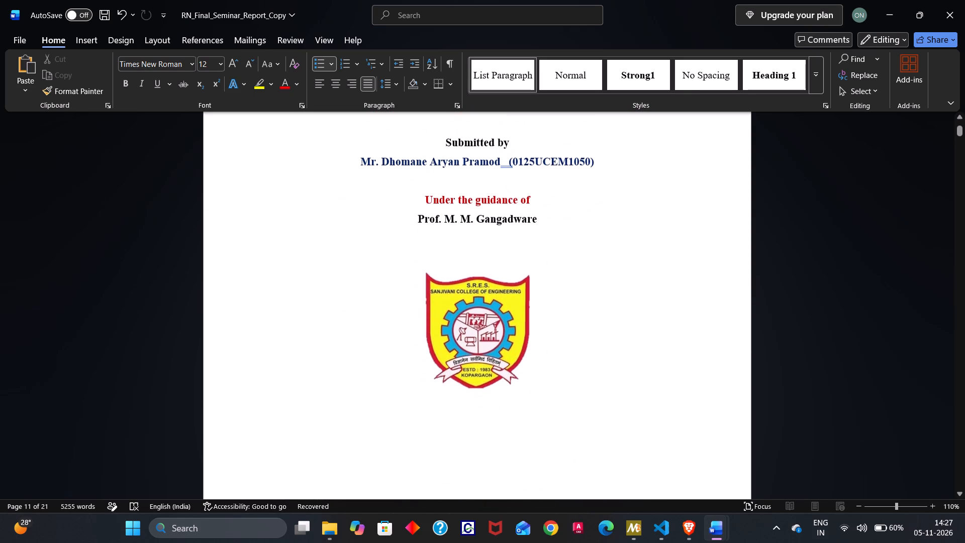
pyautogui.scroll(-1, 365, 281)
pyautogui.click(458, 290)
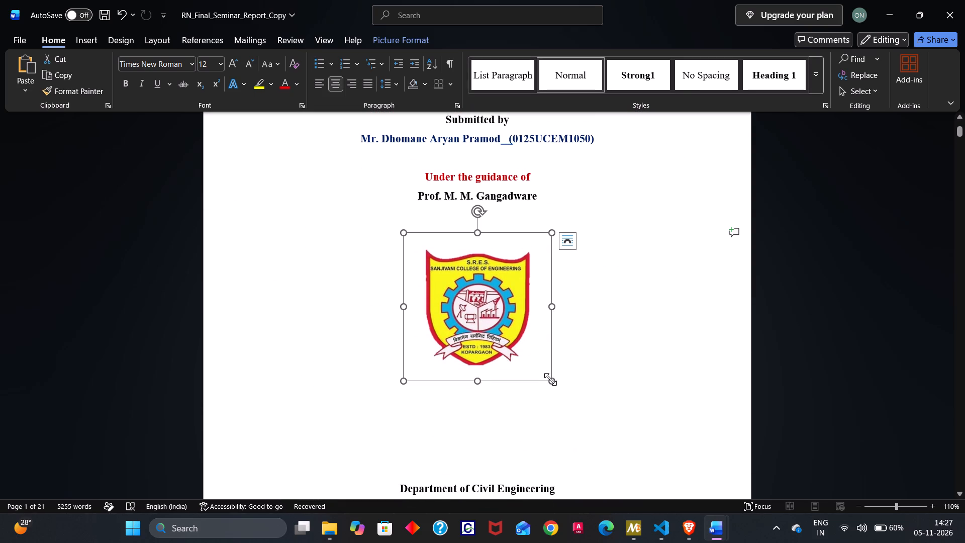
pyautogui.moveTo(550, 379); pyautogui.dragTo(559, 391)
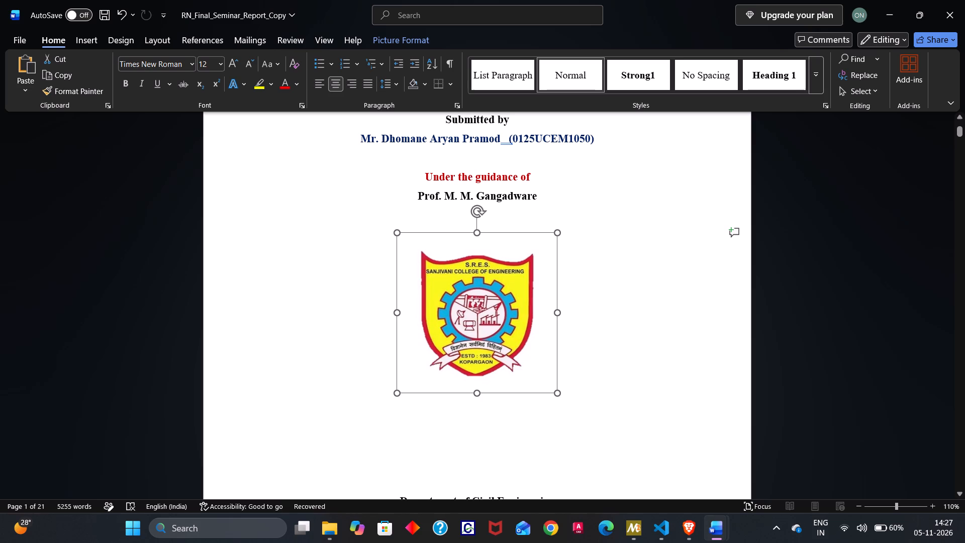
pyautogui.moveTo(559, 391); pyautogui.dragTo(558, 390)
pyautogui.click(558, 390)
pyautogui.keyDown('ctrl'); pyautogui.scroll(-1, 621, 353); pyautogui.keyUp('ctrl')
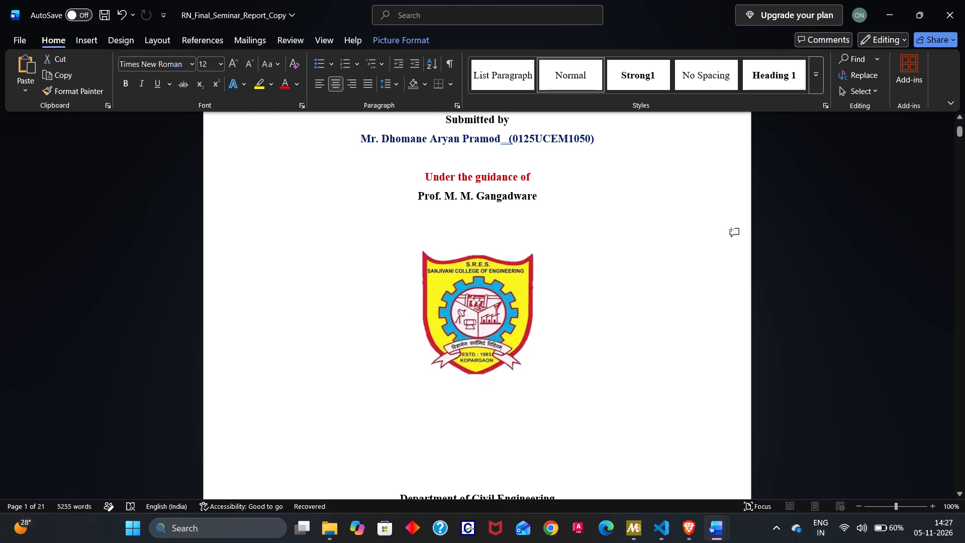
pyautogui.keyDown('ctrl'); pyautogui.scroll(-2, 621, 353); pyautogui.keyUp('ctrl')
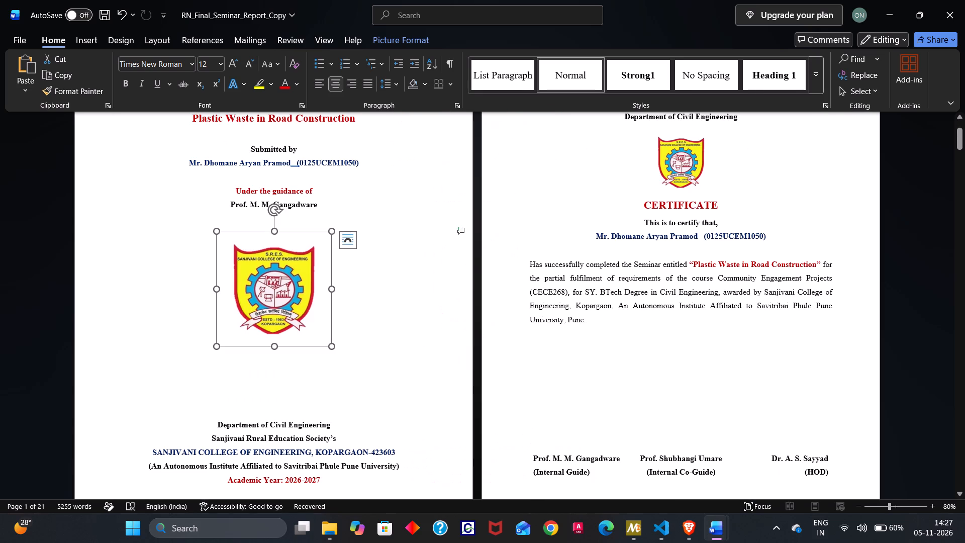
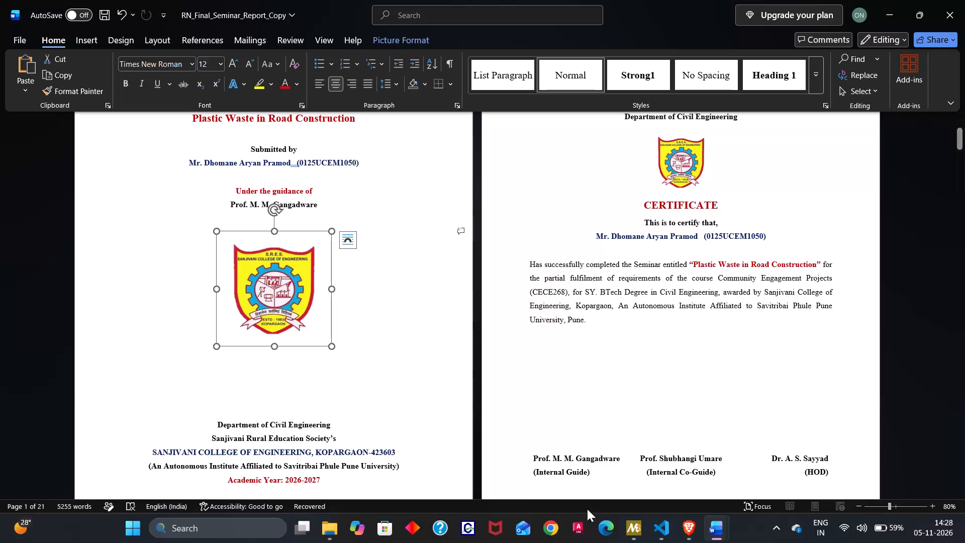
# Switch from the report to the Google Chrome browser.
pyautogui.click(552, 520)
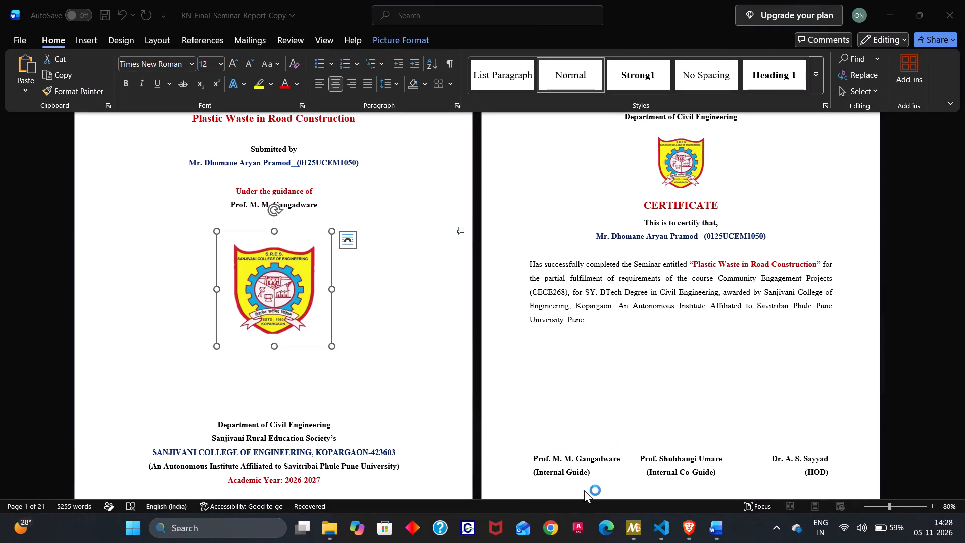
# Bring up a Google Chrome window over the seminar report.
pyautogui.click(552, 524)
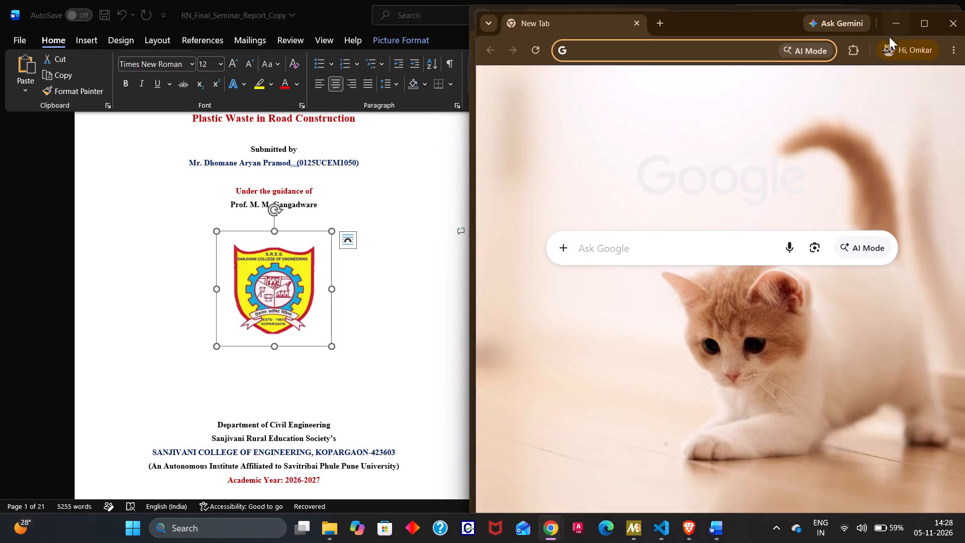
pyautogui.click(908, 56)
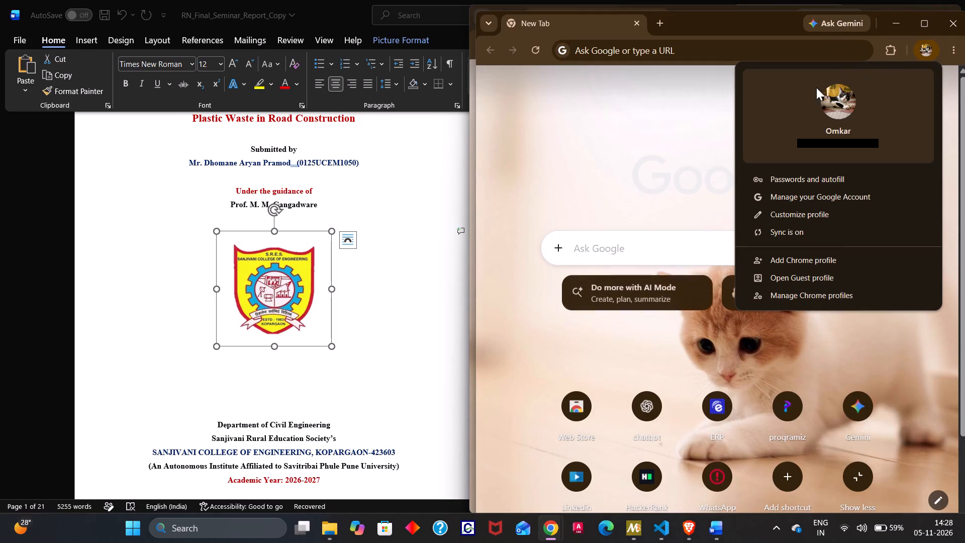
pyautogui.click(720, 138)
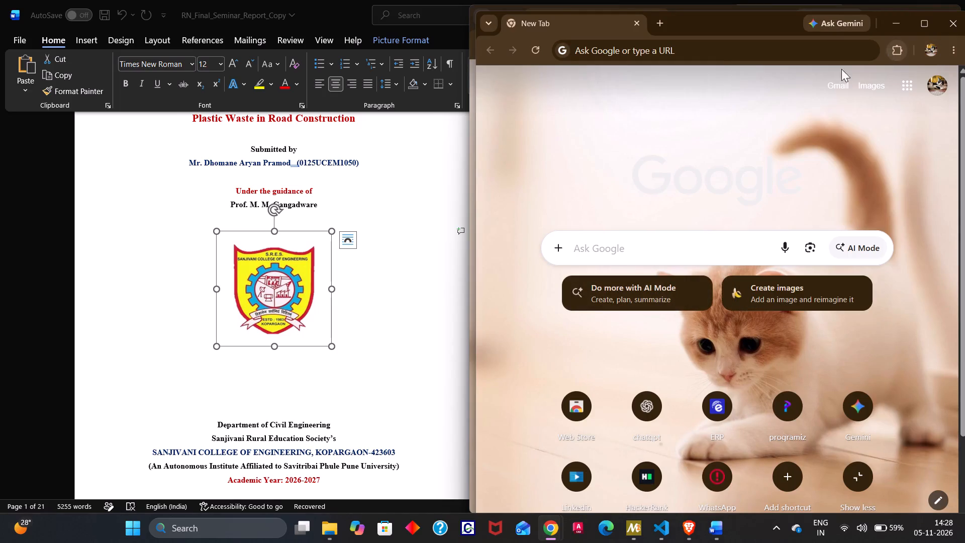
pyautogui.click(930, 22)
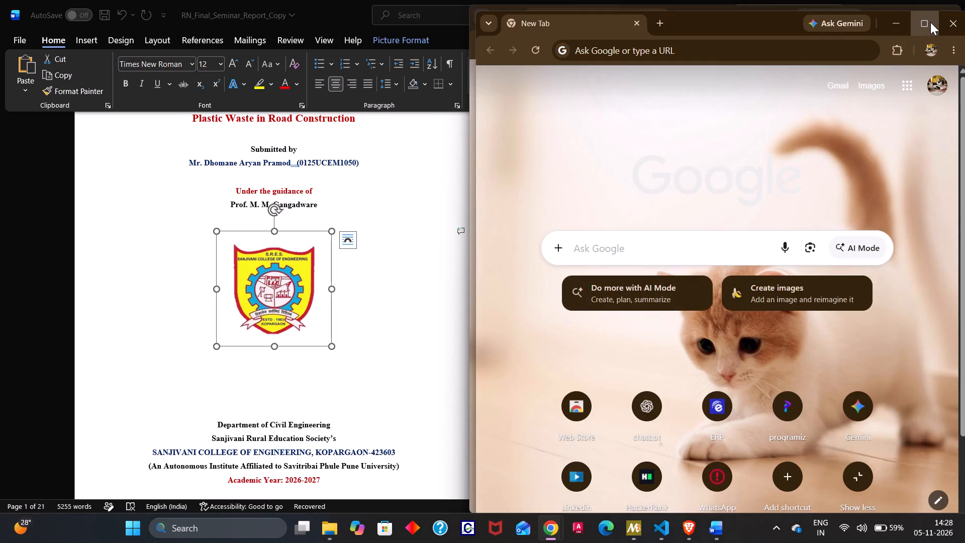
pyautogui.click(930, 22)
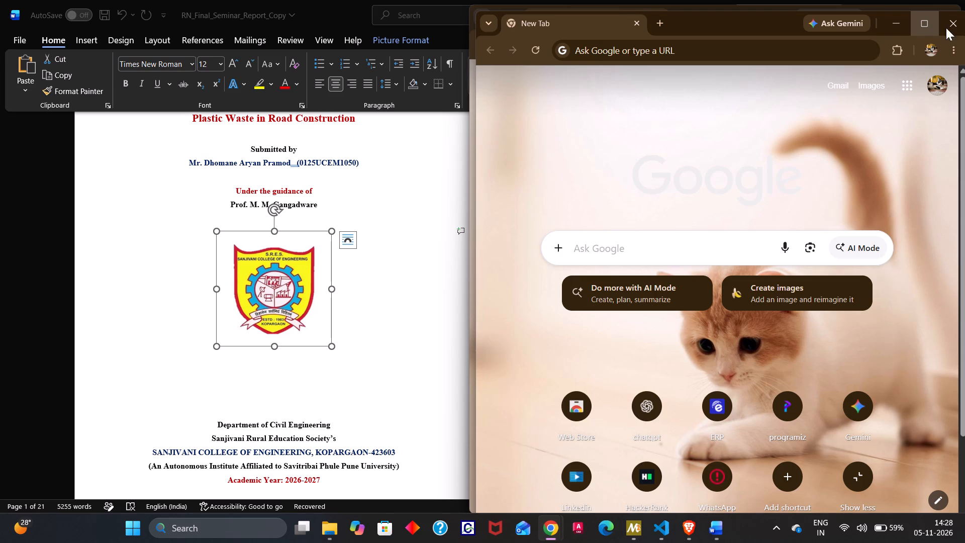
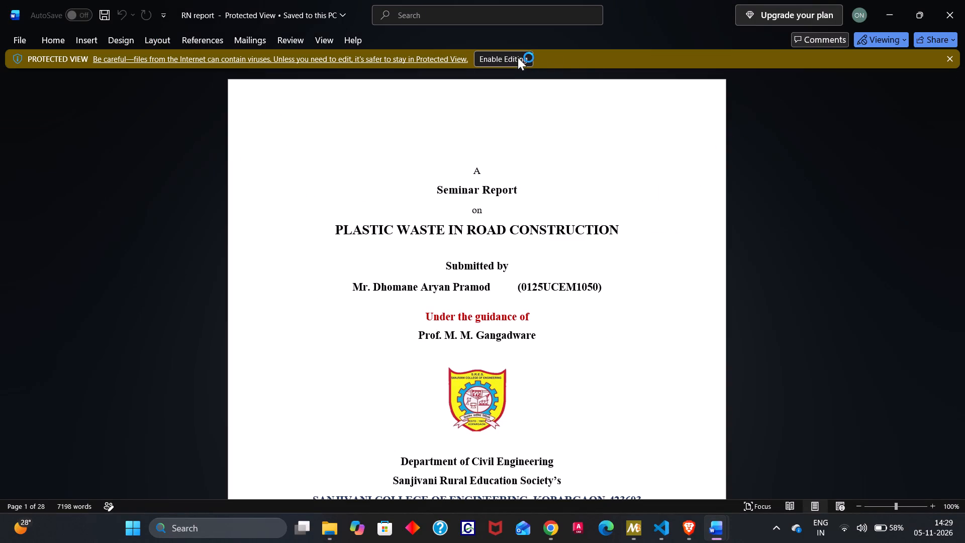
# Place the text cursor in the report title "PLASTIC WASTE IN ROAD CONSTRUCTION" on the cover page.
pyautogui.click(471, 273)
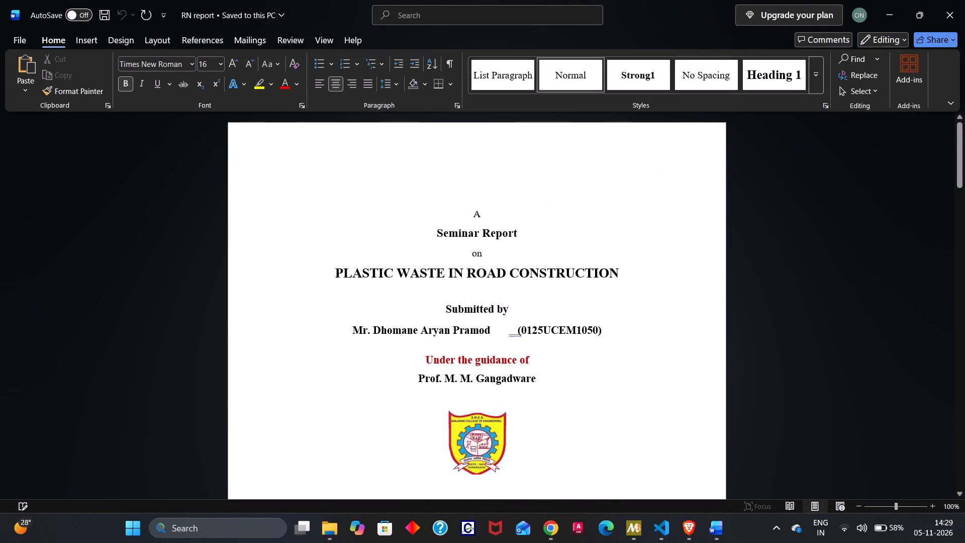
# Enlarge the college logo on the cover page in two stages, keeping it centred above the department name.
pyautogui.scroll(-1, 471, 273)
pyautogui.scroll(1, 471, 273)
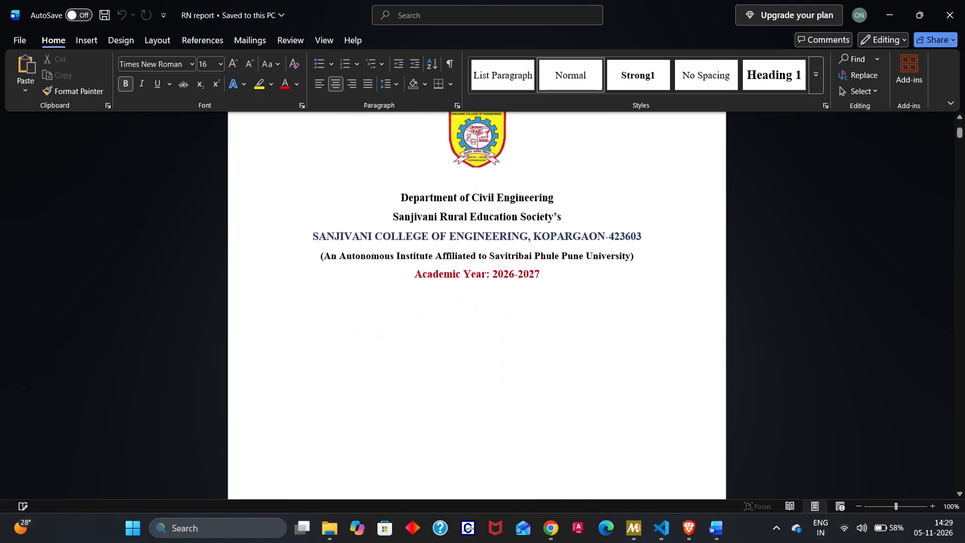
pyautogui.scroll(1, 471, 273)
pyautogui.click(498, 272)
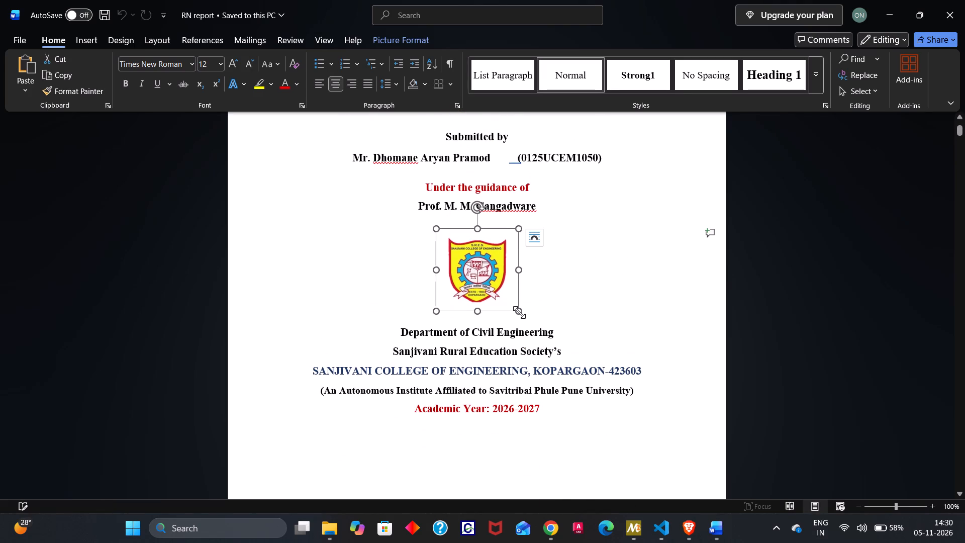
pyautogui.moveTo(519, 312); pyautogui.dragTo(546, 334)
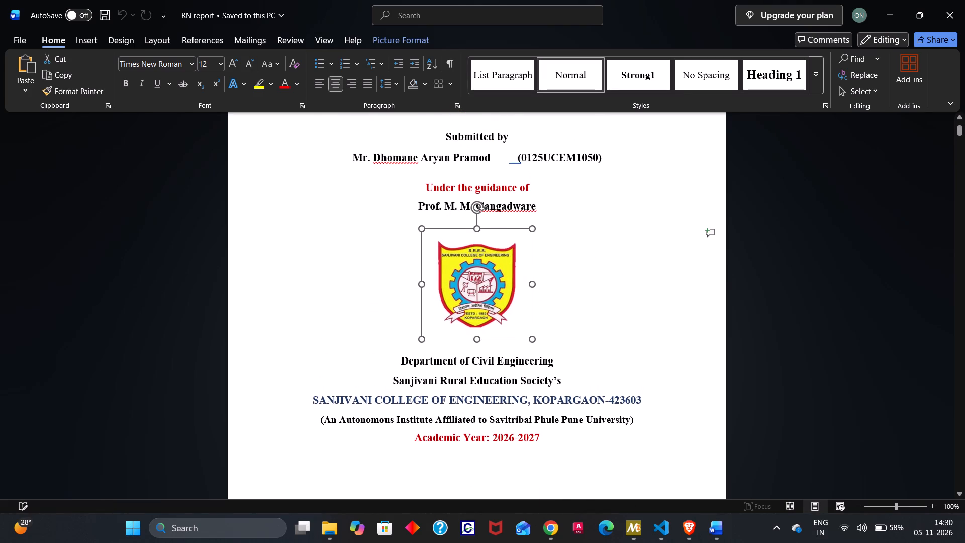
pyautogui.click(625, 310)
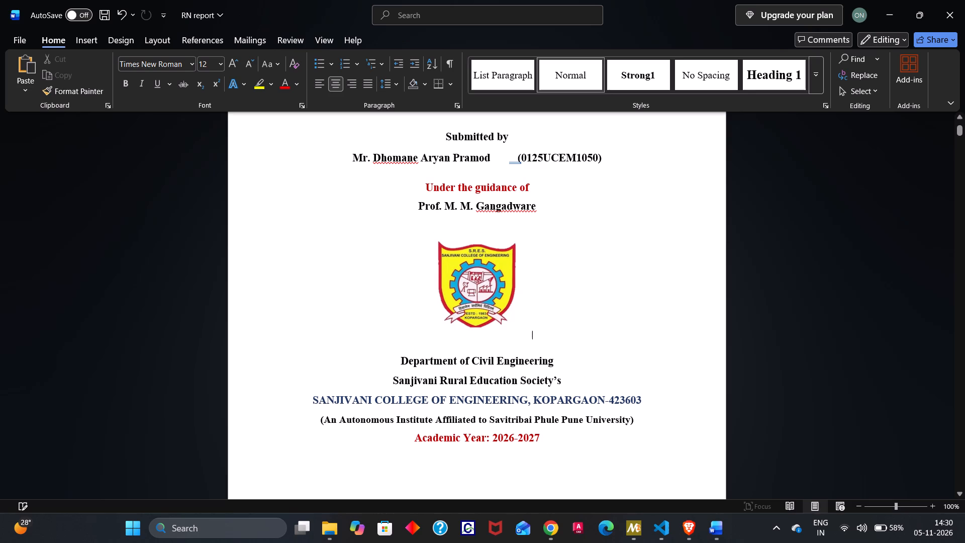
pyautogui.click(523, 286)
pyautogui.moveTo(531, 338); pyautogui.dragTo(548, 347)
pyautogui.click(595, 339)
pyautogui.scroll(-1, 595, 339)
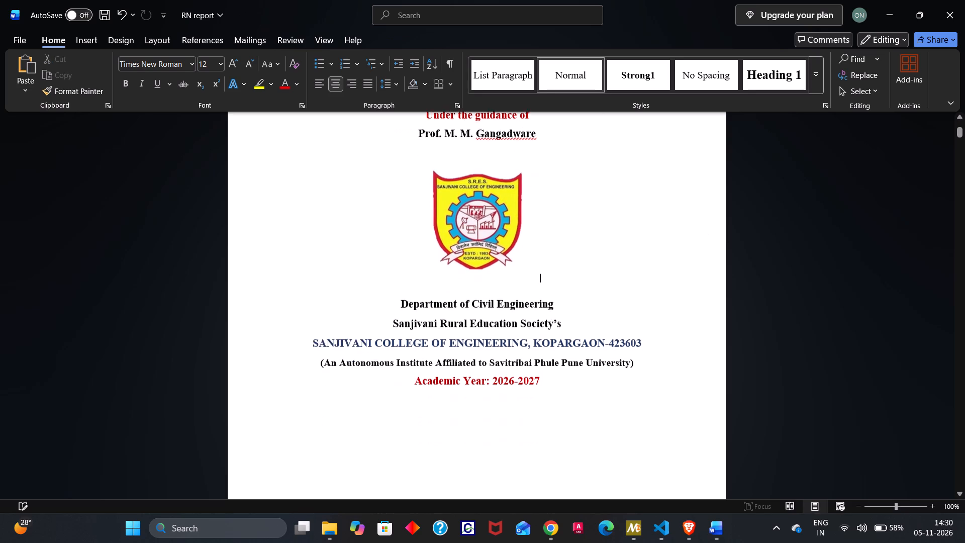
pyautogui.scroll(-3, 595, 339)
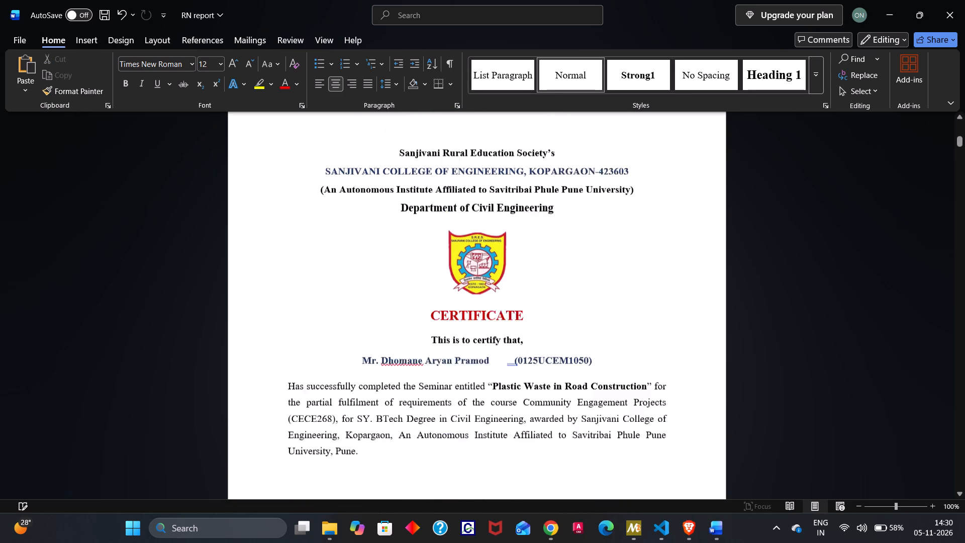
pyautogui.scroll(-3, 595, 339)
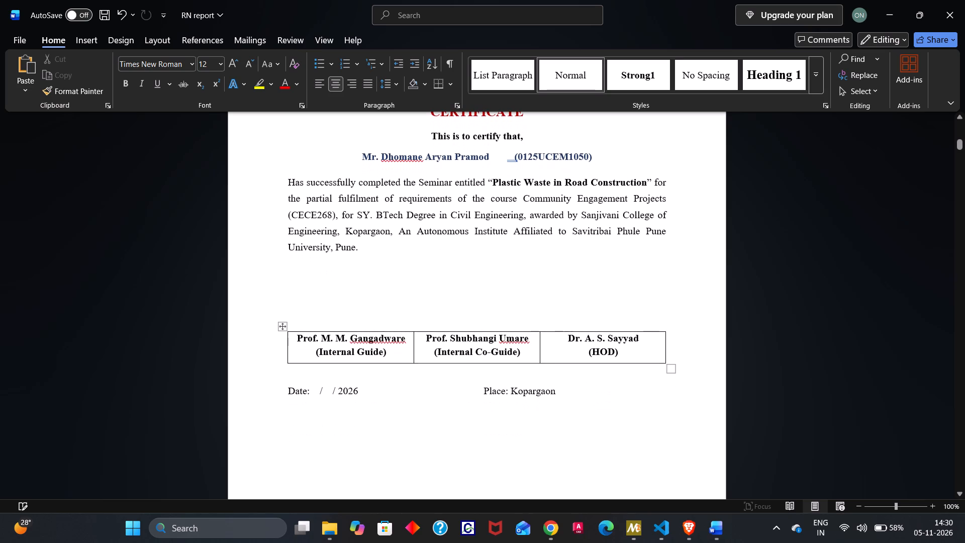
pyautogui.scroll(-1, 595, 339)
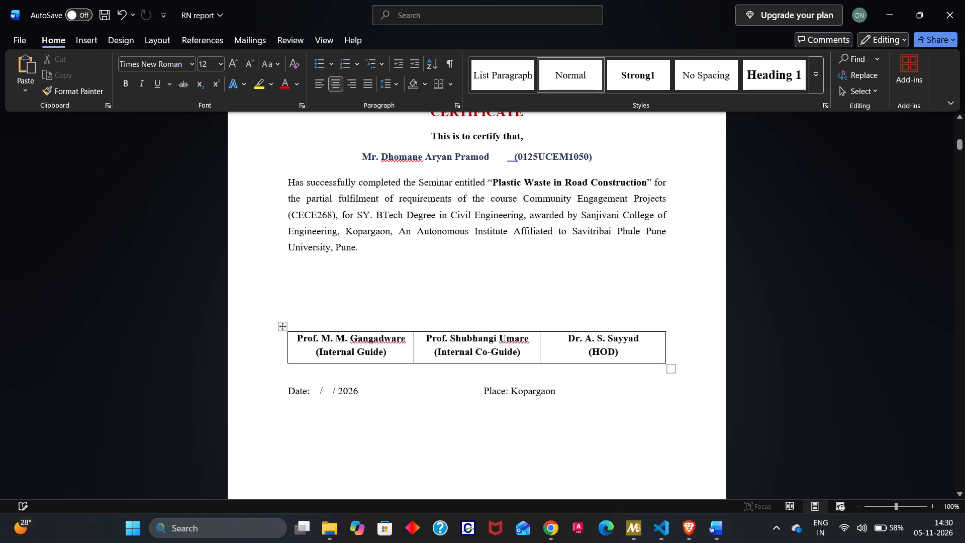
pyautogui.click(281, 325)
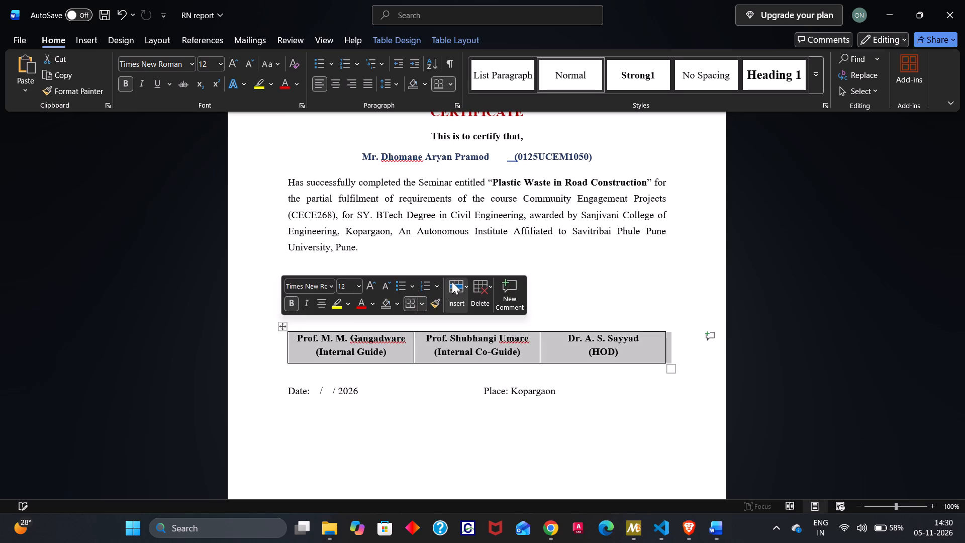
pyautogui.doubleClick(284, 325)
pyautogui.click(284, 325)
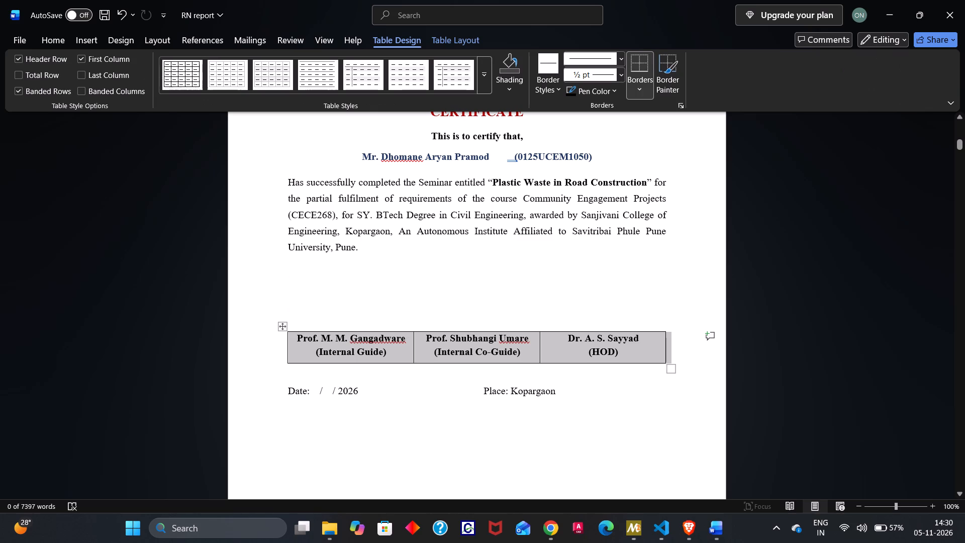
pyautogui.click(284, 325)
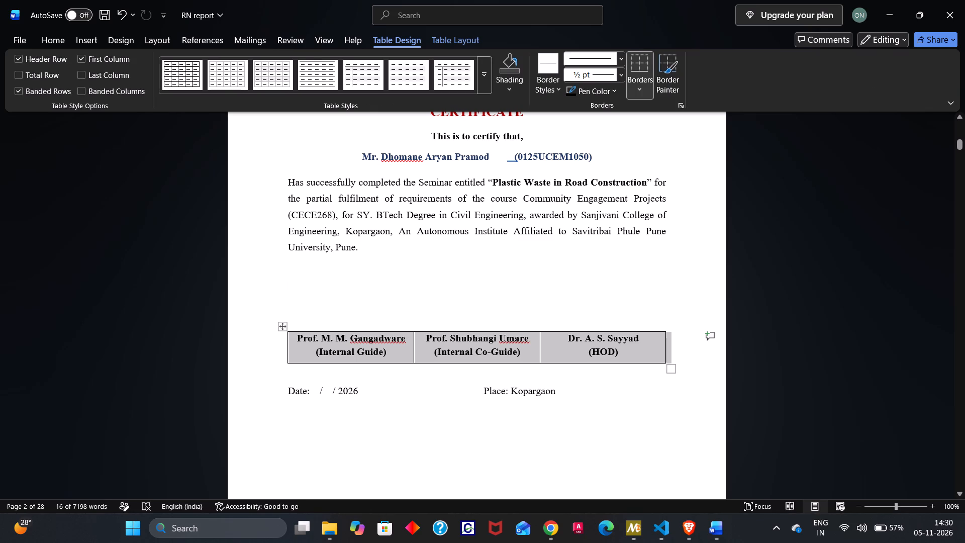
# Insert blank lines above the guide, co-guide and HOD signature table on the Certificate page to move it down.
pyautogui.scroll(-1, 283, 326)
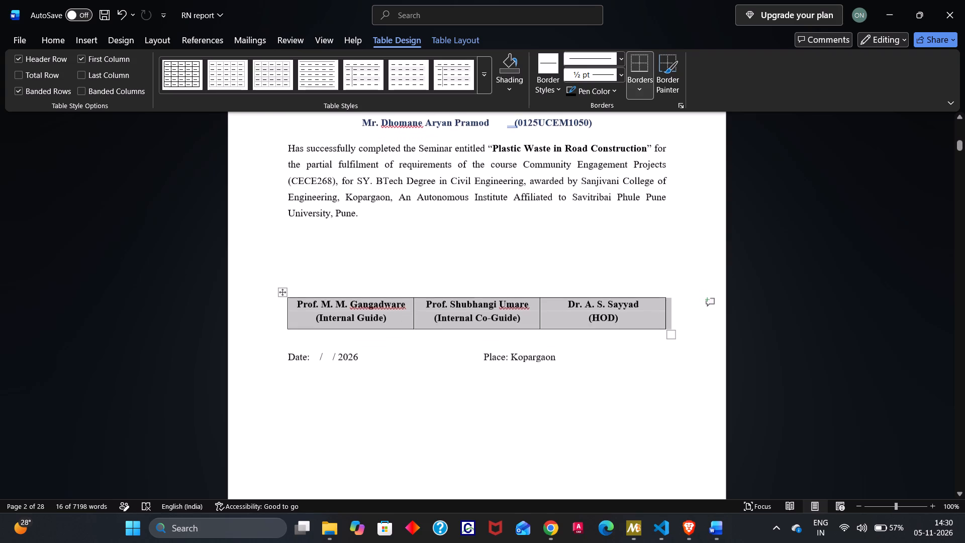
pyautogui.scroll(-3, 283, 326)
pyautogui.scroll(1, 283, 326)
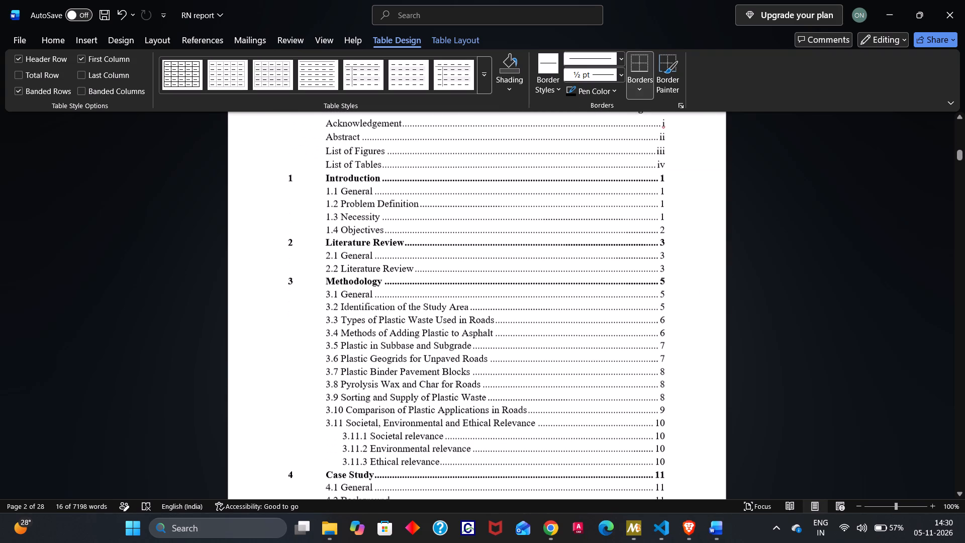
pyautogui.scroll(3, 283, 326)
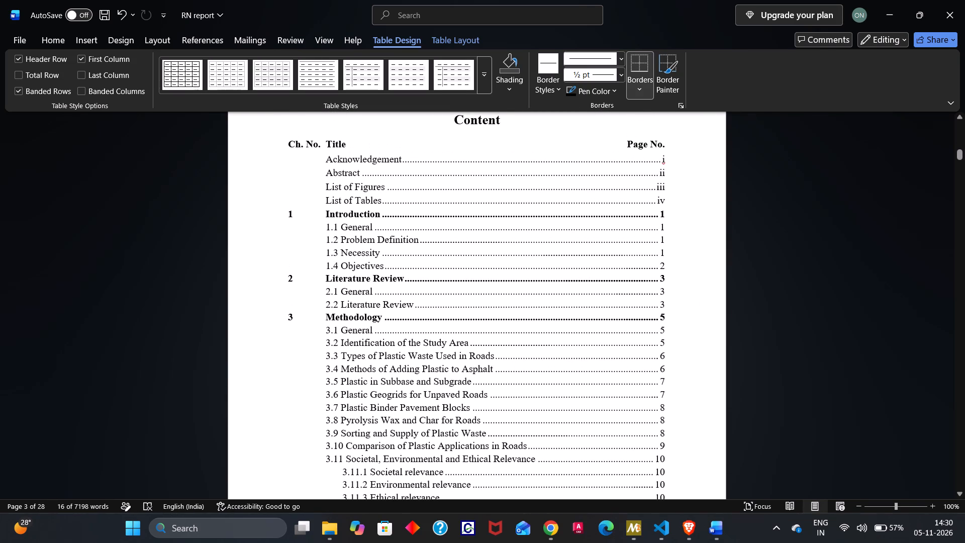
pyautogui.scroll(3, 283, 326)
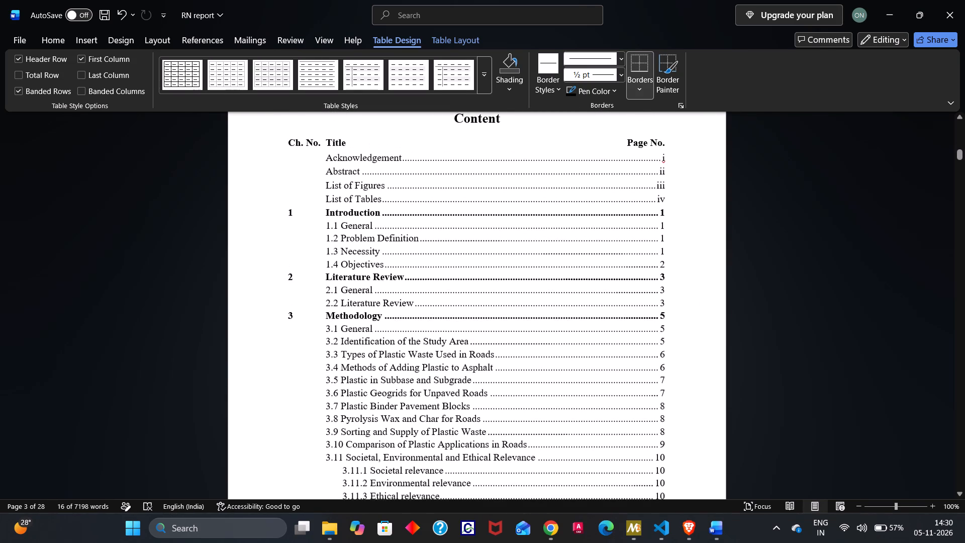
pyautogui.scroll(2, 283, 326)
pyautogui.click(393, 267)
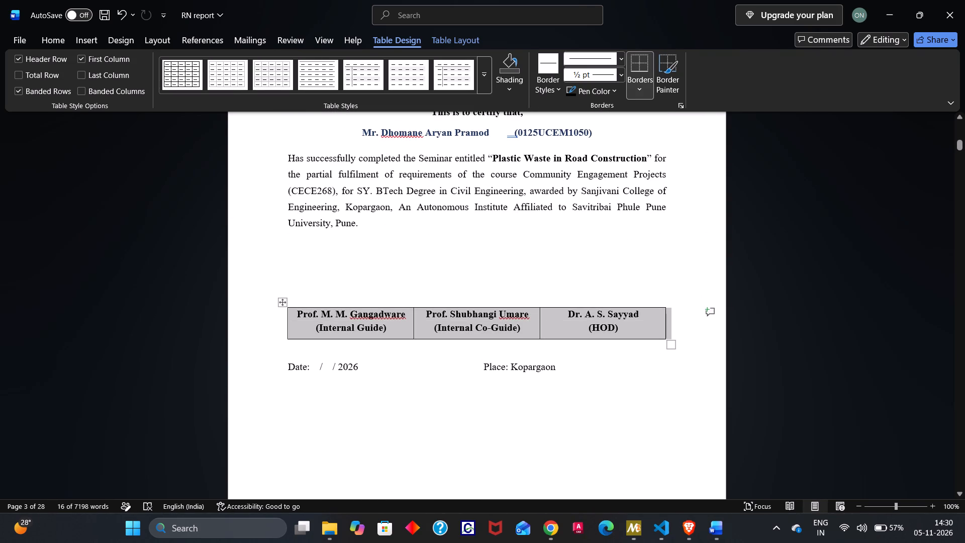
pyautogui.click(393, 267)
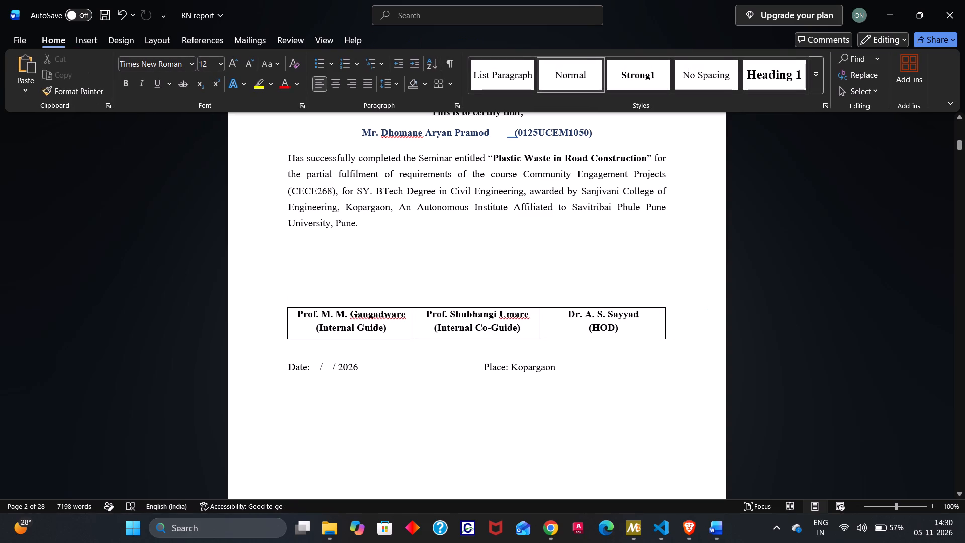
pyautogui.press('Return')
pyautogui.press('Return')
# Apply No Border to the whole guide, co-guide and HOD signature table on the Certificate page.
pyautogui.scroll(-1, 393, 267)
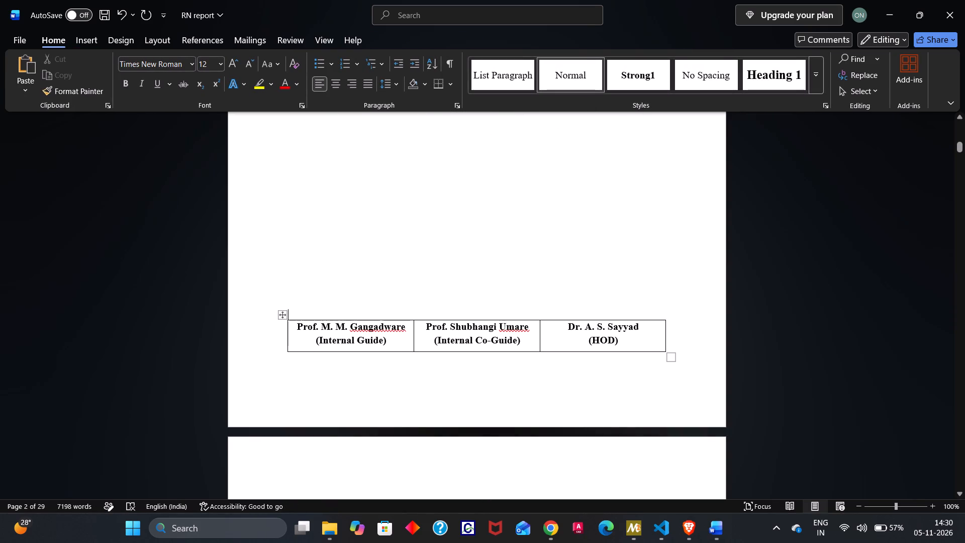
pyautogui.click(282, 317)
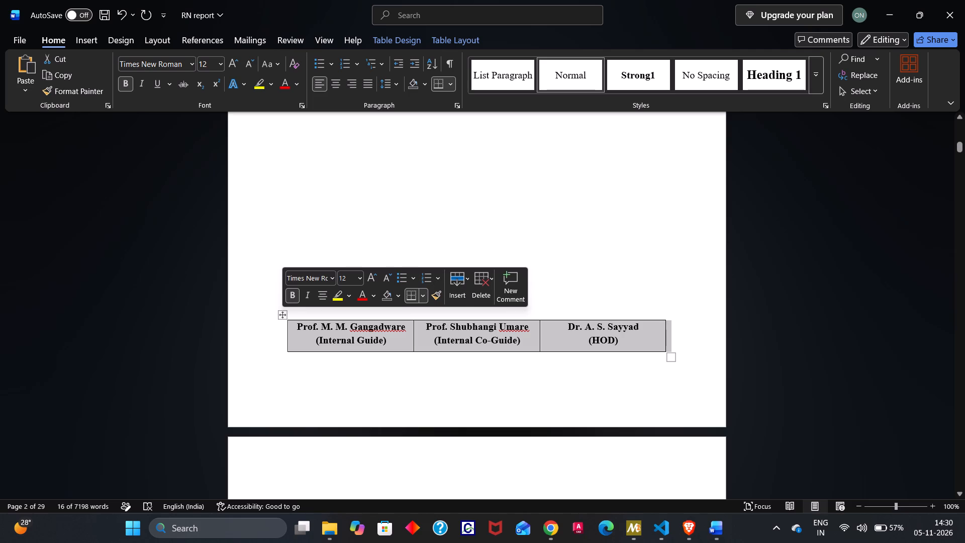
pyautogui.click(278, 313)
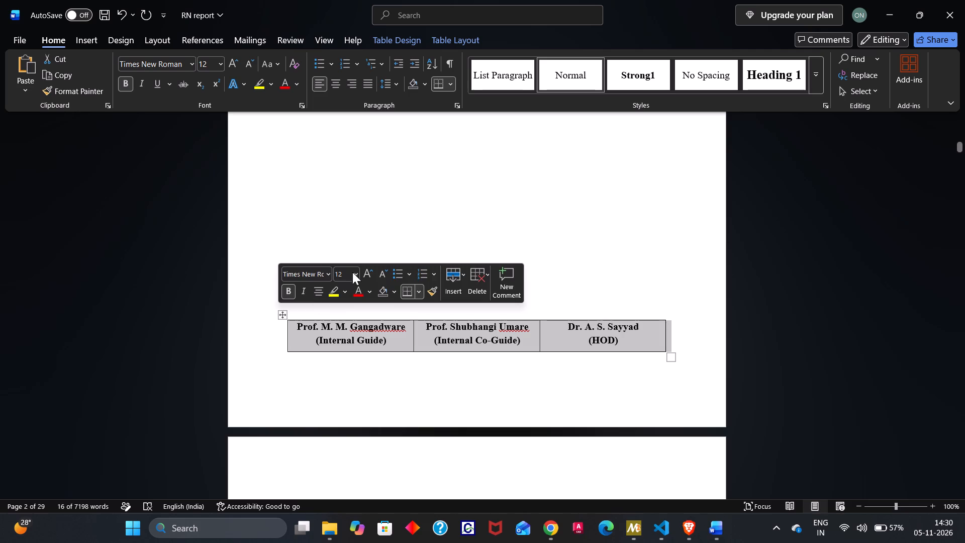
pyautogui.click(438, 204)
pyautogui.moveTo(438, 204); pyautogui.dragTo(479, 96)
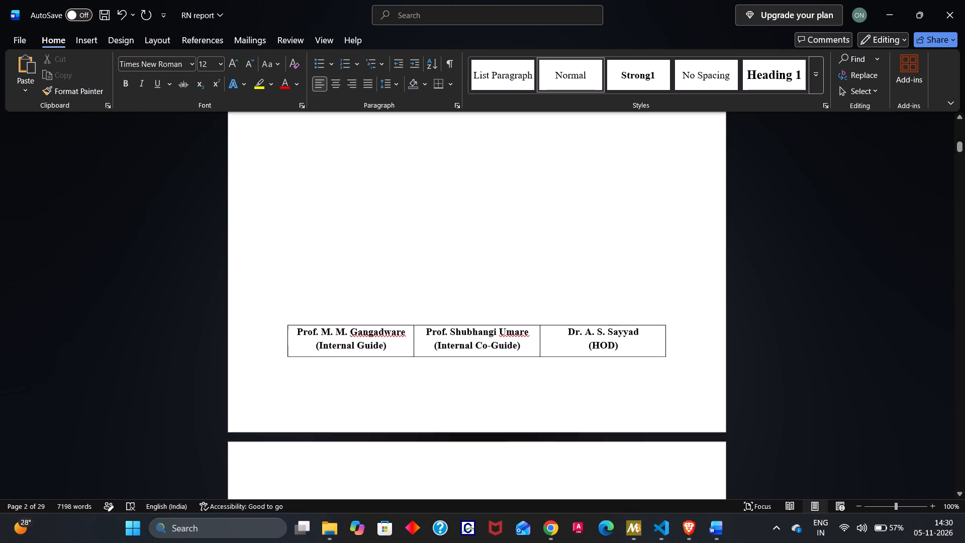
pyautogui.moveTo(479, 96); pyautogui.dragTo(389, 340)
pyautogui.click(389, 340)
pyautogui.scroll(-2, 389, 340)
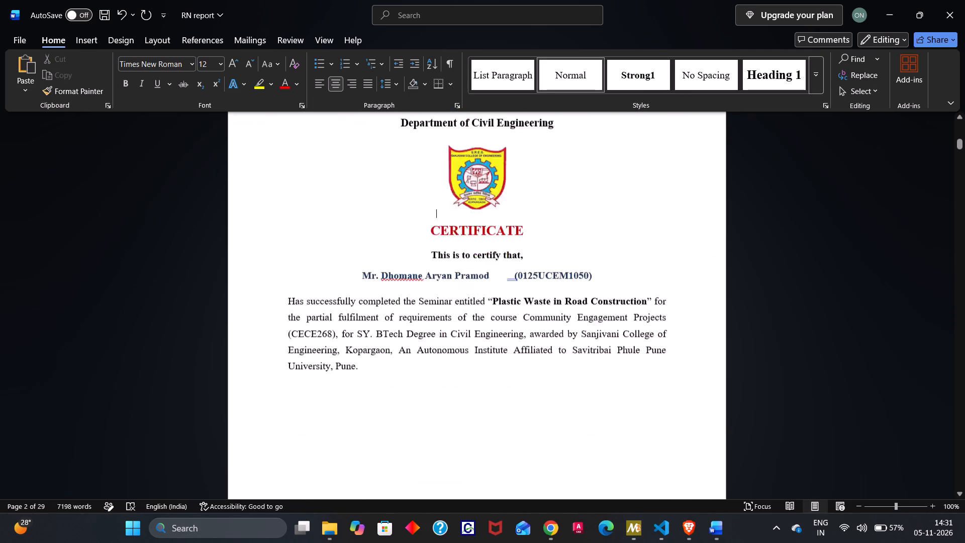
pyautogui.scroll(-1, 389, 340)
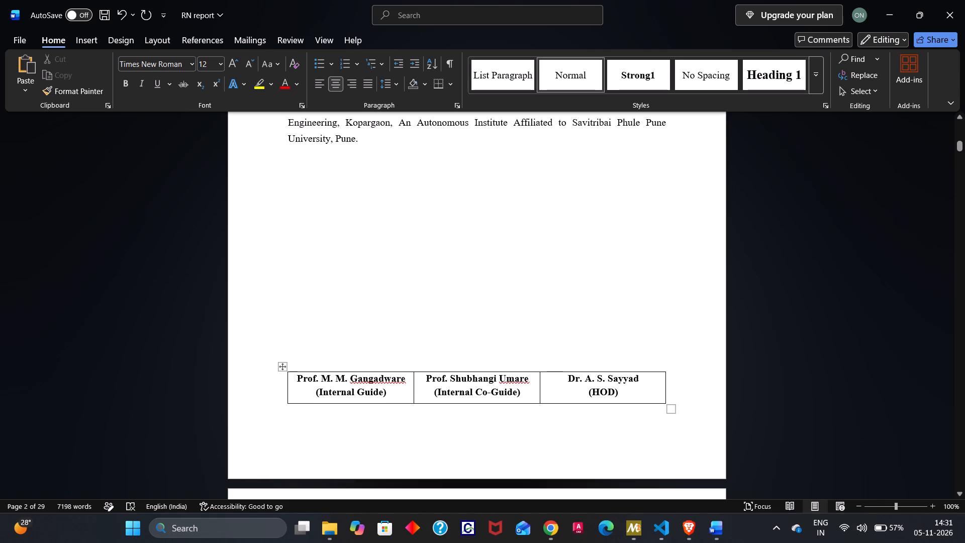
pyautogui.click(284, 367)
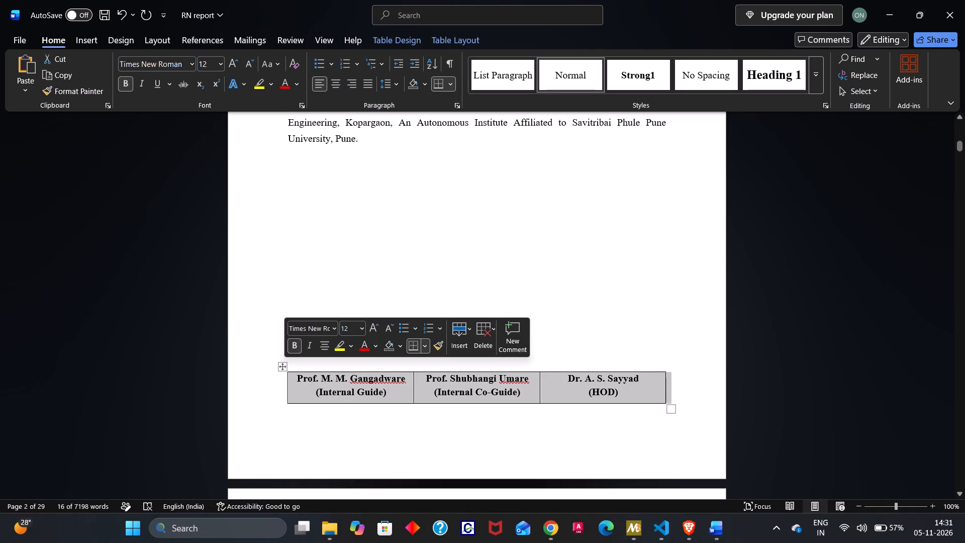
pyautogui.click(447, 79)
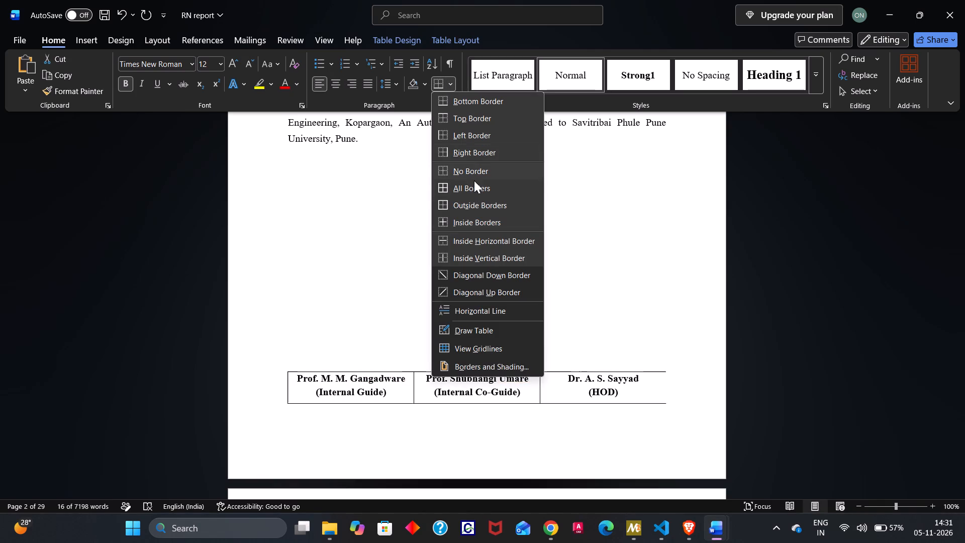
pyautogui.click(474, 172)
pyautogui.click(395, 308)
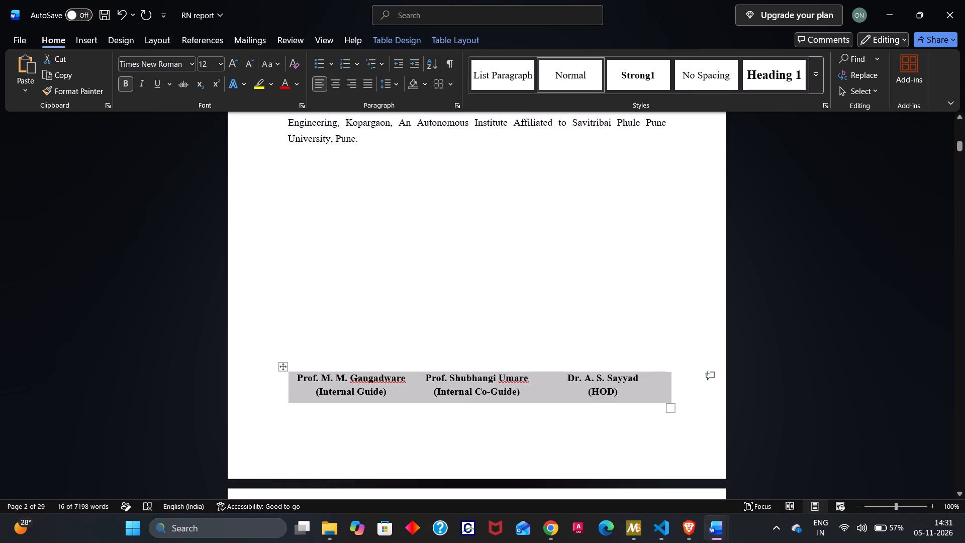
# Delete the Date and Place line that follows the signature table.
pyautogui.scroll(-2, 395, 308)
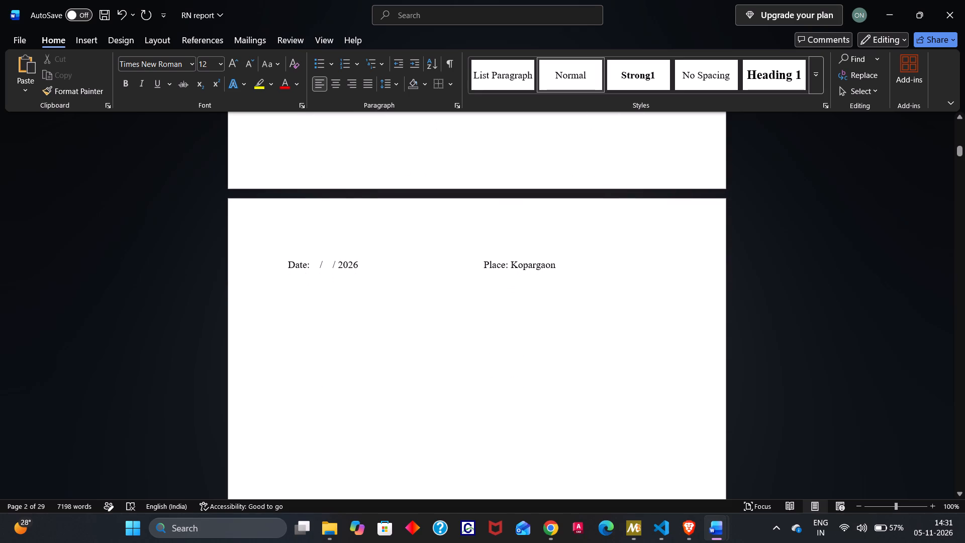
pyautogui.moveTo(578, 254); pyautogui.dragTo(293, 248)
pyautogui.press('BackSpace')
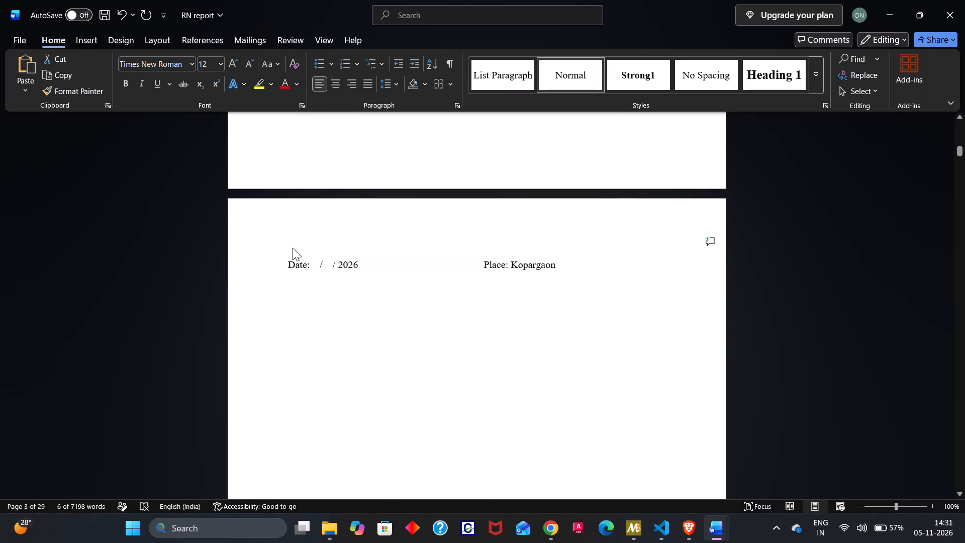
pyautogui.click(293, 248)
# Enlarge the college logo above the CERTIFICATE heading to about the size of the cover page logo.
pyautogui.scroll(5, 293, 248)
pyautogui.scroll(-1, 293, 248)
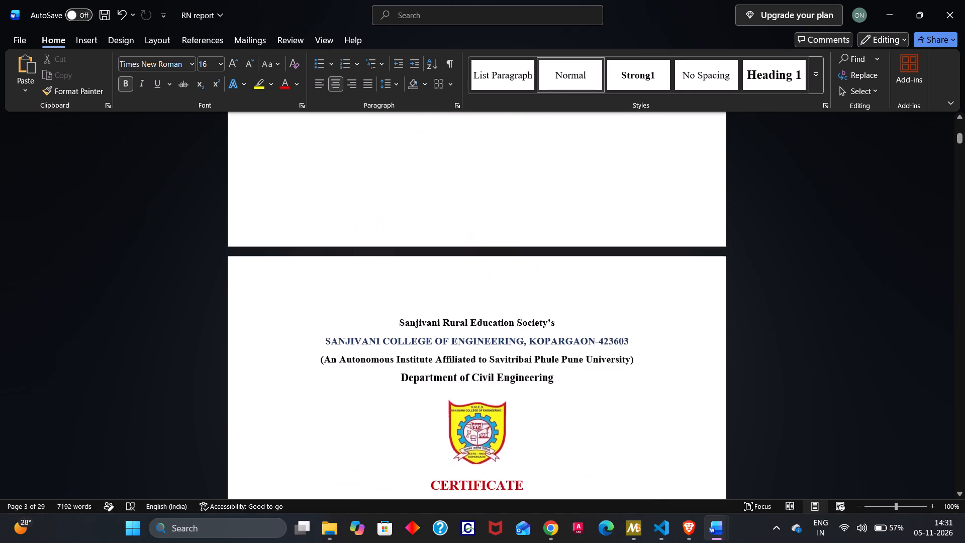
pyautogui.scroll(-2, 293, 248)
pyautogui.click(476, 246)
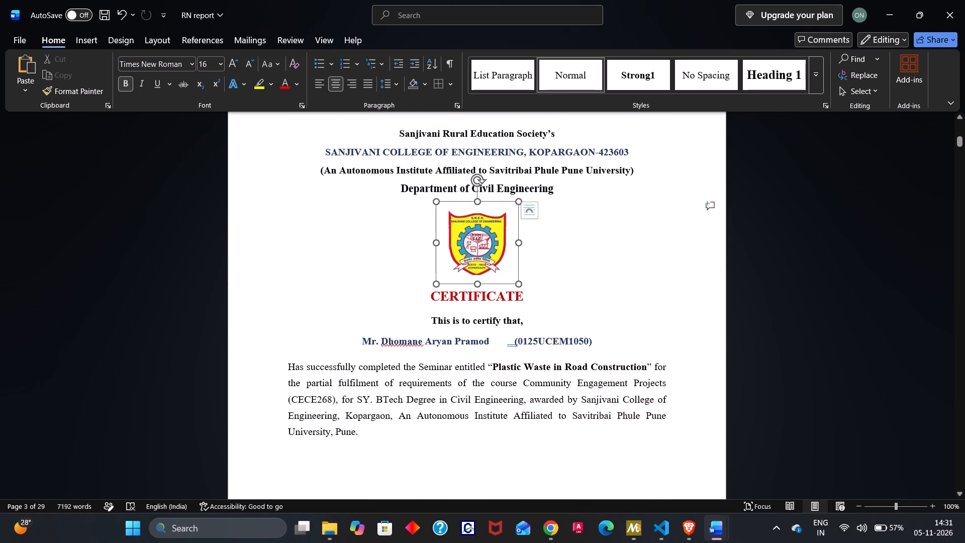
pyautogui.moveTo(522, 284); pyautogui.dragTo(548, 303)
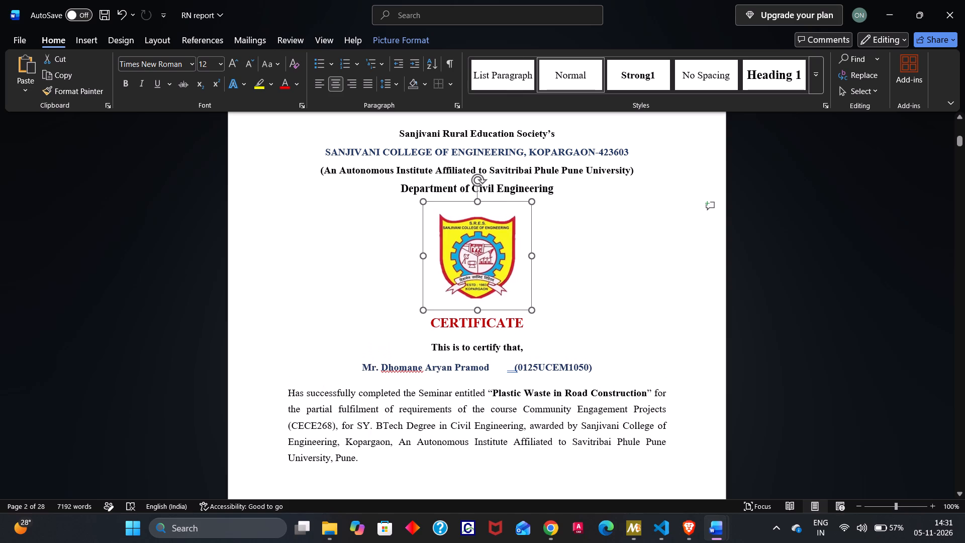
pyautogui.moveTo(548, 303); pyautogui.dragTo(563, 314)
pyautogui.click(563, 314)
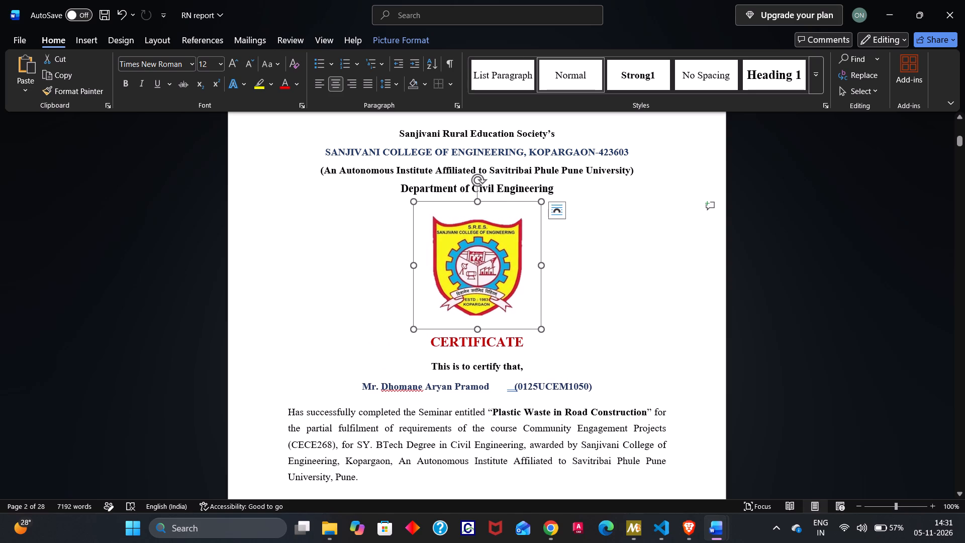
# Change the Content page numbers to i for Abstract and ii for both List of Figures and List of Tables.
pyautogui.scroll(-1, 584, 313)
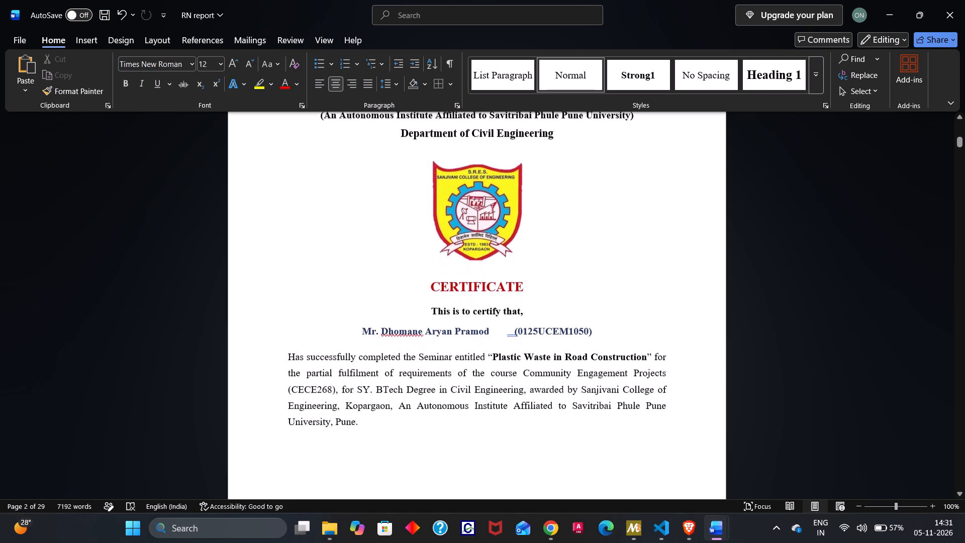
pyautogui.scroll(-1, 584, 313)
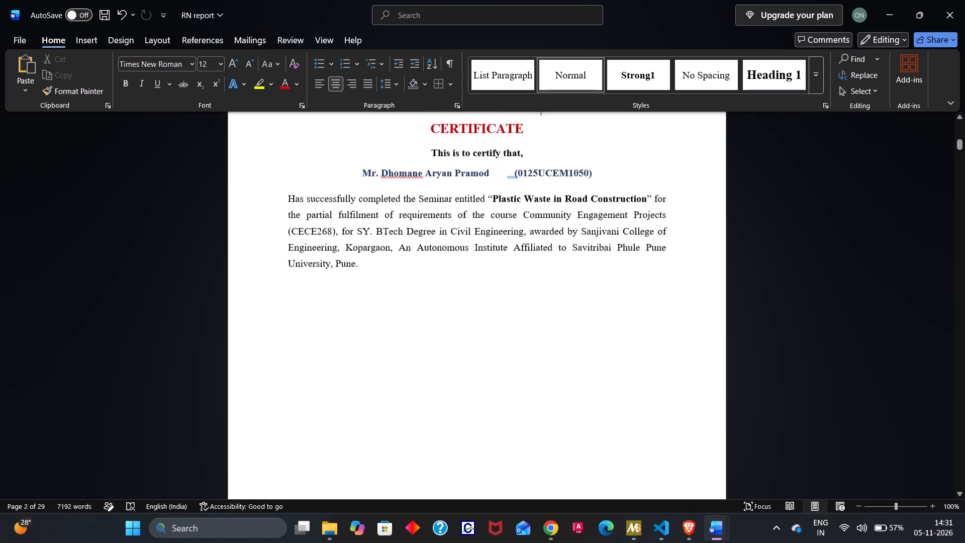
pyautogui.scroll(-2, 584, 313)
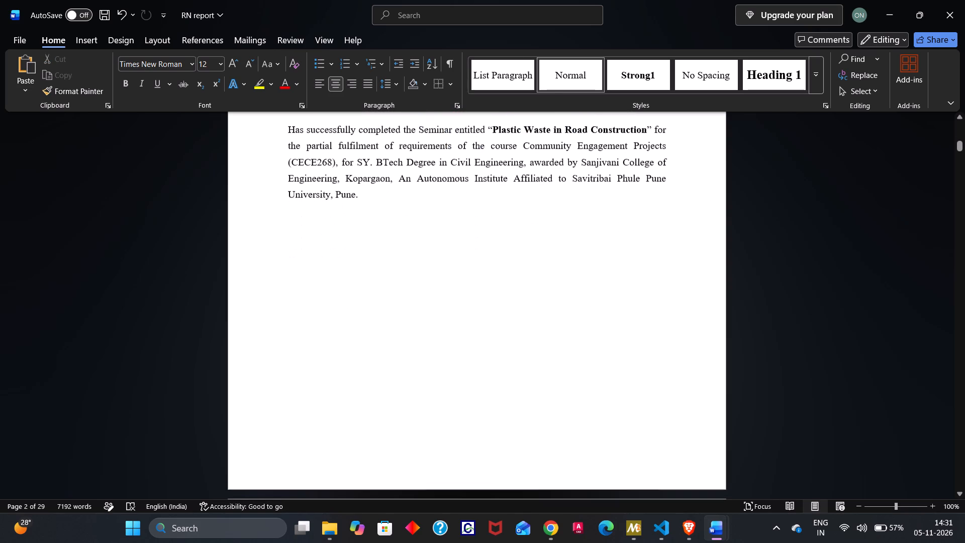
pyautogui.scroll(-3, 591, 291)
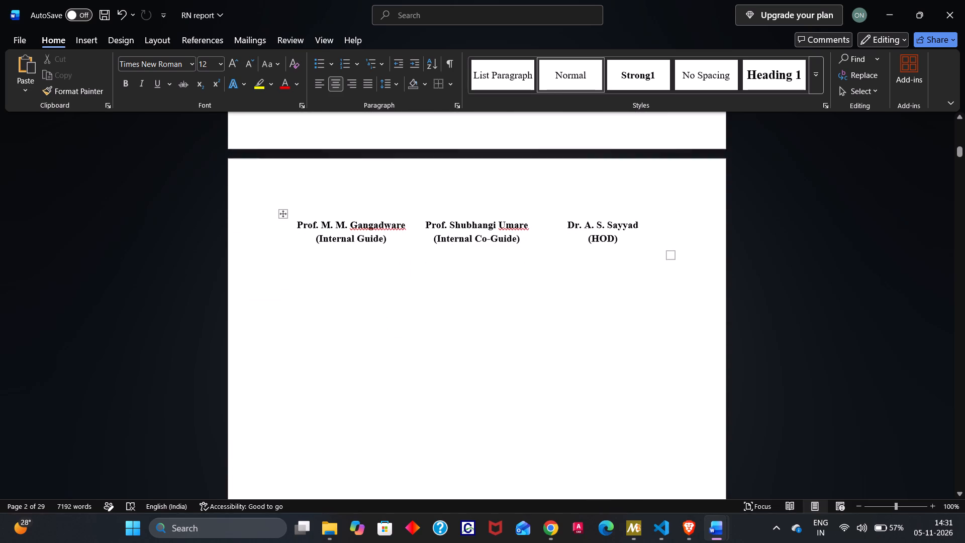
pyautogui.scroll(-3, 591, 291)
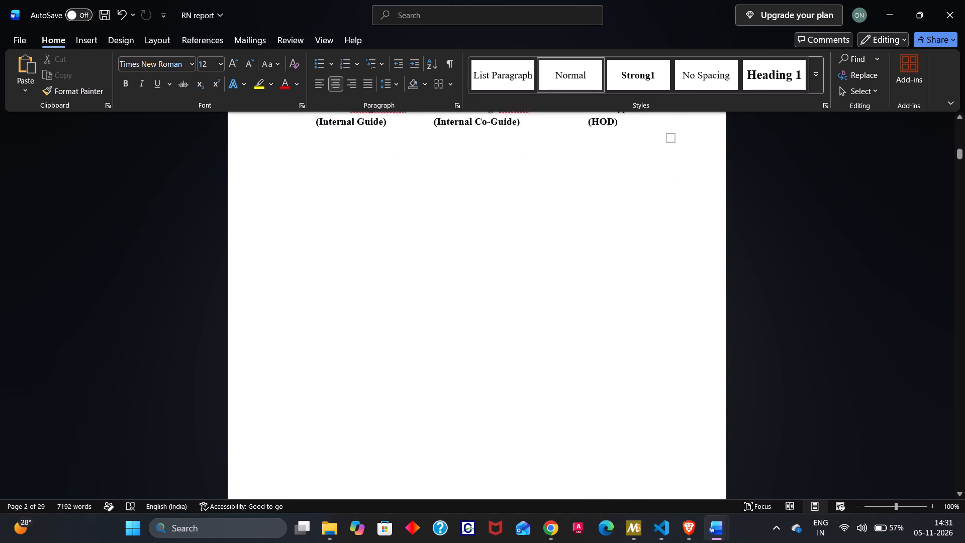
pyautogui.scroll(-1, 591, 291)
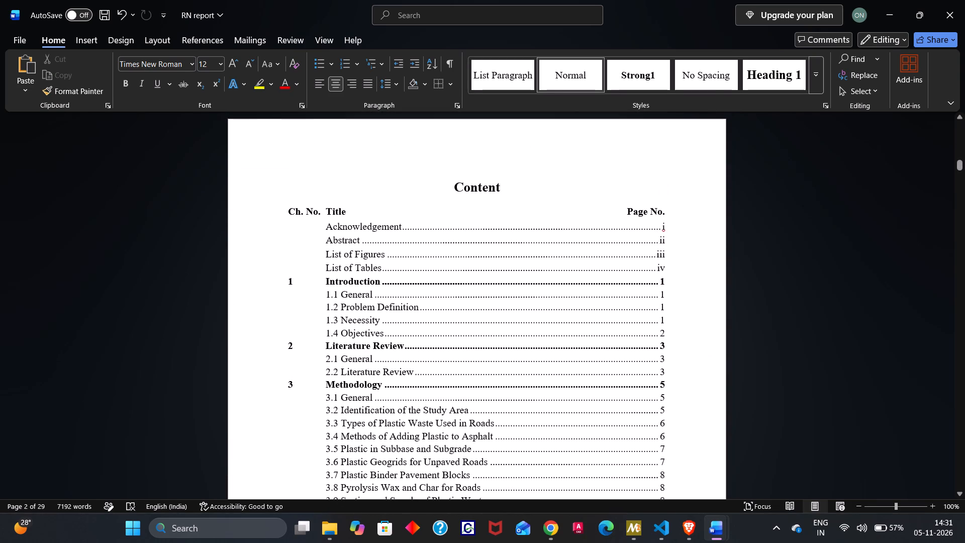
pyautogui.moveTo(401, 227); pyautogui.dragTo(616, 216)
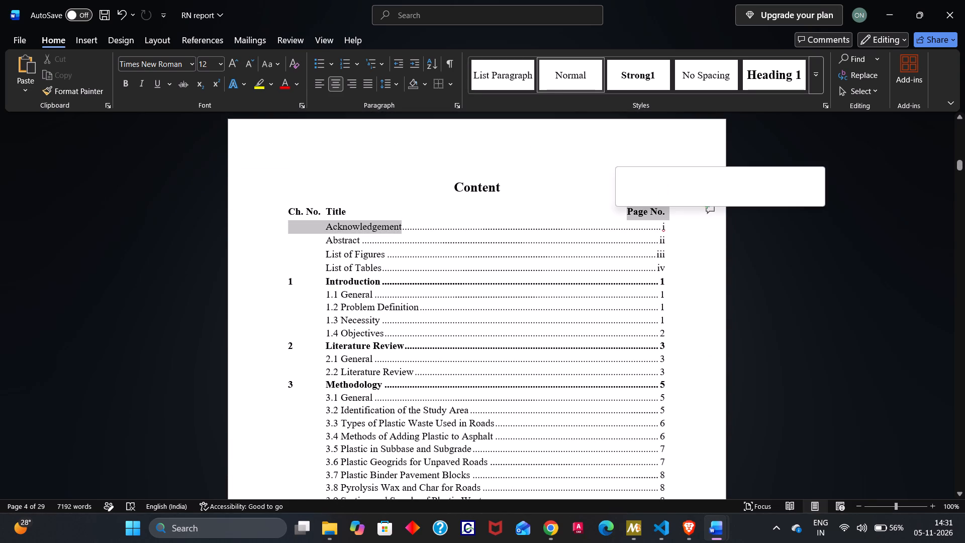
pyautogui.moveTo(660, 229); pyautogui.dragTo(598, 227)
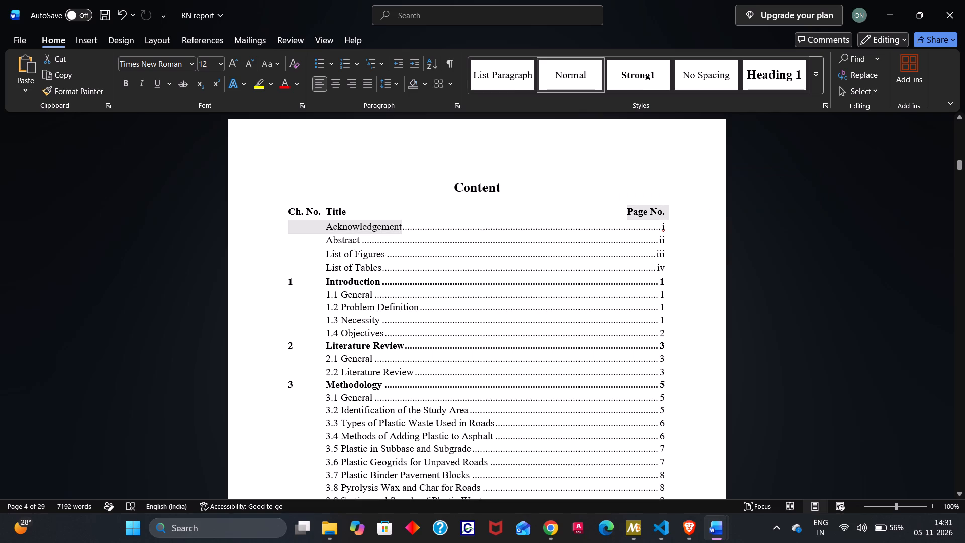
pyautogui.moveTo(598, 227); pyautogui.dragTo(676, 234)
pyautogui.click(676, 234)
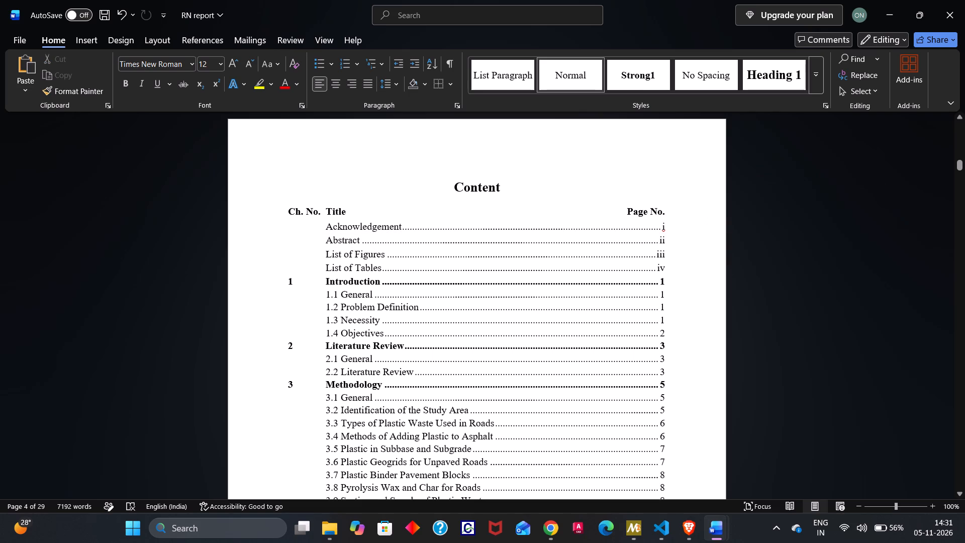
pyautogui.press('BackSpace')
pyautogui.press('Down')
pyautogui.press('BackSpace')
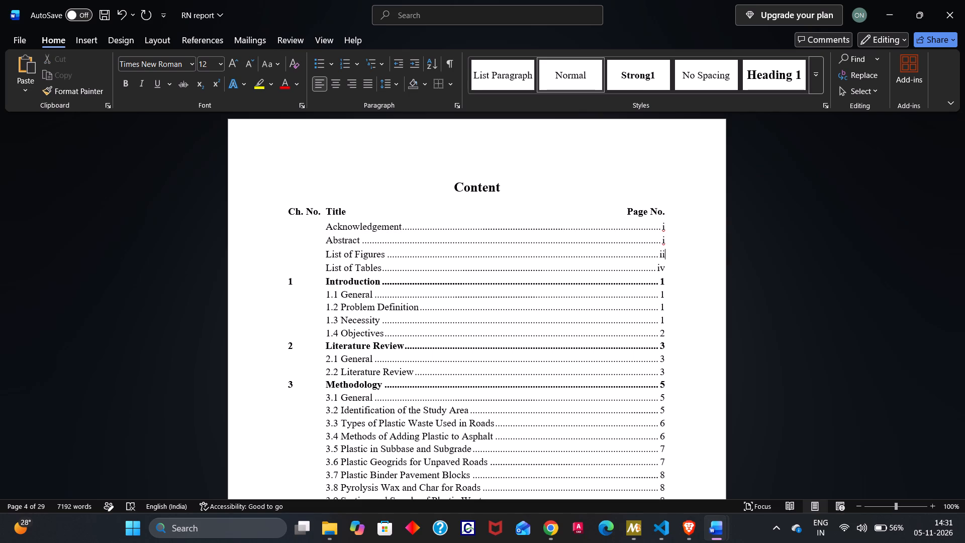
pyautogui.press('Down')
pyautogui.press('BackSpace')
pyautogui.press('i')
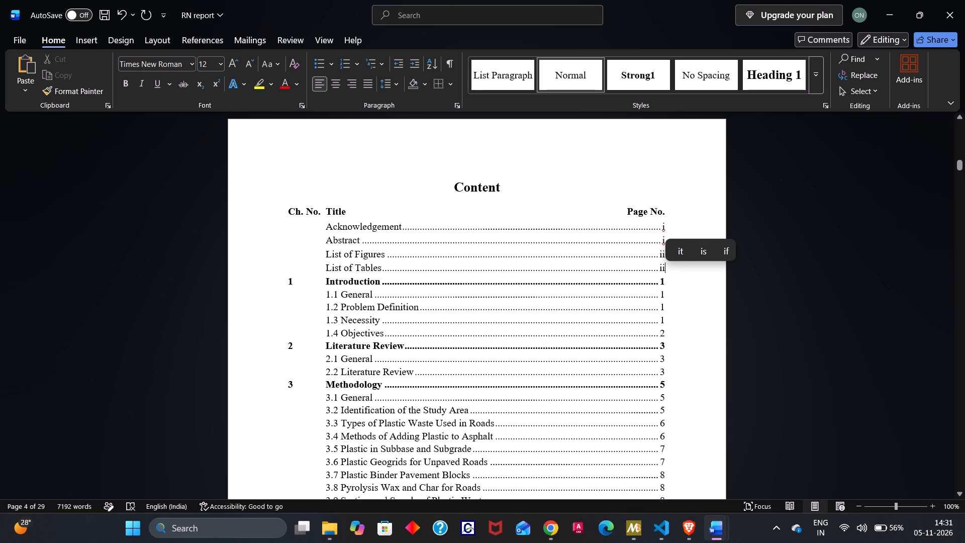
# Remove the page number and dotted leader from the Acknowledgement entry on the Content page, keeping its title intact.
pyautogui.click(668, 225)
pyautogui.press('BackSpace')
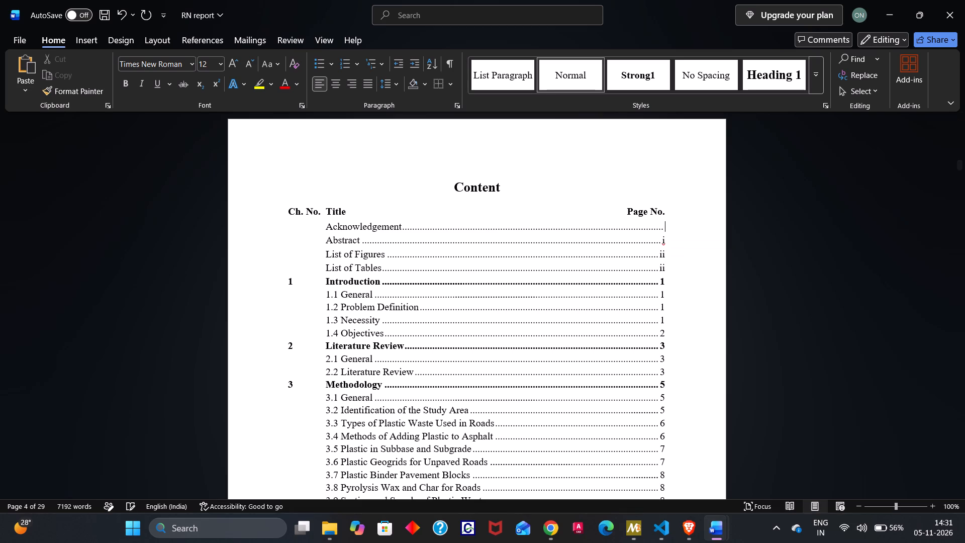
pyautogui.press('BackSpace')
pyautogui.press('BackSpace')
pyautogui.hotkey('ctrl', 'z')
pyautogui.hotkey('ctrl', 'z')
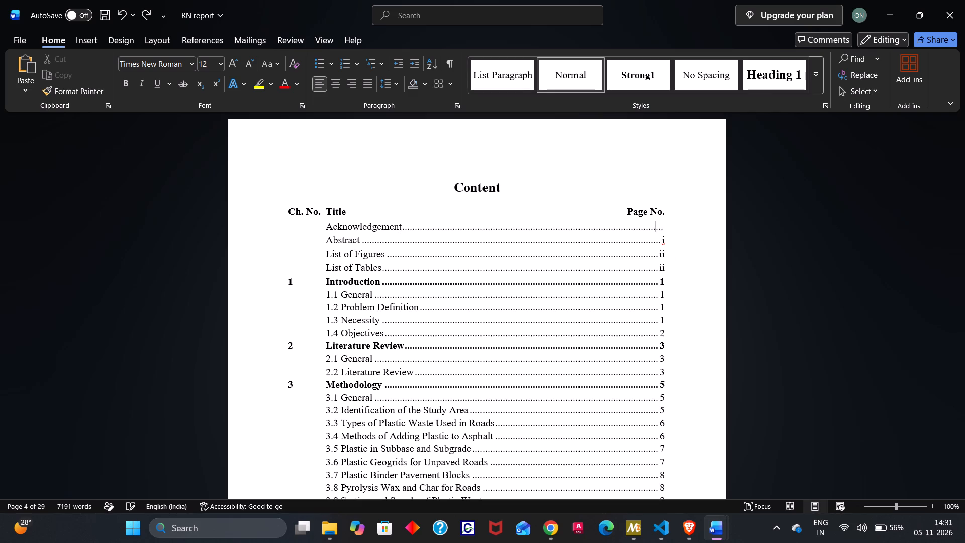
pyautogui.press('BackSpace')
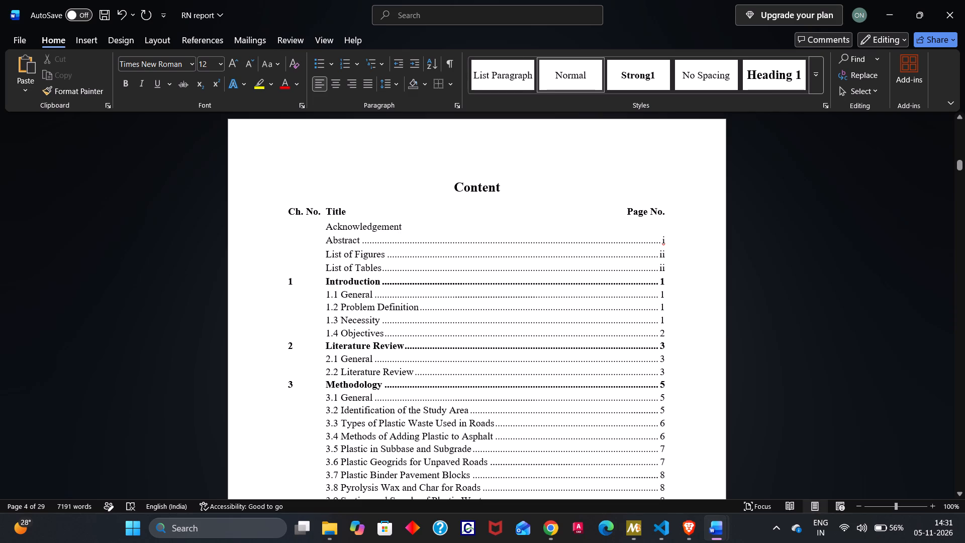
pyautogui.press('Down')
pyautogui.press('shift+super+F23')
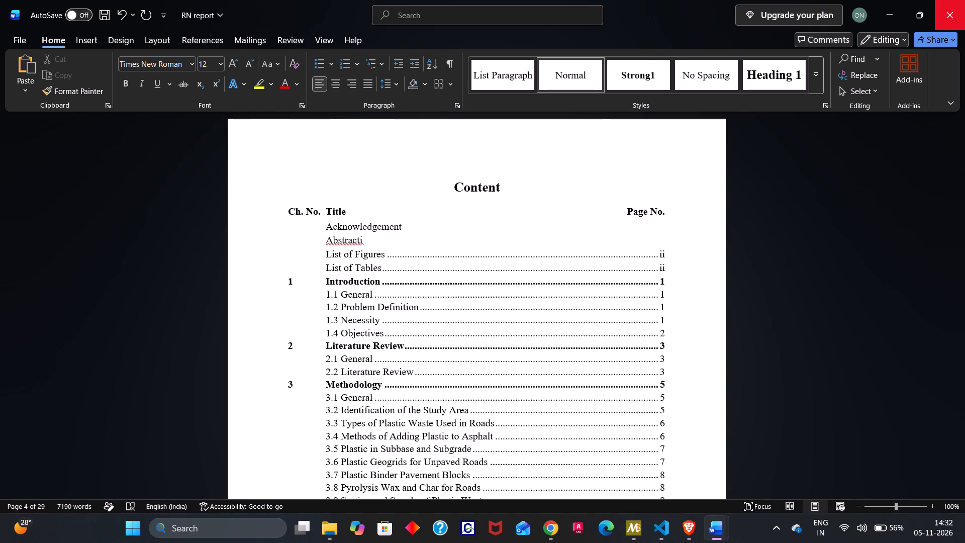
pyautogui.hotkey('ctrl', 'z')
pyautogui.press('BackSpace')
pyautogui.press('space')
pyautogui.press('space')
pyautogui.press('space')
pyautogui.press('space')
pyautogui.press('space')
pyautogui.press('space')
pyautogui.press('space')
pyautogui.press('space')
pyautogui.press('space')
pyautogui.press('space')
pyautogui.press('space')
pyautogui.press('space')
pyautogui.press('space')
pyautogui.press('space')
pyautogui.press('space')
pyautogui.press('space')
pyautogui.press('space')
pyautogui.press('space')
pyautogui.press('space')
pyautogui.press('space')
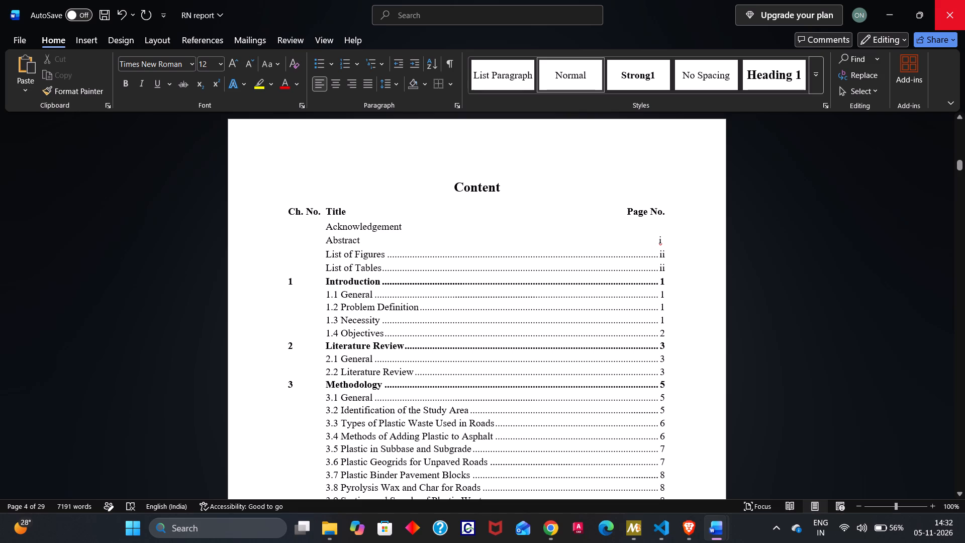
pyautogui.press('space')
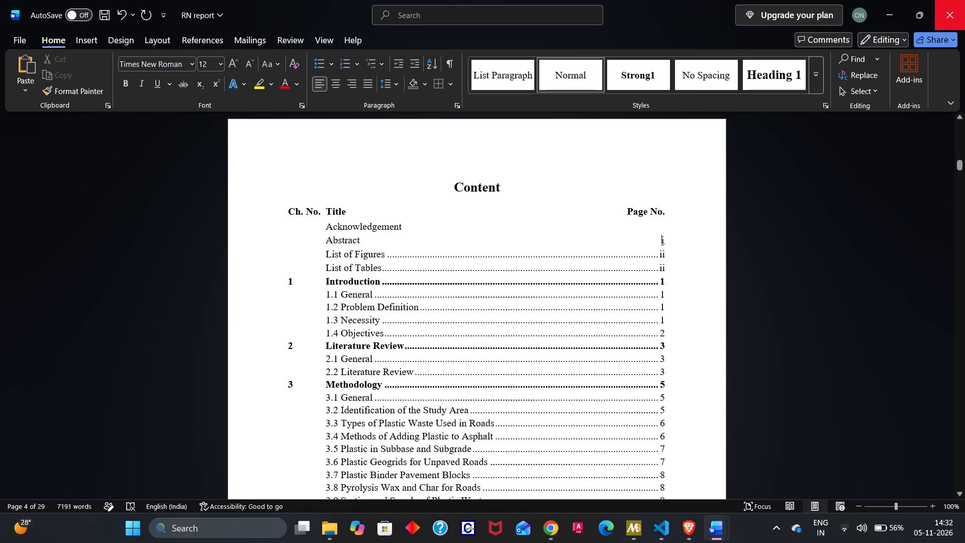
# Replace the dotted leader of the List of Figures entry with blank spaces, keeping its page number ii aligned under Page No.
pyautogui.click(387, 255)
pyautogui.doubleClick(518, 332)
pyautogui.moveTo(518, 332); pyautogui.dragTo(492, 312)
pyautogui.click(492, 312)
pyautogui.moveTo(387, 256); pyautogui.dragTo(650, 257)
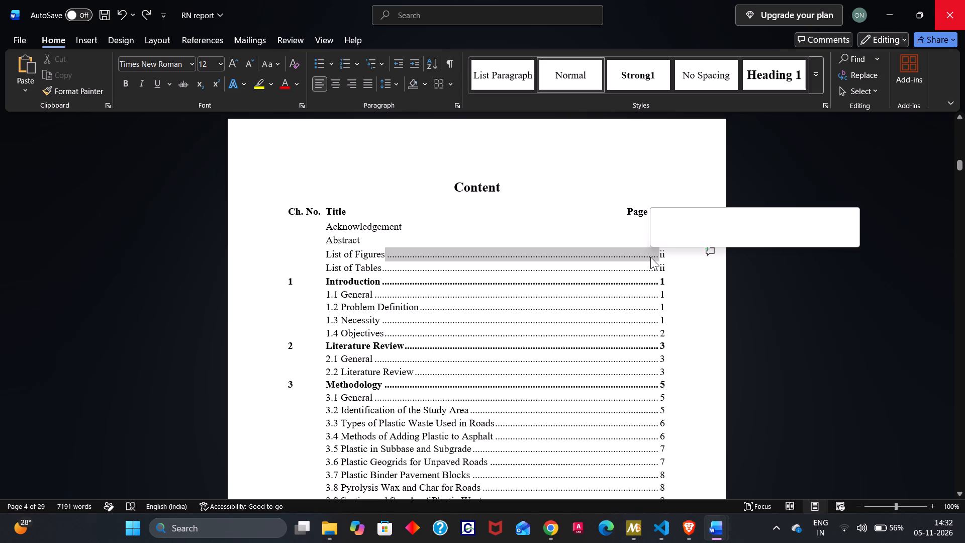
pyautogui.press('BackSpace')
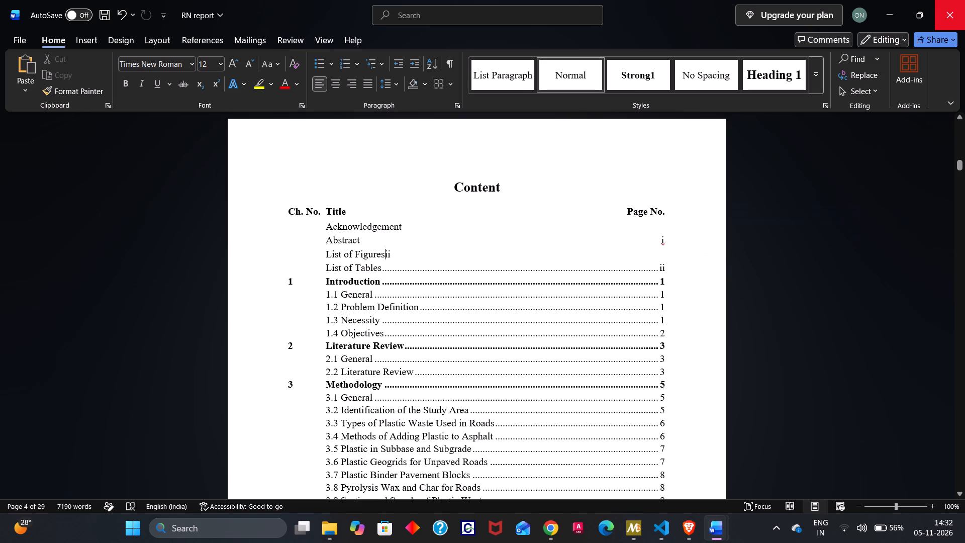
pyautogui.press('space')
pyautogui.press('space')
pyautogui.press('space')
pyautogui.press('space')
pyautogui.press('space')
pyautogui.press('space')
pyautogui.press('space')
pyautogui.press('space')
pyautogui.press('space')
pyautogui.press('space')
pyautogui.press('space')
pyautogui.press('space')
pyautogui.press('space')
pyautogui.press('space')
pyautogui.press('space')
pyautogui.press('space')
pyautogui.press('space')
pyautogui.press('space')
pyautogui.press('space')
pyautogui.press('space')
pyautogui.press('space')
pyautogui.press('space')
pyautogui.press('space')
pyautogui.press('space')
pyautogui.press('space')
pyautogui.press('space')
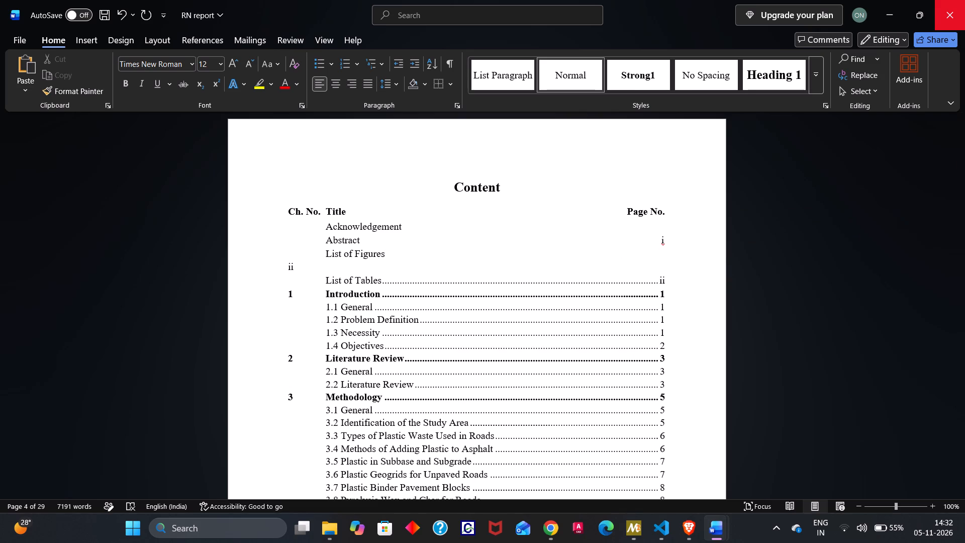
pyautogui.press('BackSpace')
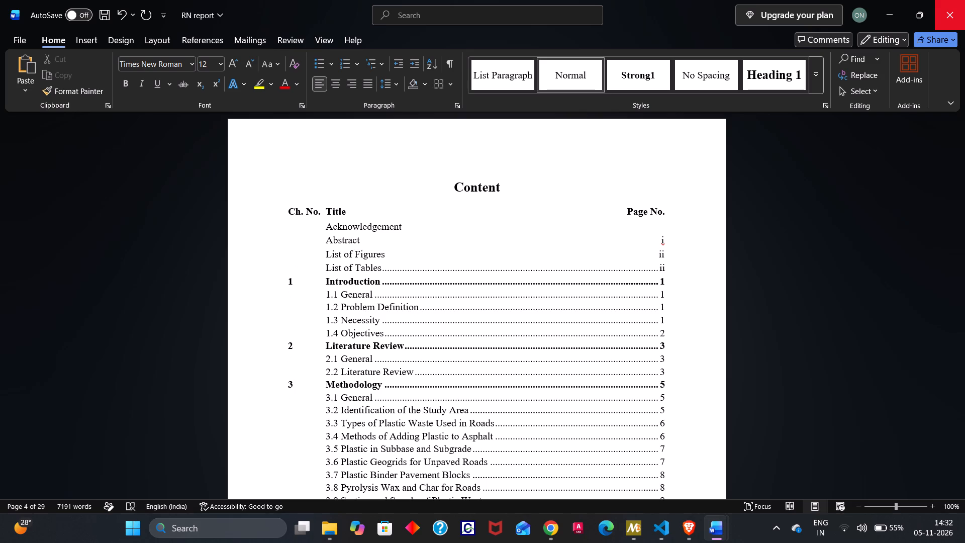
pyautogui.press('space')
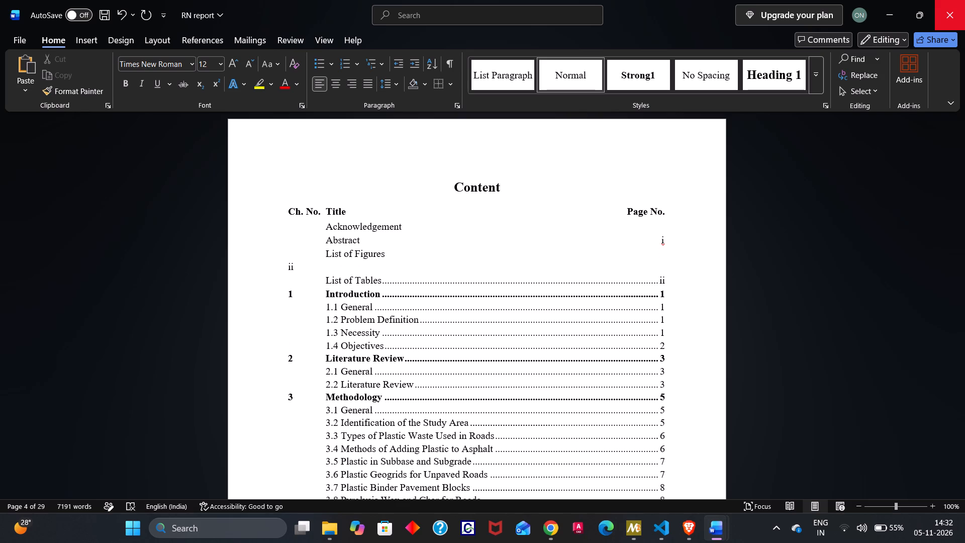
pyautogui.press('BackSpace')
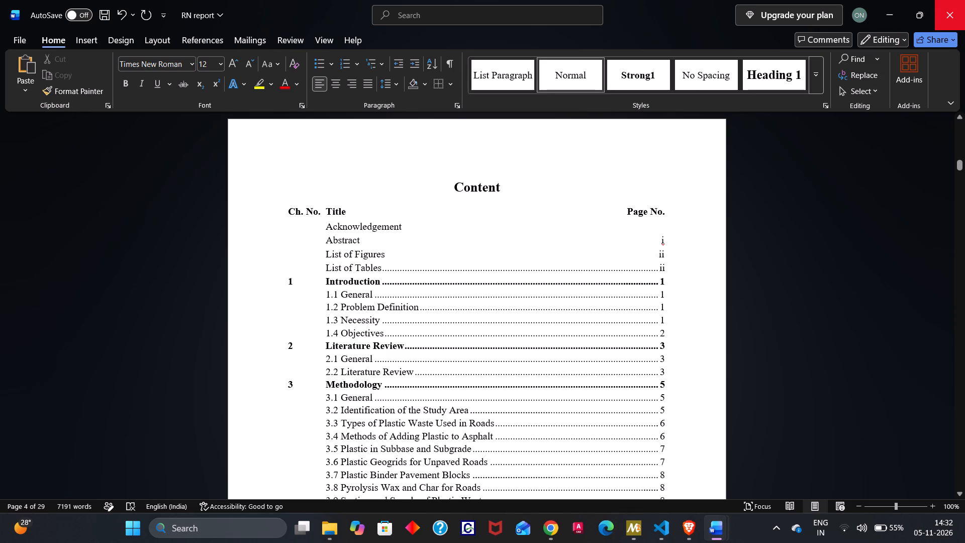
# Replace the dotted leader of the List of Tables entry with blank spaces, moving its page number under Page No.
pyautogui.click(657, 269)
pyautogui.moveTo(658, 267); pyautogui.dragTo(653, 267)
pyautogui.moveTo(657, 266); pyautogui.dragTo(623, 267)
pyautogui.moveTo(623, 267); pyautogui.dragTo(642, 268)
pyautogui.moveTo(656, 269); pyautogui.dragTo(635, 269)
pyautogui.moveTo(635, 269); pyautogui.dragTo(419, 263)
pyautogui.press('BackSpace')
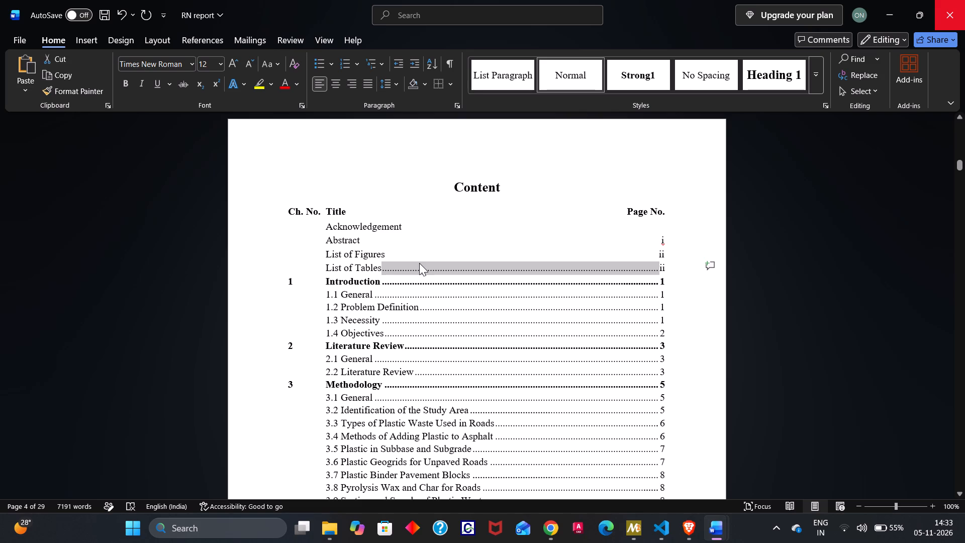
pyautogui.press('space')
pyautogui.press('space')
pyautogui.press('space')
pyautogui.press('space')
pyautogui.press('space')
pyautogui.press('space')
pyautogui.press('space')
pyautogui.press('space')
pyautogui.press('space')
pyautogui.press('space')
pyautogui.press('space')
pyautogui.press('space')
pyautogui.press('space')
pyautogui.press('space')
pyautogui.press('space')
pyautogui.press('space')
pyautogui.press('space')
pyautogui.press('space')
pyautogui.press('space')
pyautogui.press('space')
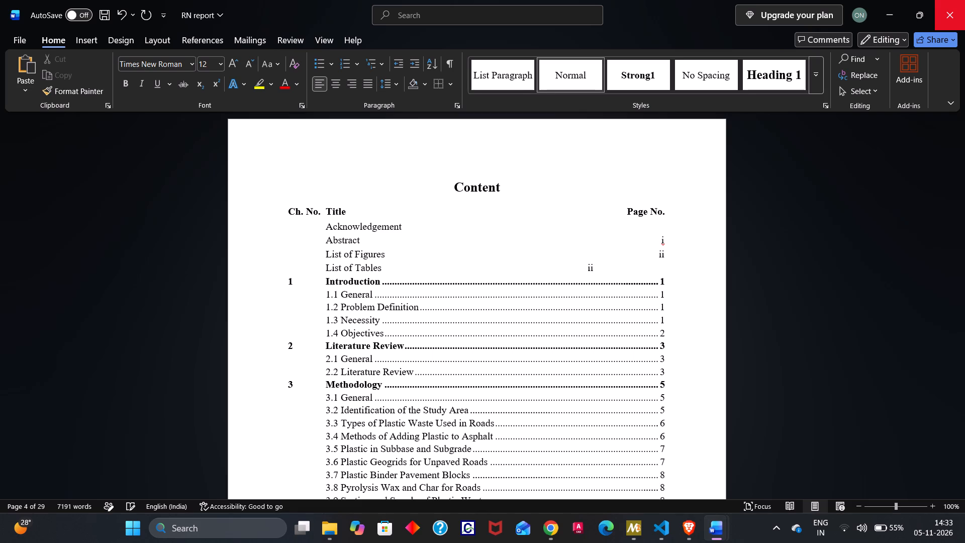
pyautogui.press('space')
pyautogui.press('space')
pyautogui.press('space')
pyautogui.press('space')
pyautogui.press('space')
pyautogui.press('space')
pyautogui.press('space')
# Change the List of Tables page number to iii and keep it on the entry's line under Page No.
pyautogui.press('i')
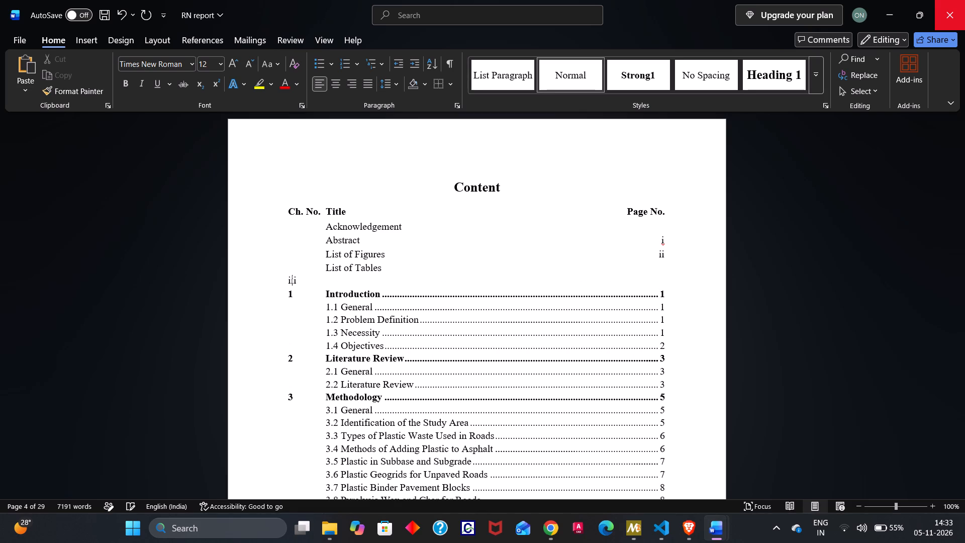
pyautogui.press('Left')
pyautogui.press('space')
pyautogui.press('BackSpace')
pyautogui.press('BackSpace')
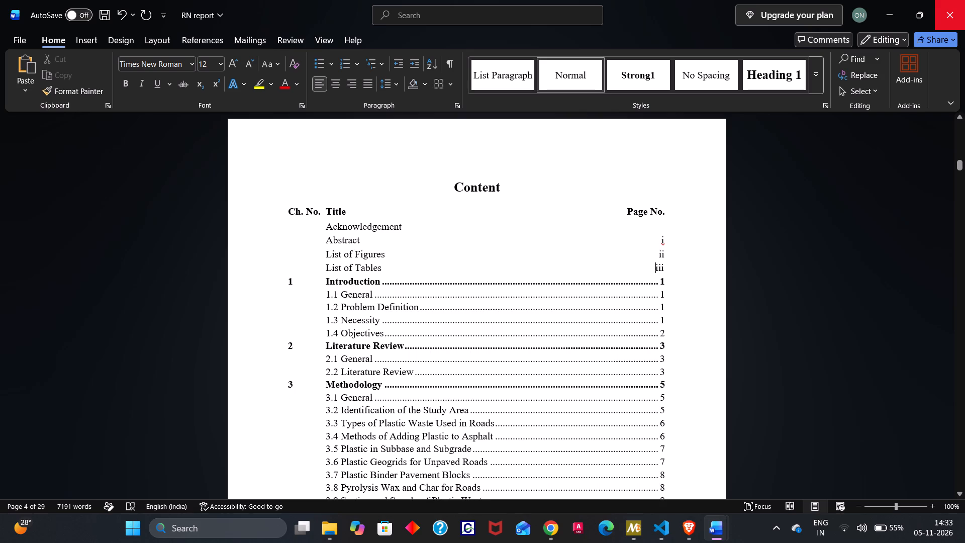
# Remove one blank space before the page numbers of Abstract and List of Figures to centre them over iii.
pyautogui.click(657, 242)
pyautogui.press('BackSpace')
pyautogui.press('Down')
pyautogui.press('BackSpace')
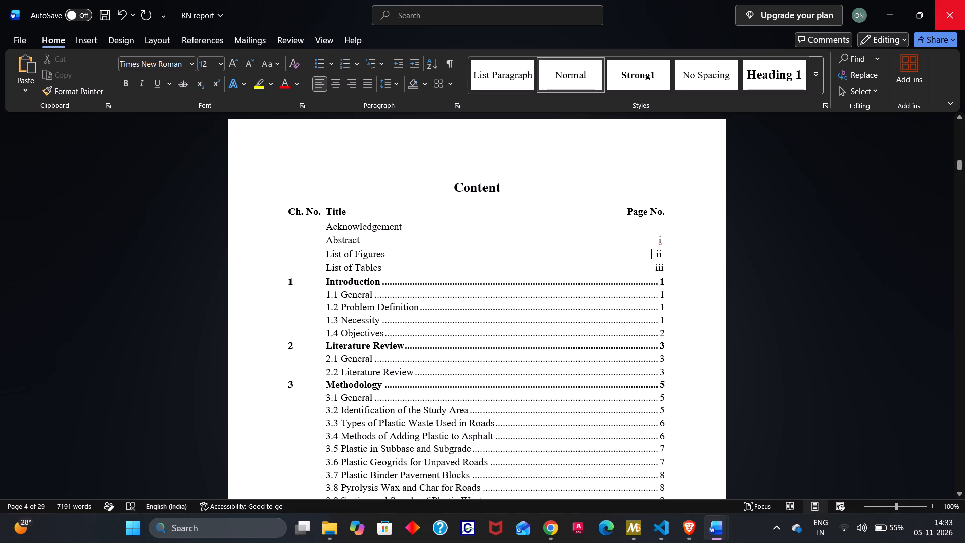
# Replace the dotted leader of the chapter 1 Introduction entry with blank spaces, keeping its page number 1 under Page No.
pyautogui.moveTo(381, 281); pyautogui.dragTo(649, 278)
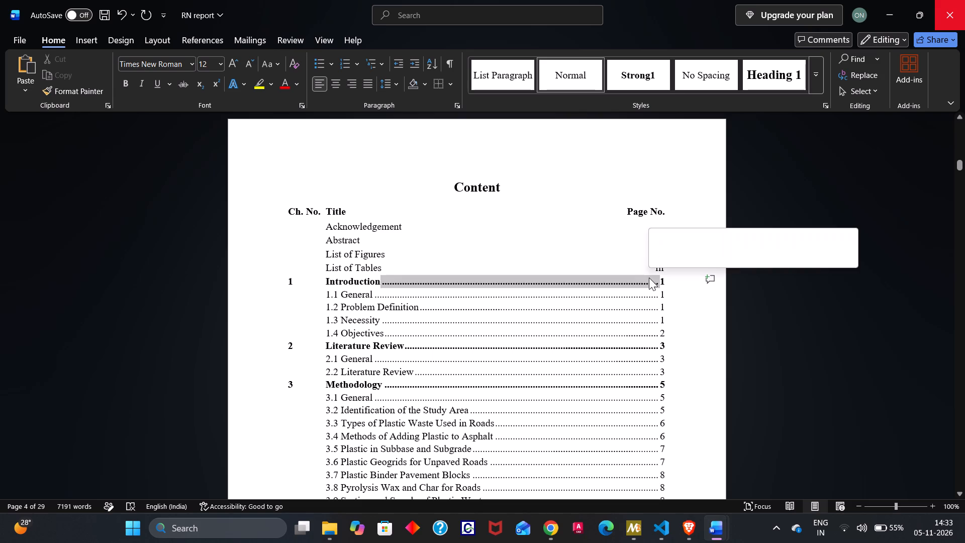
pyautogui.press('BackSpace')
pyautogui.press('space')
pyautogui.press('space')
pyautogui.press('space')
pyautogui.press('space')
pyautogui.press('space')
pyautogui.press('space')
pyautogui.press('space')
pyautogui.press('space')
pyautogui.press('space')
pyautogui.press('space')
pyautogui.press('space')
pyautogui.press('space')
pyautogui.press('space')
pyautogui.press('space')
pyautogui.press('space')
pyautogui.press('space')
pyautogui.press('space')
pyautogui.press('space')
pyautogui.press('space')
pyautogui.press('space')
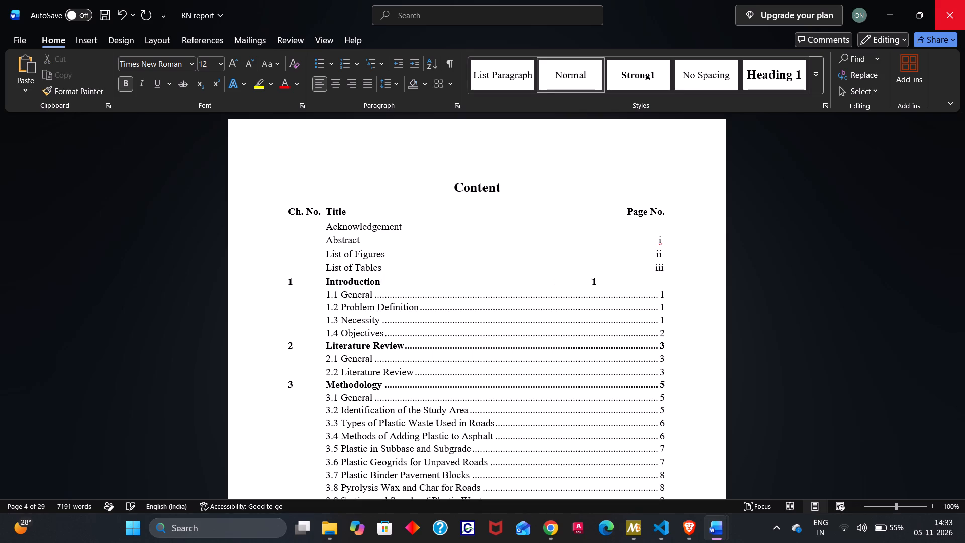
pyautogui.press('space')
pyautogui.press('space')
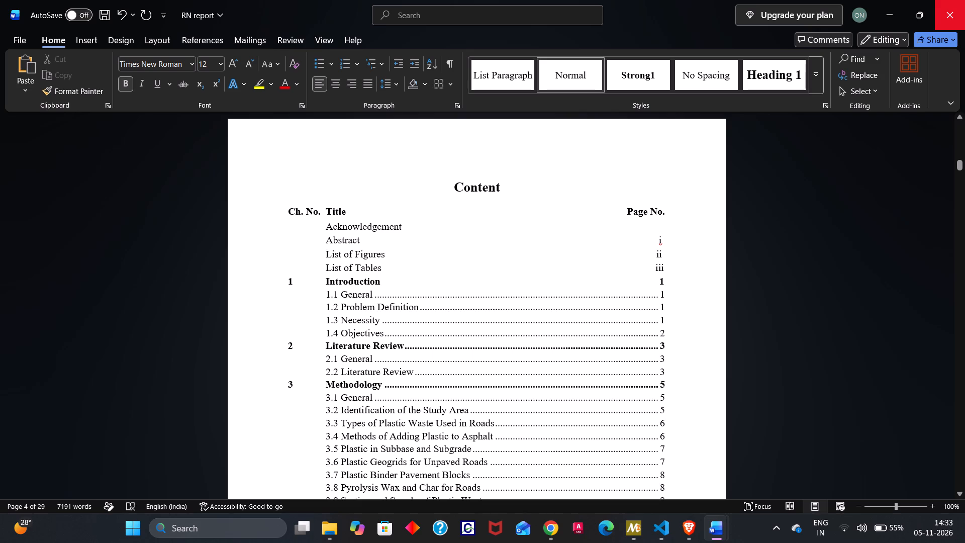
# Replace the dotted leader of the 1.1 General entry with blank spaces, aligning its page number 1 with the Introduction's.
pyautogui.tripleClick(652, 296)
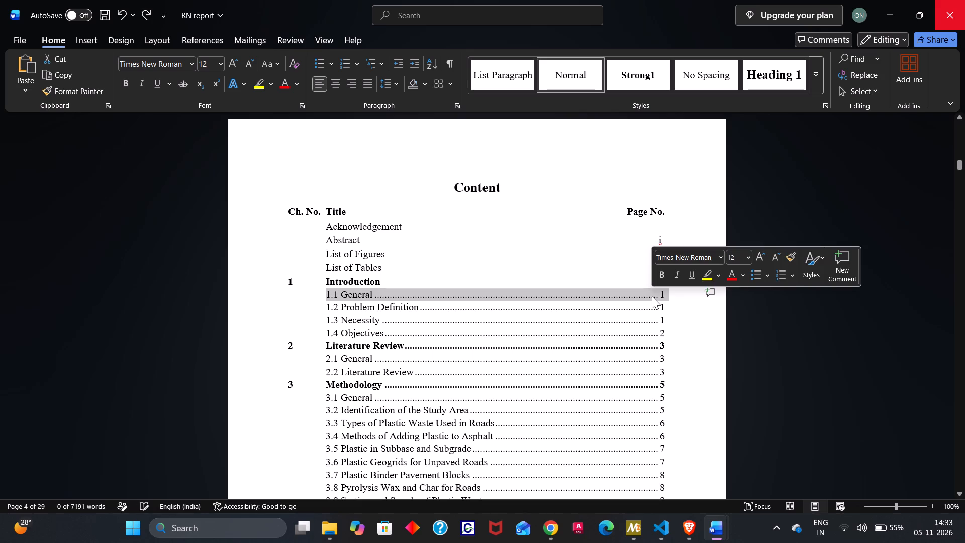
pyautogui.click(652, 296)
pyautogui.moveTo(652, 296); pyautogui.dragTo(605, 298)
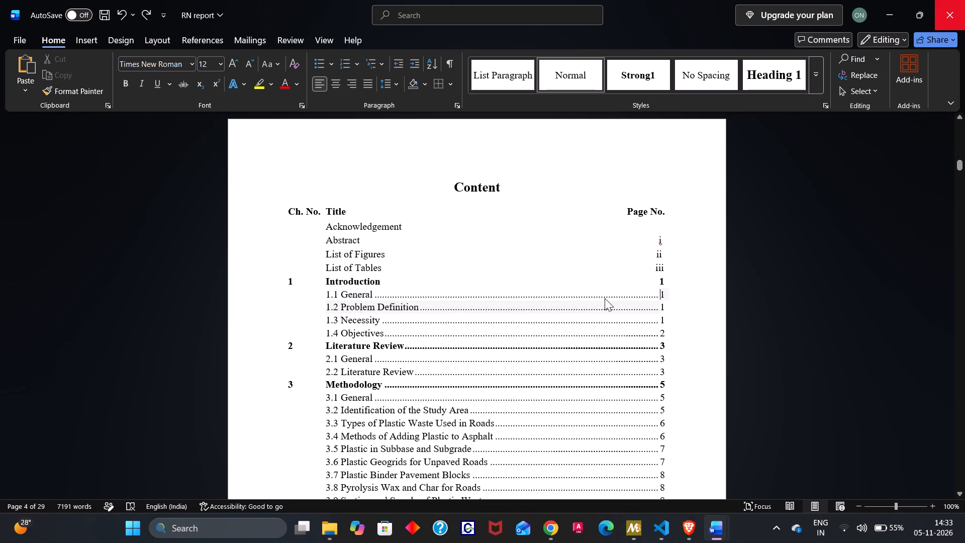
pyautogui.moveTo(605, 298); pyautogui.dragTo(463, 291)
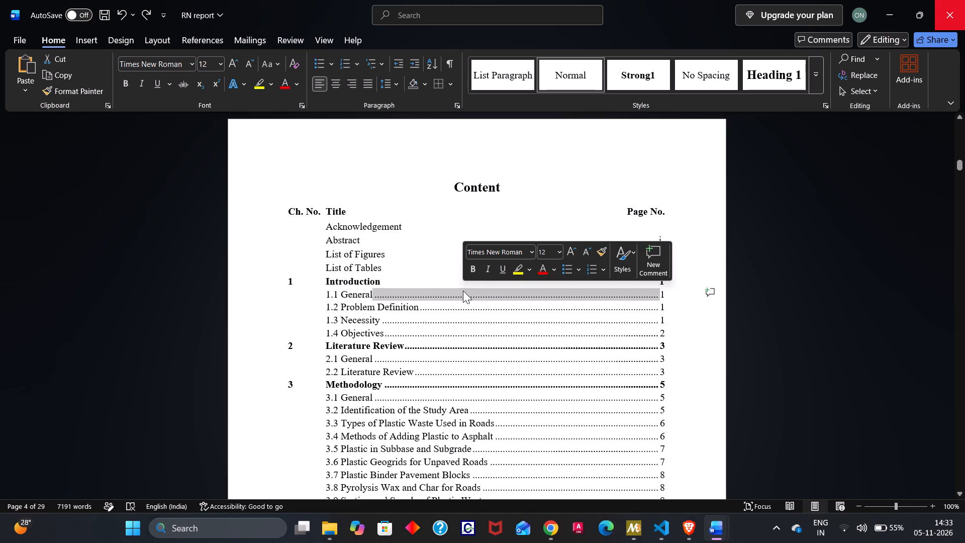
pyautogui.press('BackSpace')
pyautogui.press('space')
pyautogui.press('space')
pyautogui.press('space')
pyautogui.press('space')
pyautogui.press('space')
pyautogui.press('space')
pyautogui.press('space')
pyautogui.press('space')
pyautogui.press('space')
pyautogui.press('space')
pyautogui.press('space')
pyautogui.press('space')
pyautogui.press('space')
pyautogui.press('space')
pyautogui.press('space')
pyautogui.press('space')
pyautogui.press('space')
pyautogui.press('space')
pyautogui.press('space')
pyautogui.press('space')
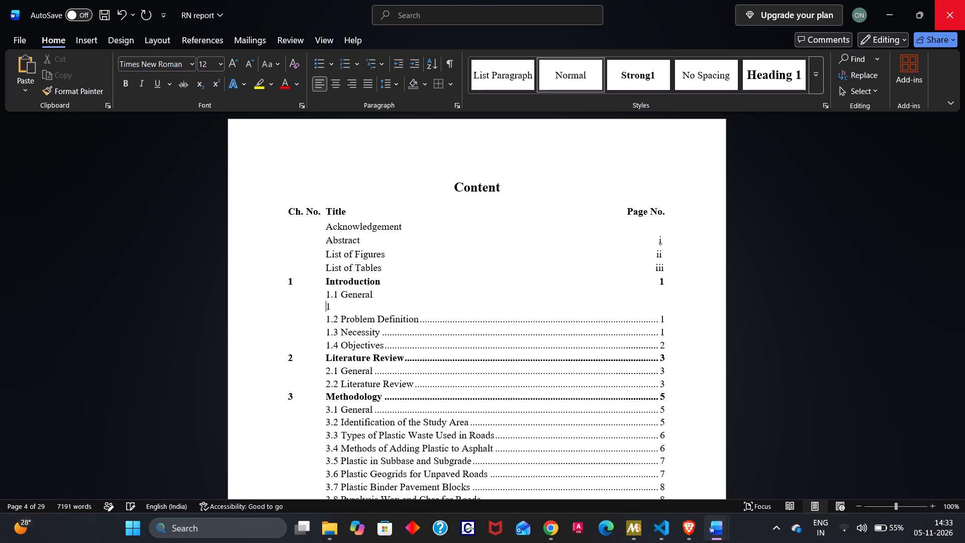
pyautogui.press('BackSpace')
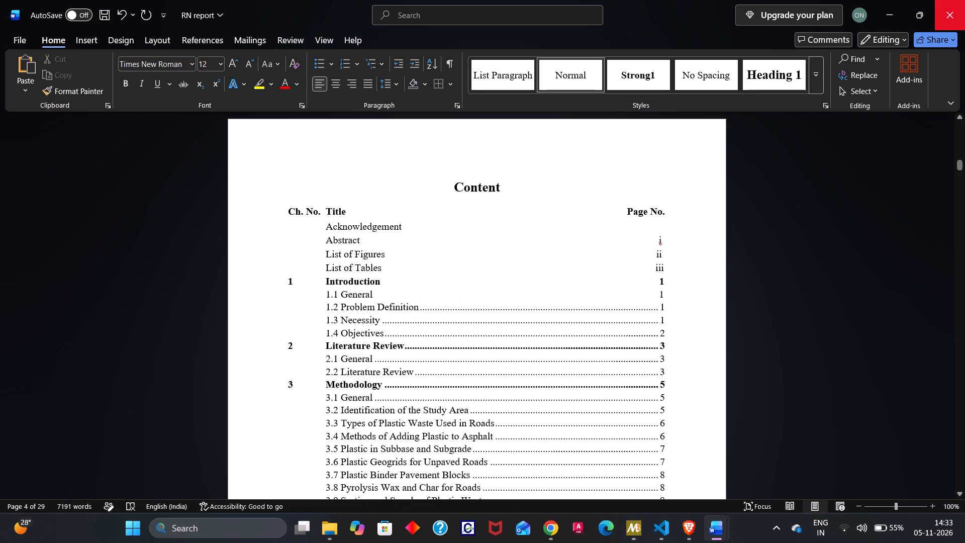
# Replace the dotted leader of the 1.2 Problem Definition entry with blank spaces, keeping its page number 1 in the number column.
pyautogui.doubleClick(418, 310)
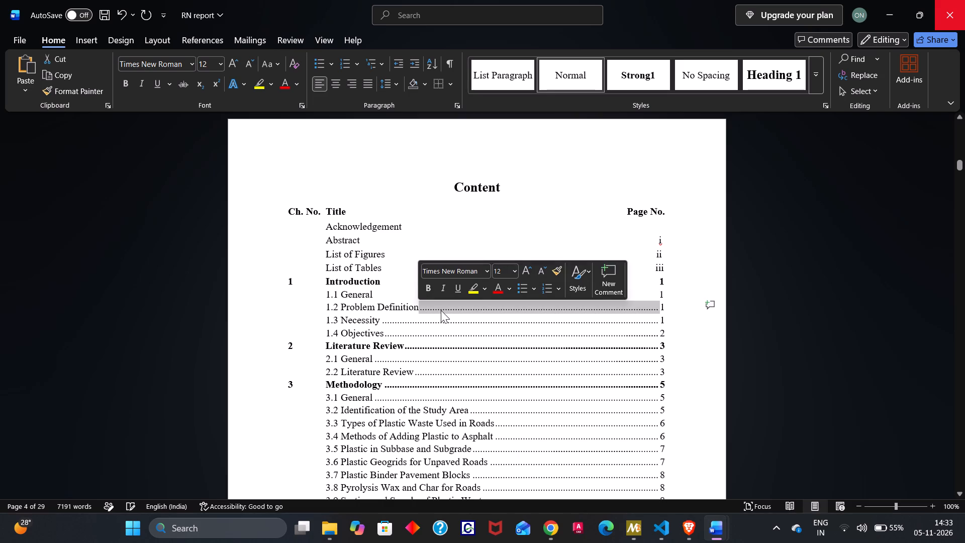
pyautogui.press('BackSpace')
pyautogui.press('space')
pyautogui.press('space')
pyautogui.press('space')
pyautogui.press('space')
pyautogui.press('space')
pyautogui.press('space')
pyautogui.press('space')
pyautogui.press('space')
pyautogui.press('space')
pyautogui.press('space')
pyautogui.press('space')
pyautogui.press('space')
pyautogui.press('space')
pyautogui.press('space')
pyautogui.press('space')
pyautogui.press('space')
pyautogui.press('space')
pyautogui.press('space')
pyautogui.press('space')
pyautogui.press('space')
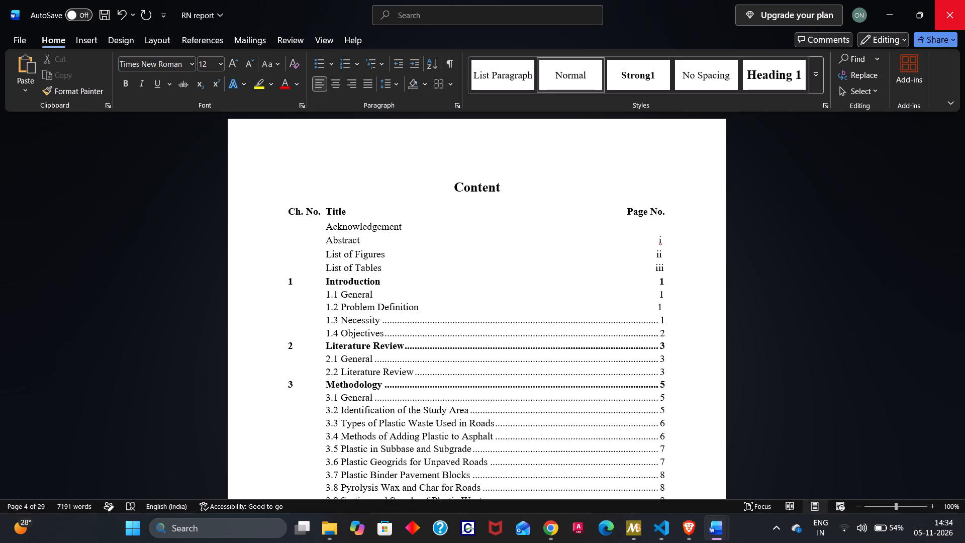
pyautogui.press('space')
# Replace the dotted leader of the 1.3 Necessity entry with blank spaces, aligning its page number 1 with the entries above.
pyautogui.click(396, 324)
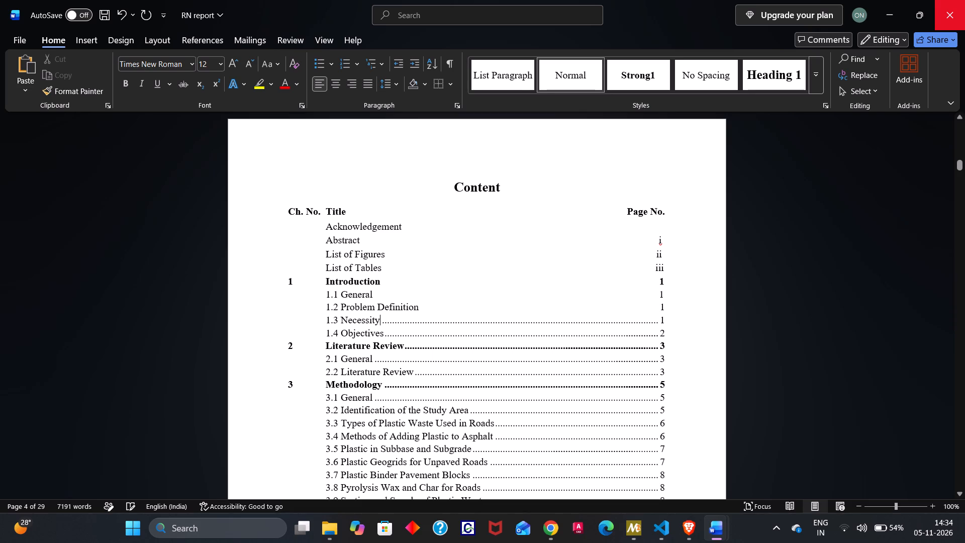
pyautogui.doubleClick(396, 324)
pyautogui.doubleClick(396, 324)
pyautogui.doubleClick(454, 322)
pyautogui.moveTo(454, 322); pyautogui.dragTo(483, 317)
pyautogui.click(483, 317)
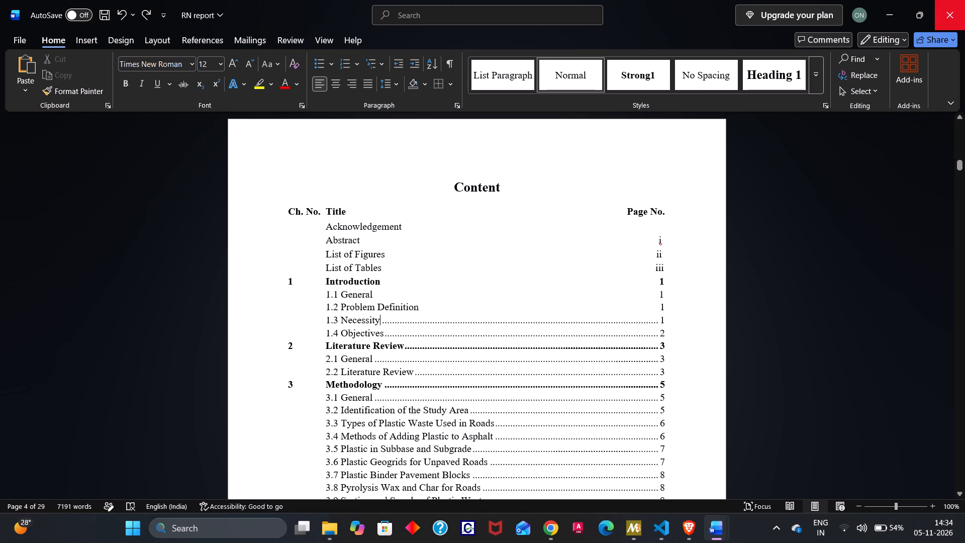
pyautogui.click(658, 325)
pyautogui.moveTo(658, 325); pyautogui.dragTo(550, 321)
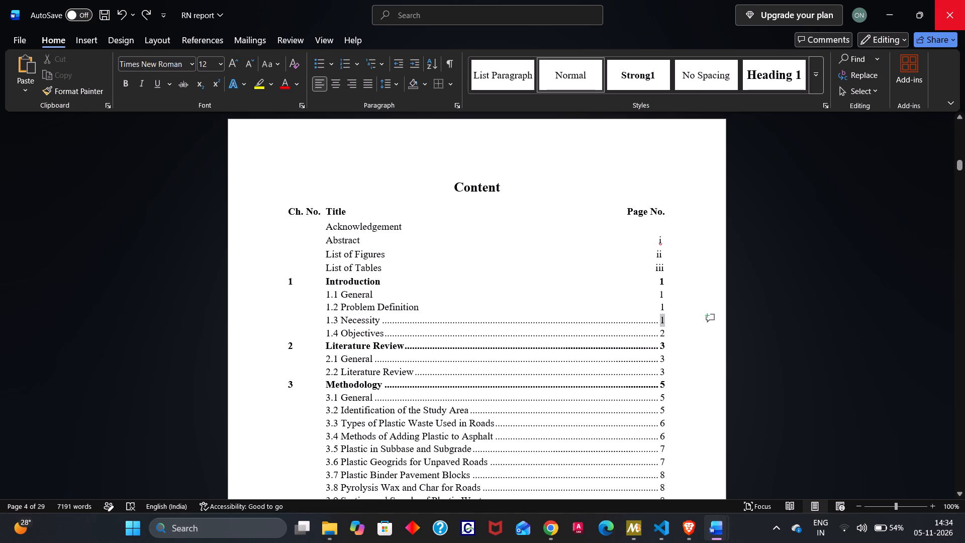
pyautogui.moveTo(550, 321); pyautogui.dragTo(550, 321)
pyautogui.click(550, 321)
pyautogui.tripleClick(550, 321)
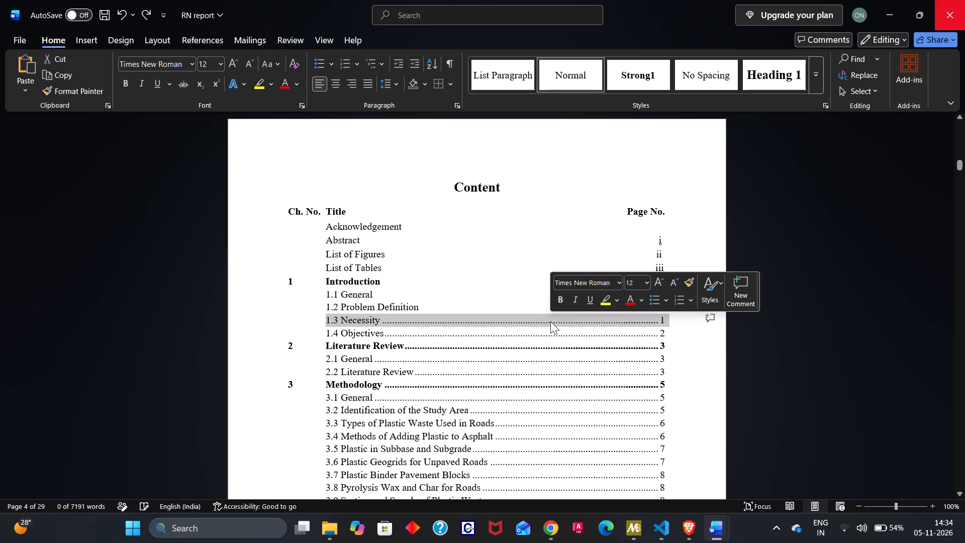
pyautogui.click(550, 321)
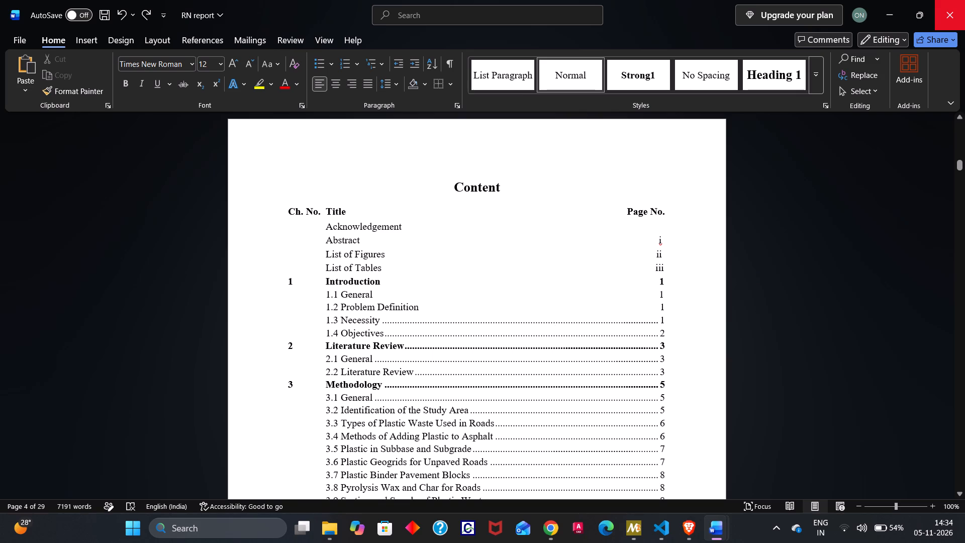
pyautogui.moveTo(382, 322); pyautogui.dragTo(618, 330)
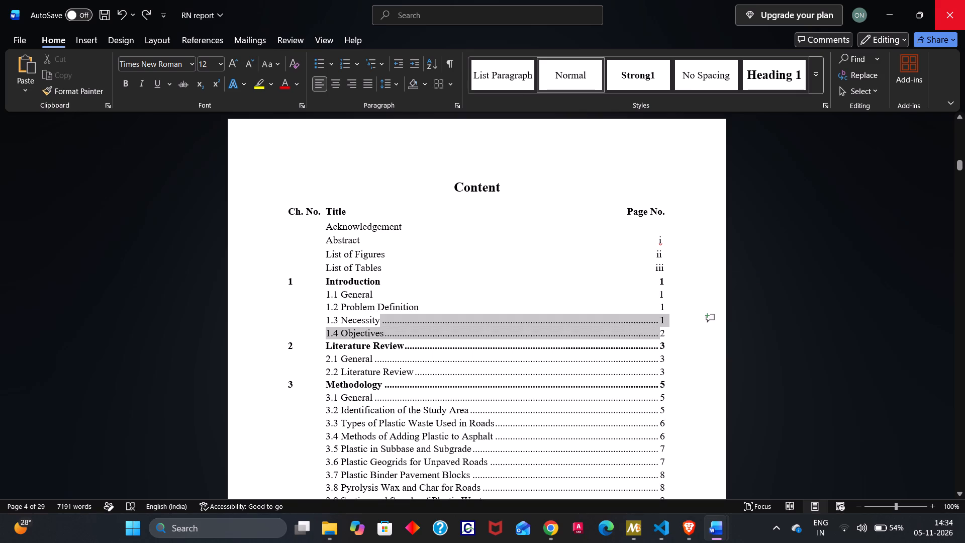
pyautogui.moveTo(618, 330); pyautogui.dragTo(618, 317)
pyautogui.press('BackSpace')
pyautogui.press('space')
pyautogui.press('space')
pyautogui.press('space')
pyautogui.press('space')
pyautogui.press('space')
pyautogui.press('space')
pyautogui.press('space')
pyautogui.press('space')
pyautogui.press('space')
pyautogui.press('space')
pyautogui.press('space')
pyautogui.press('space')
pyautogui.press('space')
pyautogui.press('space')
pyautogui.press('space')
pyautogui.press('space')
pyautogui.press('space')
pyautogui.press('space')
pyautogui.press('space')
pyautogui.press('space')
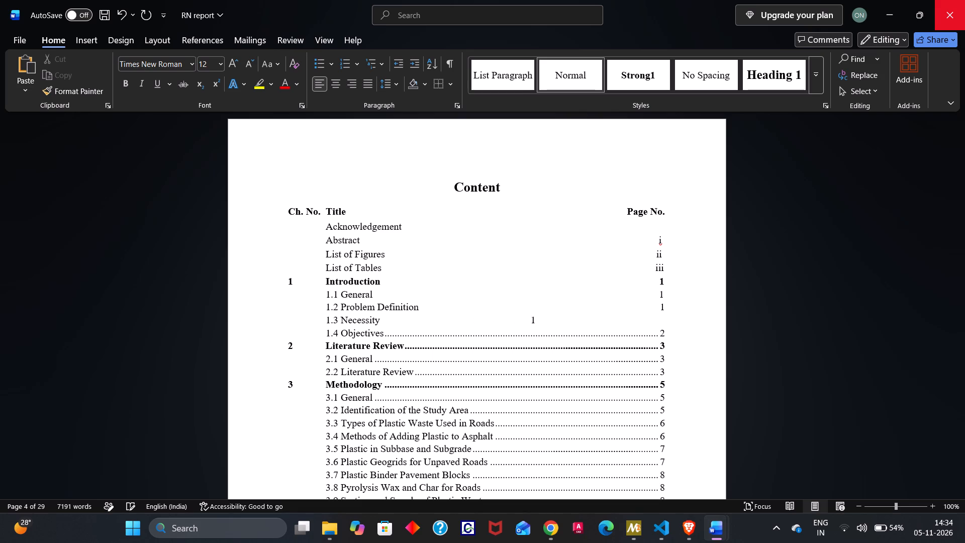
pyautogui.press('space')
pyautogui.press('space')
pyautogui.press('BackSpace')
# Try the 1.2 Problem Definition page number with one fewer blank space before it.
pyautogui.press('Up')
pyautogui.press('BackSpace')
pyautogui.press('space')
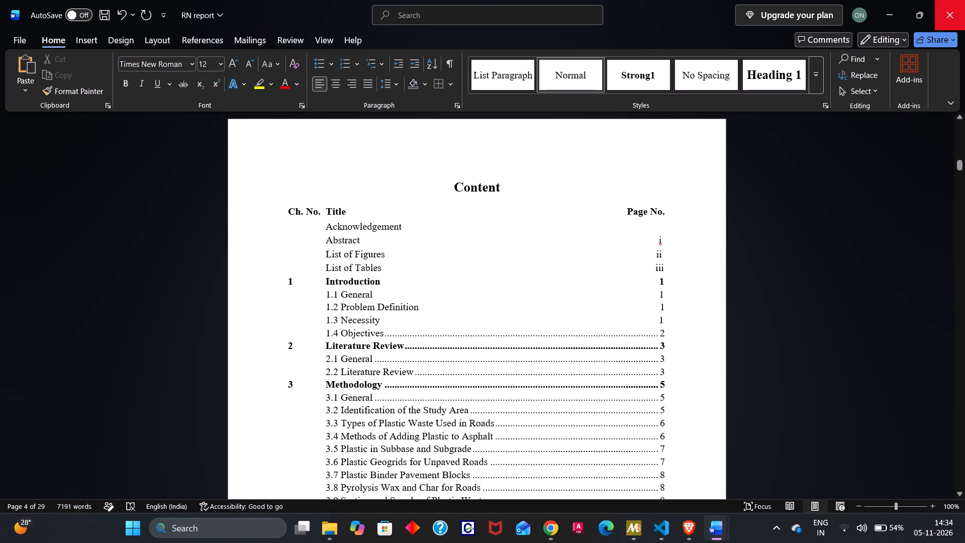
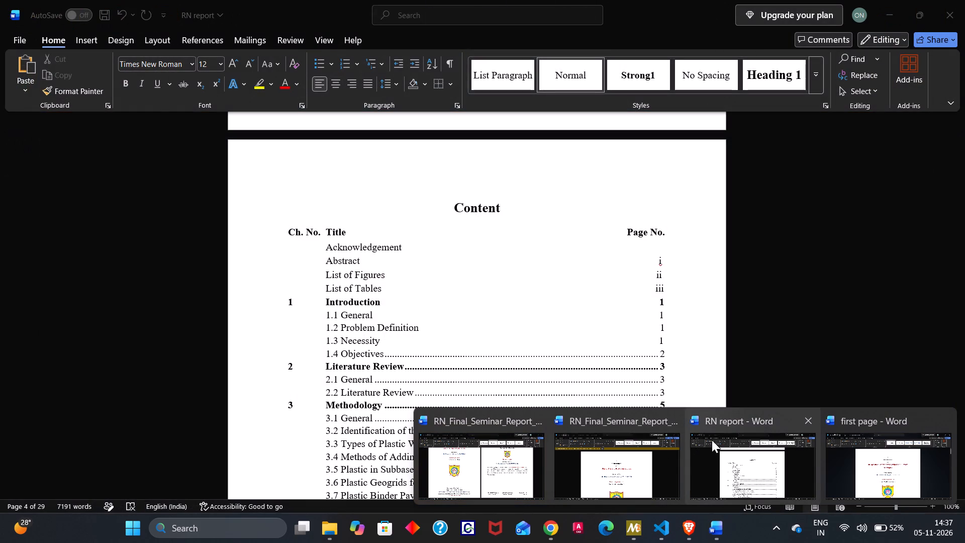
# Copy the red title "Plastic Waste in Road Construction" from the cover page of the recovered RN_Final_Seminar_Report_Copy document.
pyautogui.click(636, 457)
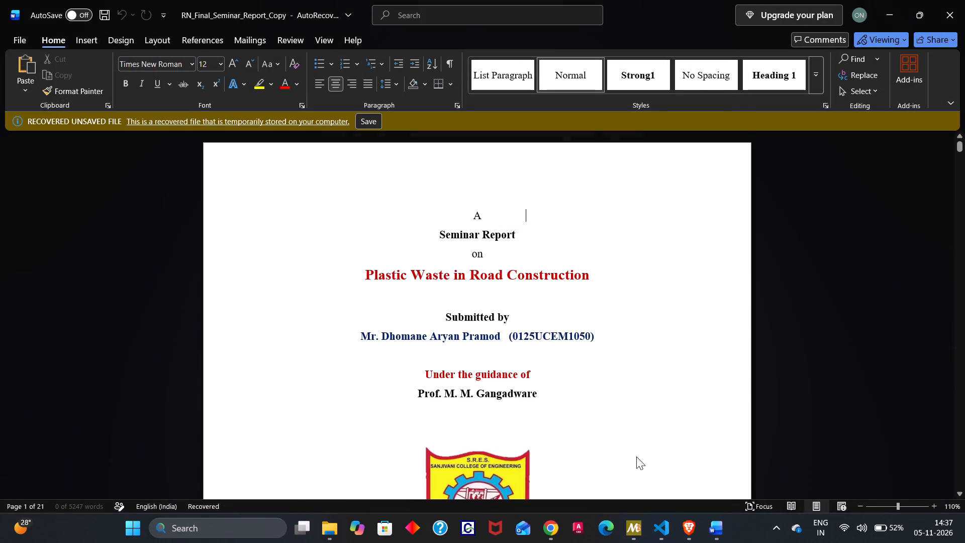
pyautogui.moveTo(366, 273); pyautogui.dragTo(588, 274)
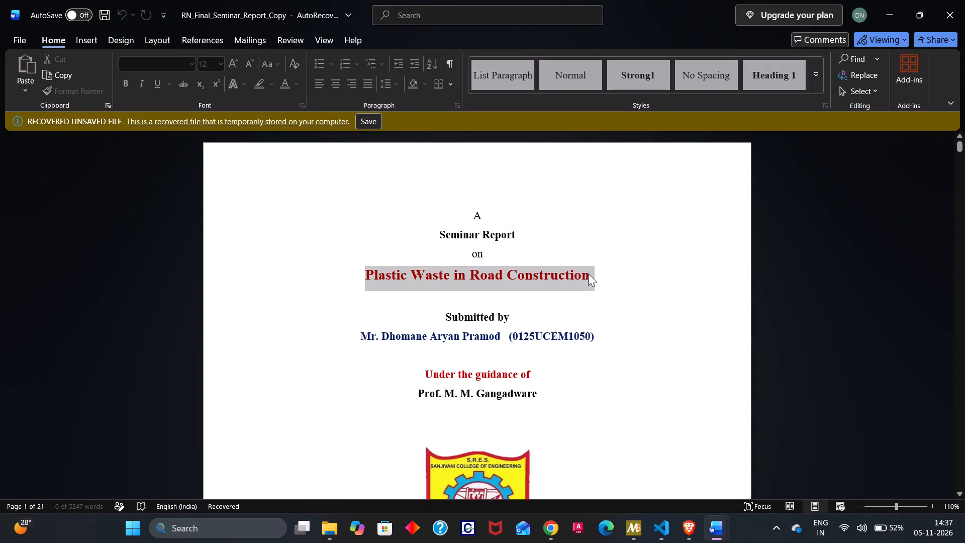
pyautogui.hotkey('ctrl', 'c')
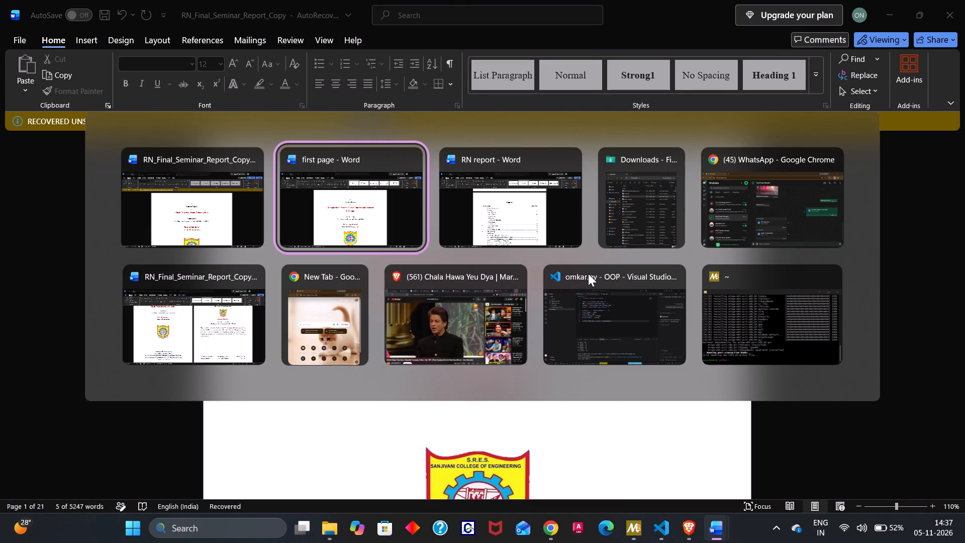
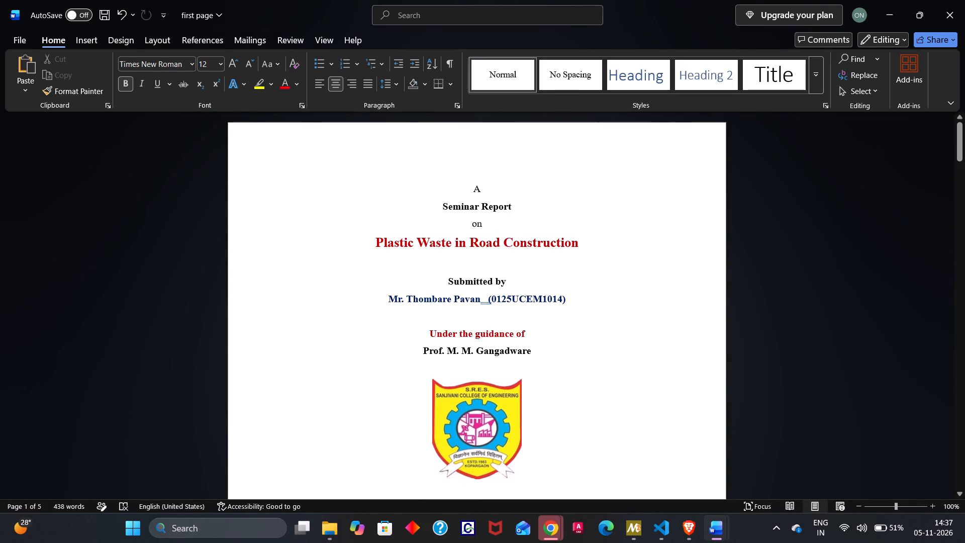
# Replace the submitter's name and ID line on the cover of the first page document with the line copied from the recovered report.
pyautogui.moveTo(391, 298); pyautogui.dragTo(576, 293)
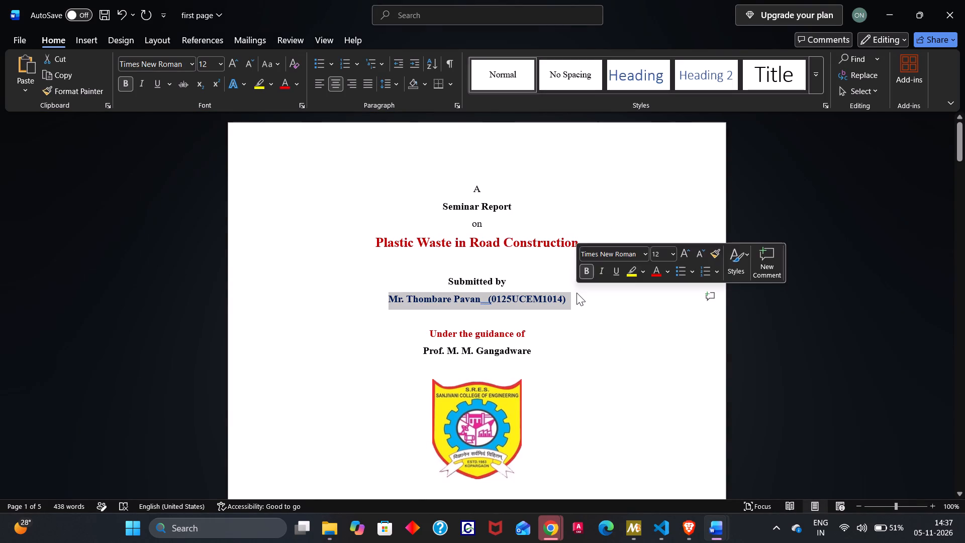
pyautogui.hotkey('ctrl', 'v')
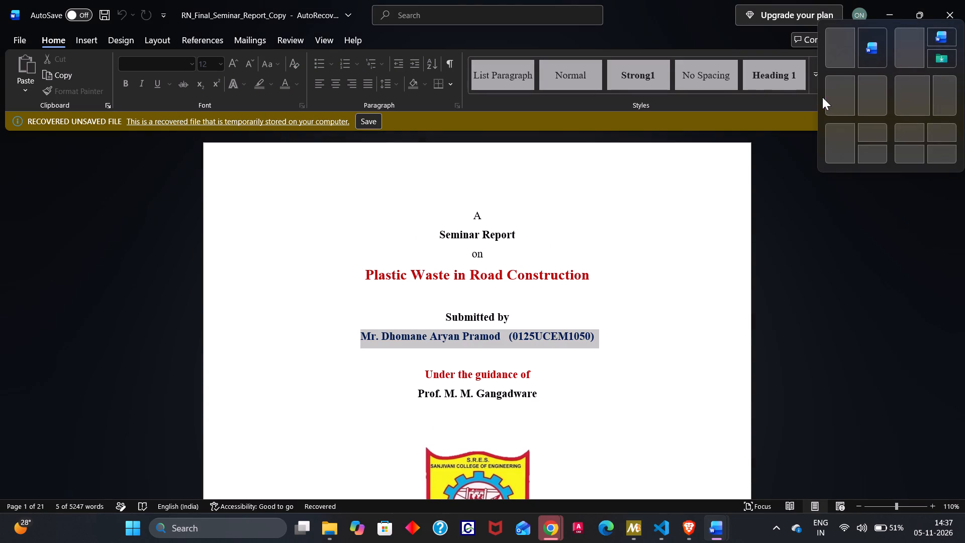
# Arrange the recovered seminar report and the first page document side by side to compare their cover pages.
pyautogui.click(833, 95)
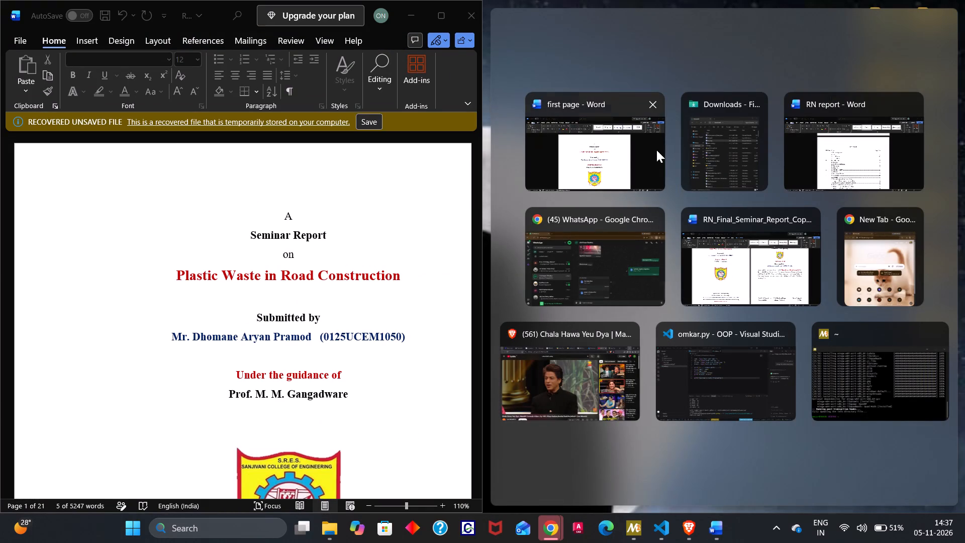
pyautogui.click(633, 148)
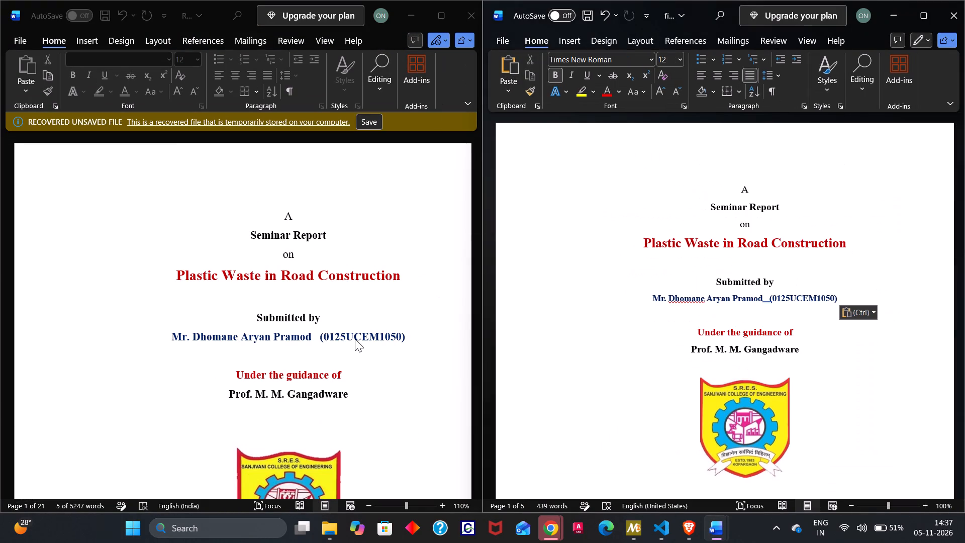
pyautogui.scroll(-2, 355, 339)
pyautogui.keyDown('ctrl'); pyautogui.scroll(-2, 355, 339); pyautogui.keyUp('ctrl')
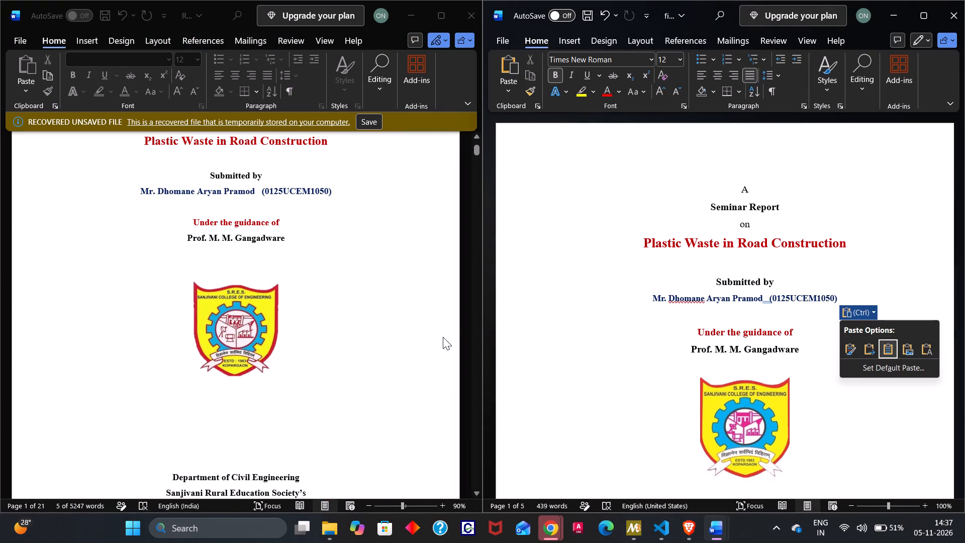
# Compare the cover and certificate pages of the recovered report with those of the report being edited.
pyautogui.scroll(-3, 425, 320)
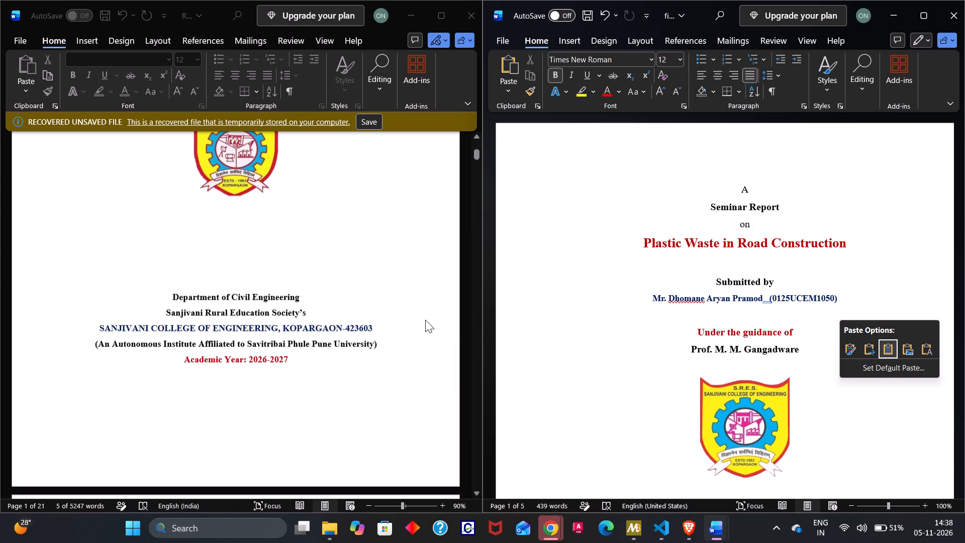
pyautogui.scroll(-2, 672, 327)
pyautogui.scroll(-1, 378, 397)
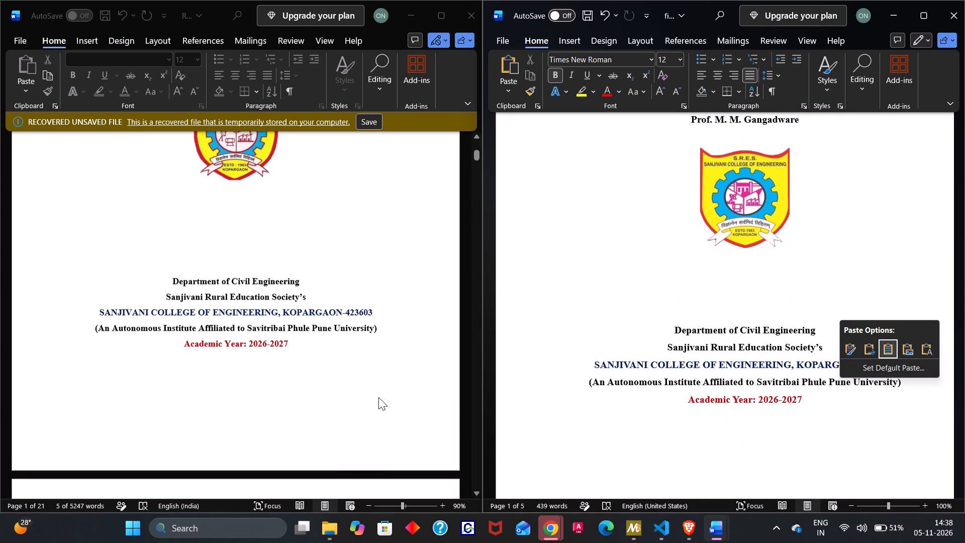
pyautogui.scroll(-2, 378, 397)
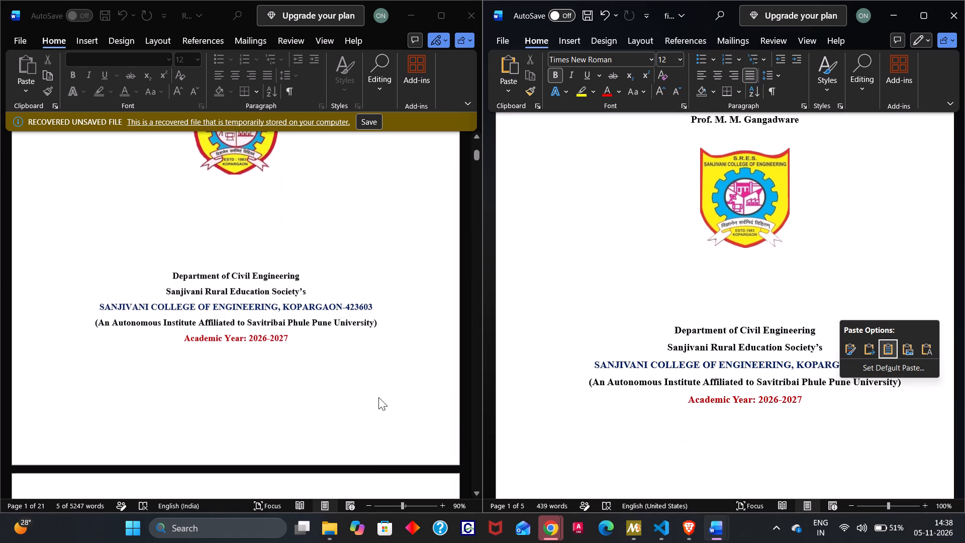
pyautogui.scroll(-1, 378, 397)
pyautogui.scroll(7, 590, 375)
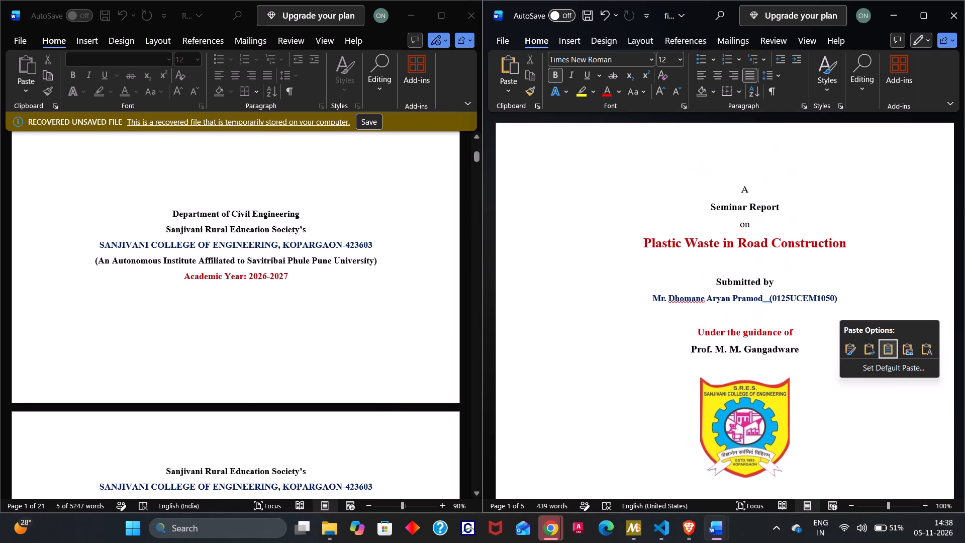
pyautogui.scroll(-4, 590, 375)
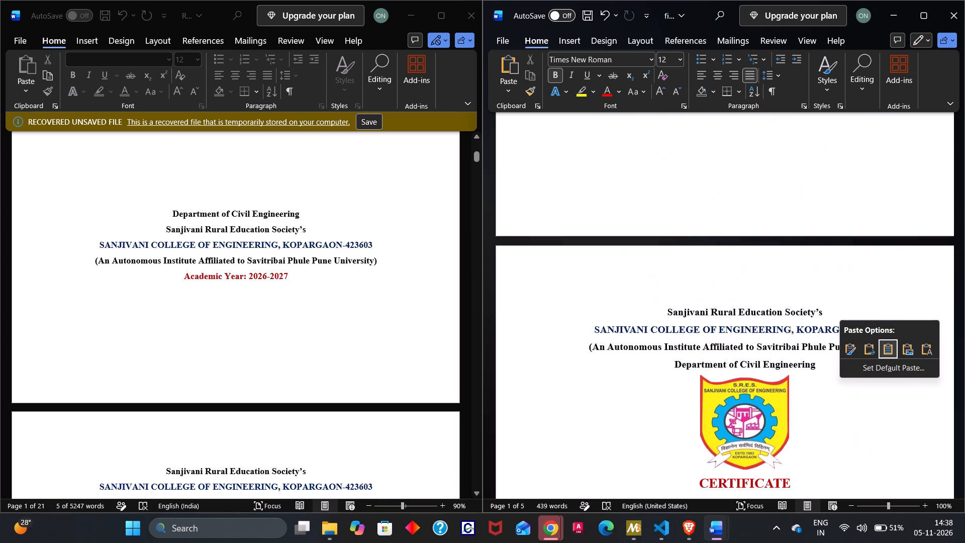
pyautogui.scroll(-1, 590, 375)
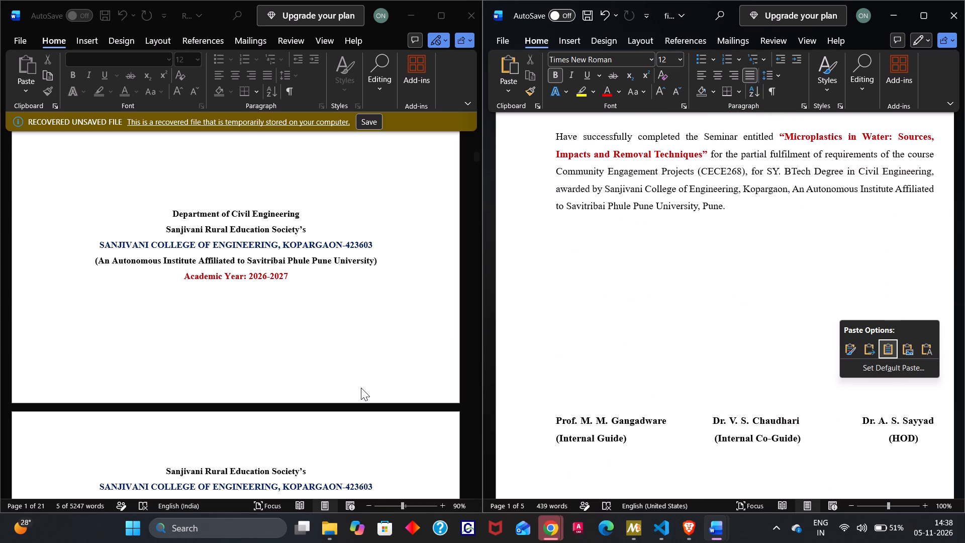
pyautogui.scroll(-1, 376, 345)
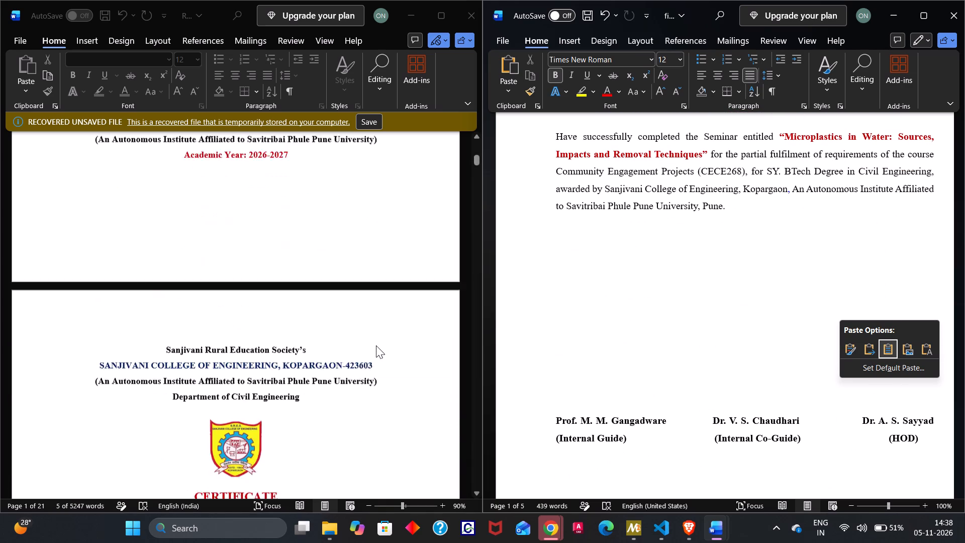
pyautogui.scroll(-3, 376, 345)
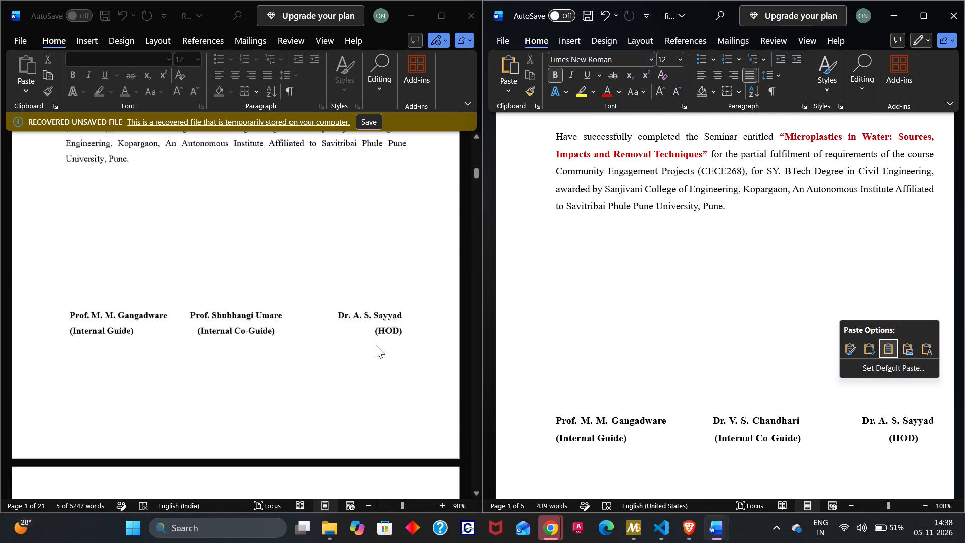
pyautogui.scroll(-2, 376, 345)
# Replace the Microplastics seminar title in the certificate paragraph with "Plastic Waste in Road Construction" copied from the recovered report's cover.
pyautogui.scroll(1, 697, 295)
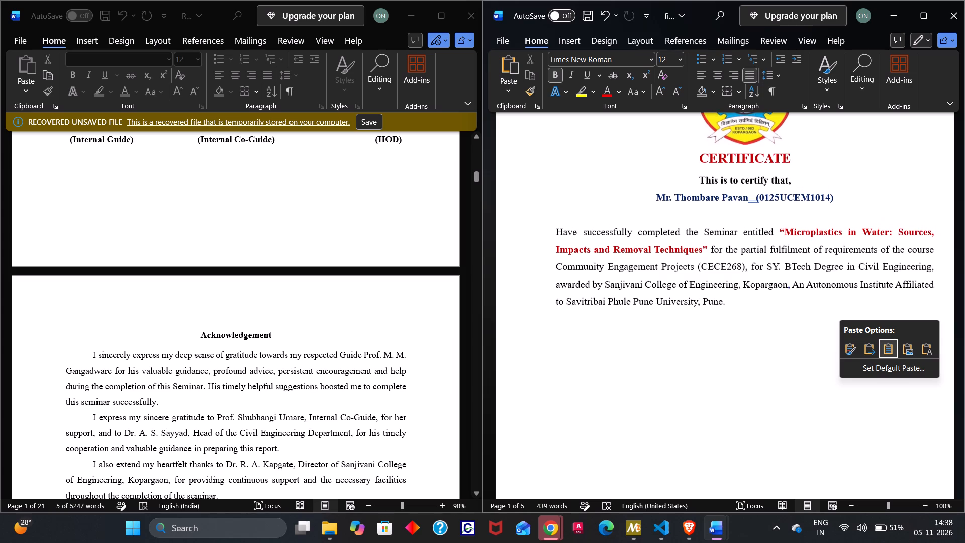
pyautogui.scroll(2, 697, 295)
pyautogui.scroll(7, 380, 281)
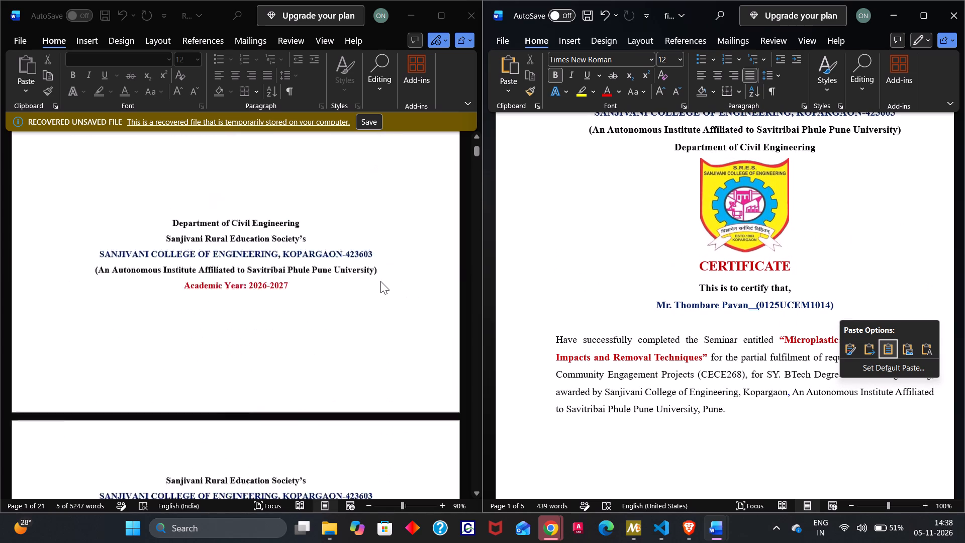
pyautogui.click(147, 246)
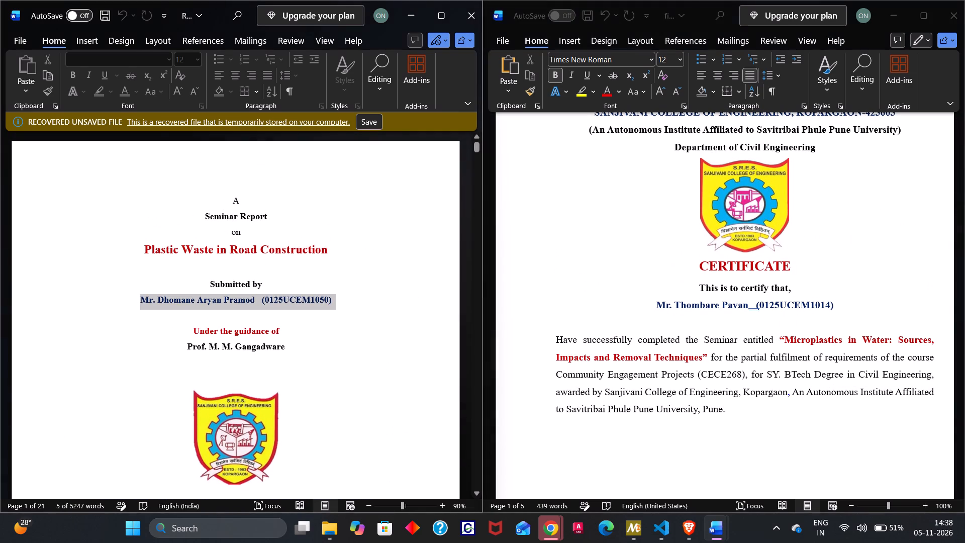
pyautogui.moveTo(147, 246); pyautogui.dragTo(336, 245)
pyautogui.hotkey('ctrl', 'c')
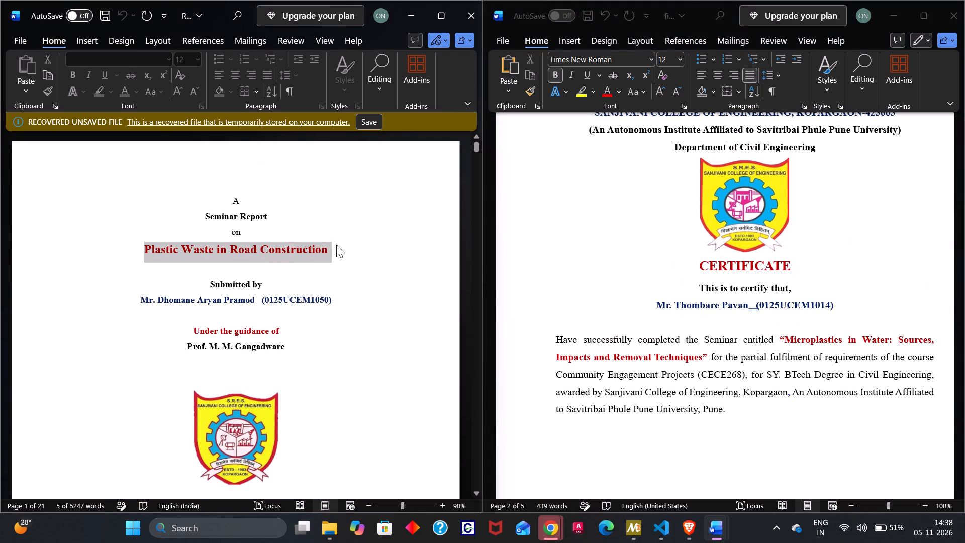
pyautogui.click(787, 336)
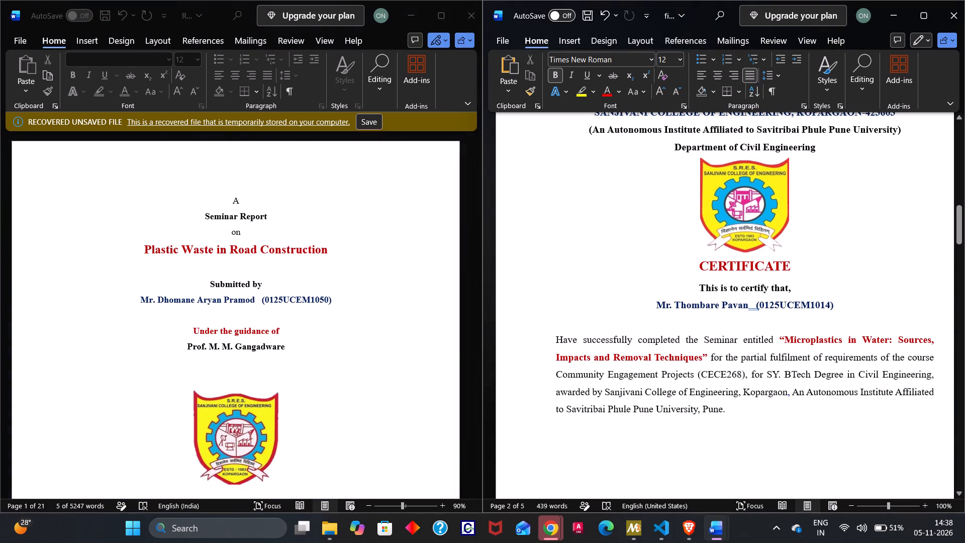
pyautogui.moveTo(787, 336); pyautogui.dragTo(701, 358)
pyautogui.hotkey('ctrl', 'v')
pyautogui.click(701, 358)
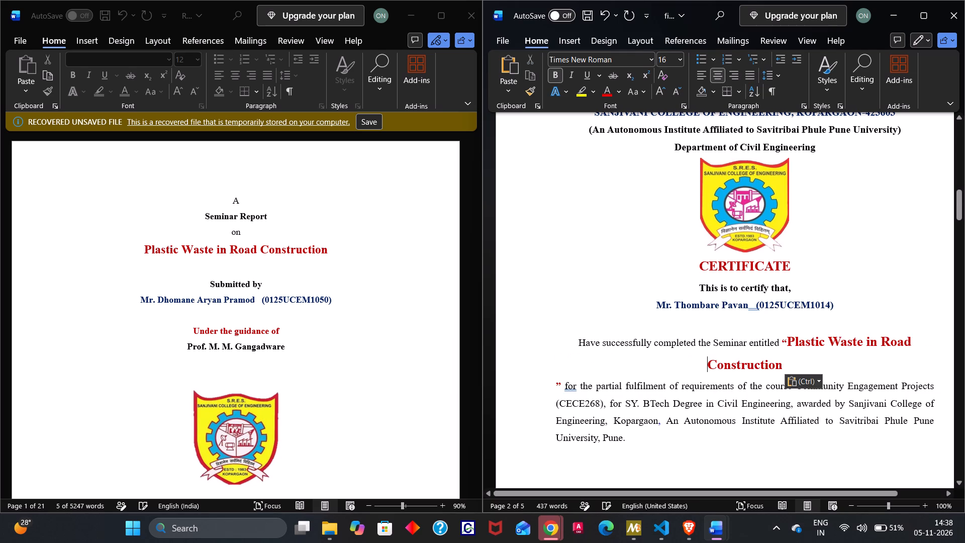
# Set all text in the report being edited to 12 pt Times New Roman.
pyautogui.click(680, 55)
pyautogui.click(673, 135)
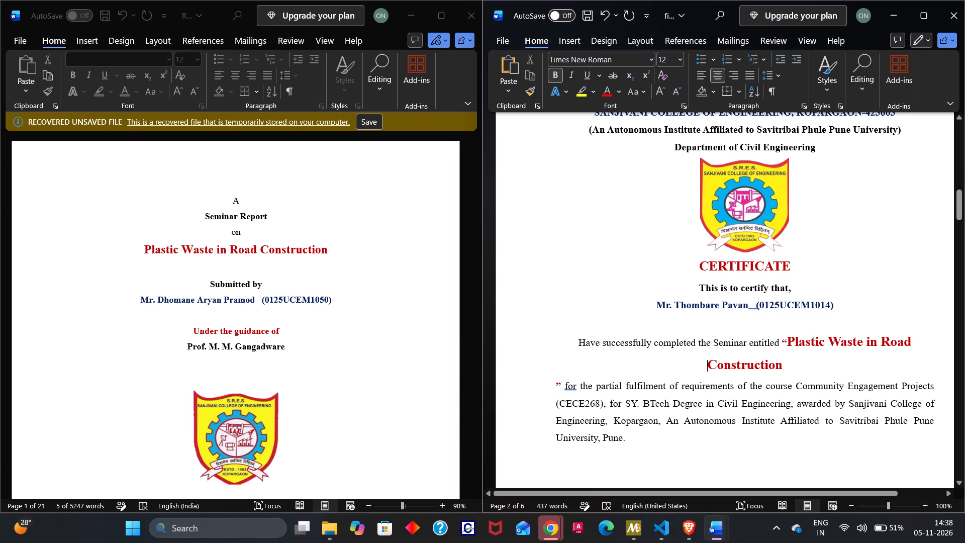
pyautogui.hotkey('ctrl', 'a')
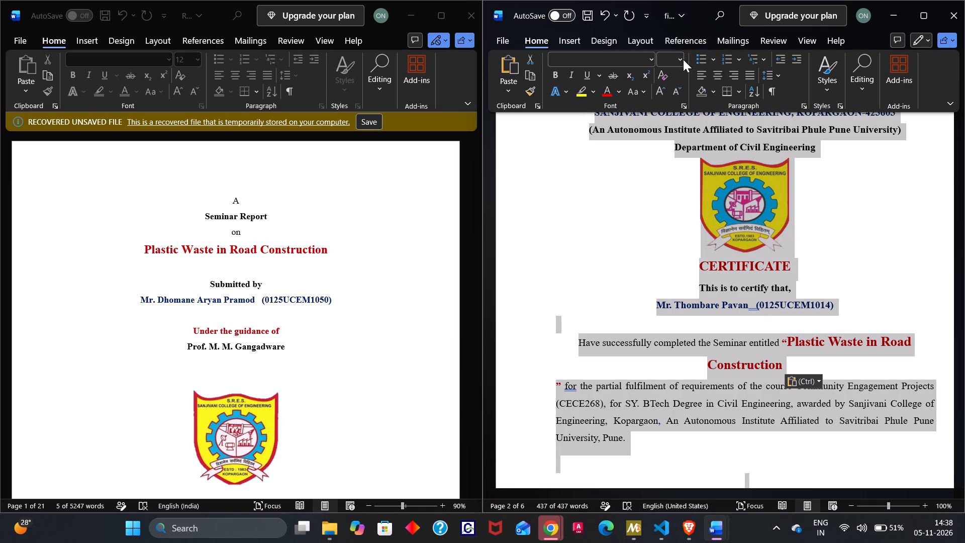
pyautogui.click(683, 58)
pyautogui.click(672, 133)
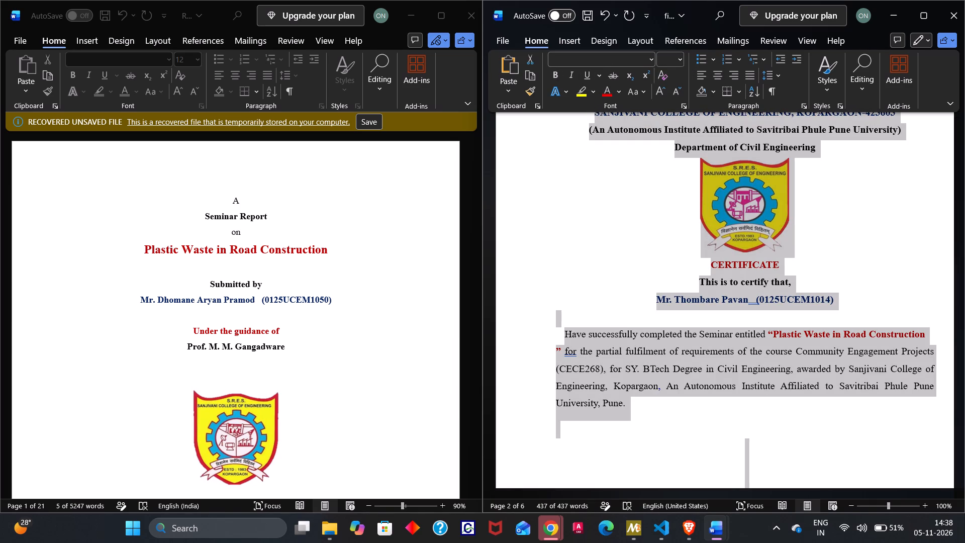
pyautogui.click(649, 60)
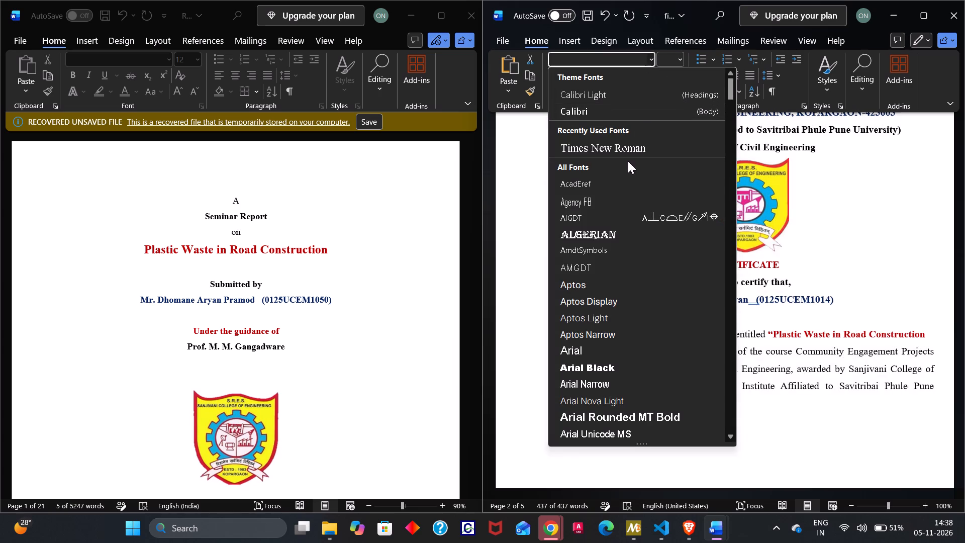
pyautogui.click(628, 146)
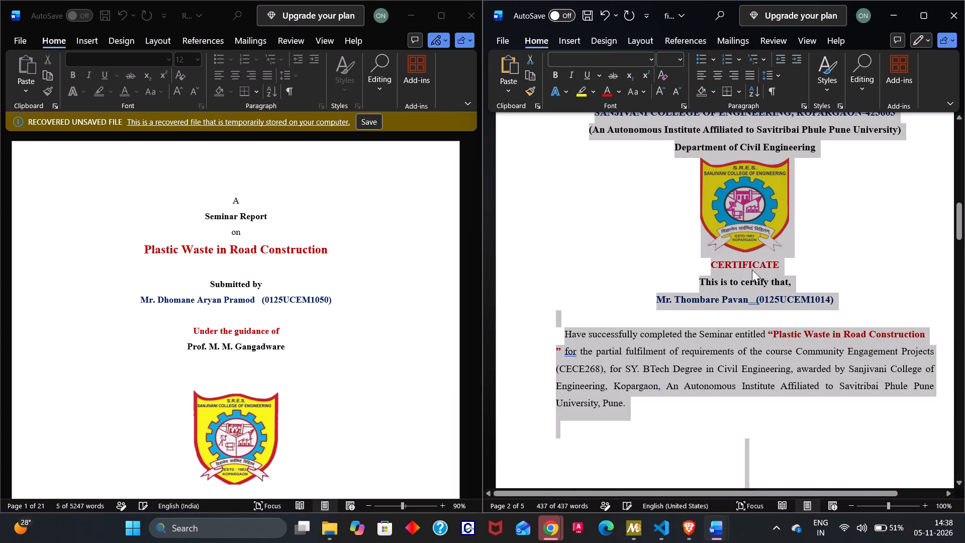
# Set the CERTIFICATE heading's font size to 16.
pyautogui.click(760, 294)
pyautogui.moveTo(783, 258); pyautogui.dragTo(738, 259)
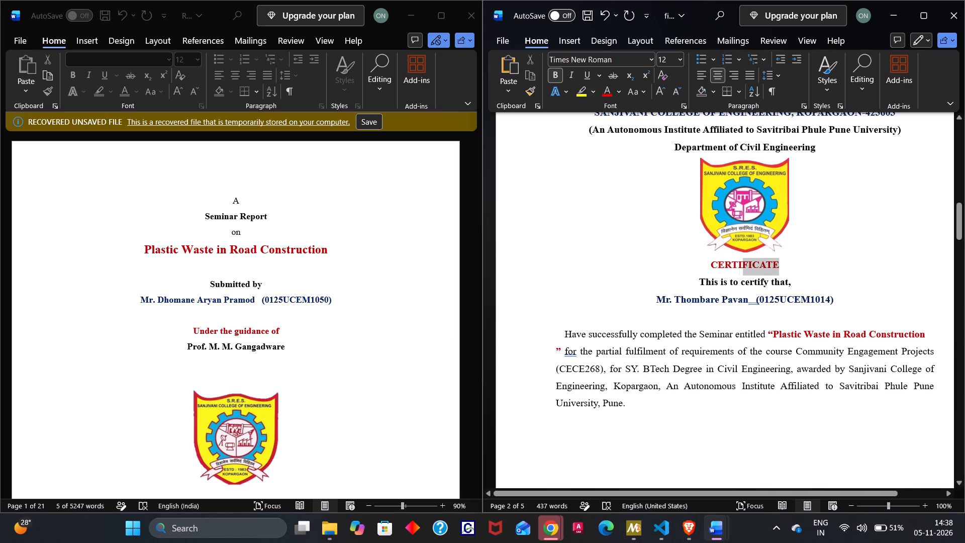
pyautogui.moveTo(738, 259); pyautogui.dragTo(708, 262)
pyautogui.click(797, 223)
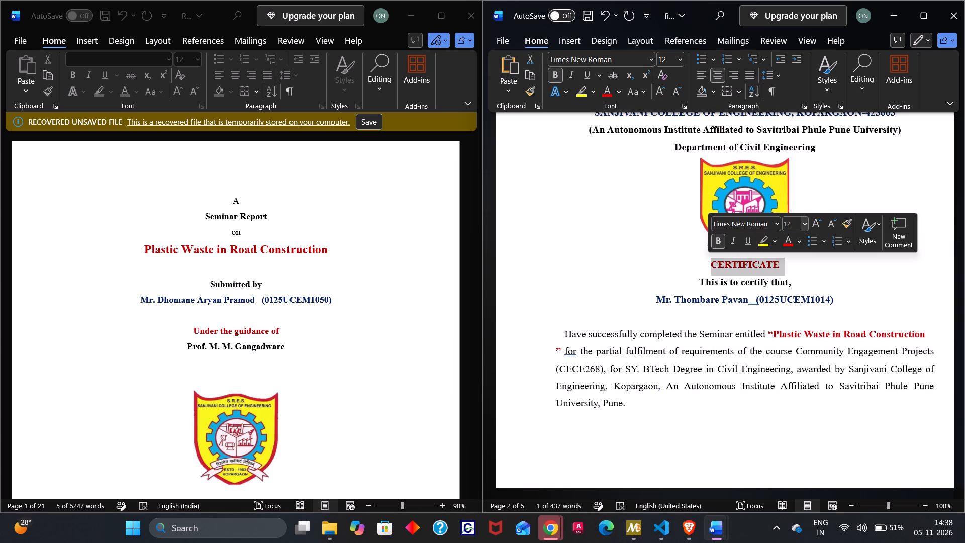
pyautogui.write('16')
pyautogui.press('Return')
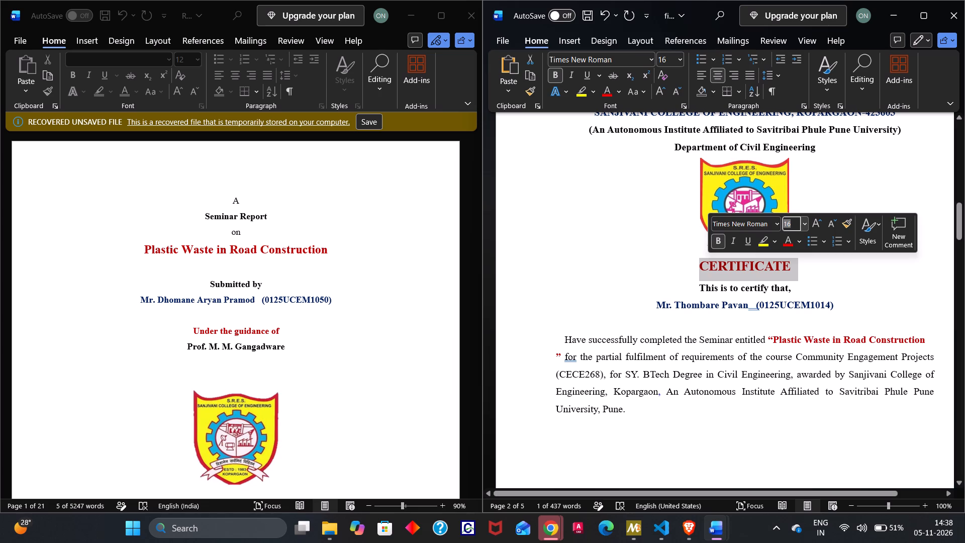
pyautogui.click(779, 189)
pyautogui.click(823, 185)
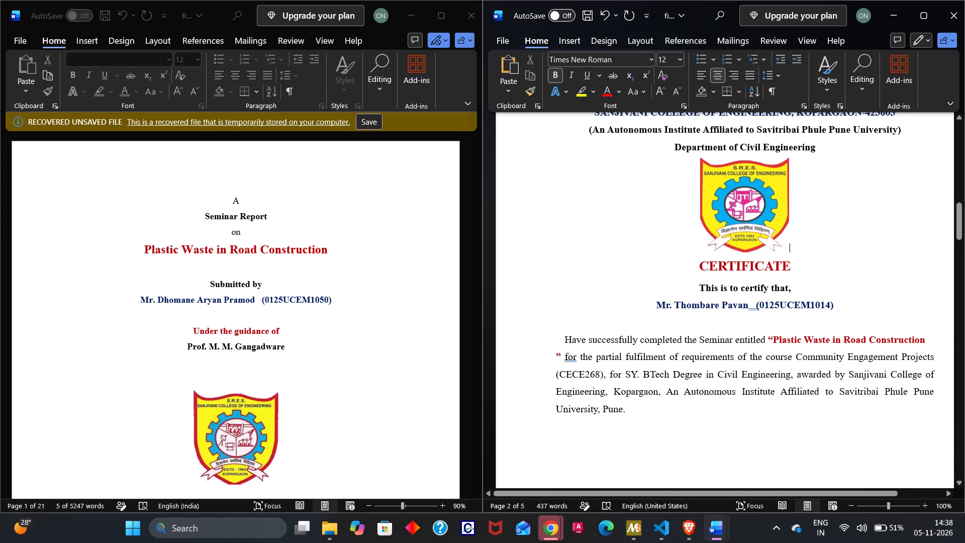
# Set the red "Plastic Waste in Road Construction" title on the cover page to font size 16.
pyautogui.scroll(7, 823, 185)
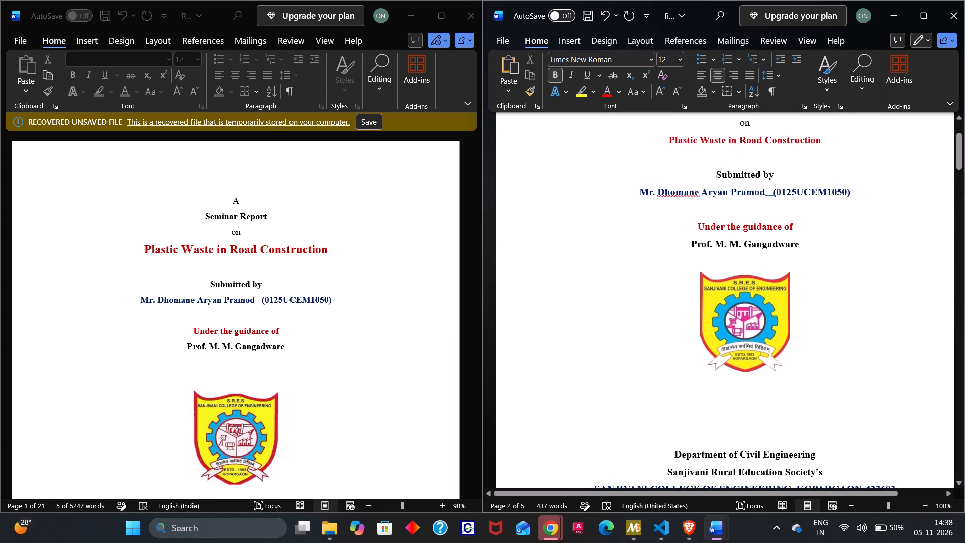
pyautogui.scroll(2, 820, 189)
pyautogui.keyDown('ctrl'); pyautogui.scroll(-1, 820, 189); pyautogui.keyUp('ctrl')
pyautogui.keyDown('ctrl'); pyautogui.scroll(1, 820, 189); pyautogui.keyUp('ctrl')
pyautogui.moveTo(814, 130); pyautogui.dragTo(745, 144)
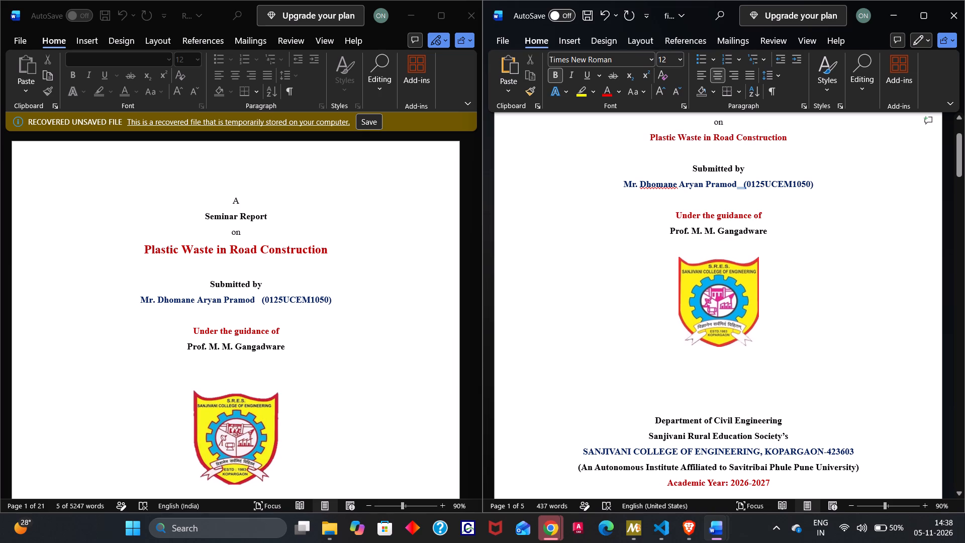
pyautogui.moveTo(745, 144); pyautogui.dragTo(824, 136)
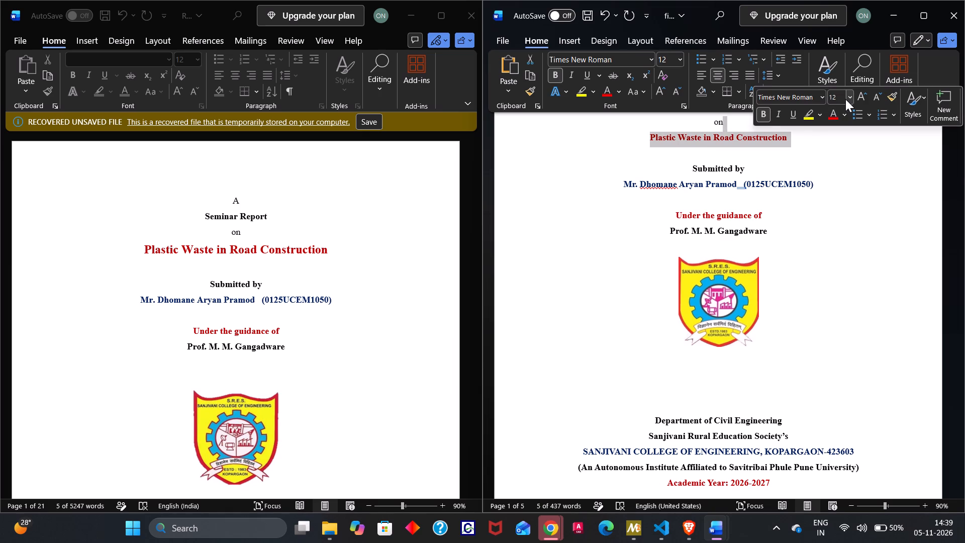
pyautogui.click(847, 96)
pyautogui.click(844, 198)
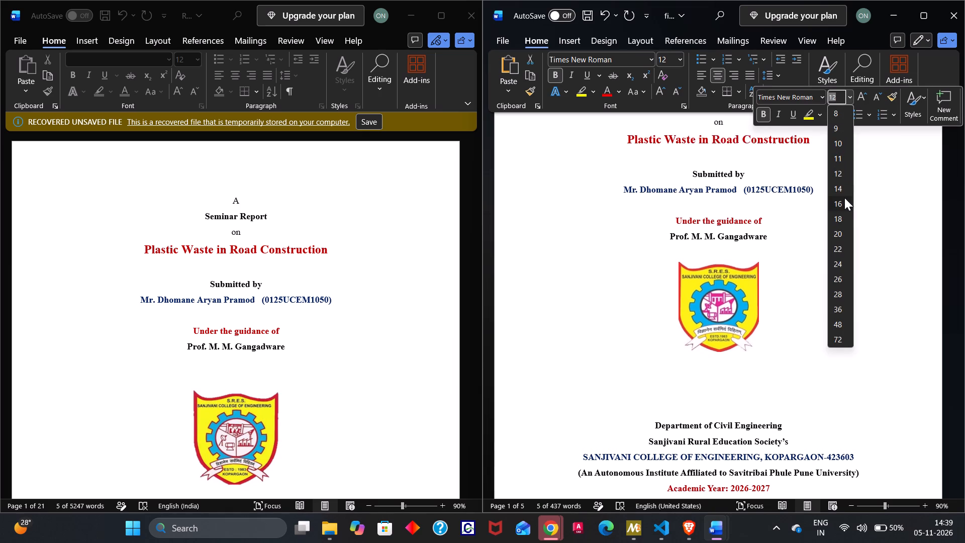
pyautogui.click(838, 165)
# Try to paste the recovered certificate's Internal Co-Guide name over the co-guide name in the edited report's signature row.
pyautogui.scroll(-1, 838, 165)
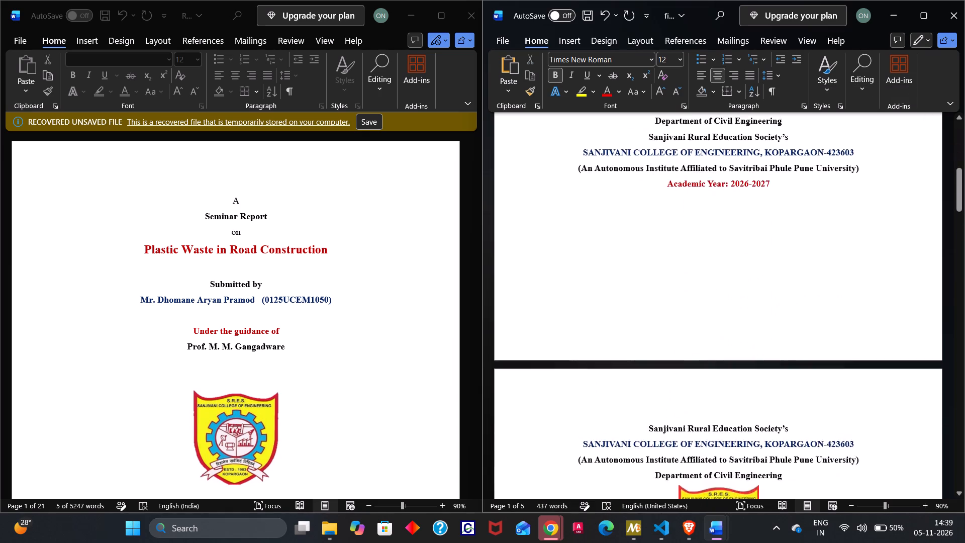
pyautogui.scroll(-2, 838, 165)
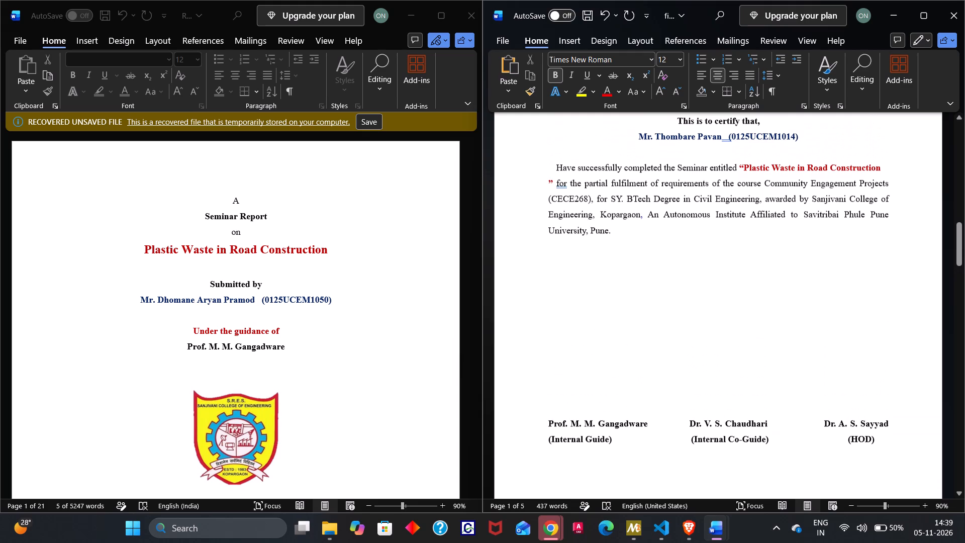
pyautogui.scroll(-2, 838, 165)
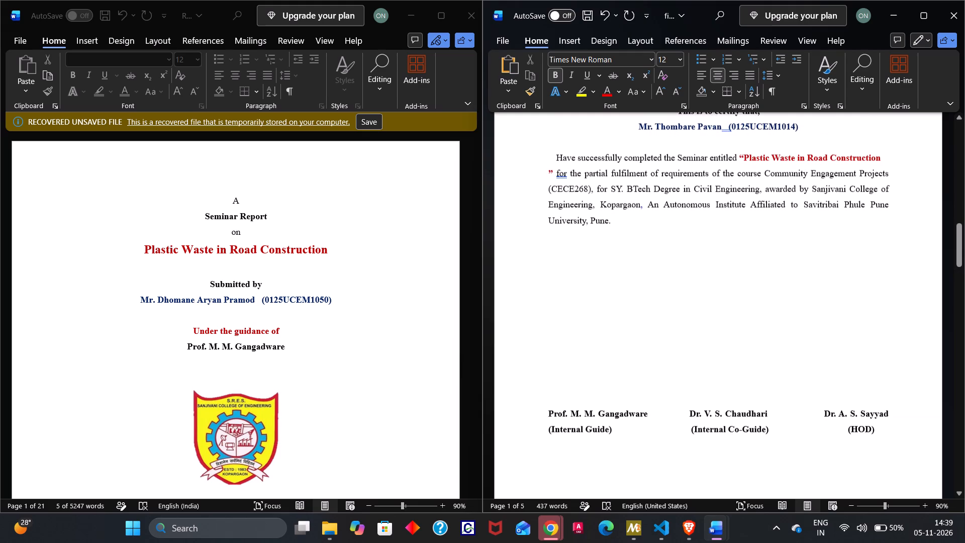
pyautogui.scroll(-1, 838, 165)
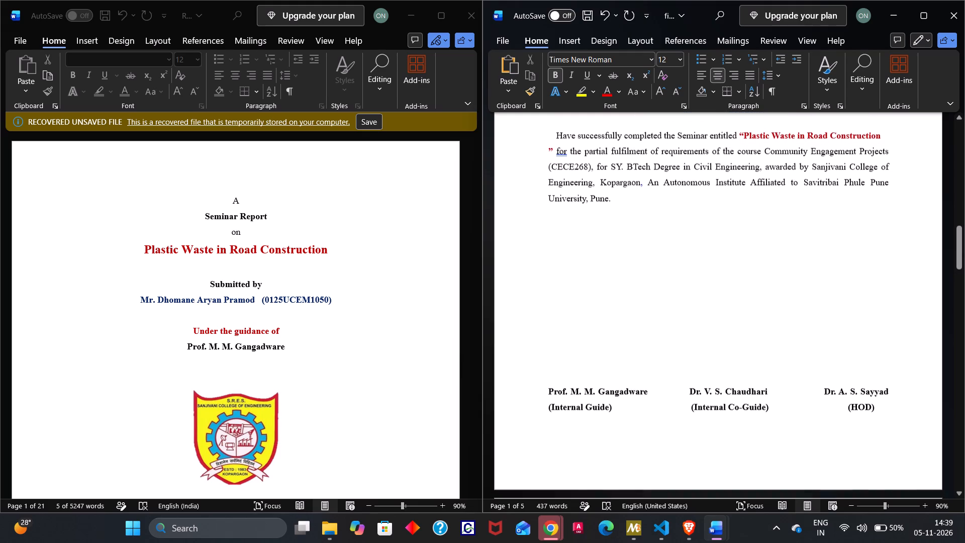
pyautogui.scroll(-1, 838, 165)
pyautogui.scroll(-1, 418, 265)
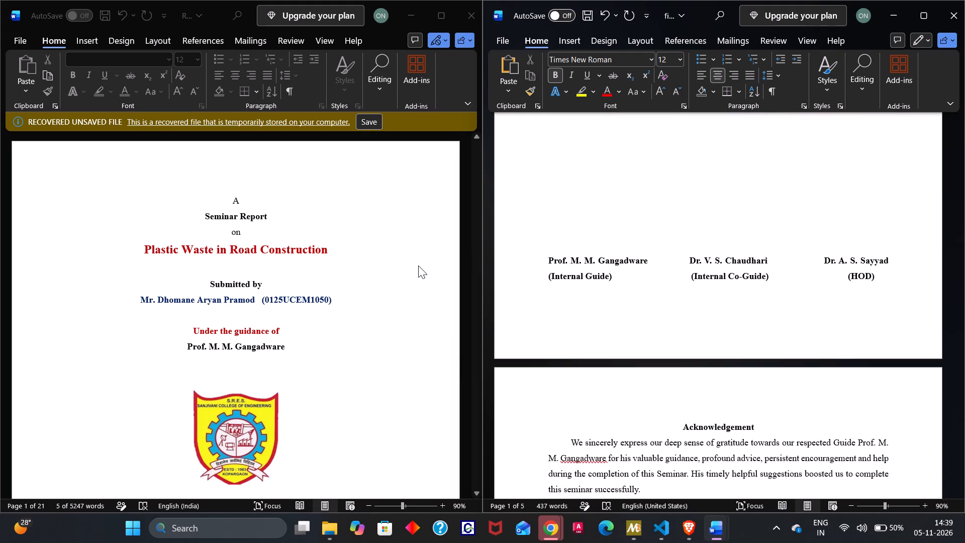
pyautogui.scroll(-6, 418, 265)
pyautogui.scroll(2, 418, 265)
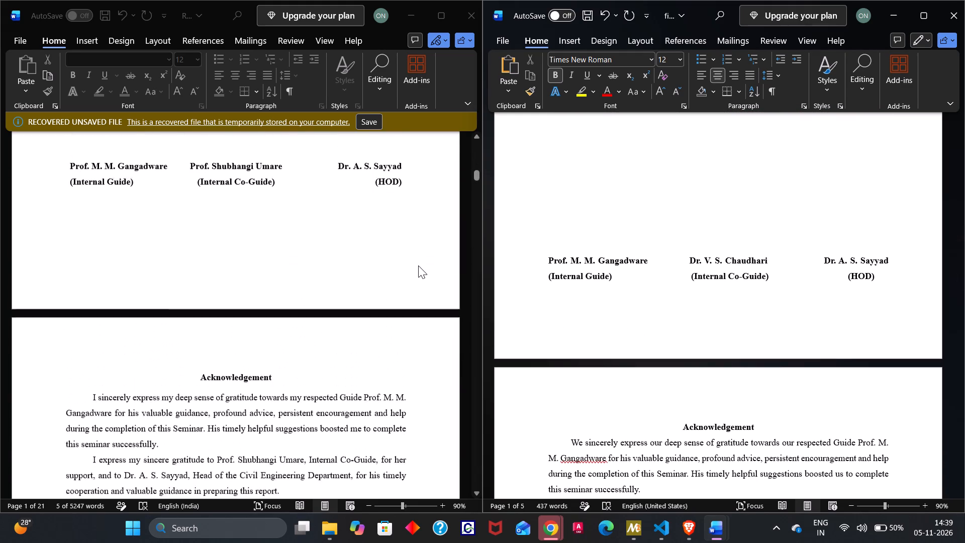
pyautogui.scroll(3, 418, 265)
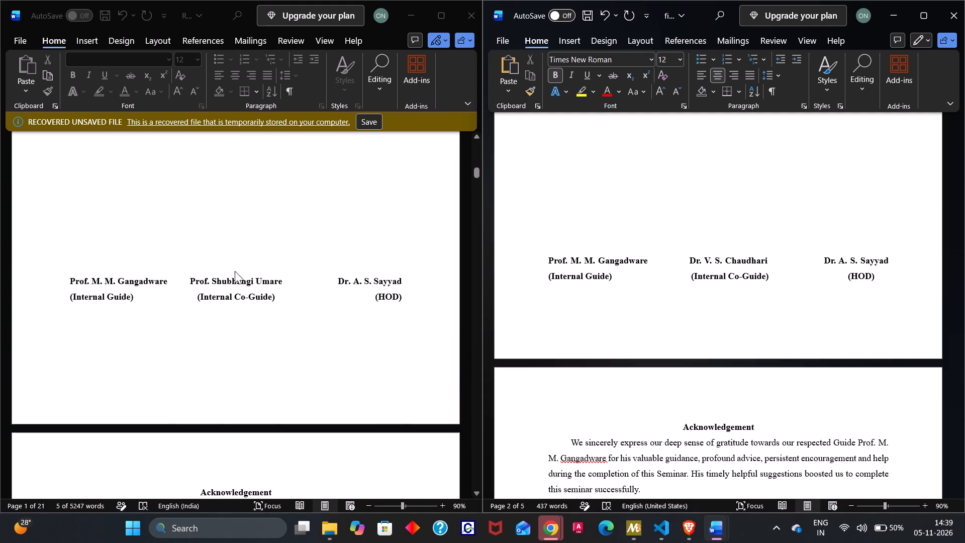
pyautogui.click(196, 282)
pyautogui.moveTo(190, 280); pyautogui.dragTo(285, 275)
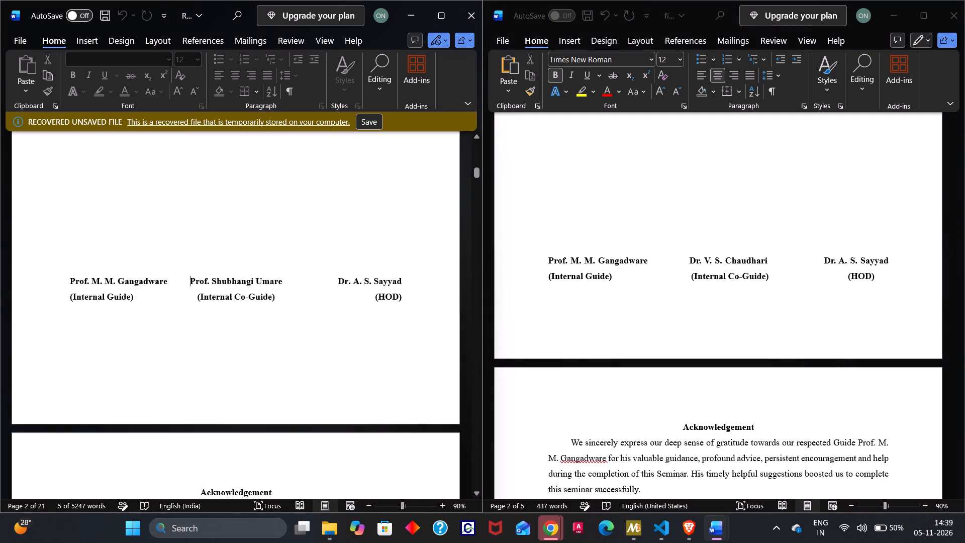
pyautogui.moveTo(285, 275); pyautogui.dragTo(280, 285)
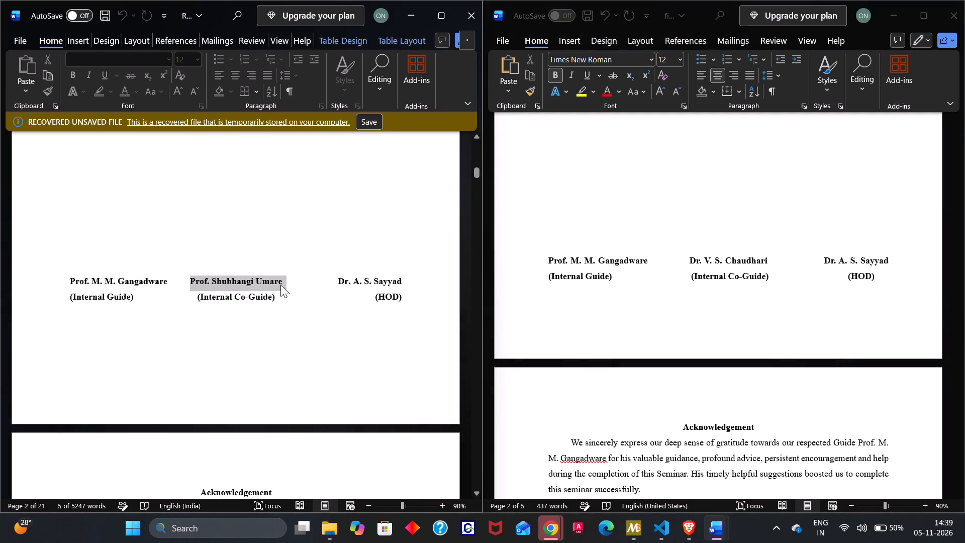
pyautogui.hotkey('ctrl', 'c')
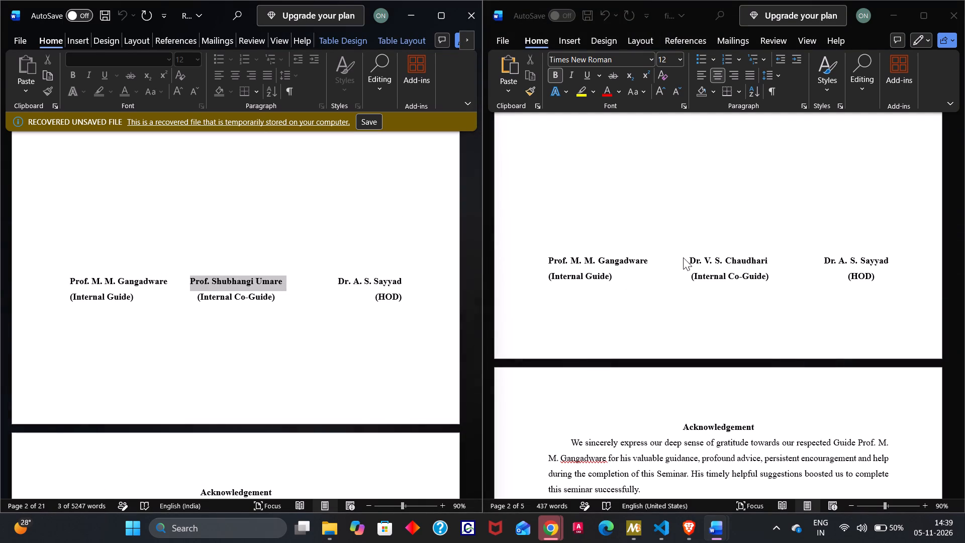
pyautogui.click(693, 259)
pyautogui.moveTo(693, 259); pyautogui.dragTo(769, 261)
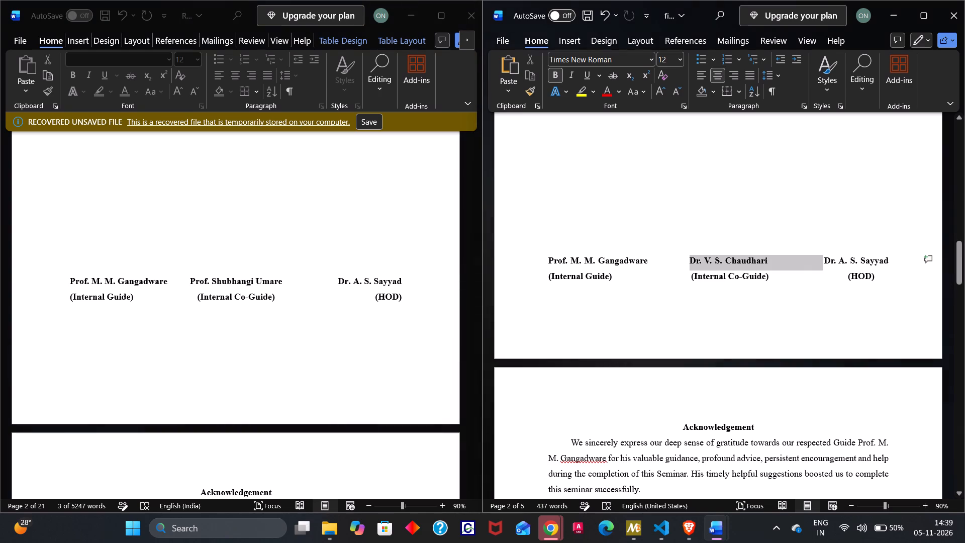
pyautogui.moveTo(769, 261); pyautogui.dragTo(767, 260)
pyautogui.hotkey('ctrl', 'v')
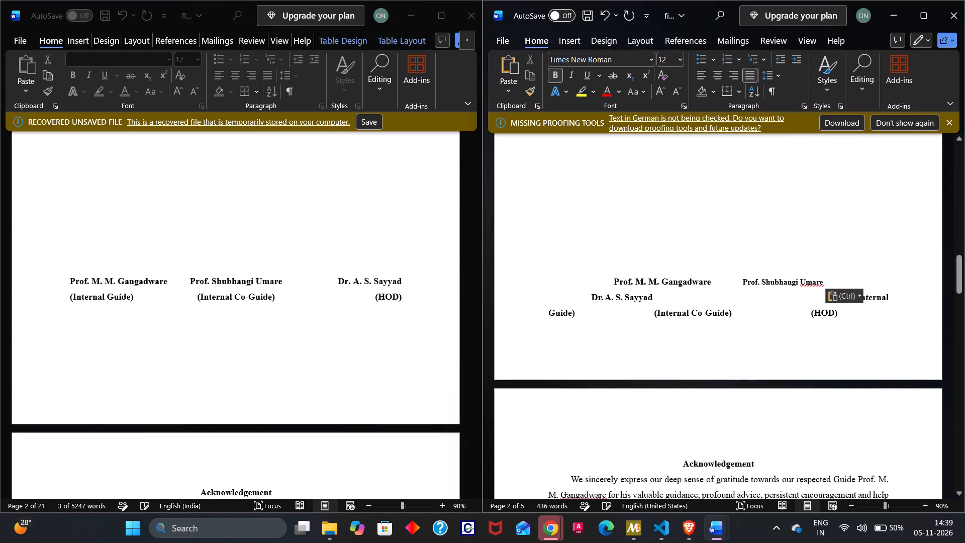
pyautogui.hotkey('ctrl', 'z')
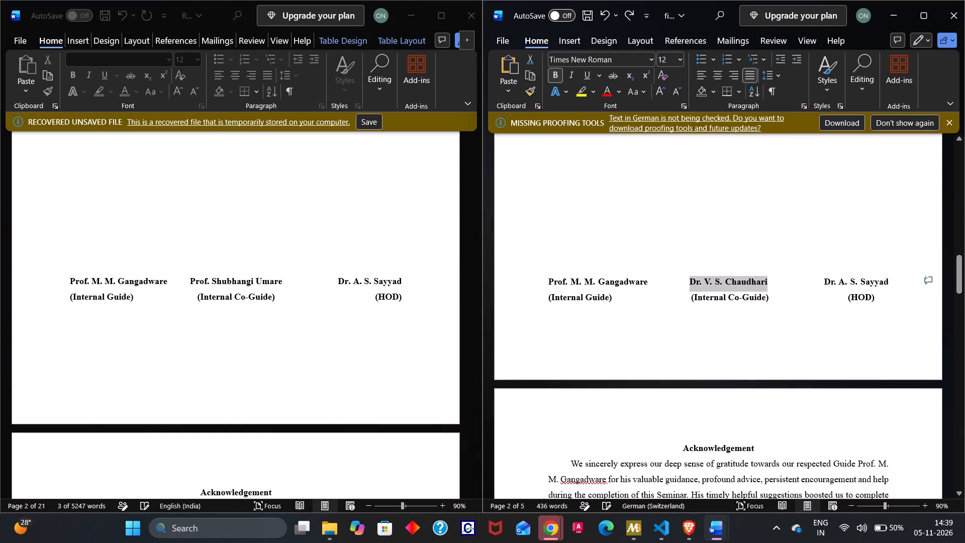
# Replace the Internal Co-Guide's name in the certificate signature row with the professor's name shown in the recovered report.
pyautogui.press('BackSpace')
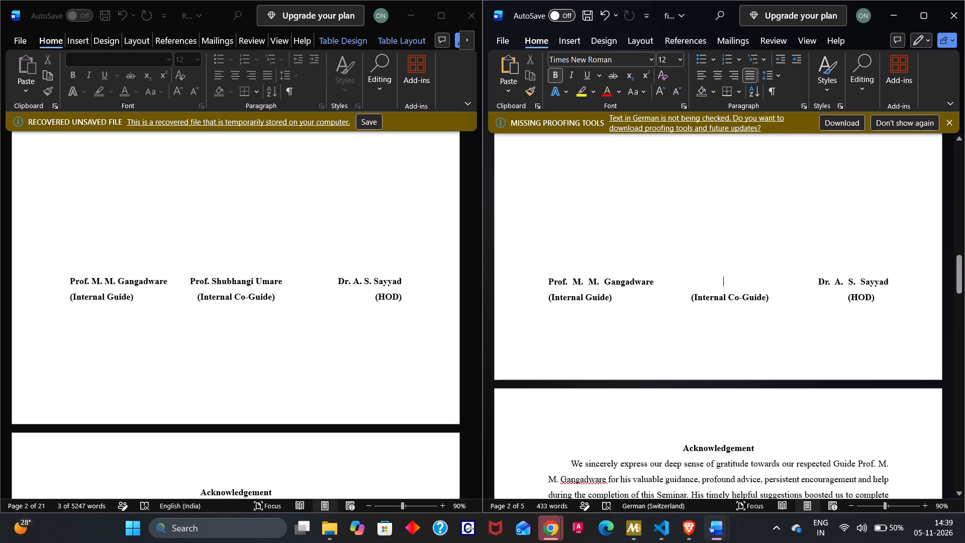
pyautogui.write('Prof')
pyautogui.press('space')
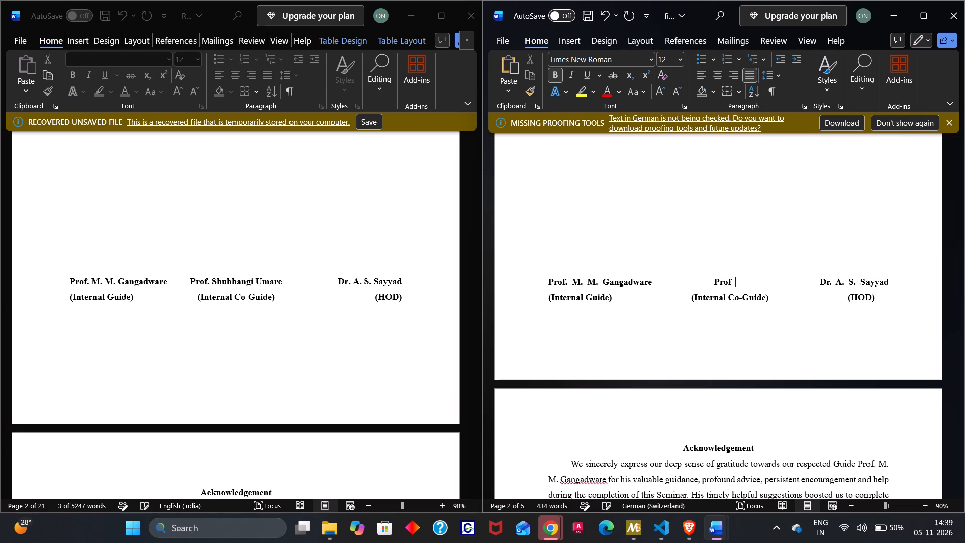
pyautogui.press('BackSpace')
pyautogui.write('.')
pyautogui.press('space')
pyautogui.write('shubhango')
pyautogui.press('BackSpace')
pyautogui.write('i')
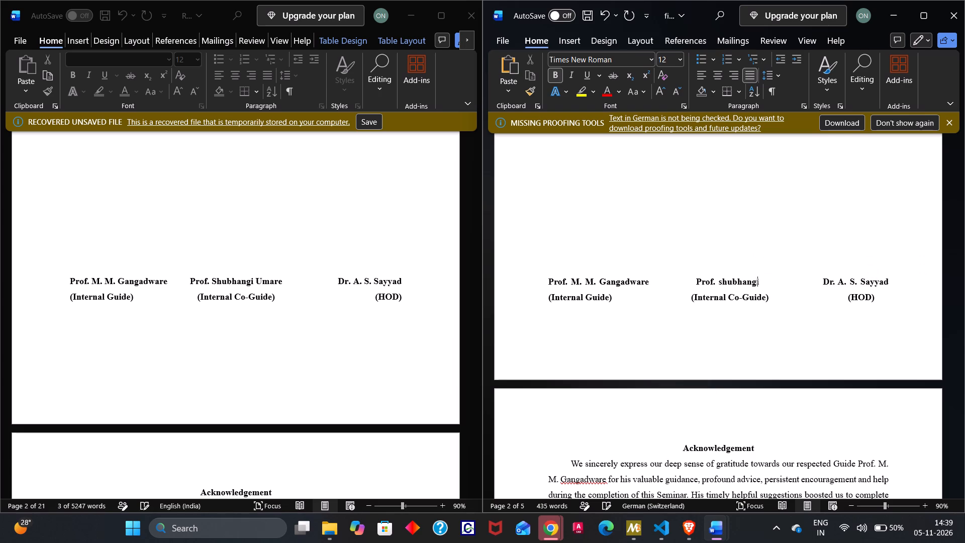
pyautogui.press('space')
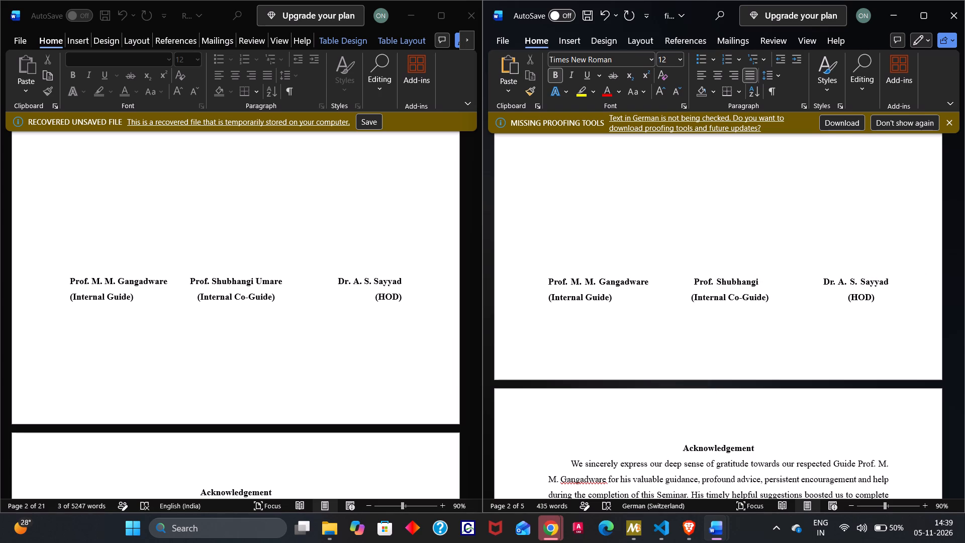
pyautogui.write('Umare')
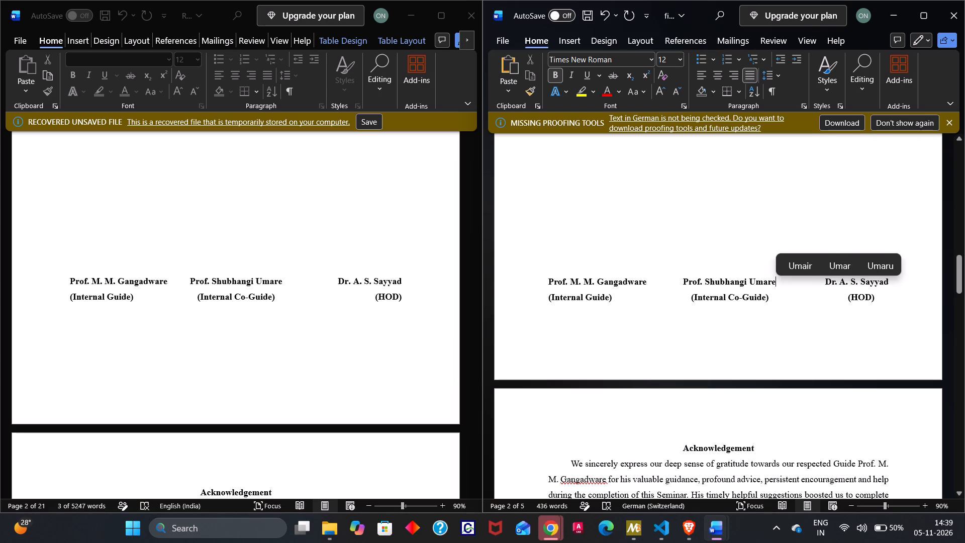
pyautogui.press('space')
# Replace the guide's name in the first Acknowledgement paragraph with the co-guide name copied from the recovered certificate, keeping the sentence in one paragraph.
pyautogui.scroll(-1, 789, 314)
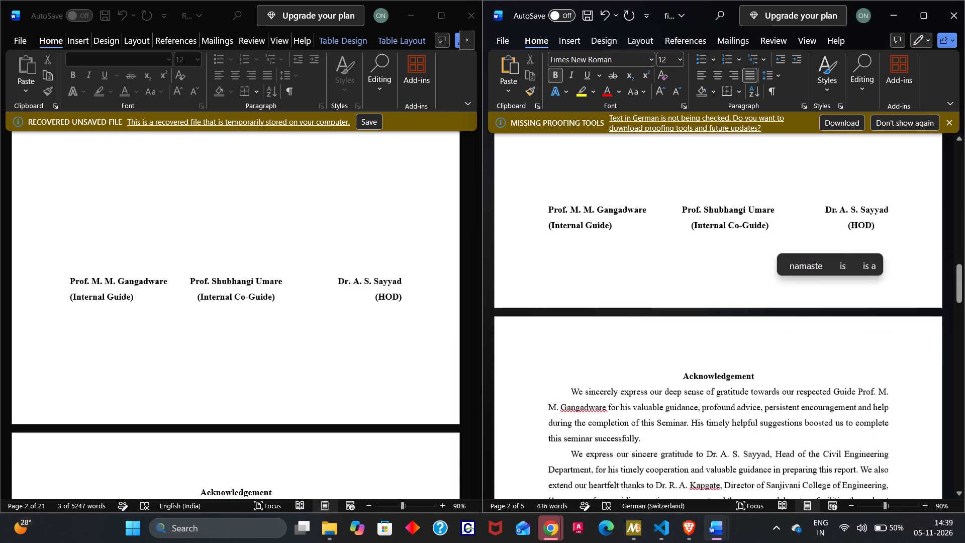
pyautogui.scroll(-1, 789, 314)
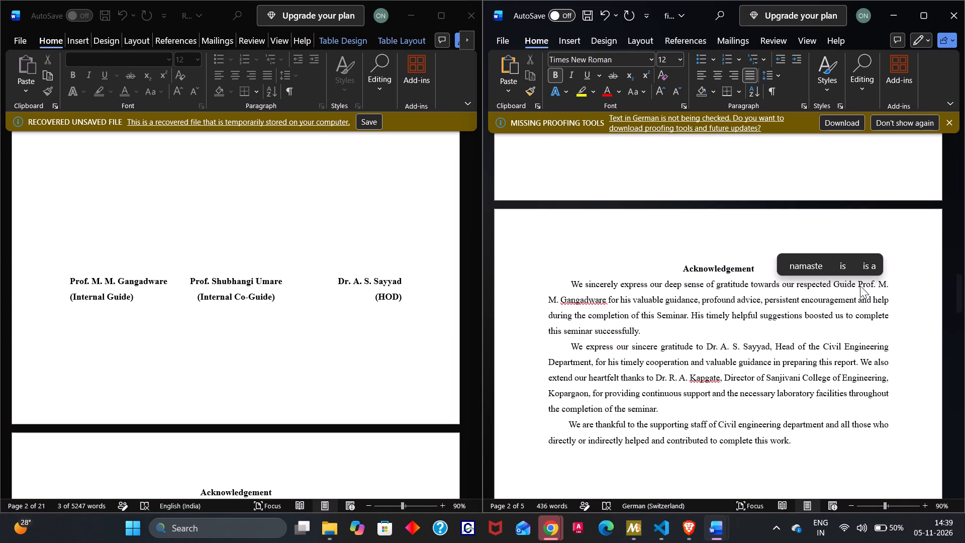
pyautogui.click(214, 280)
pyautogui.hotkey('ctrl', 'c')
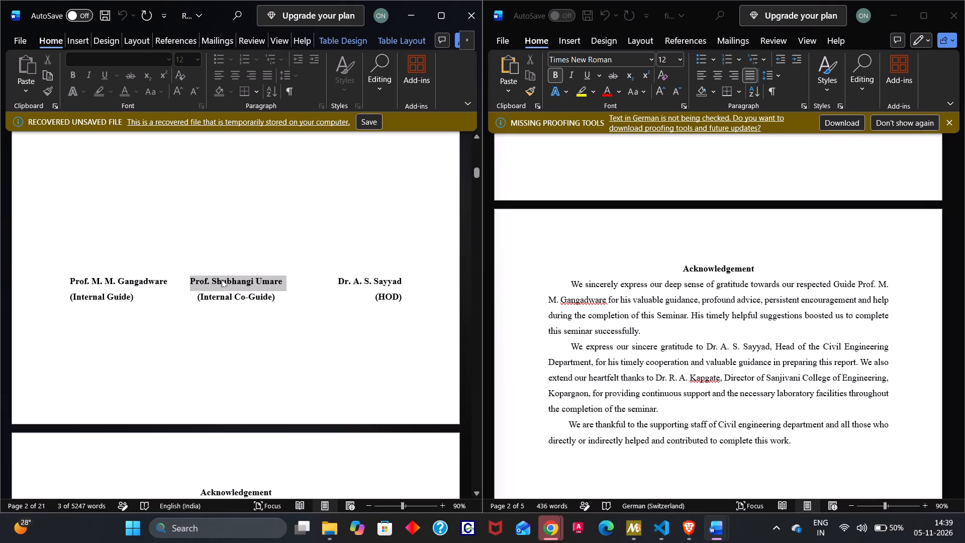
pyautogui.click(718, 304)
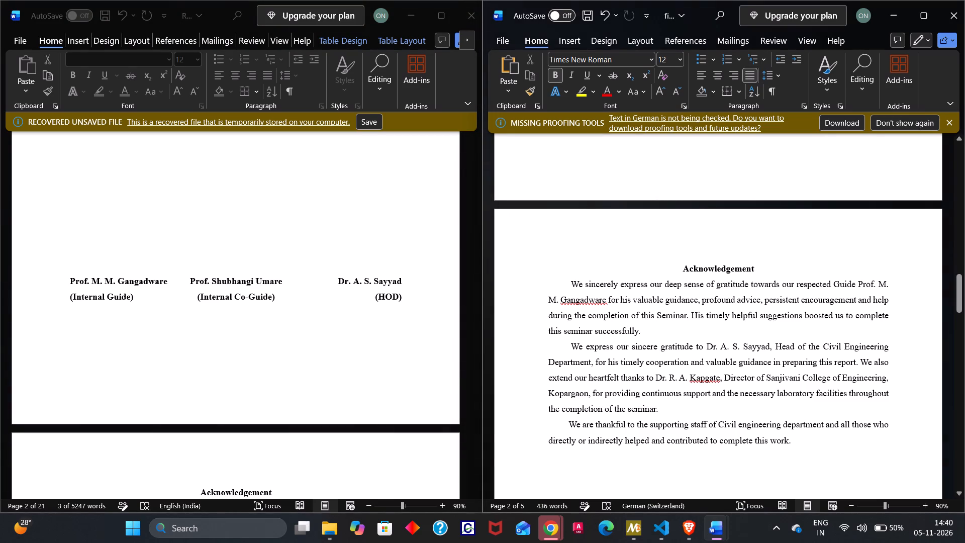
pyautogui.moveTo(858, 286); pyautogui.dragTo(607, 298)
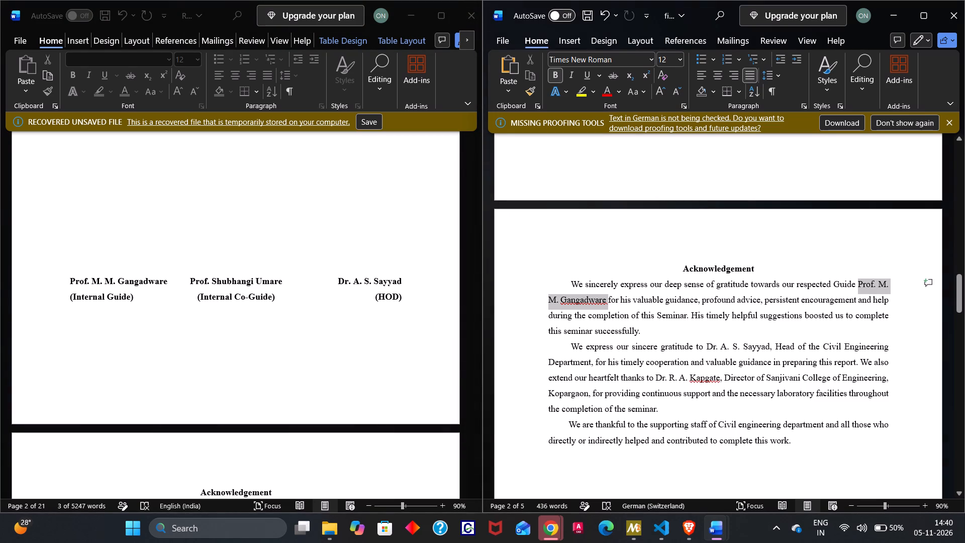
pyautogui.moveTo(607, 298); pyautogui.dragTo(606, 297)
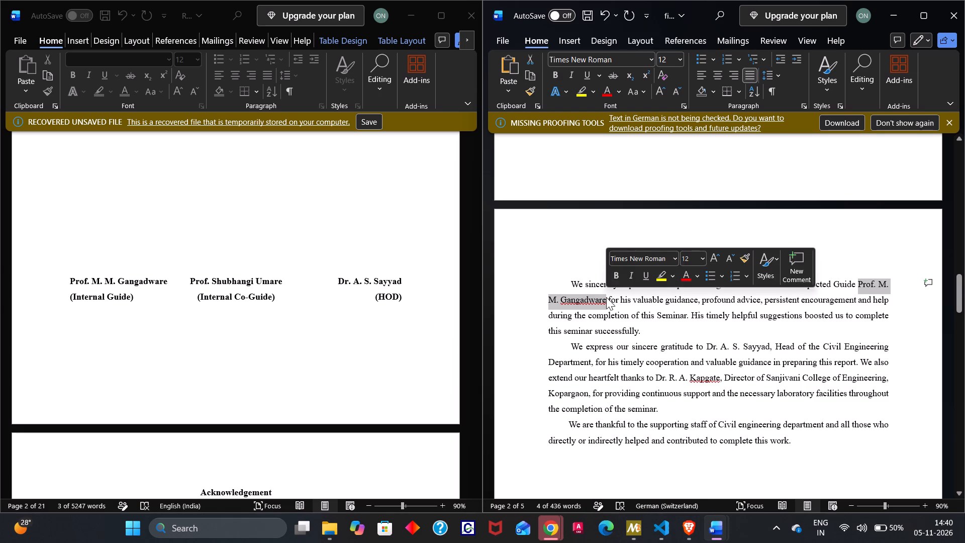
pyautogui.hotkey('ctrl', 'v')
pyautogui.moveTo(598, 286); pyautogui.dragTo(602, 304)
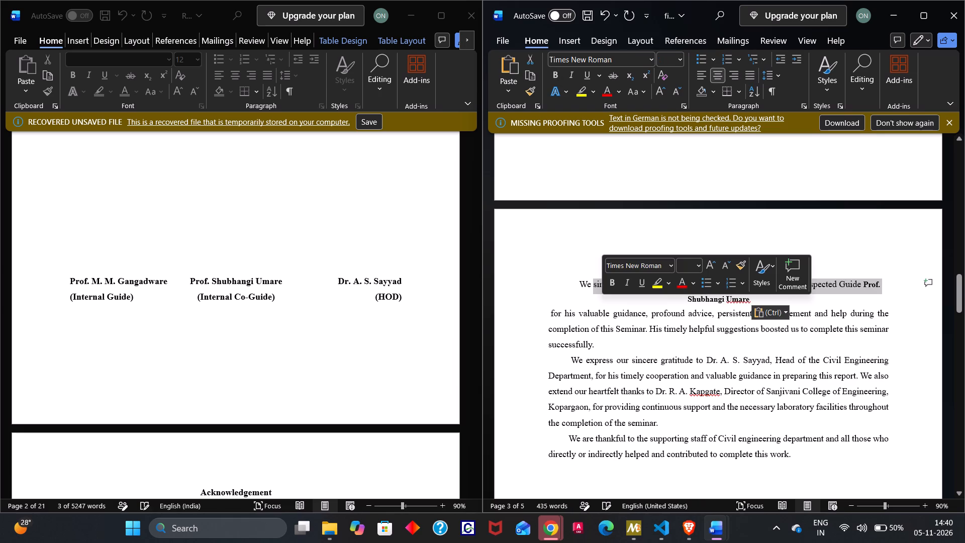
pyautogui.click(570, 296)
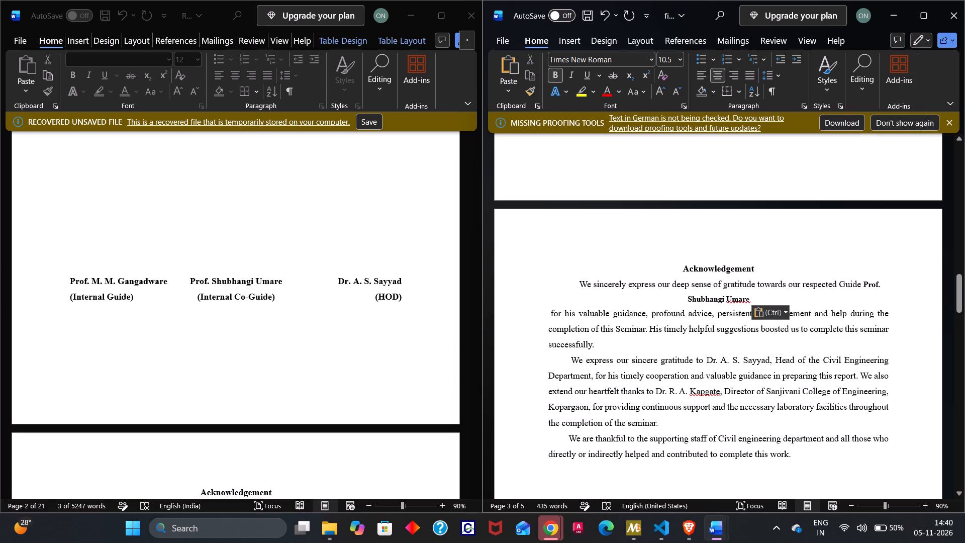
pyautogui.click(541, 318)
pyautogui.press('BackSpace')
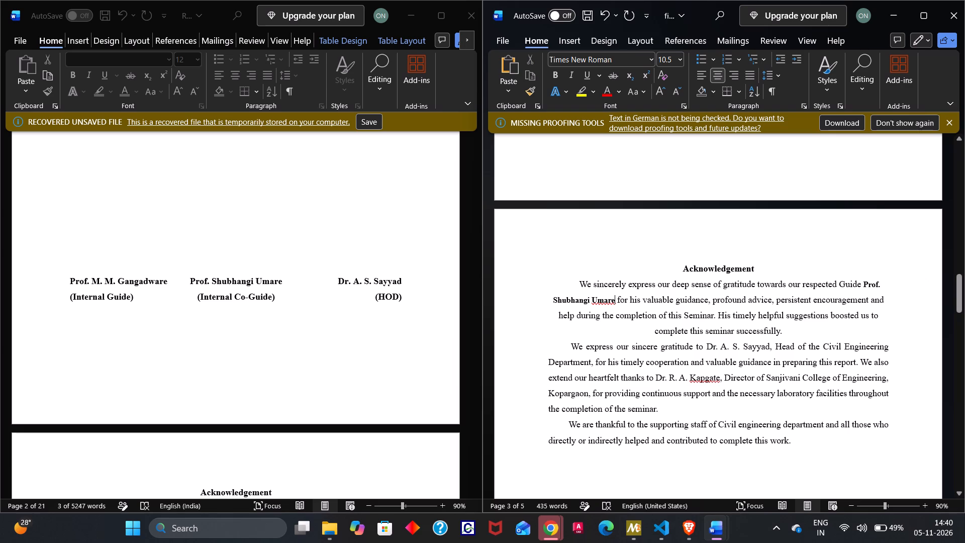
# Remove bold formatting from the Acknowledgement body text.
pyautogui.moveTo(580, 283); pyautogui.dragTo(838, 451)
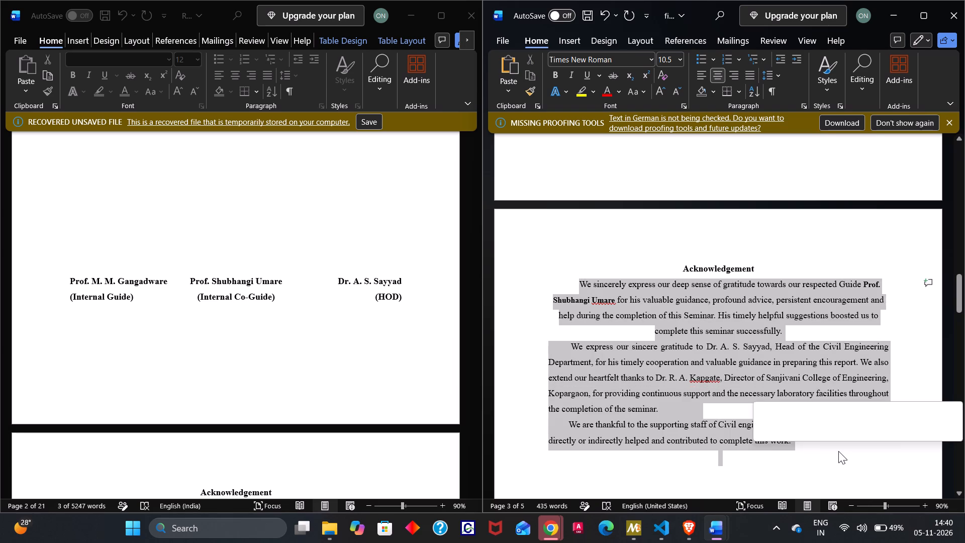
pyautogui.click(763, 432)
pyautogui.click(763, 432)
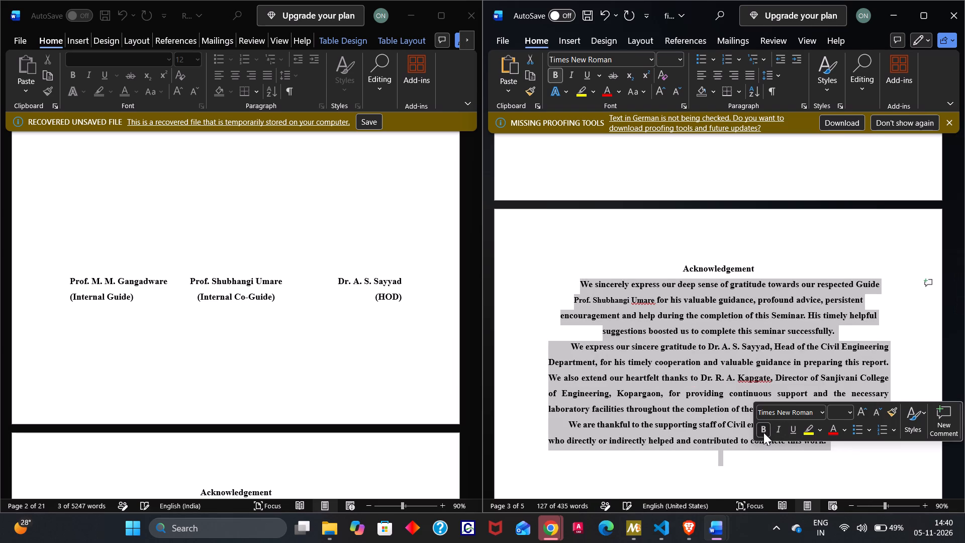
# Delete "s to" before "complete" in the first Acknowledgement paragraph, keeping a single space there.
pyautogui.click(666, 396)
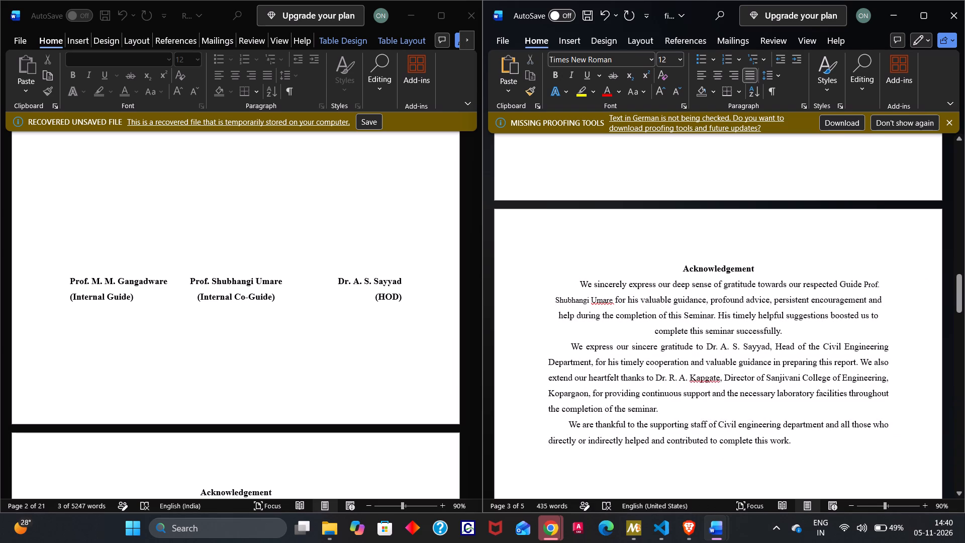
pyautogui.click(653, 331)
pyautogui.press('BackSpace')
pyautogui.press('BackSpace')
pyautogui.press('BackSpace')
pyautogui.press('BackSpace')
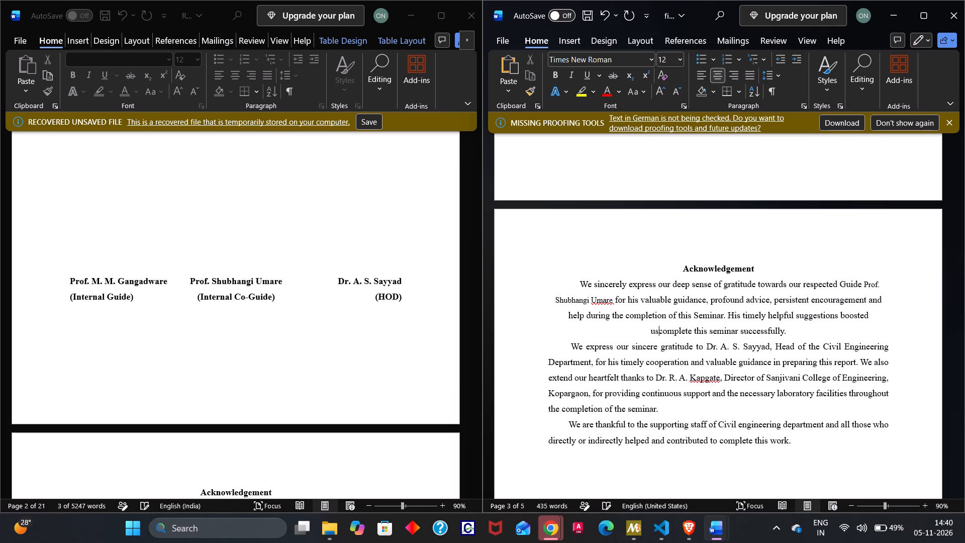
pyautogui.press('BackSpace')
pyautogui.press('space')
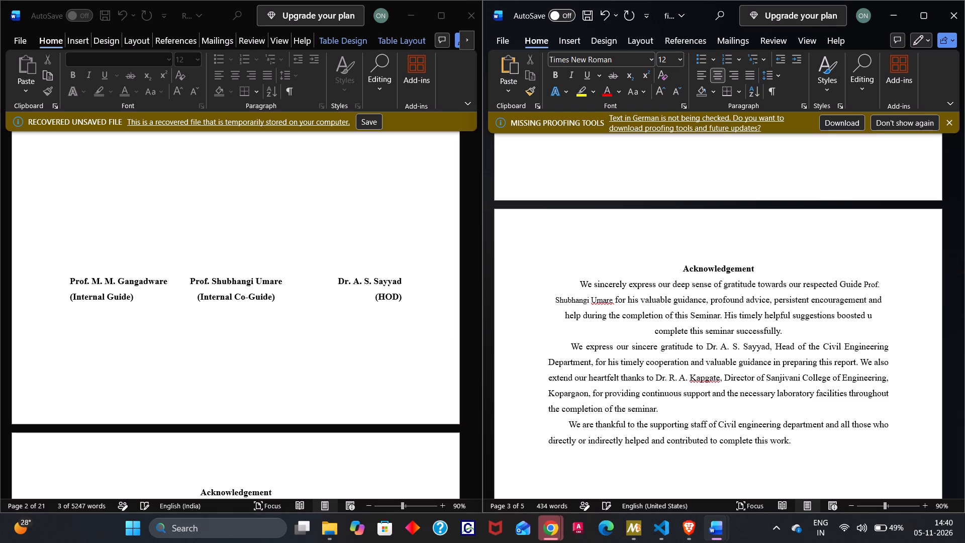
# Left-align the first paragraph of the Acknowledgement.
pyautogui.click(702, 77)
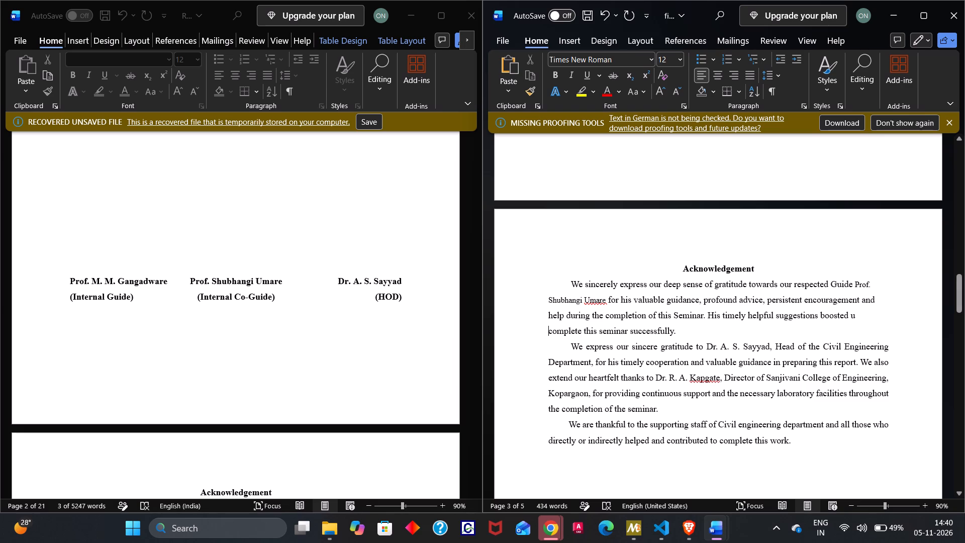
# Replace the student name and roll number under "Submitted by," on the Acknowledgement page with the line copied from the recovered report's cover.
pyautogui.scroll(-3, 593, 419)
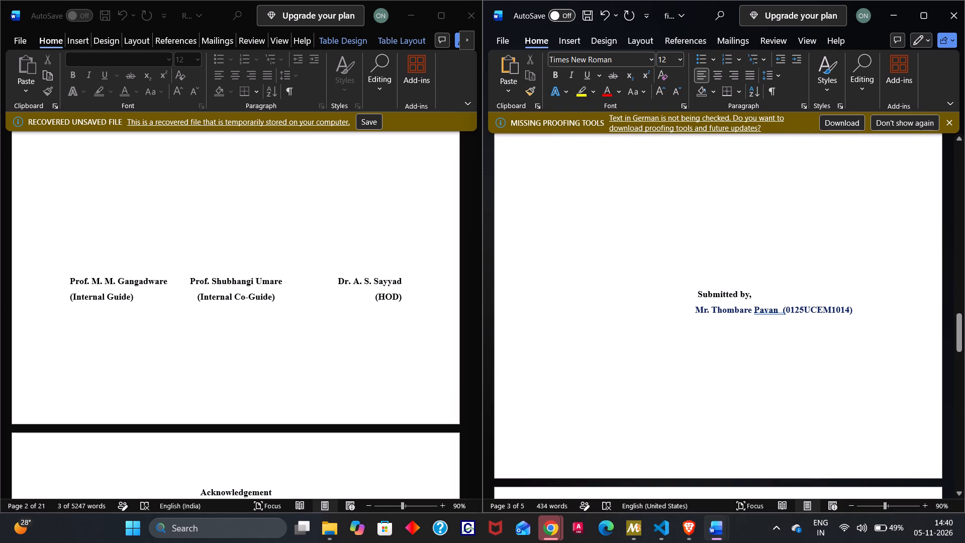
pyautogui.scroll(12, 338, 354)
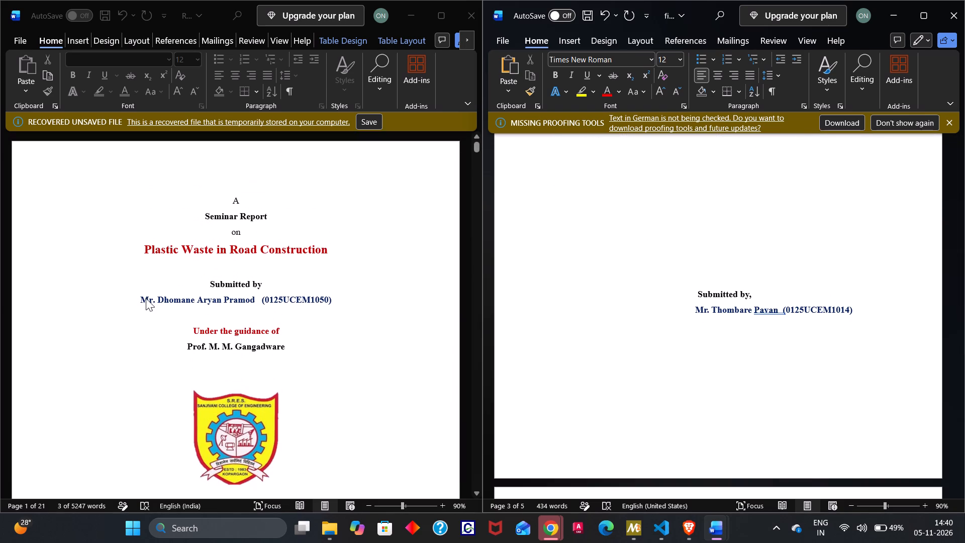
pyautogui.click(145, 298)
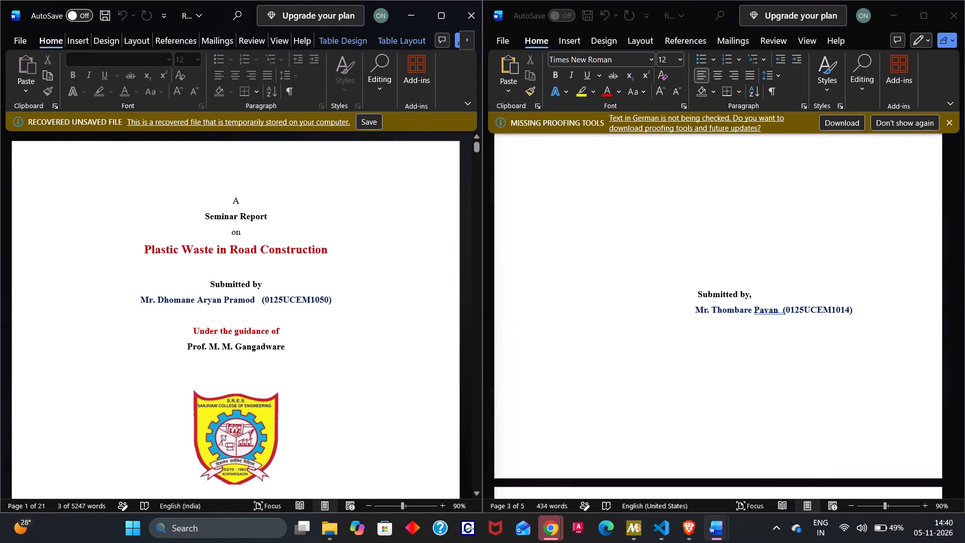
pyautogui.moveTo(142, 298); pyautogui.dragTo(339, 302)
pyautogui.hotkey('ctrl', 'c')
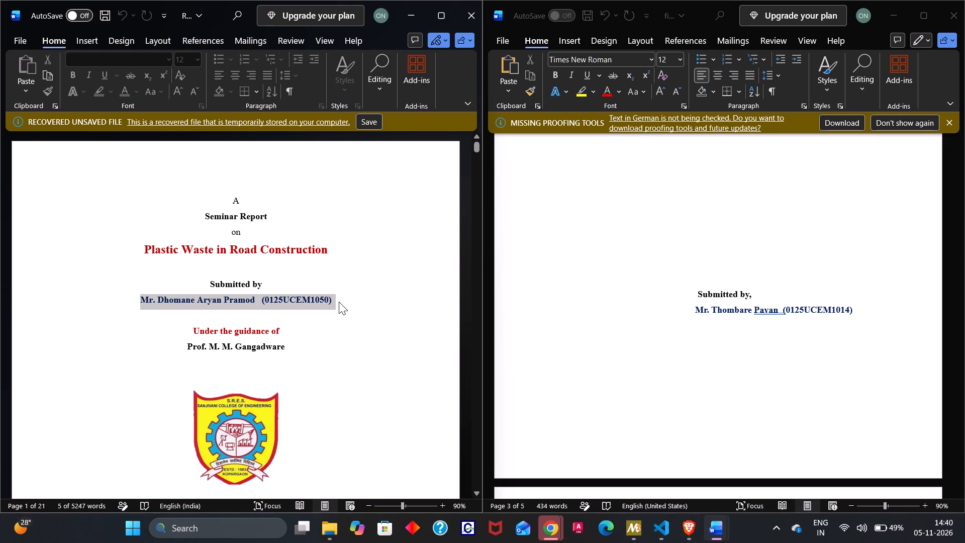
pyautogui.moveTo(714, 321); pyautogui.dragTo(699, 314)
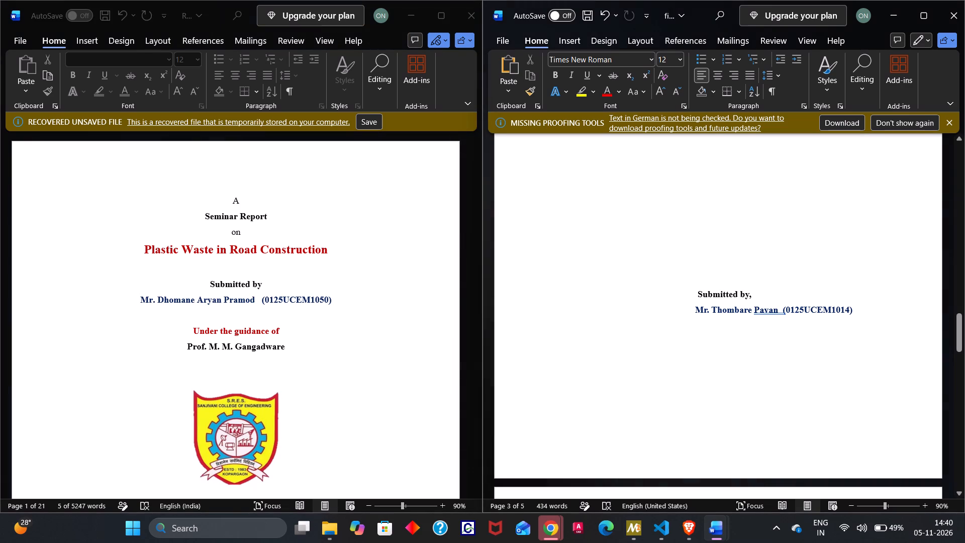
pyautogui.moveTo(699, 314); pyautogui.dragTo(697, 311)
pyautogui.moveTo(697, 311); pyautogui.dragTo(887, 306)
pyautogui.hotkey('ctrl', 'v')
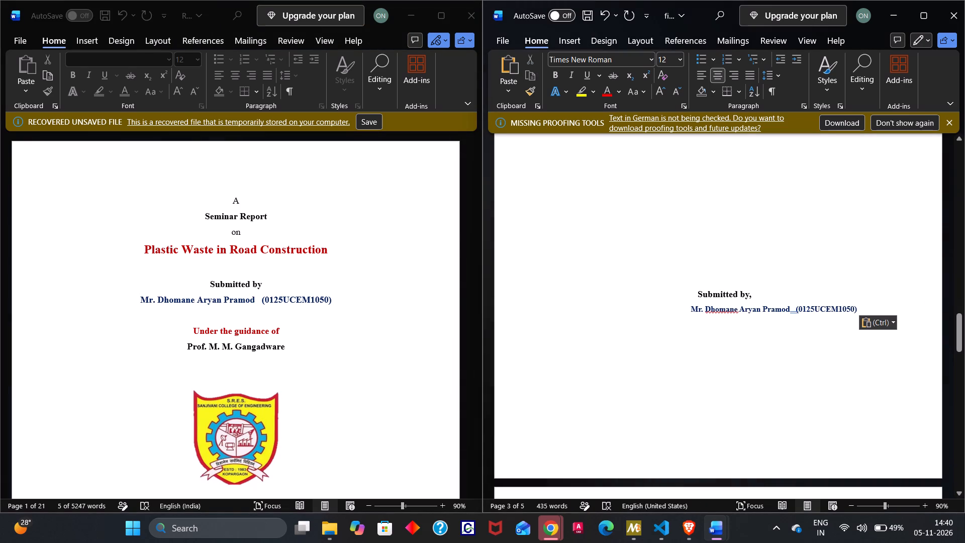
# Set the font size of the pasted student line under "Submitted by," to 12.
pyautogui.click(694, 310)
pyautogui.moveTo(694, 310); pyautogui.dragTo(847, 299)
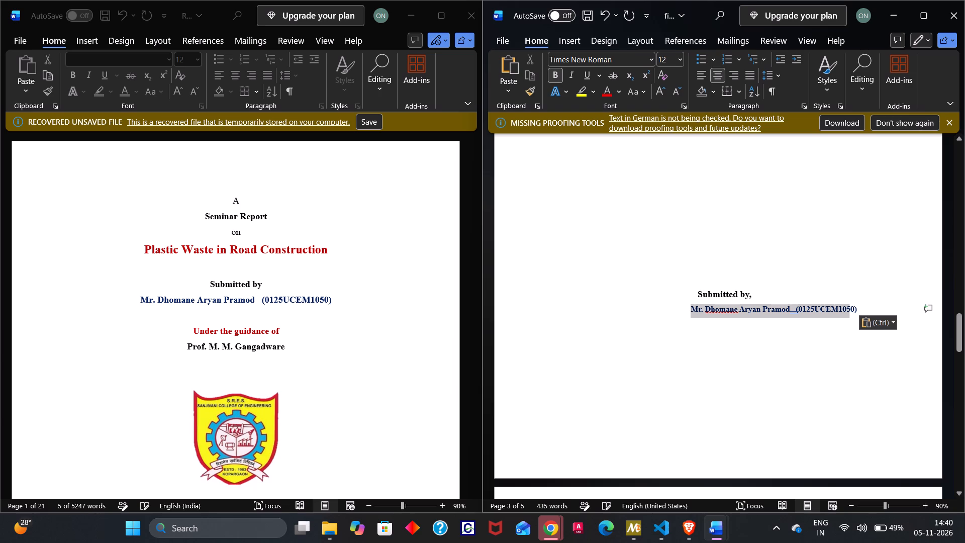
pyautogui.moveTo(847, 299); pyautogui.dragTo(866, 299)
pyautogui.moveTo(864, 307); pyautogui.dragTo(796, 312)
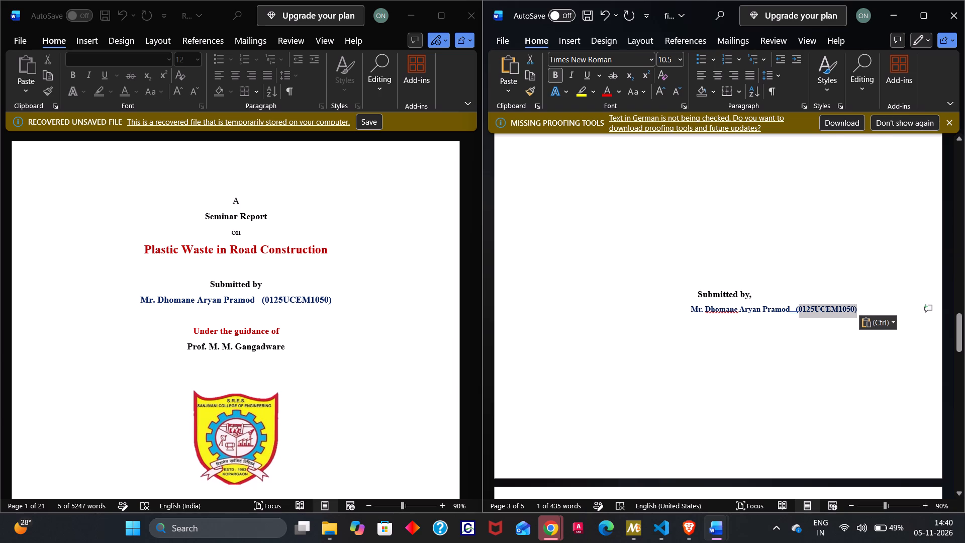
pyautogui.moveTo(796, 312); pyautogui.dragTo(696, 309)
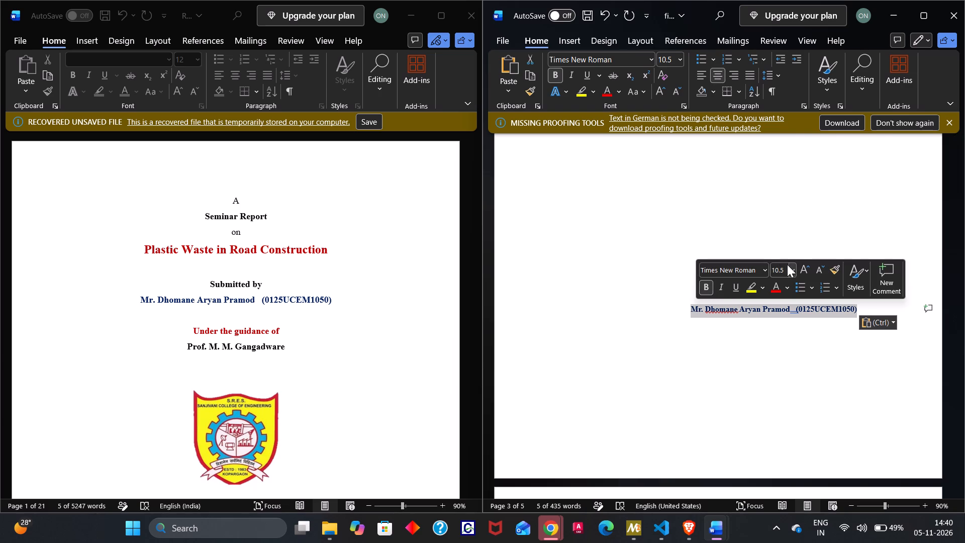
pyautogui.click(791, 265)
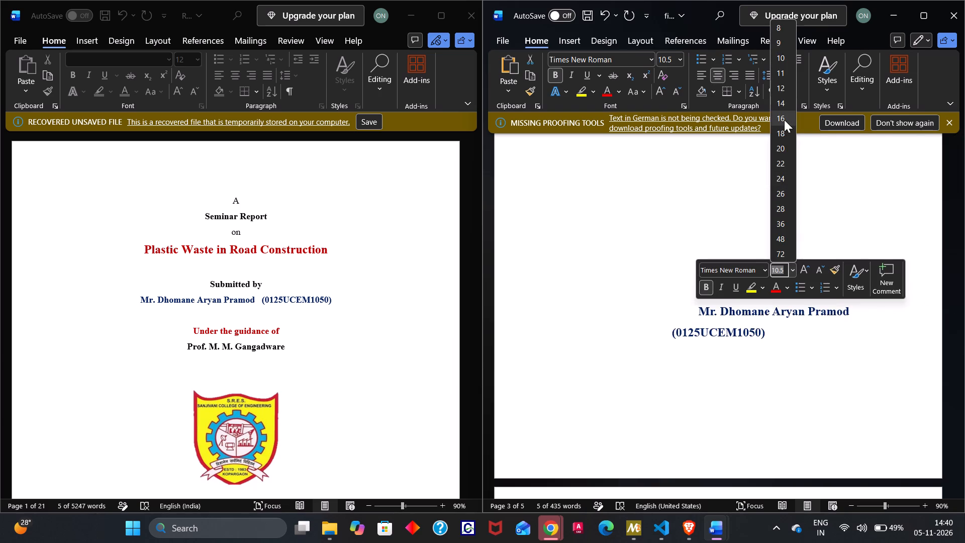
pyautogui.click(784, 86)
pyautogui.click(706, 268)
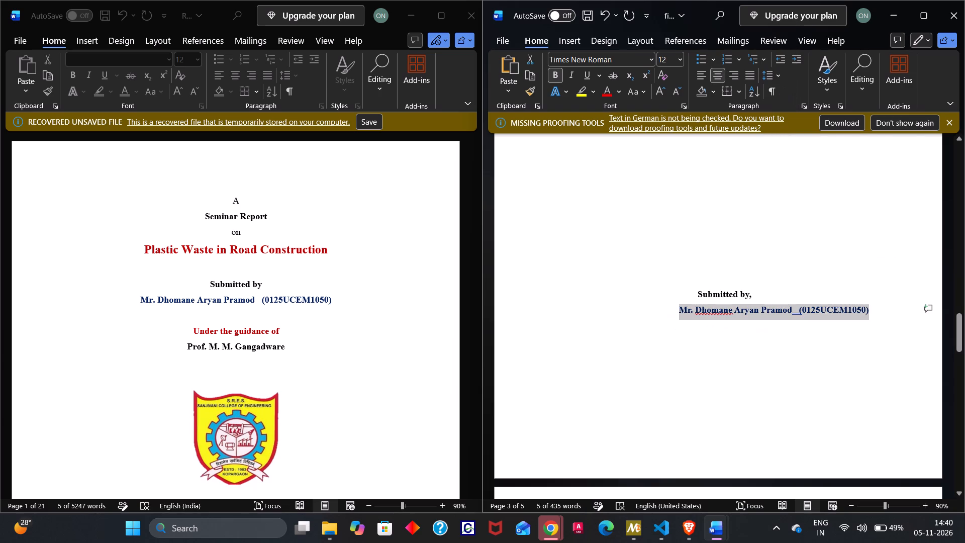
pyautogui.click(723, 322)
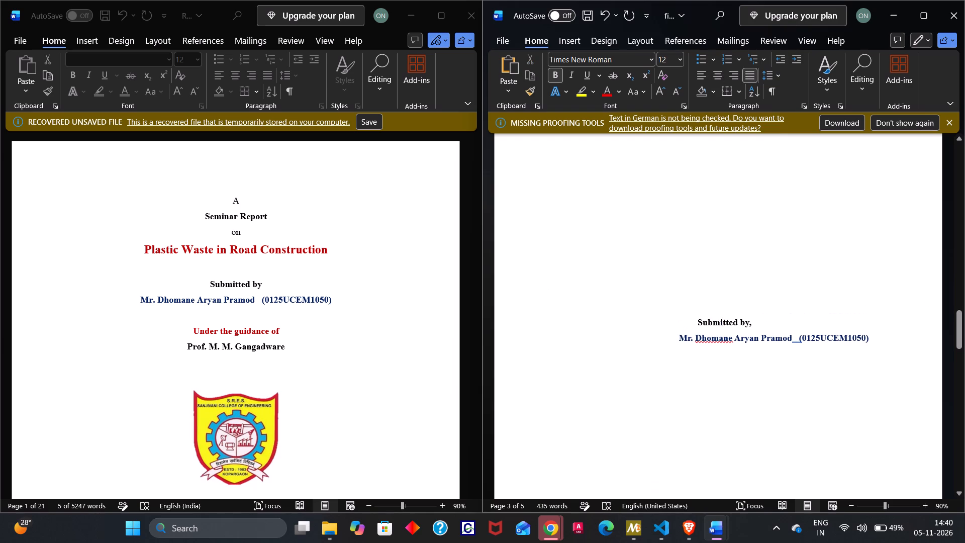
# Check the edited report's Acknowledgement, certificate and cover pages against the recovered report.
pyautogui.scroll(1, 715, 287)
pyautogui.click(715, 287)
pyautogui.click(670, 221)
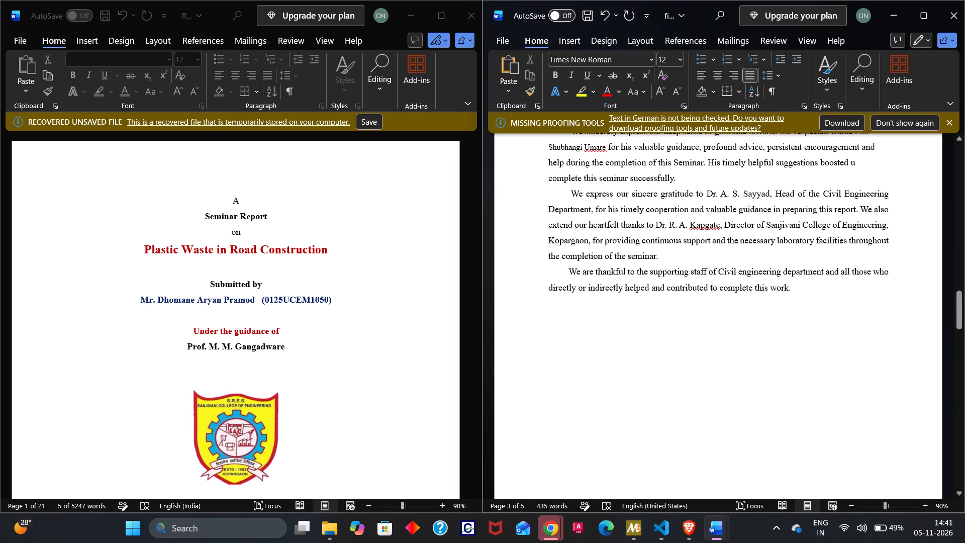
pyautogui.scroll(1, 670, 209)
pyautogui.moveTo(670, 209); pyautogui.dragTo(708, 225)
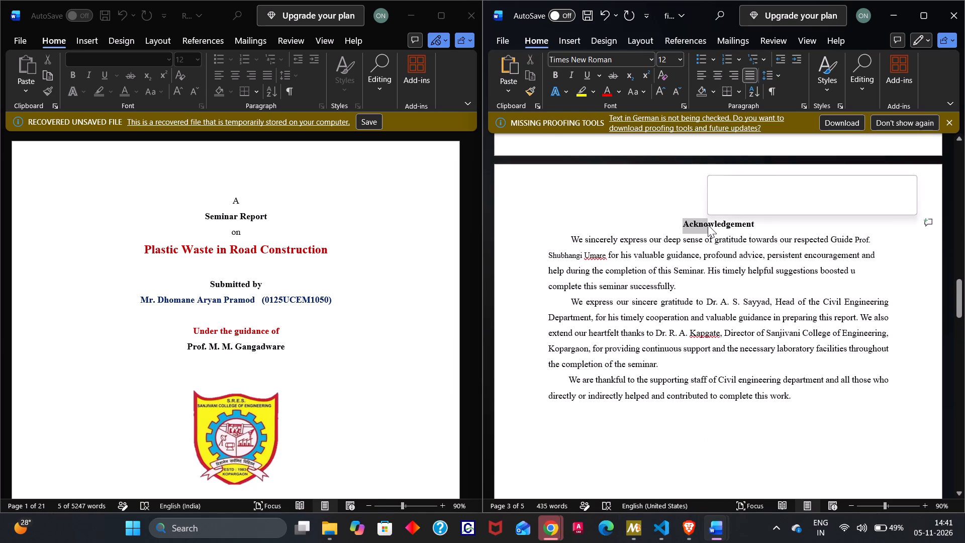
pyautogui.click(708, 225)
pyautogui.scroll(2, 708, 225)
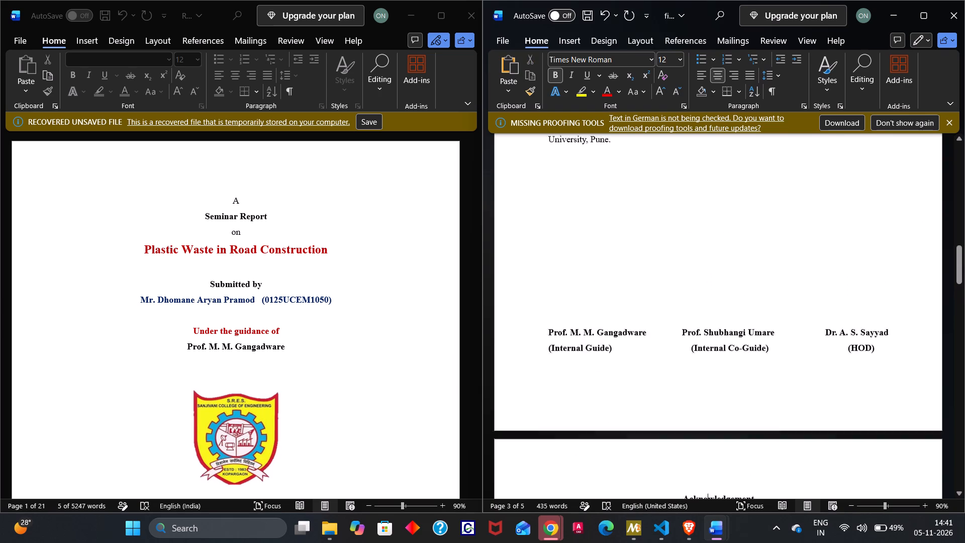
pyautogui.scroll(3, 708, 225)
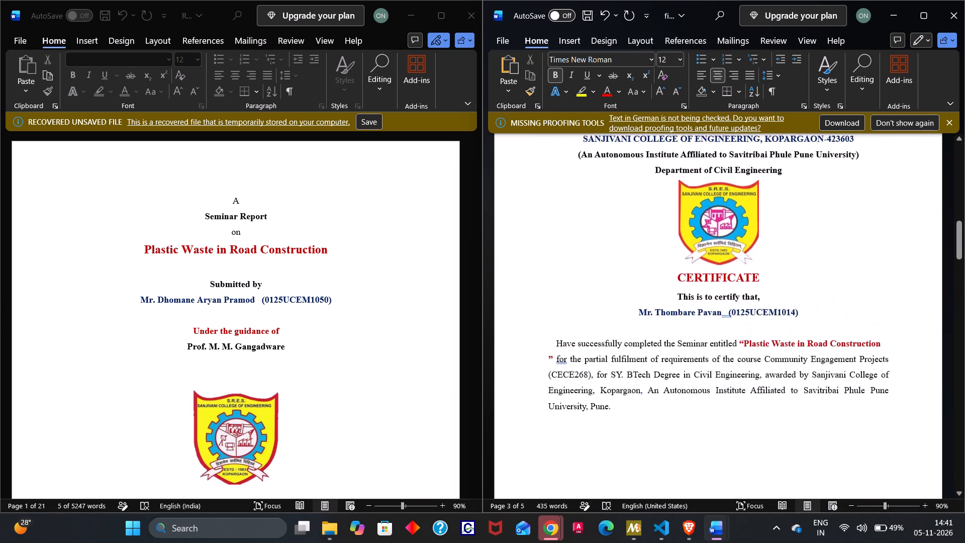
pyautogui.scroll(2, 708, 225)
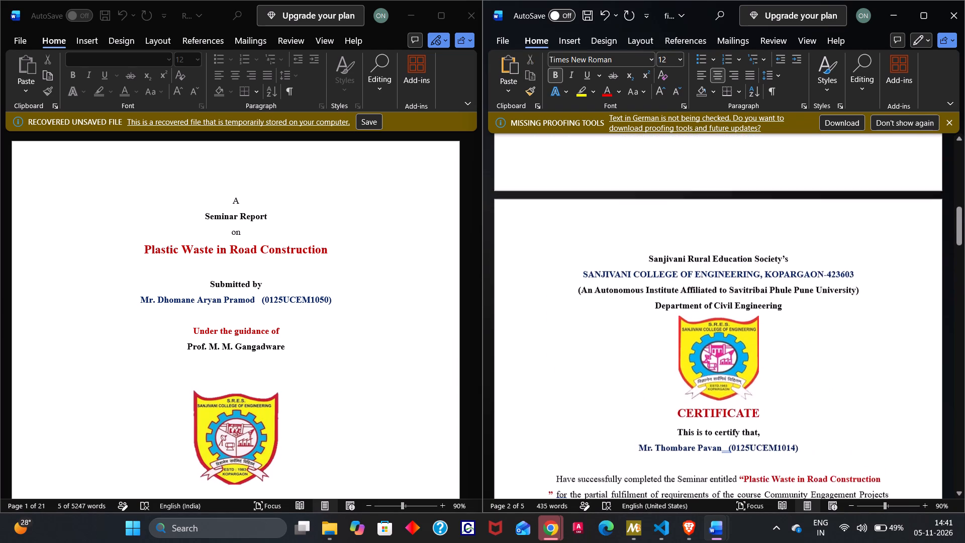
pyautogui.scroll(3, 708, 225)
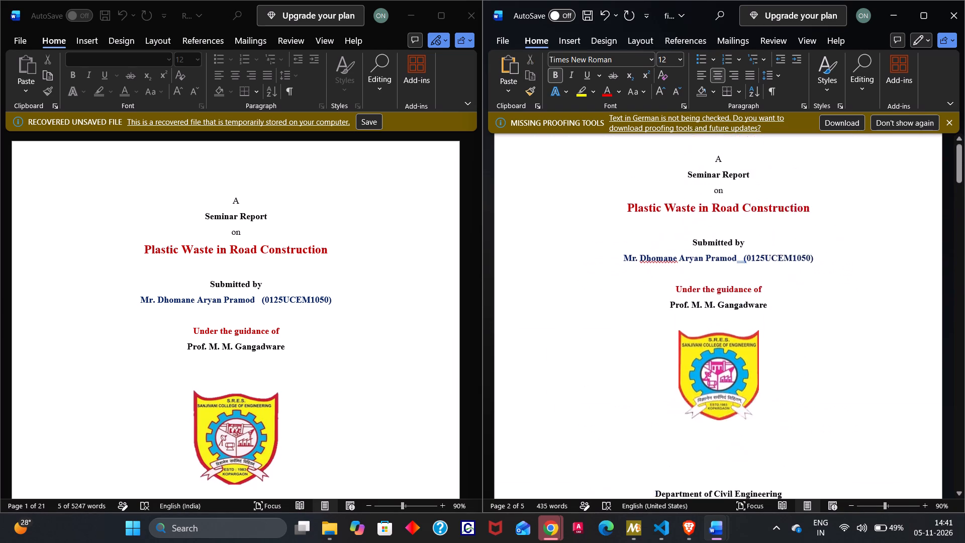
pyautogui.scroll(1, 708, 225)
# Select the whole Contents table in the edited report and bring up the matching Contents table in the recovered report.
pyautogui.scroll(-10, 708, 225)
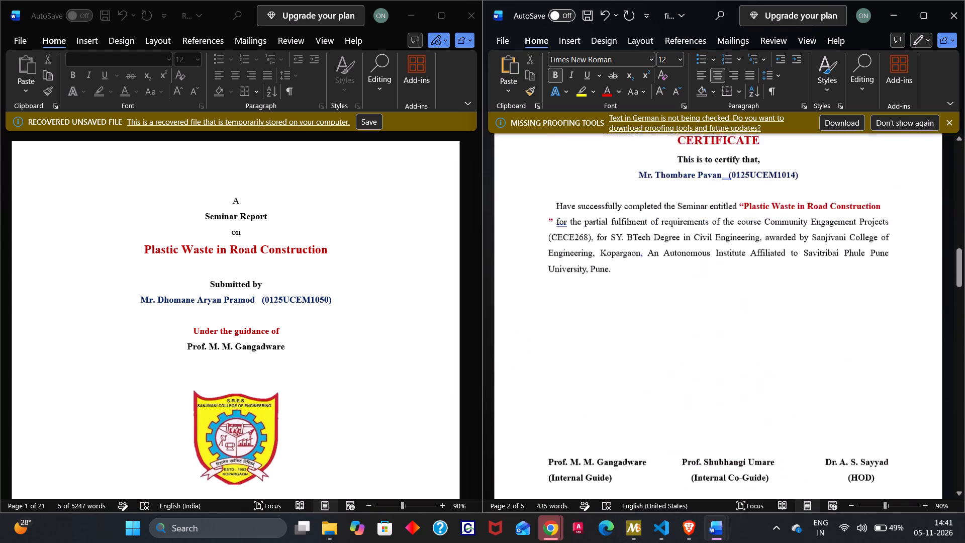
pyautogui.scroll(-5, 708, 225)
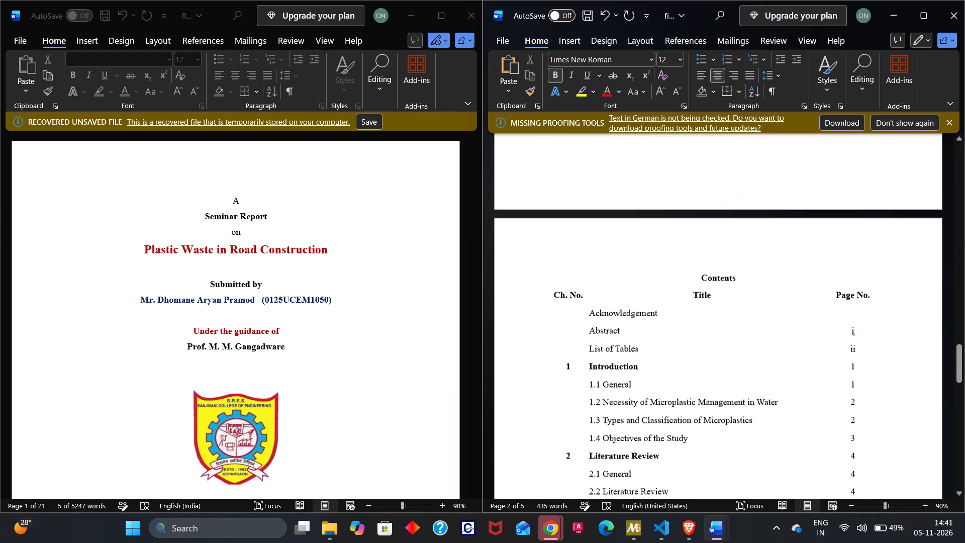
pyautogui.scroll(-3, 708, 225)
pyautogui.scroll(-1, 424, 316)
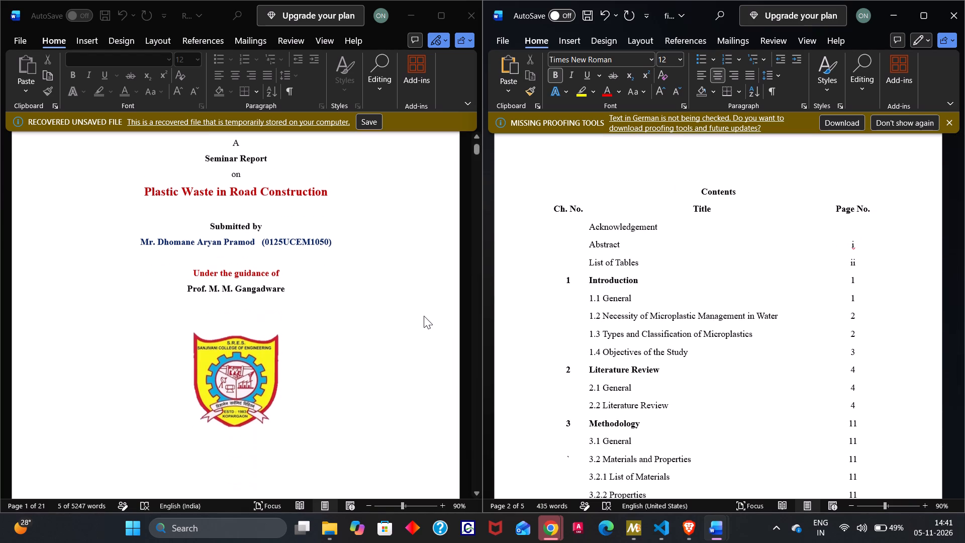
pyautogui.scroll(-1, 424, 316)
pyautogui.click(675, 273)
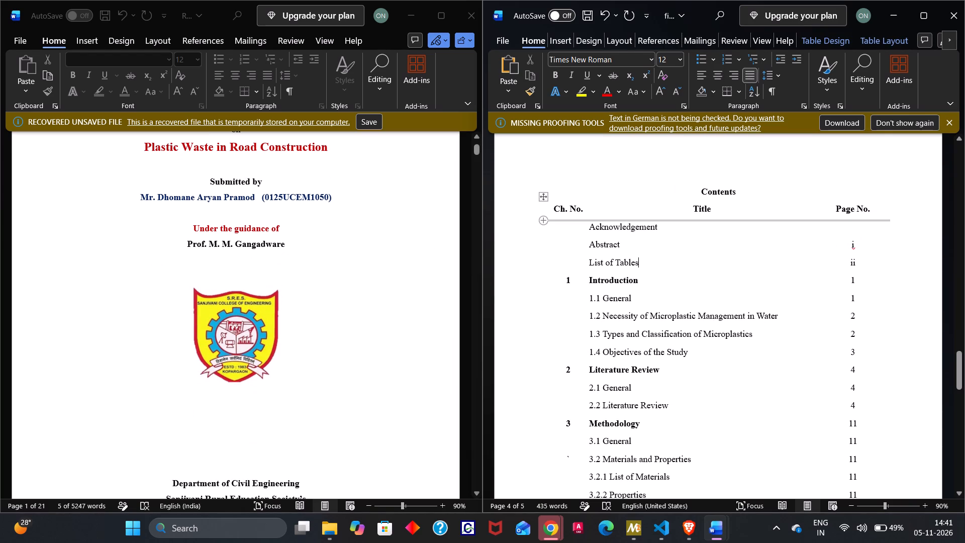
pyautogui.click(543, 195)
pyautogui.scroll(-1, 641, 257)
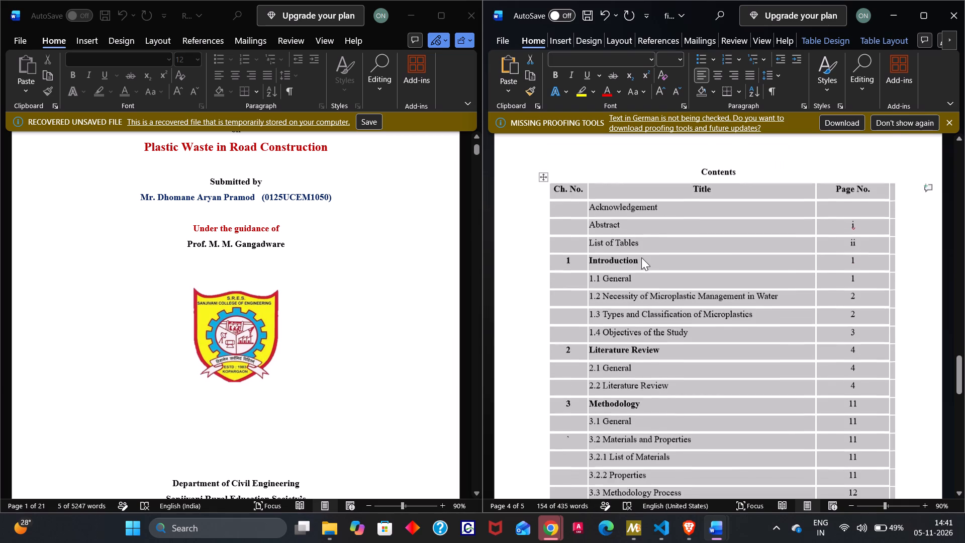
pyautogui.scroll(-1, 641, 257)
pyautogui.scroll(-2, 287, 327)
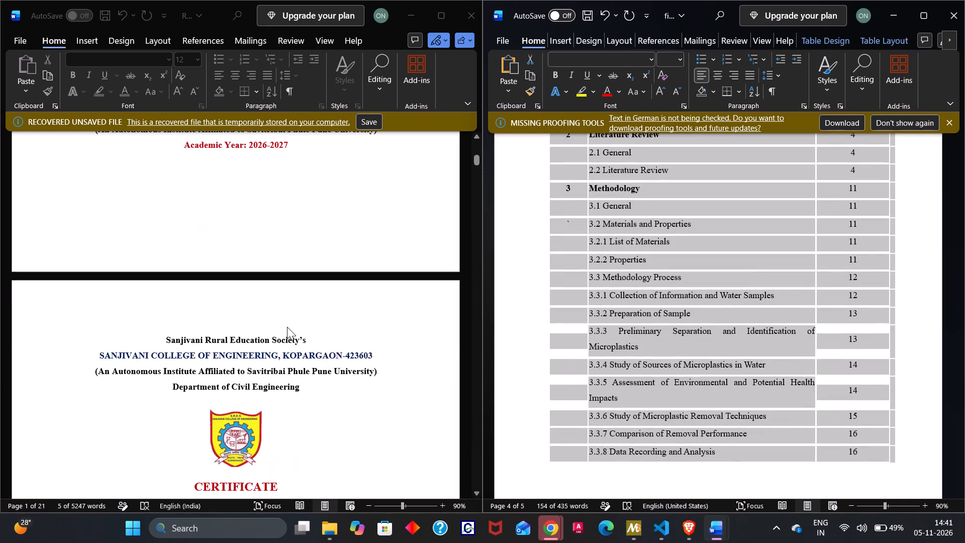
pyautogui.scroll(-6, 287, 327)
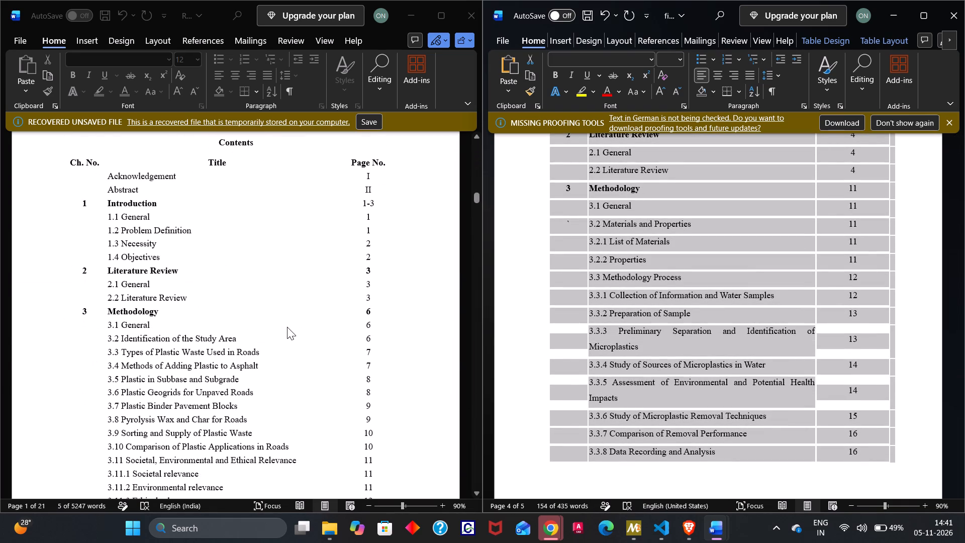
pyautogui.click(77, 160)
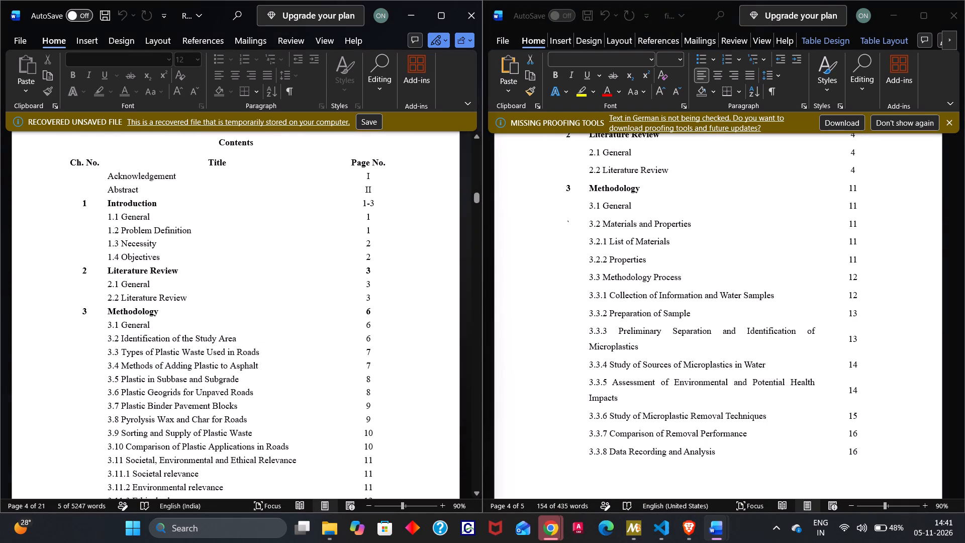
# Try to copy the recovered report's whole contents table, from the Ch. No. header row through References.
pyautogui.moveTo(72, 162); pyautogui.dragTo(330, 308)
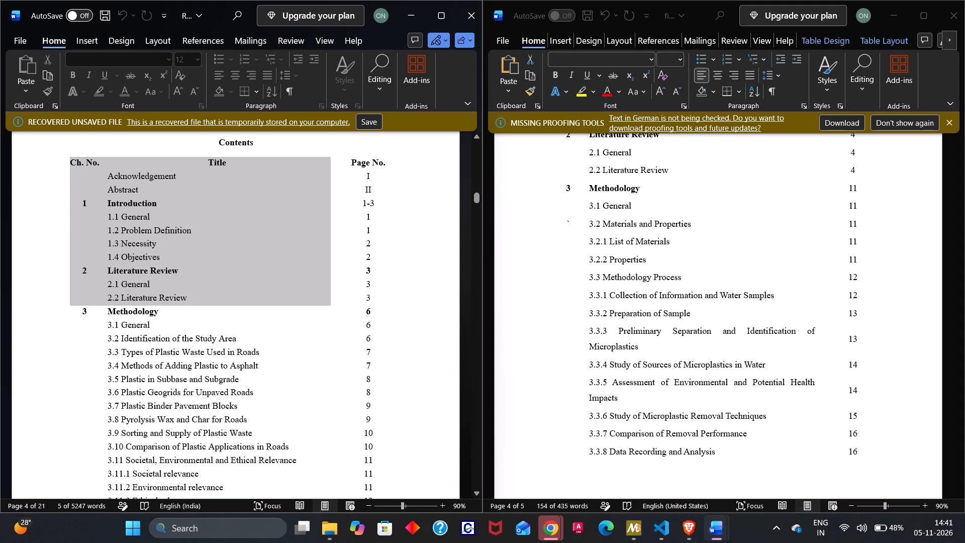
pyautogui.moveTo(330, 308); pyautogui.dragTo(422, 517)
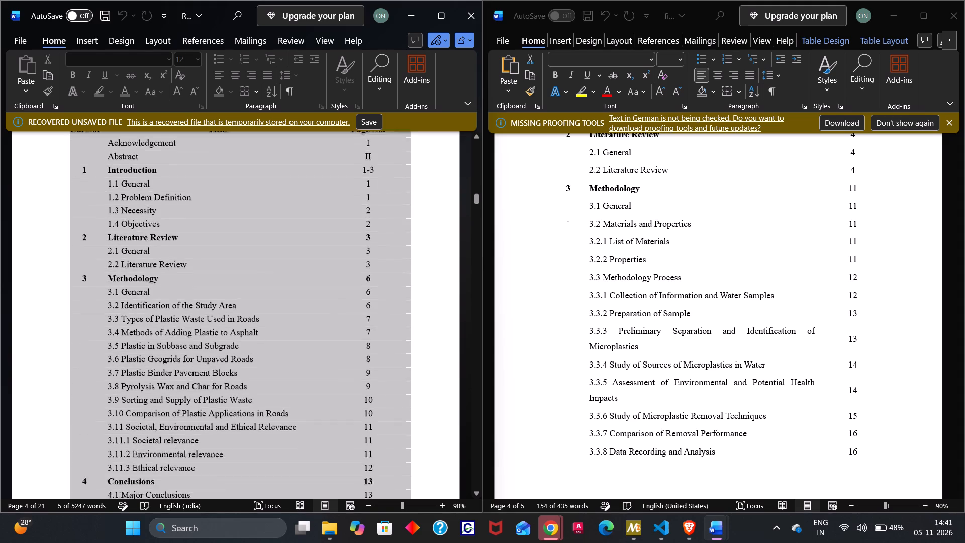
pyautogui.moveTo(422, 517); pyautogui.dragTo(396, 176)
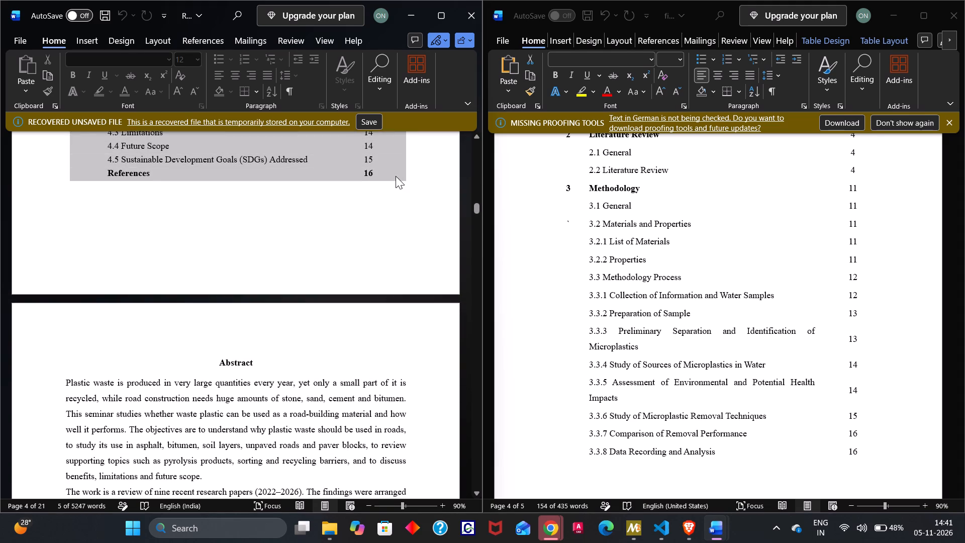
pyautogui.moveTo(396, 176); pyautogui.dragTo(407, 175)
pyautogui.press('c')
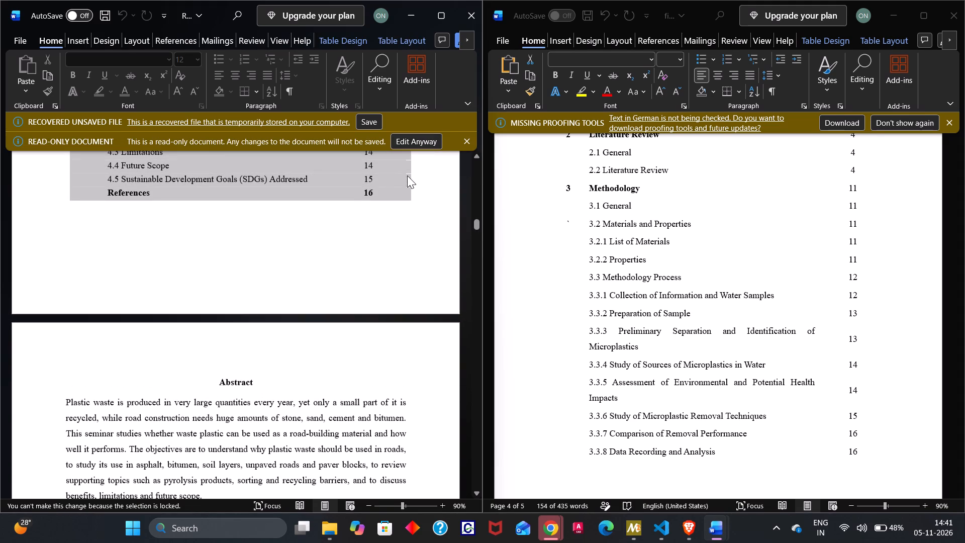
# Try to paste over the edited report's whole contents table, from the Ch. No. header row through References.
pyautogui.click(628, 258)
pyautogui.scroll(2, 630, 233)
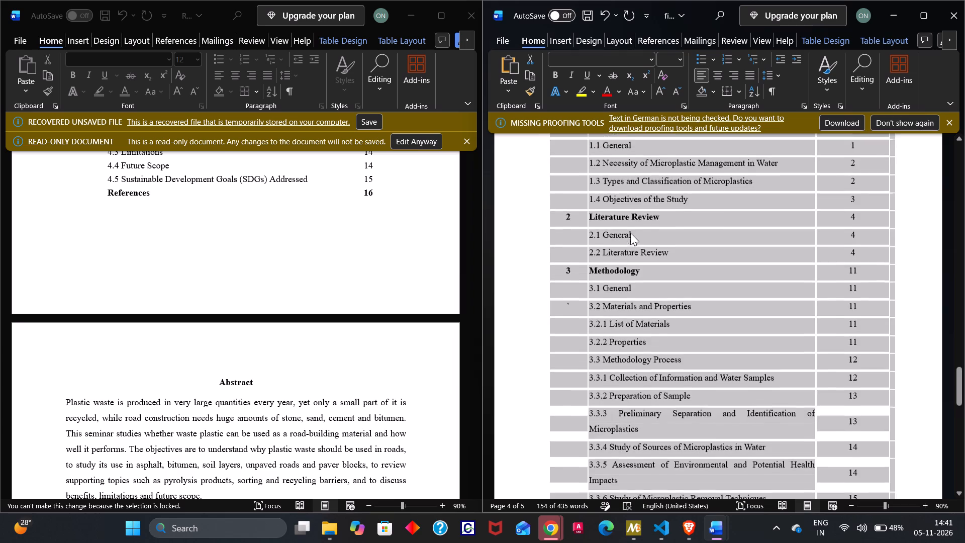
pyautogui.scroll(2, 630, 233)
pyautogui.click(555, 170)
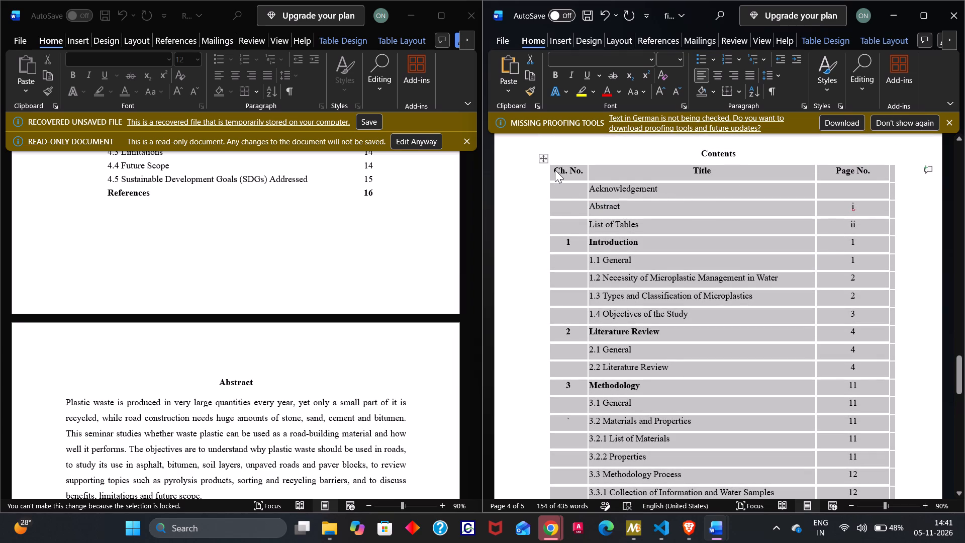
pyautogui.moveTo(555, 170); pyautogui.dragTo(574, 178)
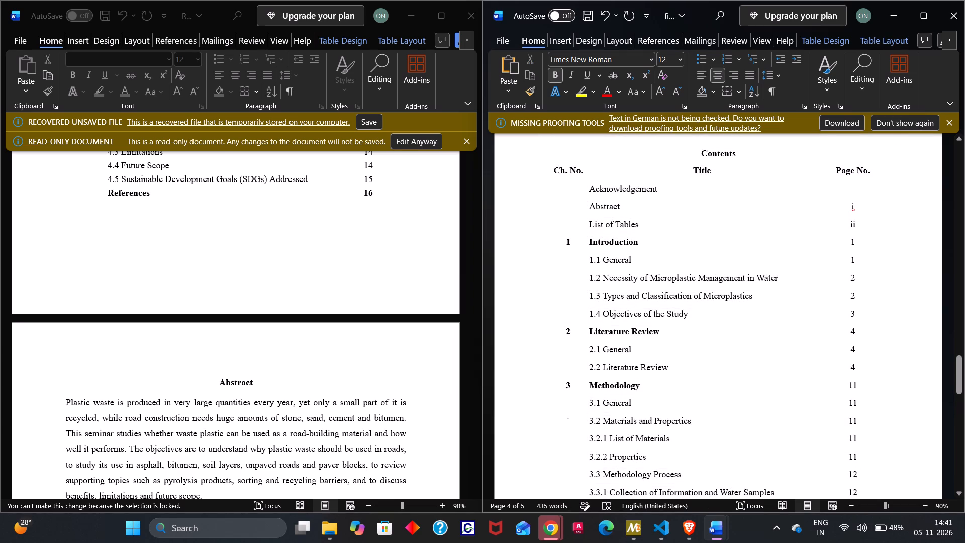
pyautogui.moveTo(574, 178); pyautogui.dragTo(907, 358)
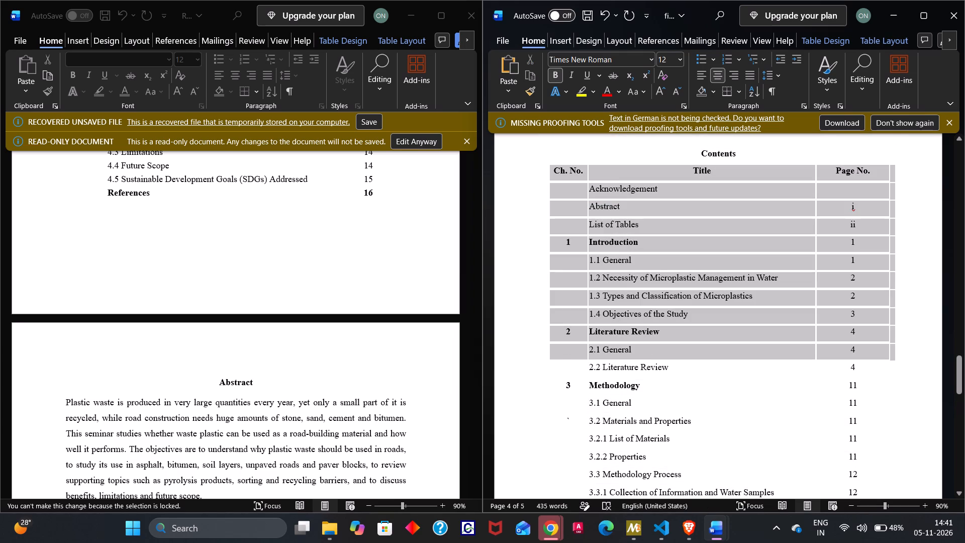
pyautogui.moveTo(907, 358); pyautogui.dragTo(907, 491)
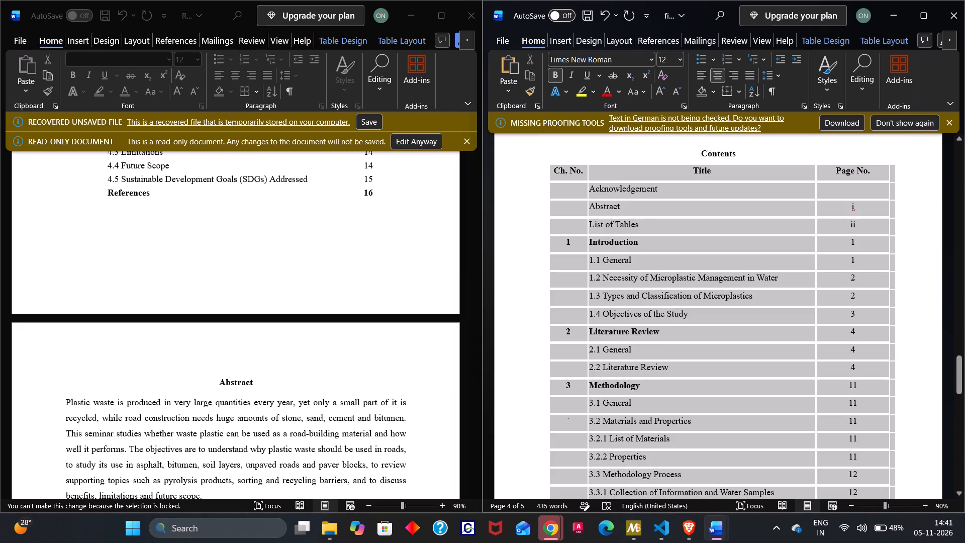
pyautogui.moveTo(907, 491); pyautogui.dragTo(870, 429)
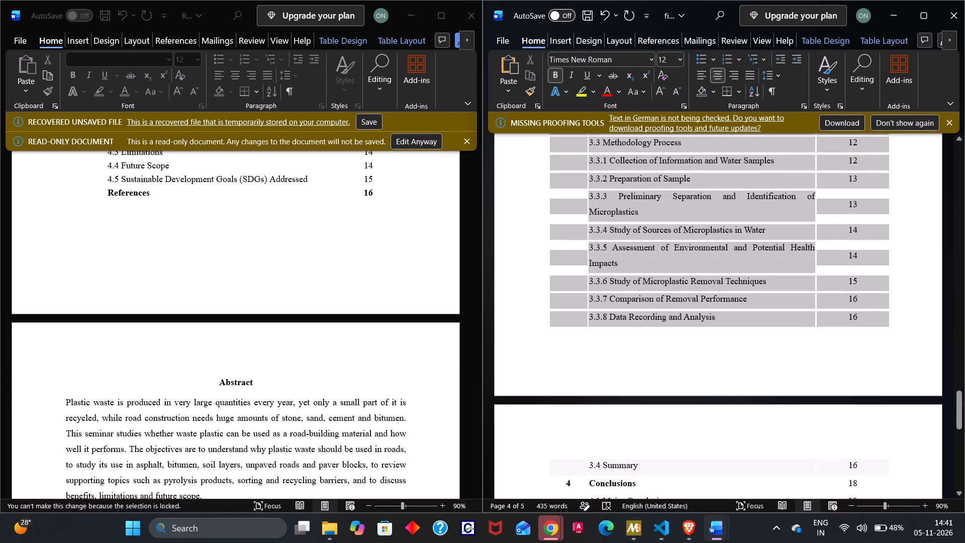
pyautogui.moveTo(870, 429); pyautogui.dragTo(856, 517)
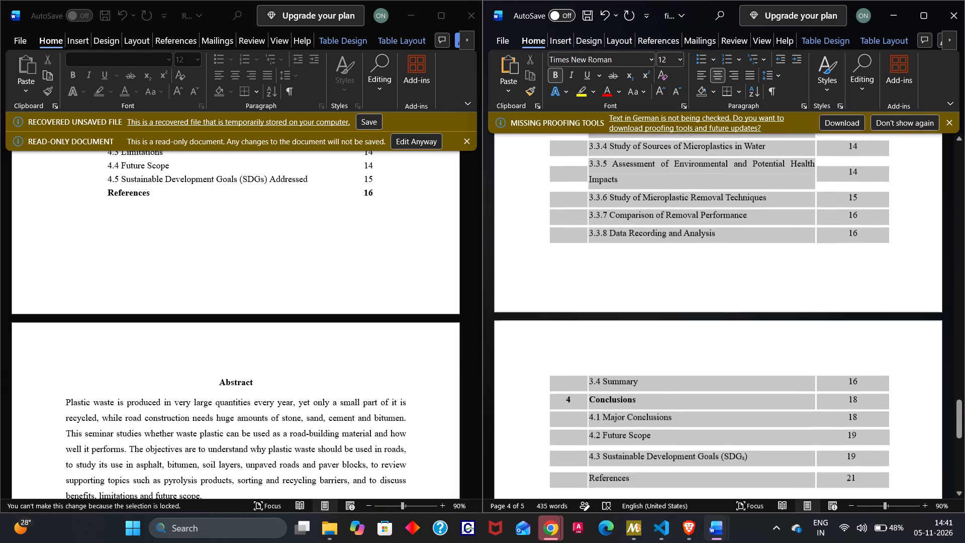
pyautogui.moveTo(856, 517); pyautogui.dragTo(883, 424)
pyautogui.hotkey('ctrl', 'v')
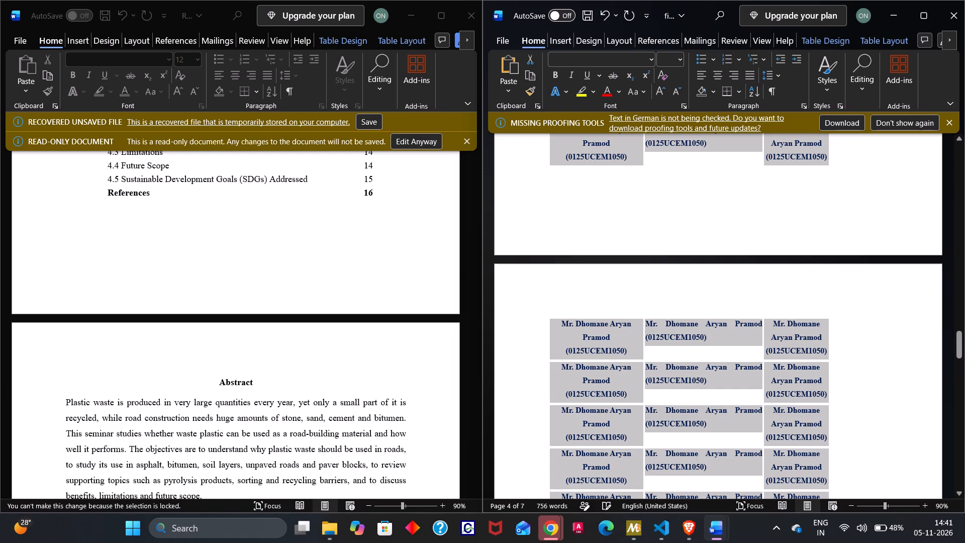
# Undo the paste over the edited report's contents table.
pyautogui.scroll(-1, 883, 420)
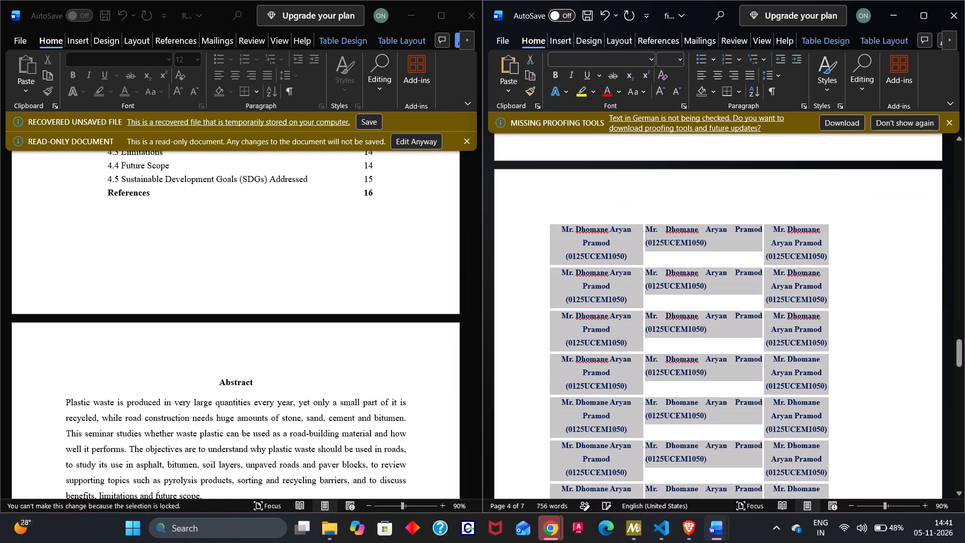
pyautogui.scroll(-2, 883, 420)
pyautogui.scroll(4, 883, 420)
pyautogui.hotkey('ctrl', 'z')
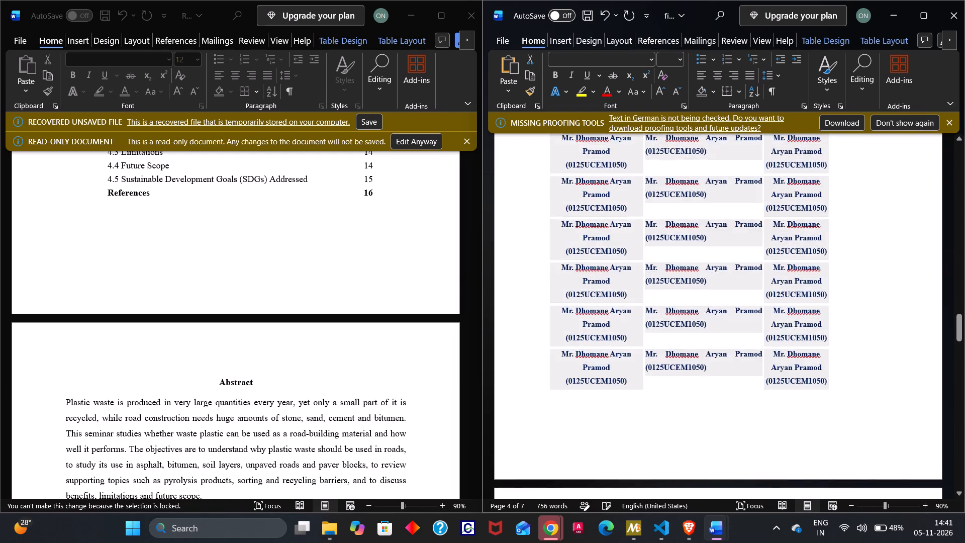
# Copy the recovered report's contents table from the References row up to the Ch. No., Title and Page No. header.
pyautogui.click(443, 269)
pyautogui.scroll(2, 443, 269)
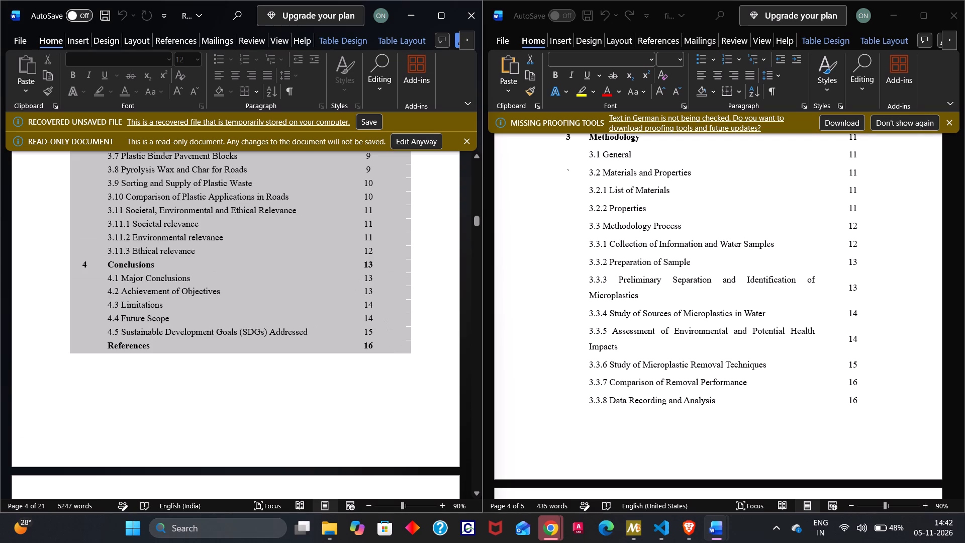
pyautogui.click(403, 357)
pyautogui.moveTo(407, 348); pyautogui.dragTo(162, 167)
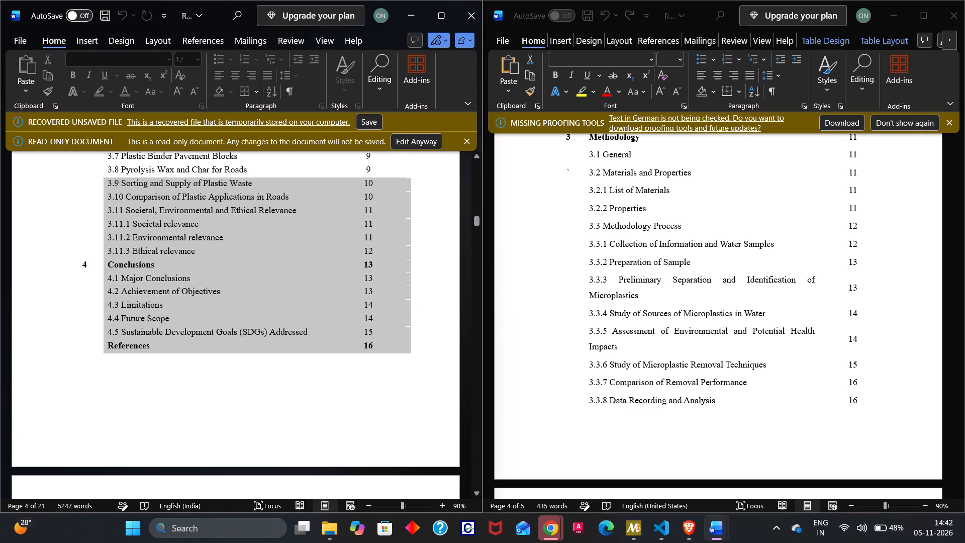
pyautogui.moveTo(162, 167); pyautogui.dragTo(81, 194)
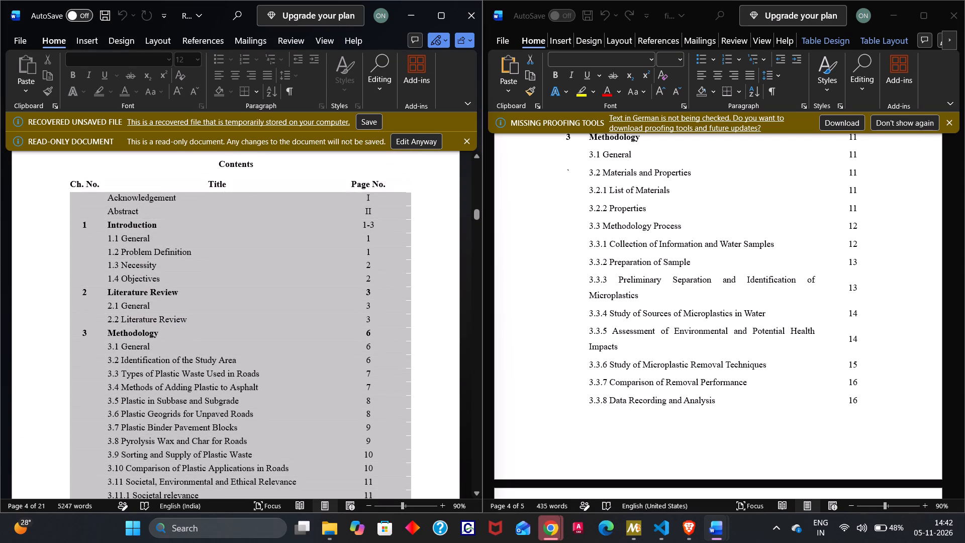
pyautogui.moveTo(81, 194); pyautogui.dragTo(77, 184)
pyautogui.hotkey('ctrl', 'c')
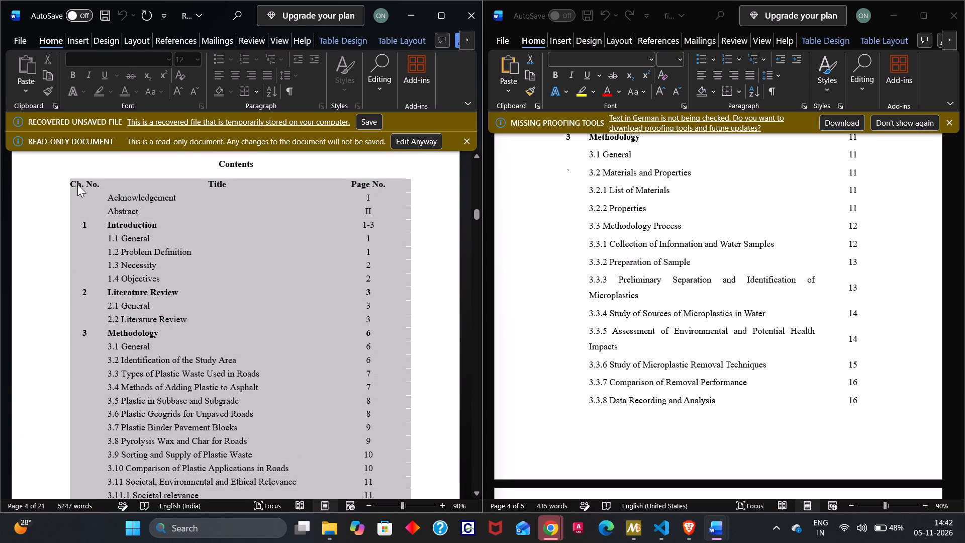
# Replace the microplastics contents table in the edited report with the contents table copied from the recovered report.
pyautogui.click(758, 353)
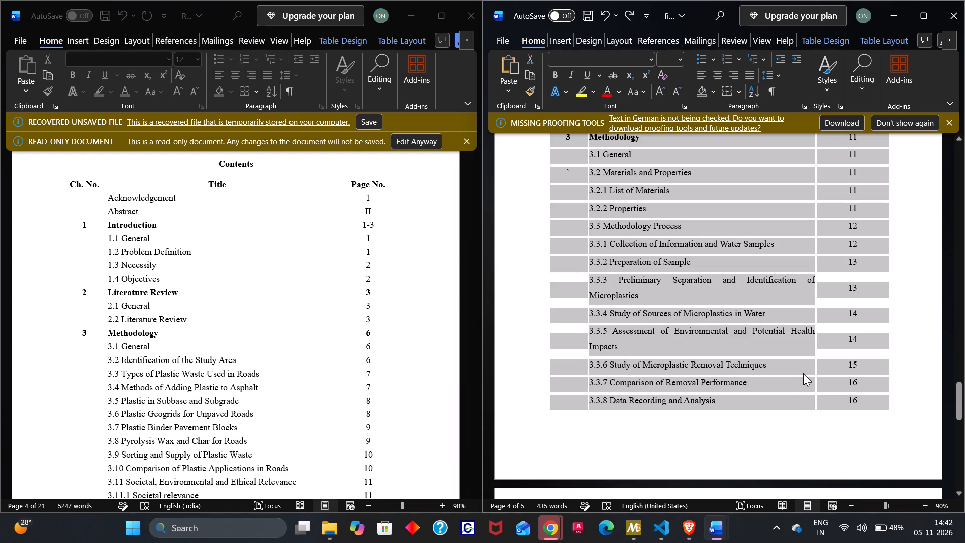
pyautogui.scroll(-2, 803, 373)
pyautogui.hotkey('ctrl', 'v')
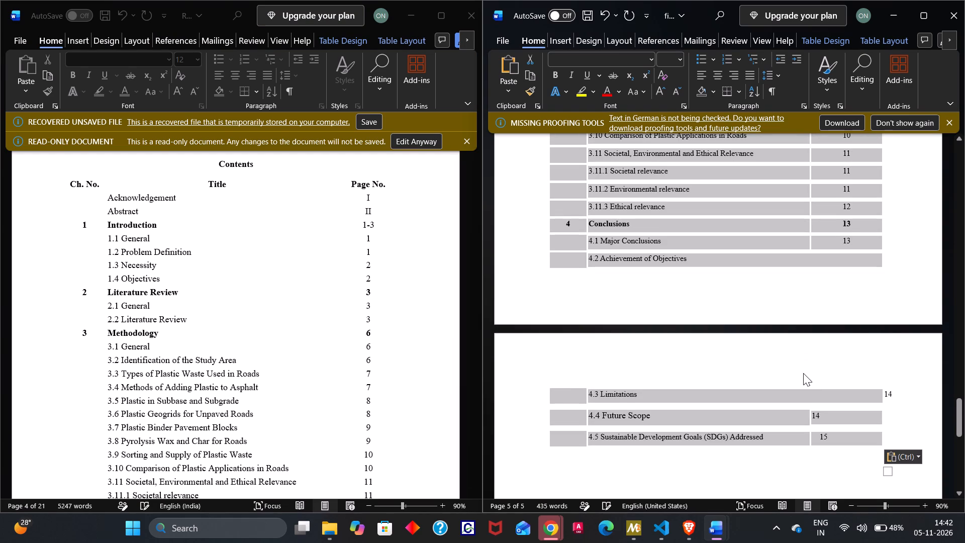
# Compare the pasted contents table with the recovered one, especially the Conclusions section's rows, page numbers and final entries.
pyautogui.scroll(1, 803, 373)
pyautogui.click(788, 288)
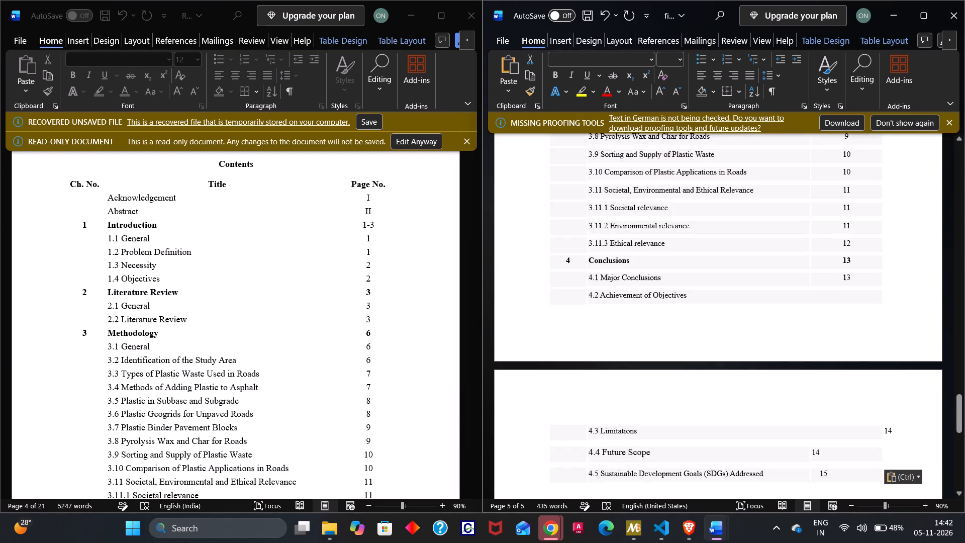
pyautogui.scroll(3, 788, 288)
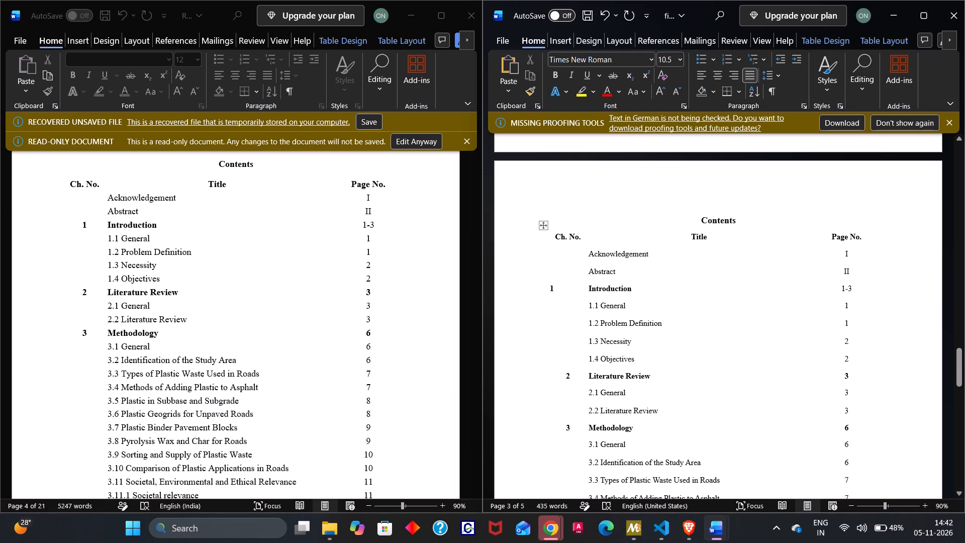
pyautogui.moveTo(691, 214); pyautogui.dragTo(884, 515)
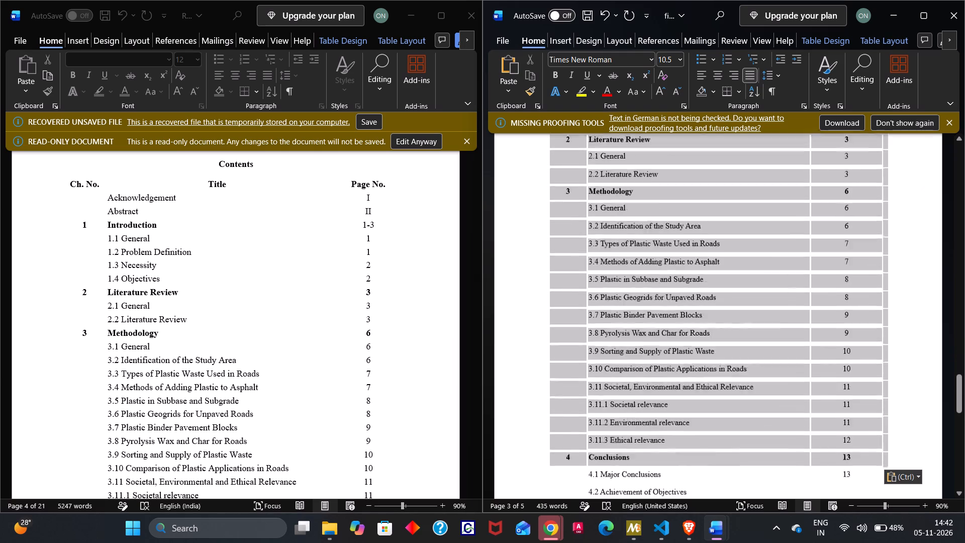
pyautogui.moveTo(884, 515); pyautogui.dragTo(878, 406)
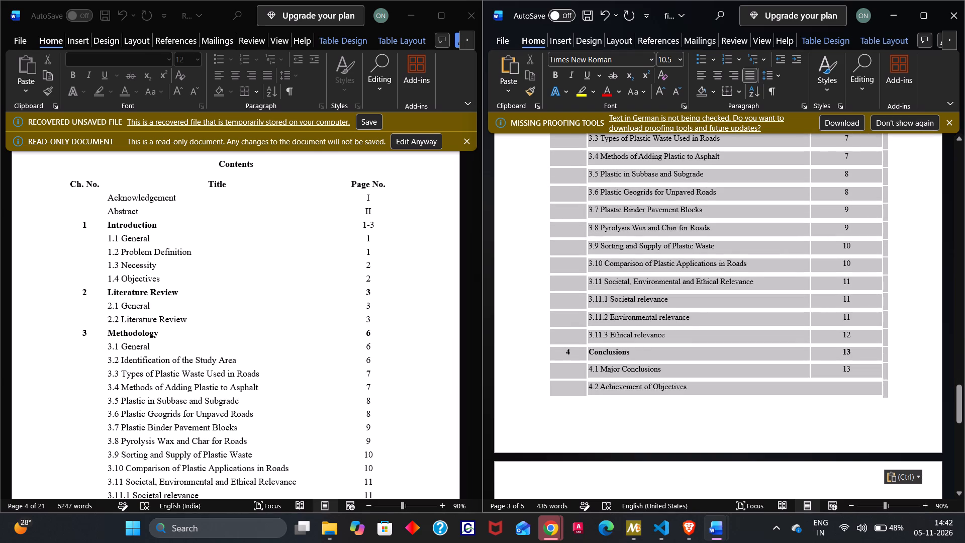
pyautogui.moveTo(878, 406); pyautogui.dragTo(878, 406)
pyautogui.scroll(-3, 271, 393)
pyautogui.scroll(1, 271, 393)
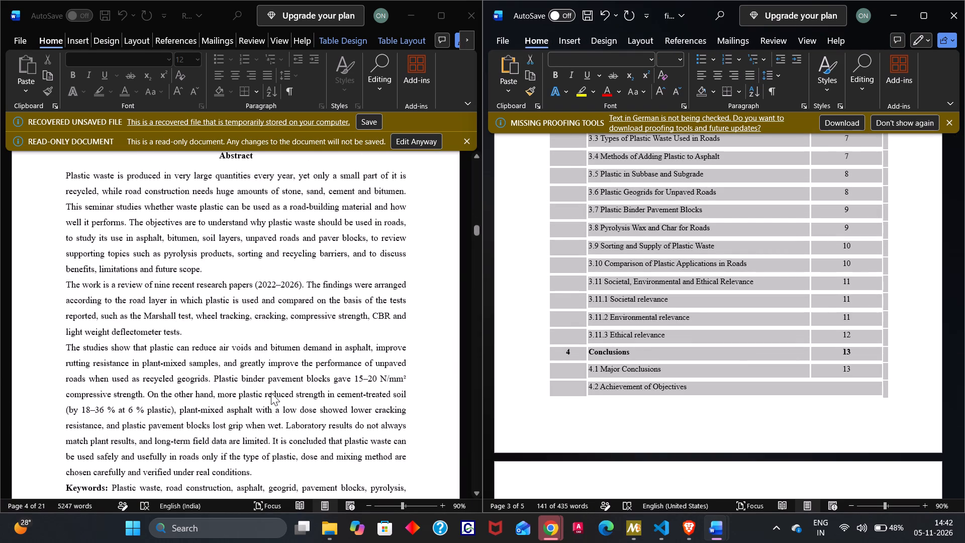
pyautogui.scroll(1, 271, 393)
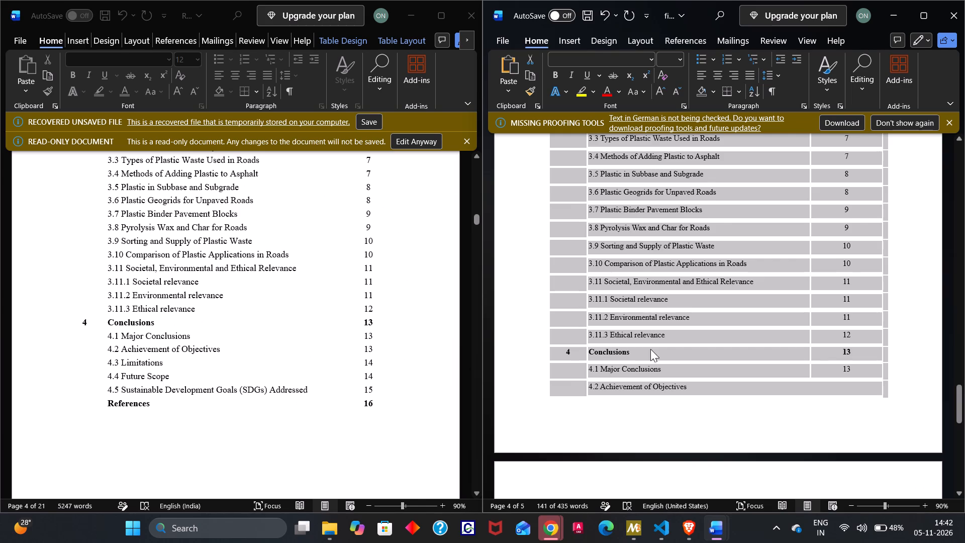
pyautogui.hscroll(1, 401, 352)
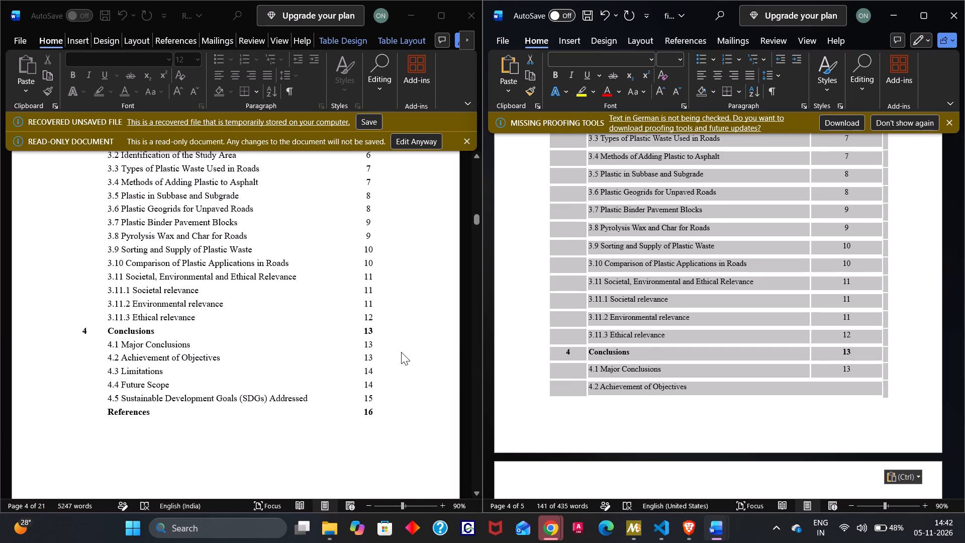
pyautogui.hscroll(4, 401, 352)
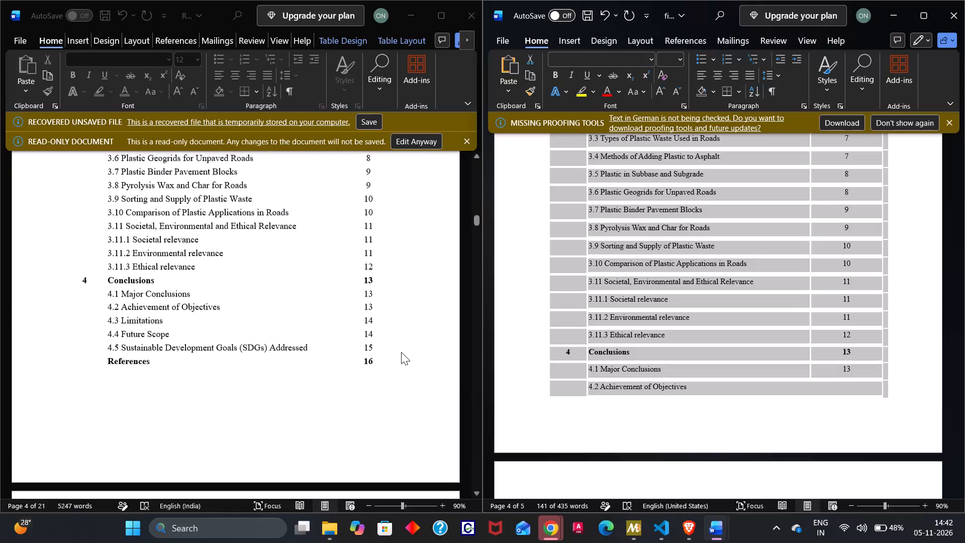
pyautogui.hscroll(1, 401, 352)
pyautogui.scroll(-2, 653, 345)
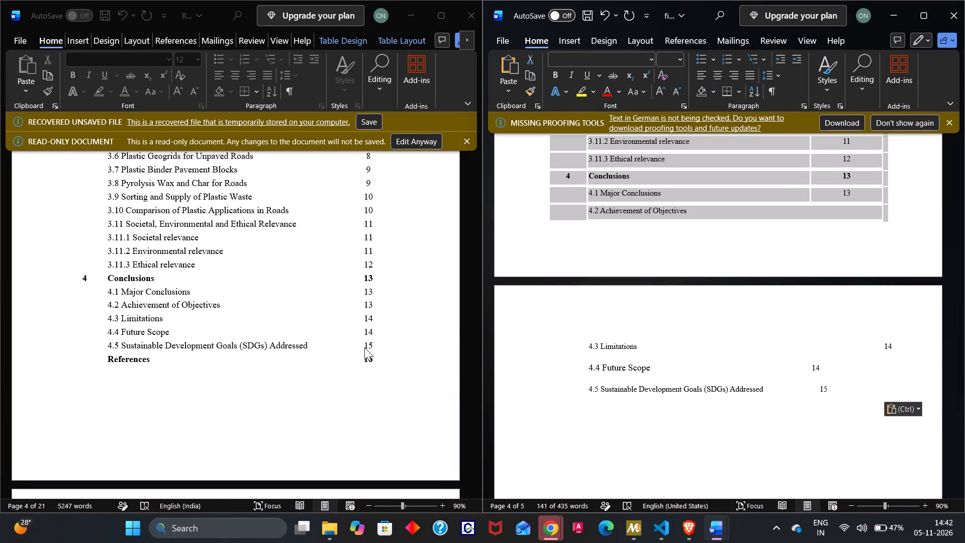
pyautogui.scroll(-1, 364, 347)
# Copy only the References row, with its page number 16, from the recovered contents table.
pyautogui.click(110, 340)
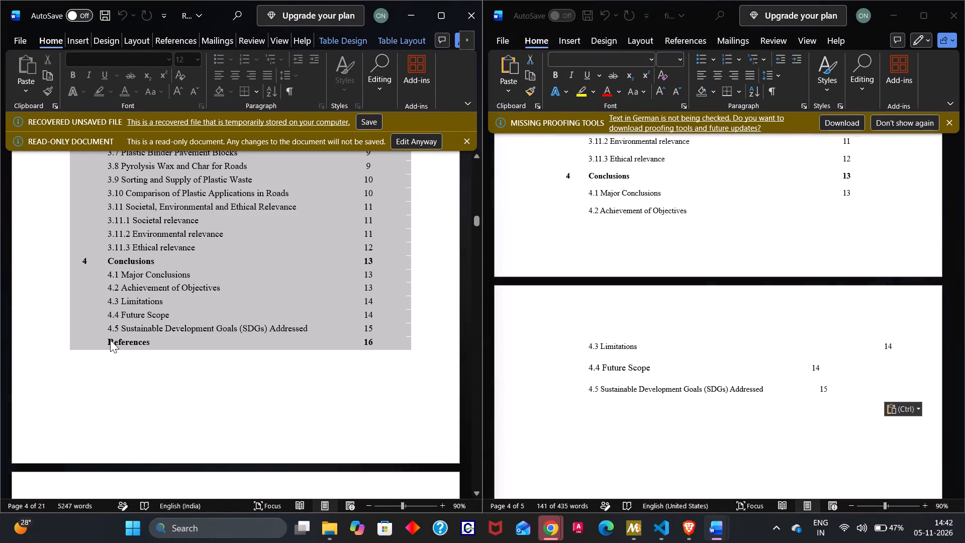
pyautogui.click(110, 340)
pyautogui.click(110, 340)
pyautogui.moveTo(110, 340); pyautogui.dragTo(199, 338)
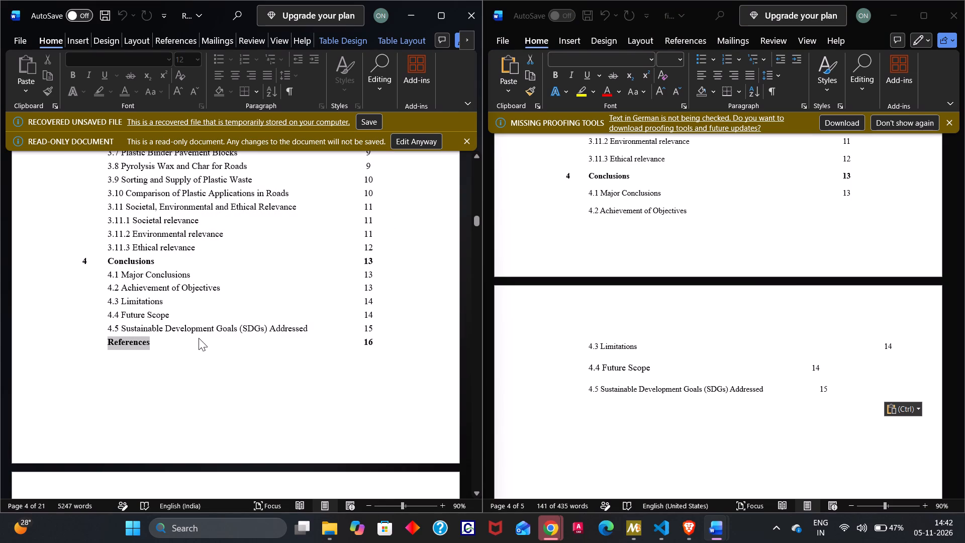
pyautogui.moveTo(199, 338); pyautogui.dragTo(382, 342)
pyautogui.hotkey('ctrl', 'c')
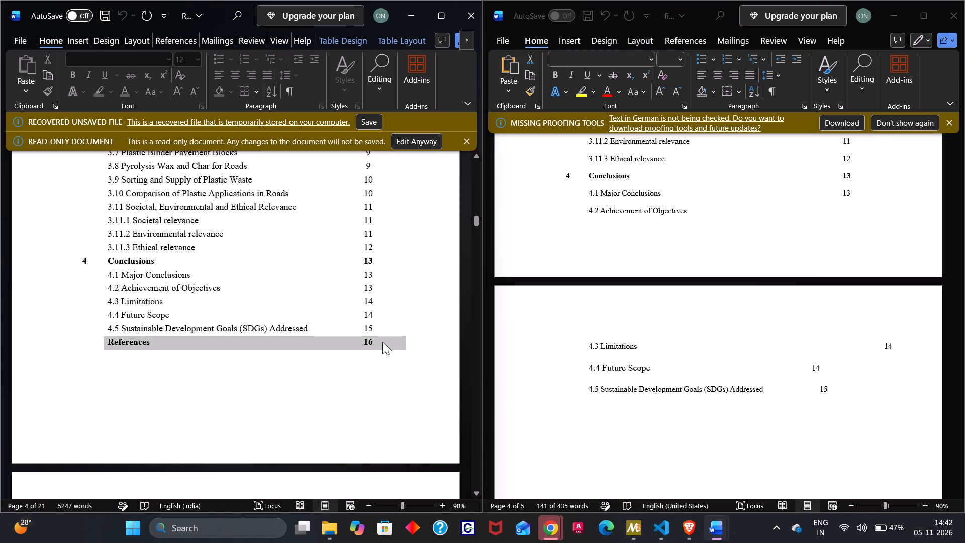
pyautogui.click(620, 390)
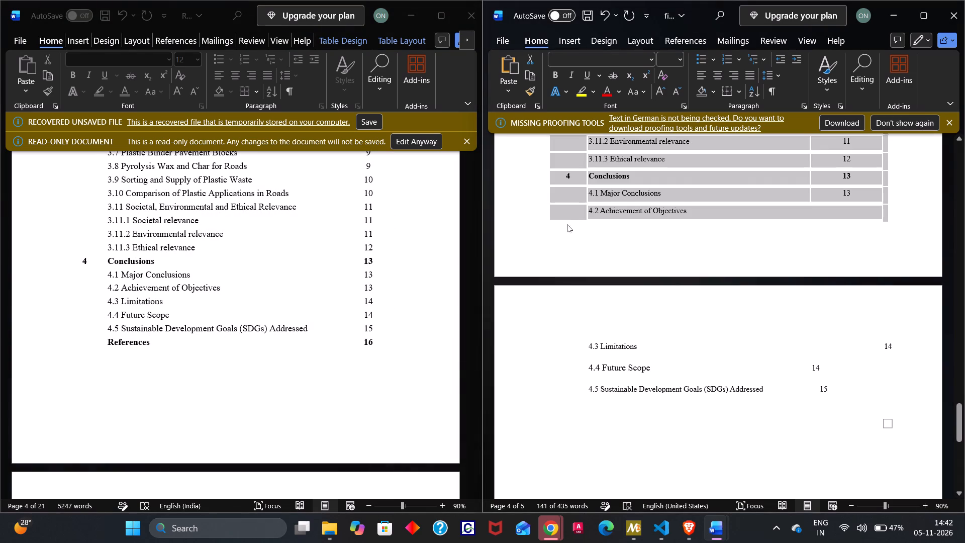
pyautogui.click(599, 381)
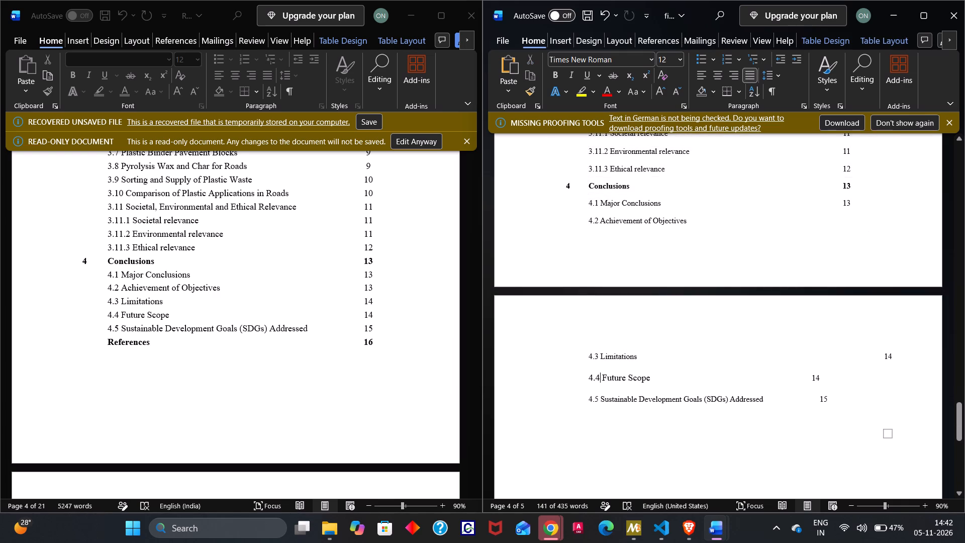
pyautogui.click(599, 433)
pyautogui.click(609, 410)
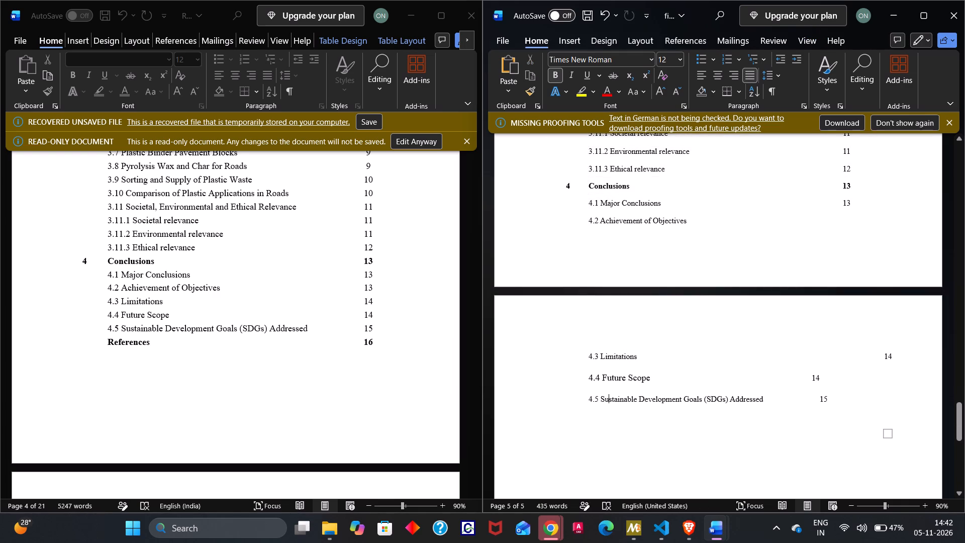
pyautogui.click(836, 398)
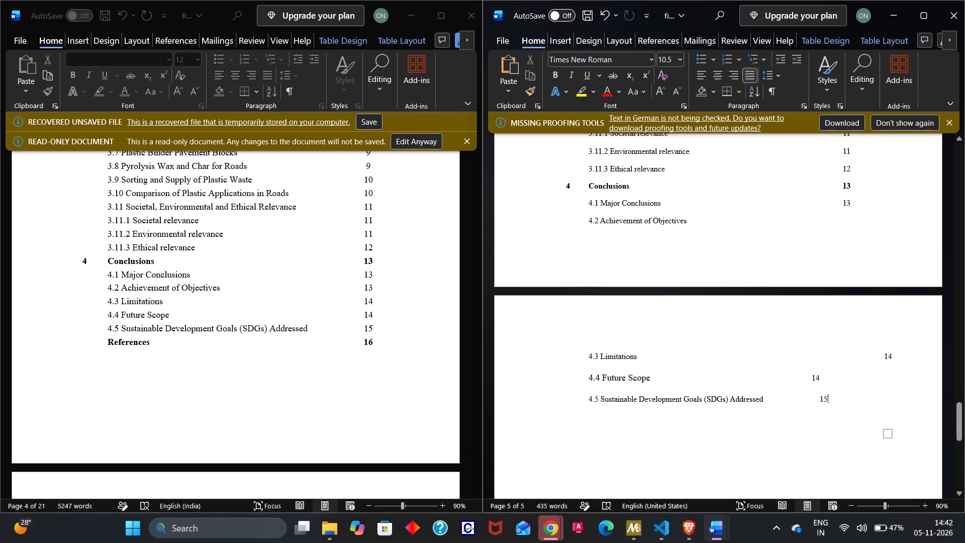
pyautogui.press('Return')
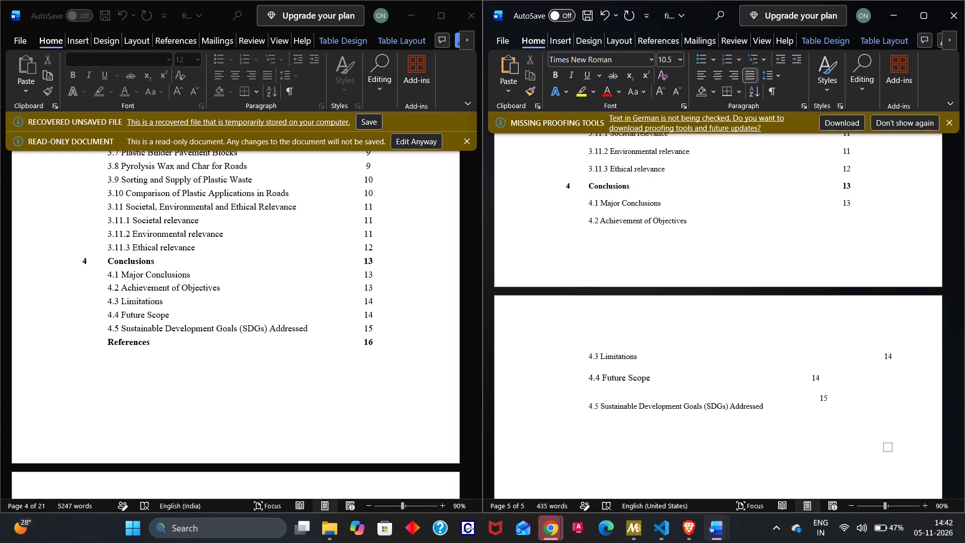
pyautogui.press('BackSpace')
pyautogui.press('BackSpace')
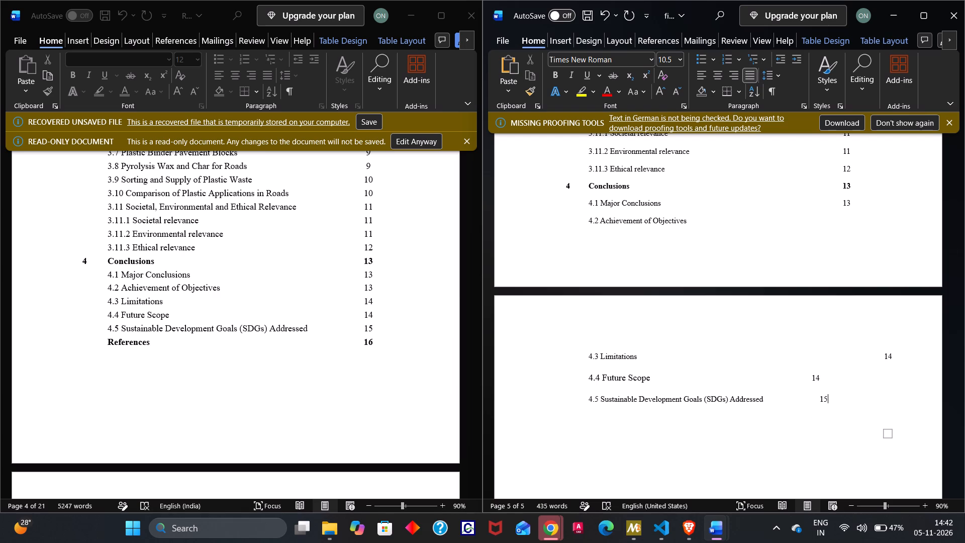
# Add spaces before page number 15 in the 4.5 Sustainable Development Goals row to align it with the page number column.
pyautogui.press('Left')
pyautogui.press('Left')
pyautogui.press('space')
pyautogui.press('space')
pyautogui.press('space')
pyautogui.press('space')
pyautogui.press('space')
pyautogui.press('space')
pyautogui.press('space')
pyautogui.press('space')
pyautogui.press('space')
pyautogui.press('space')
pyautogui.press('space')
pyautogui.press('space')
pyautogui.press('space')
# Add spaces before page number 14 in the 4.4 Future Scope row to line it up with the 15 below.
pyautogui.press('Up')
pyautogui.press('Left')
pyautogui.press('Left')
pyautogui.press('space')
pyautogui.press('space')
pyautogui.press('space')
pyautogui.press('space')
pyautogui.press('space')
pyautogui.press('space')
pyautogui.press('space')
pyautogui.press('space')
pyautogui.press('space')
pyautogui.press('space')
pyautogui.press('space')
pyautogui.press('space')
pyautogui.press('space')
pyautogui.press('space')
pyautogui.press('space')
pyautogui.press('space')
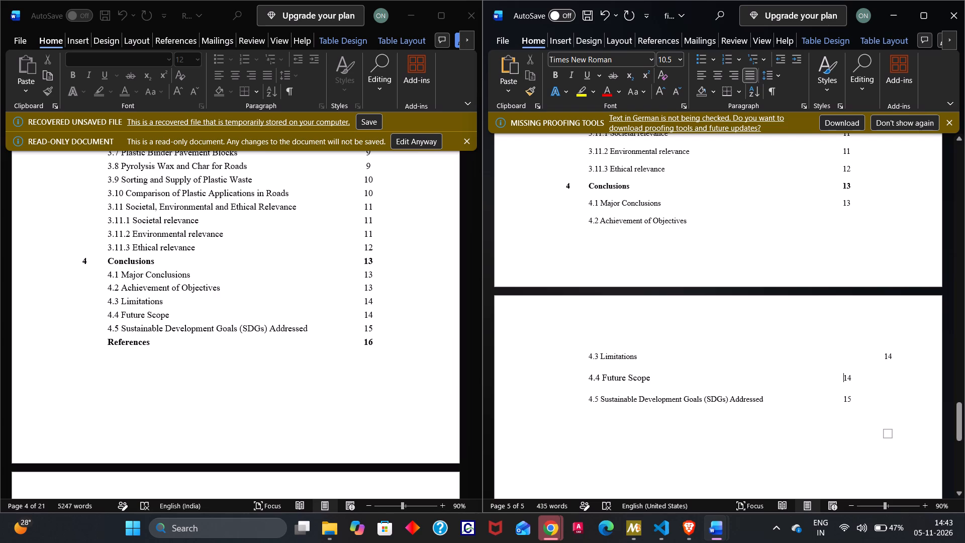
# Review the recovered report's contents table from its header to the References row, checking its column layout, entries and page numbers.
pyautogui.click(904, 354)
pyautogui.click(880, 354)
pyautogui.scroll(1, 398, 405)
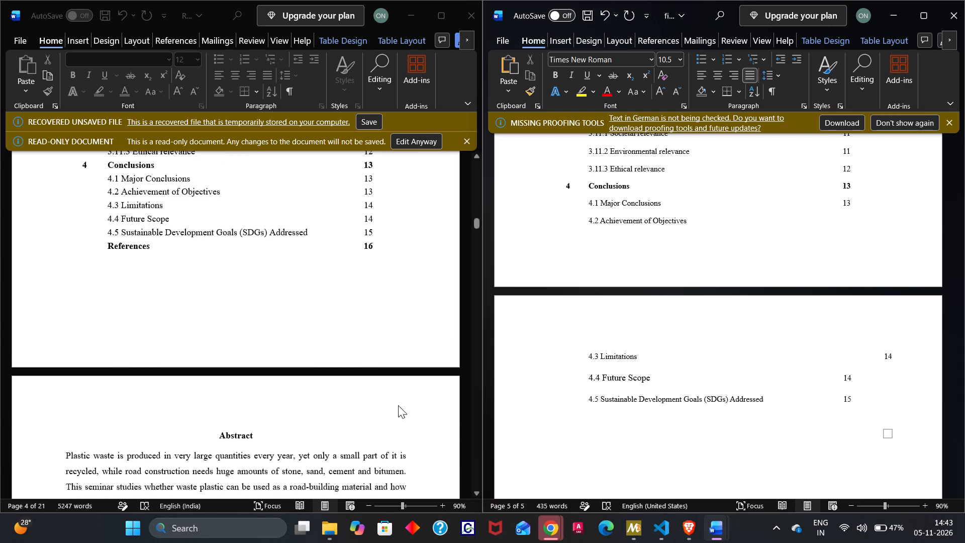
pyautogui.scroll(1, 398, 405)
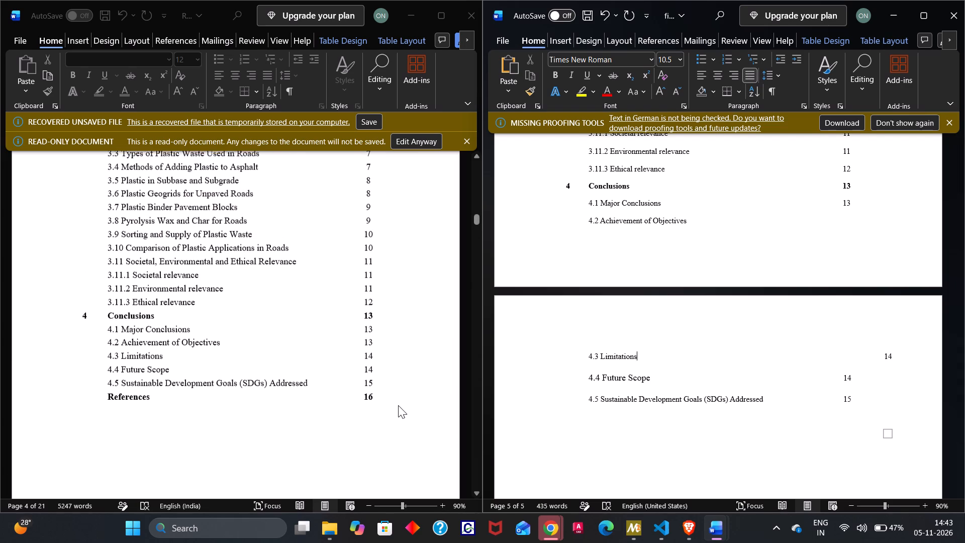
pyautogui.scroll(1, 398, 405)
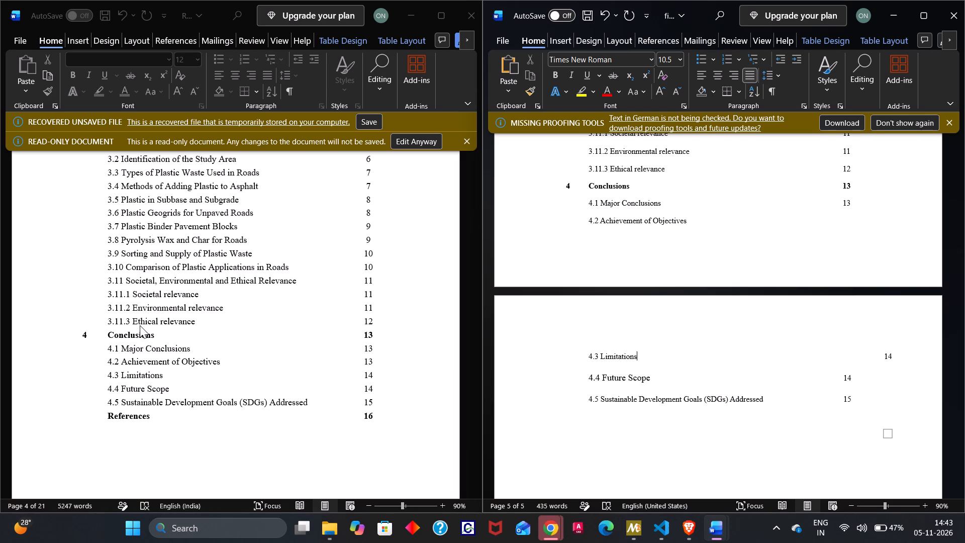
pyautogui.scroll(1, 140, 325)
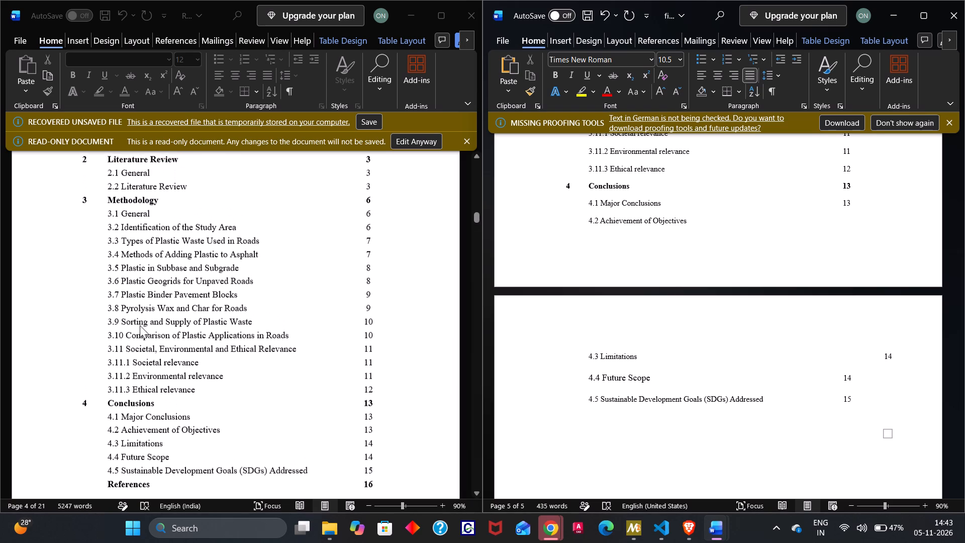
pyautogui.scroll(4, 140, 325)
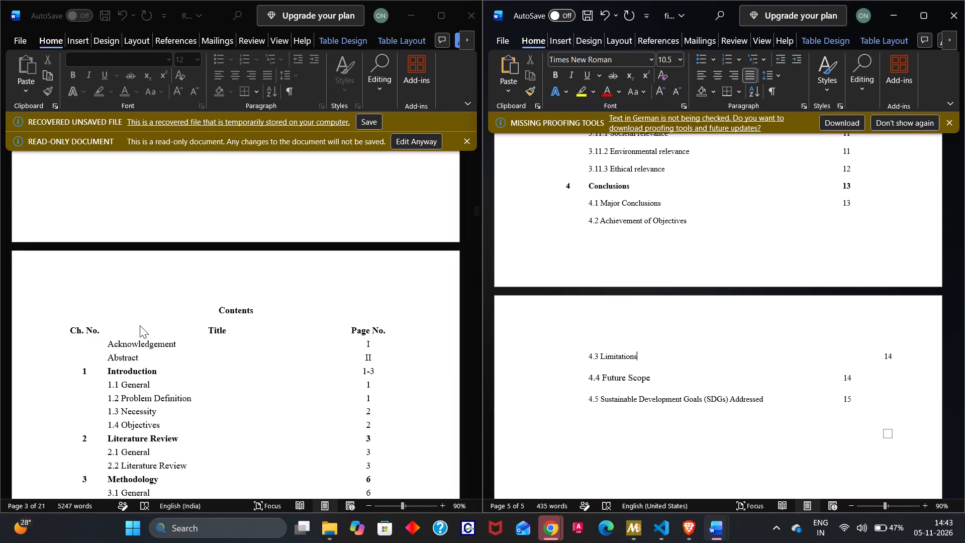
pyautogui.scroll(-1, 140, 325)
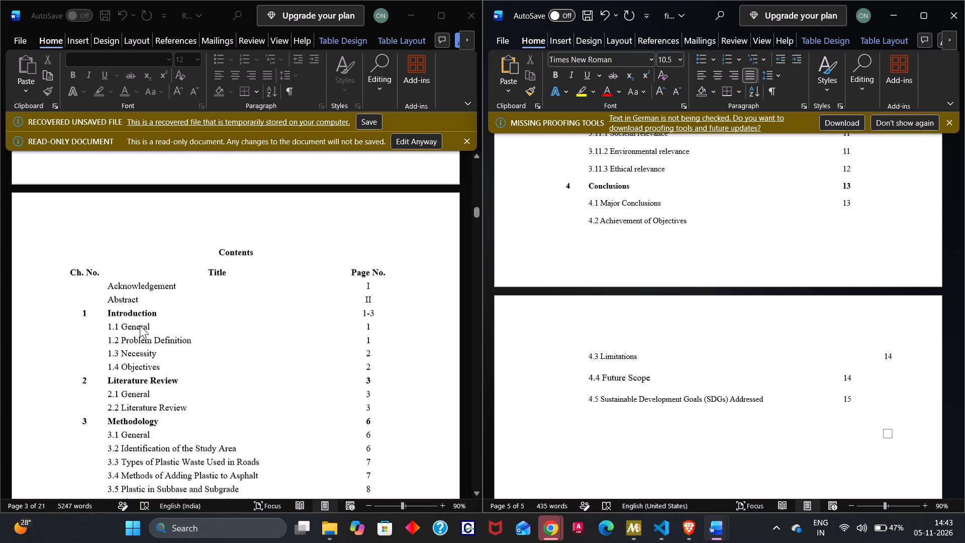
pyautogui.scroll(-2, 140, 325)
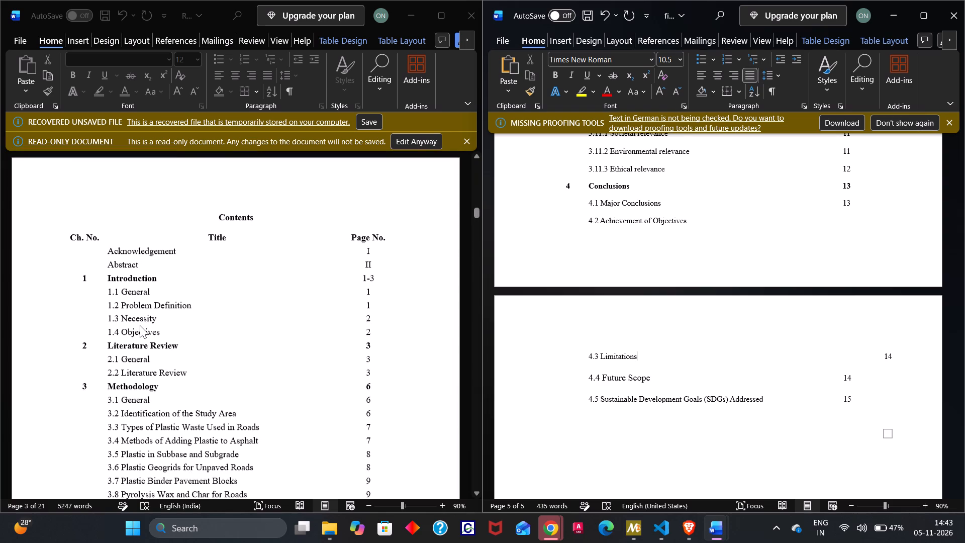
pyautogui.scroll(-1, 140, 325)
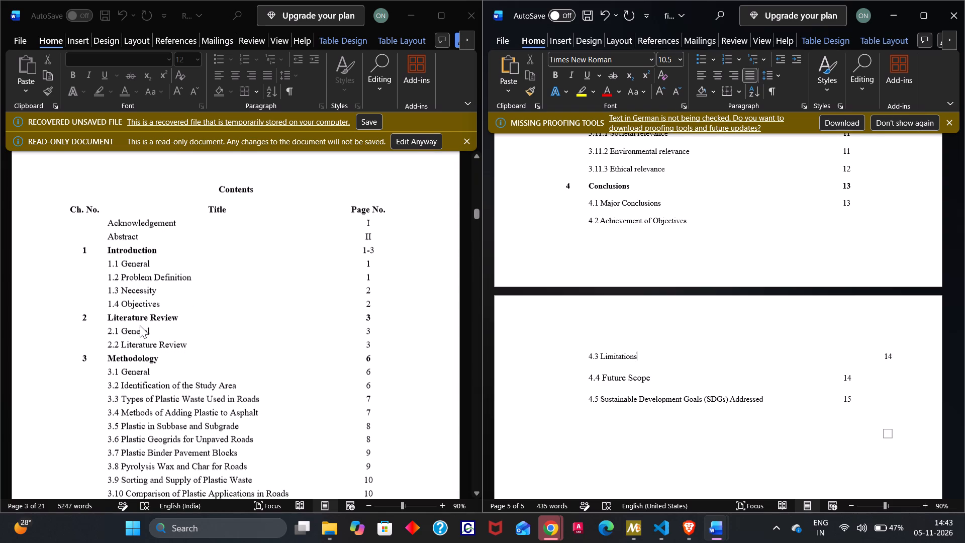
pyautogui.scroll(-2, 140, 325)
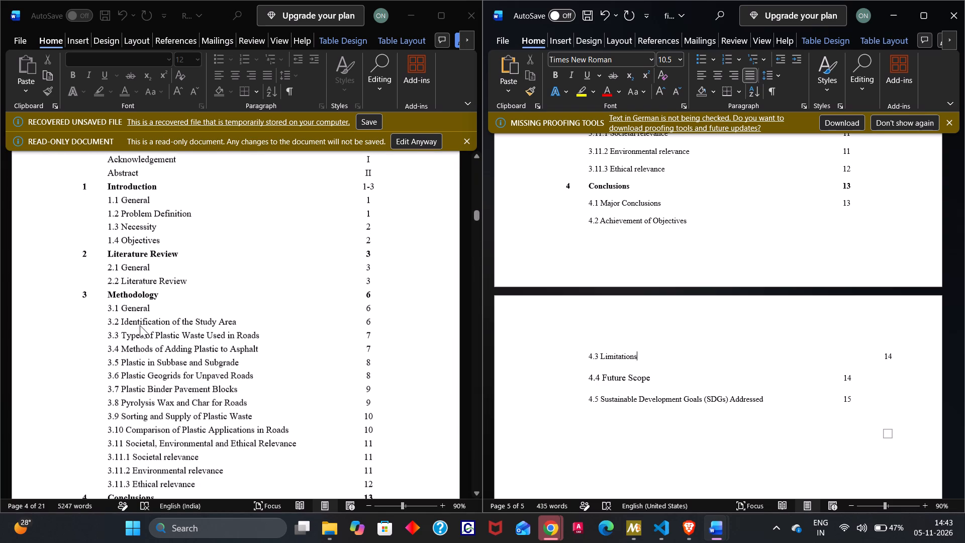
pyautogui.scroll(-2, 140, 325)
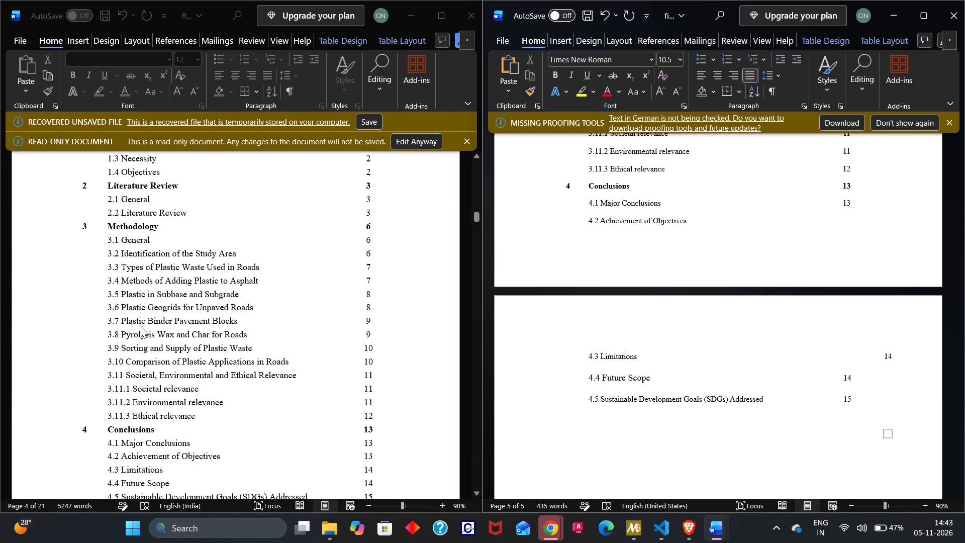
pyautogui.scroll(-2, 140, 325)
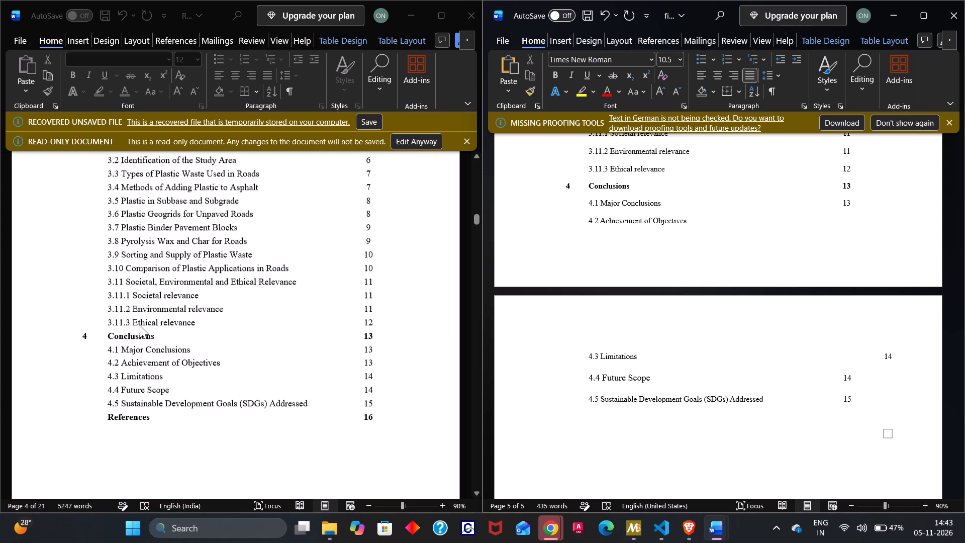
pyautogui.scroll(-1, 140, 325)
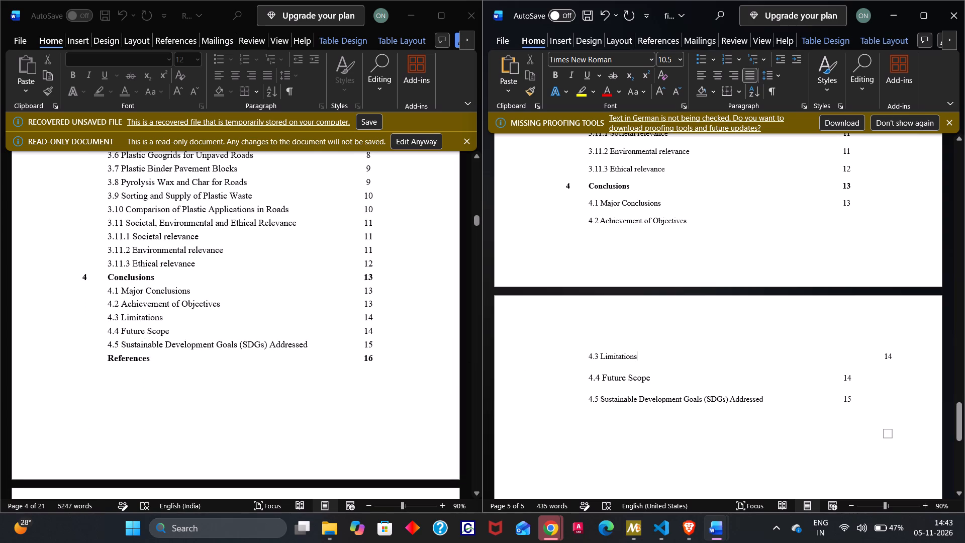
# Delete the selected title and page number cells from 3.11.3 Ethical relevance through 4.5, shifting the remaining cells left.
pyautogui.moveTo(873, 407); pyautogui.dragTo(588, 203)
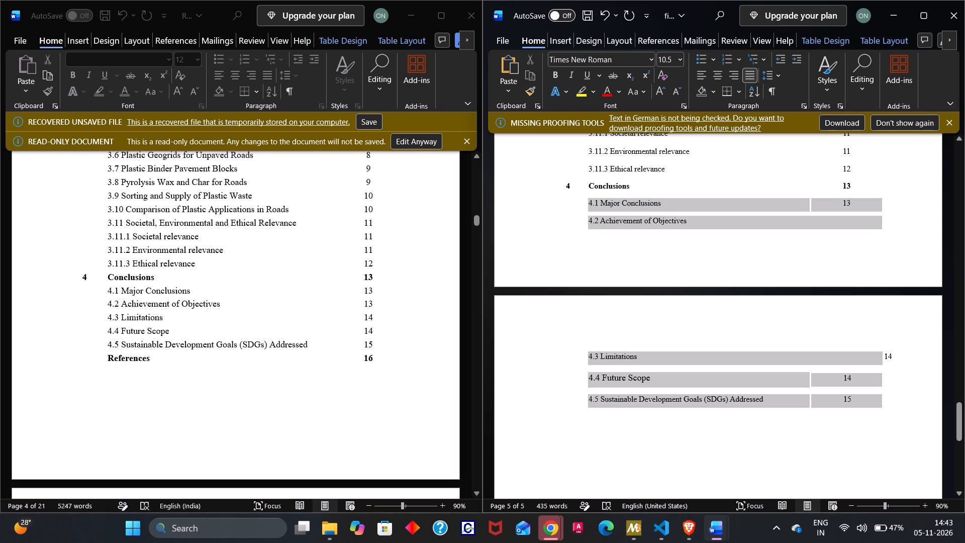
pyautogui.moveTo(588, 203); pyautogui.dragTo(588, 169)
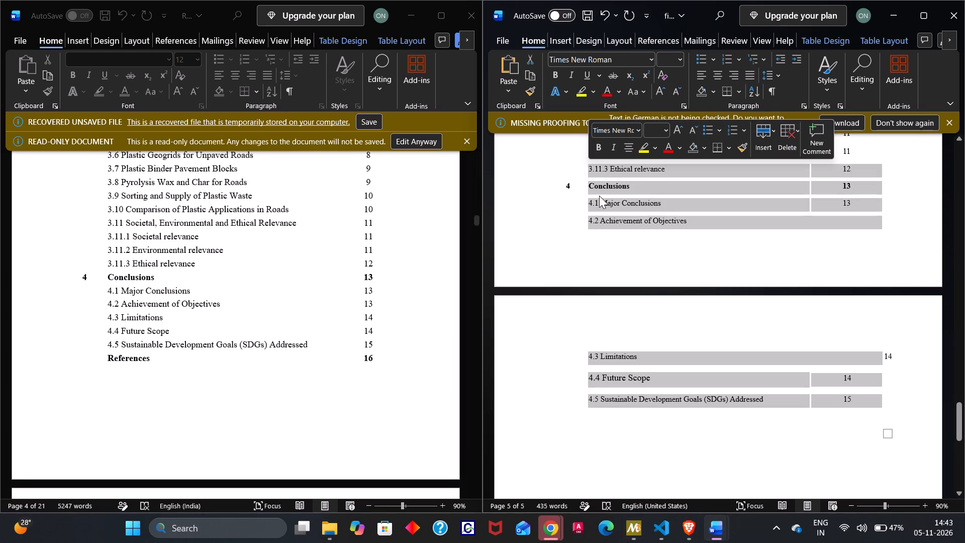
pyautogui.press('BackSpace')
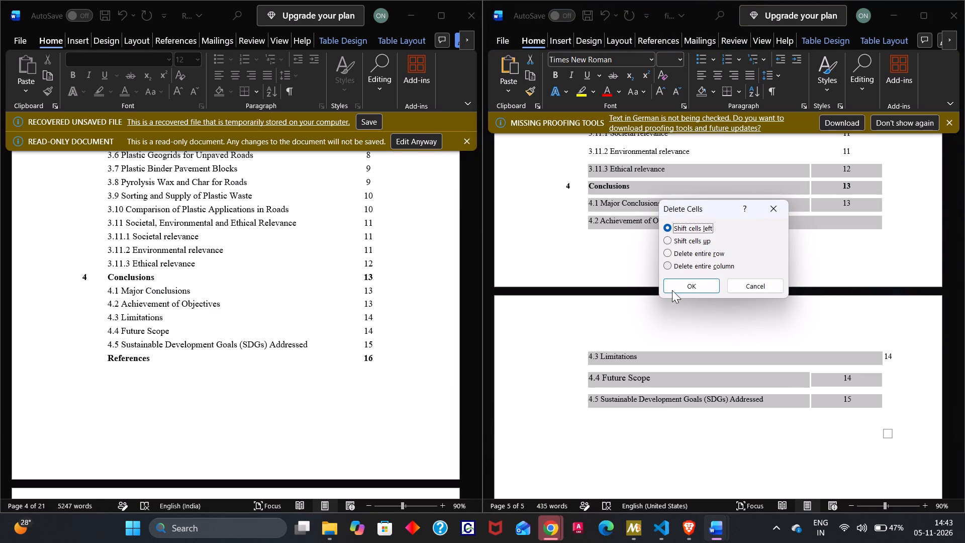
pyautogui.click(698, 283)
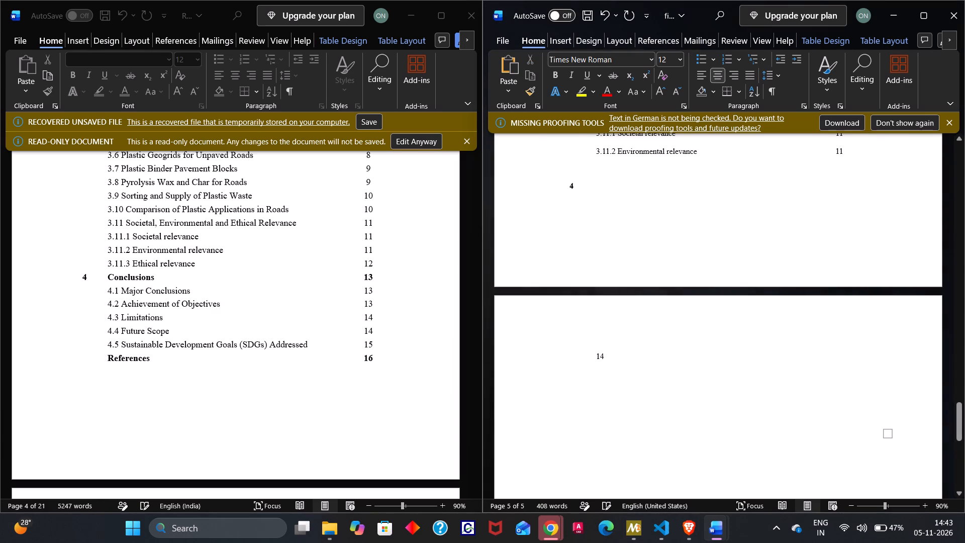
# Delete the whole contents table in the edited report, from its last rows up to the Ch. No. header, keeping the Contents heading.
pyautogui.scroll(-6, 706, 396)
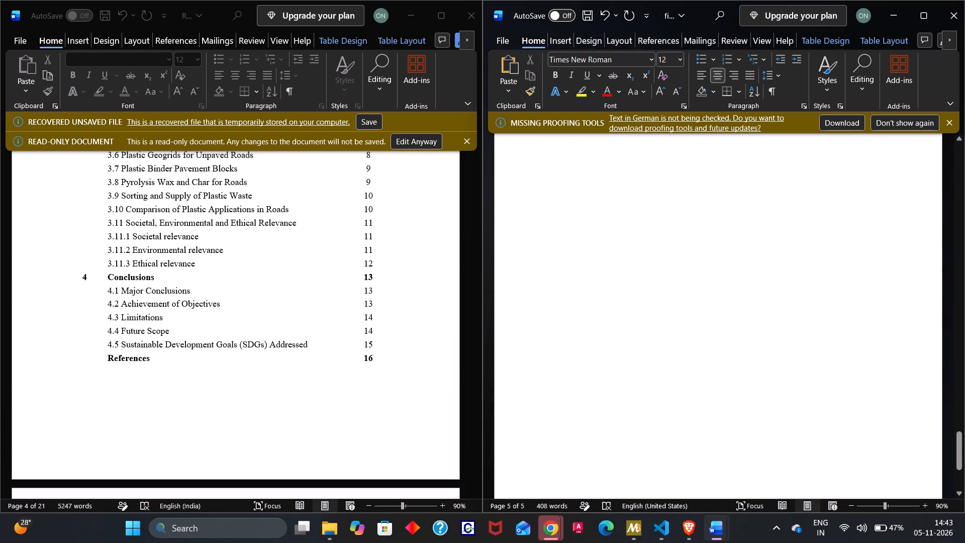
pyautogui.moveTo(706, 396); pyautogui.dragTo(553, 106)
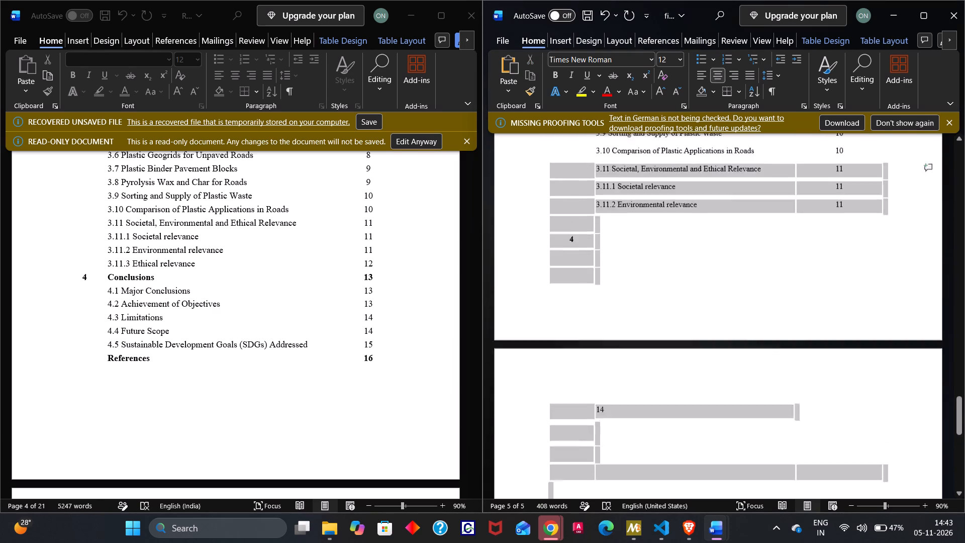
pyautogui.moveTo(553, 106); pyautogui.dragTo(586, 380)
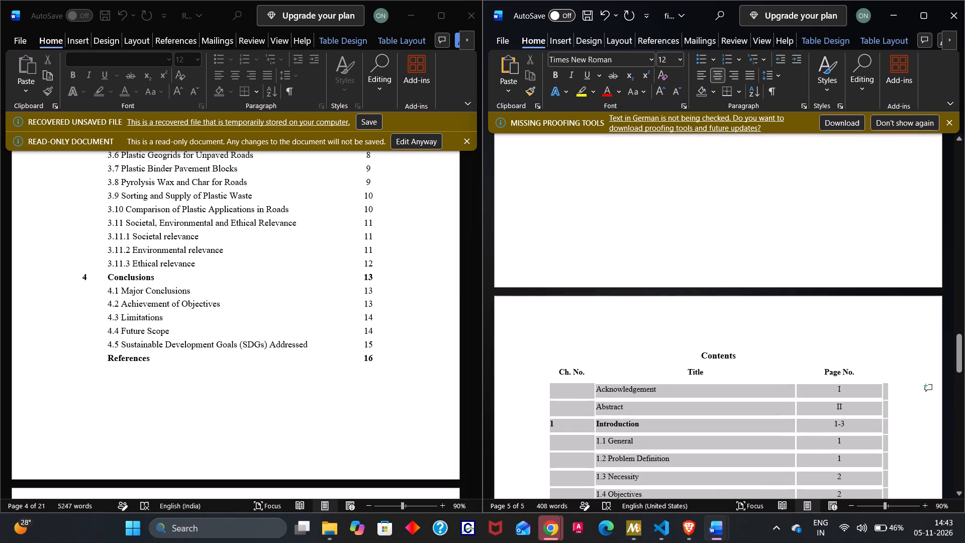
pyautogui.moveTo(586, 380); pyautogui.dragTo(555, 372)
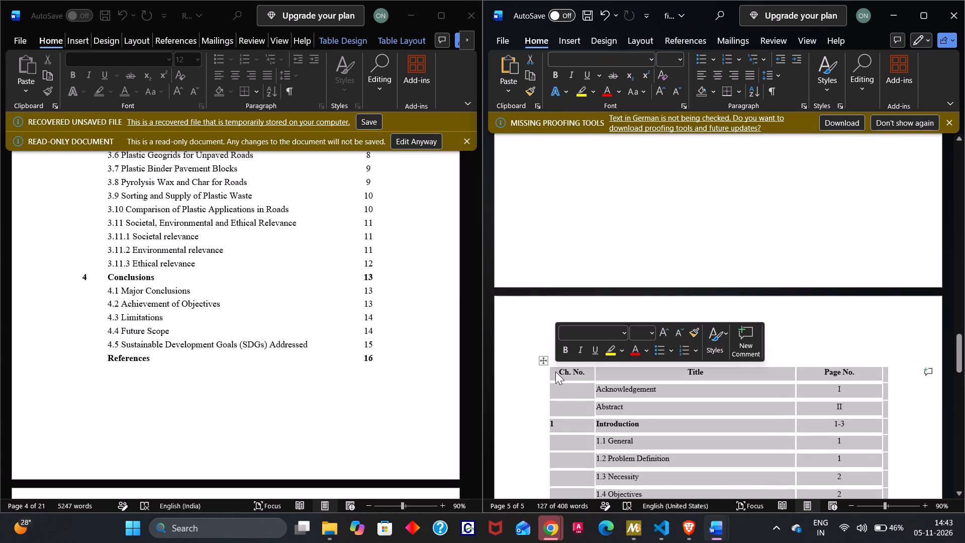
pyautogui.press('BackSpace')
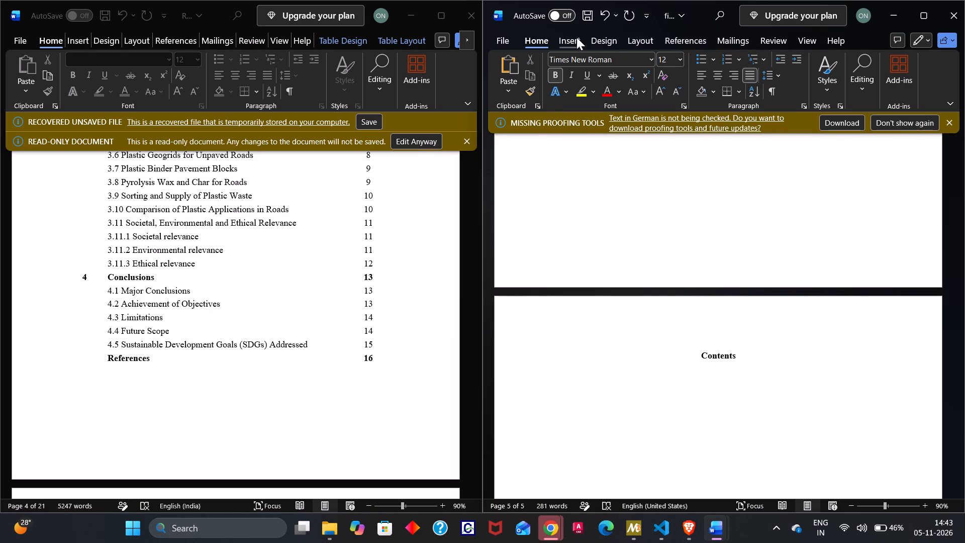
# Insert a table with 3 columns and 33 rows below the Contents heading in the edited report.
pyautogui.click(576, 38)
pyautogui.click(542, 84)
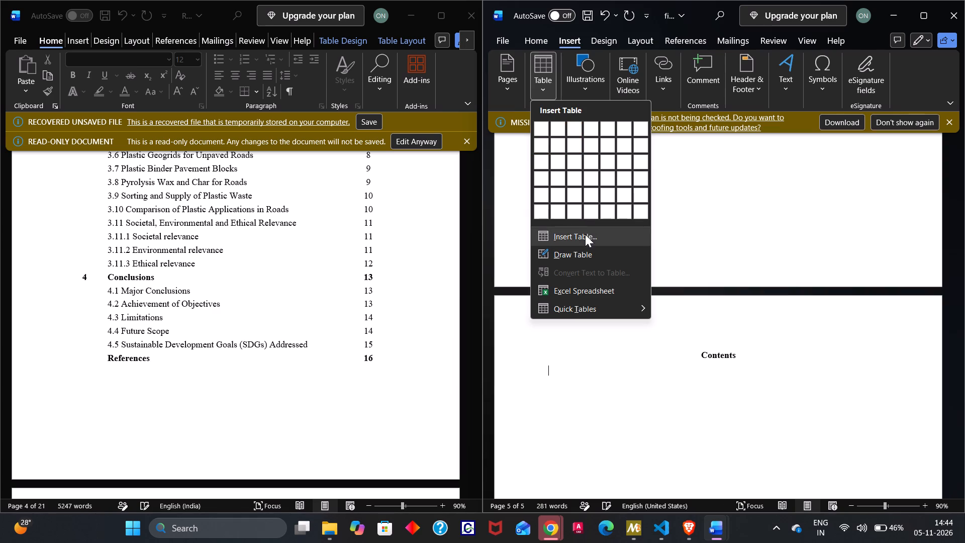
pyautogui.click(585, 234)
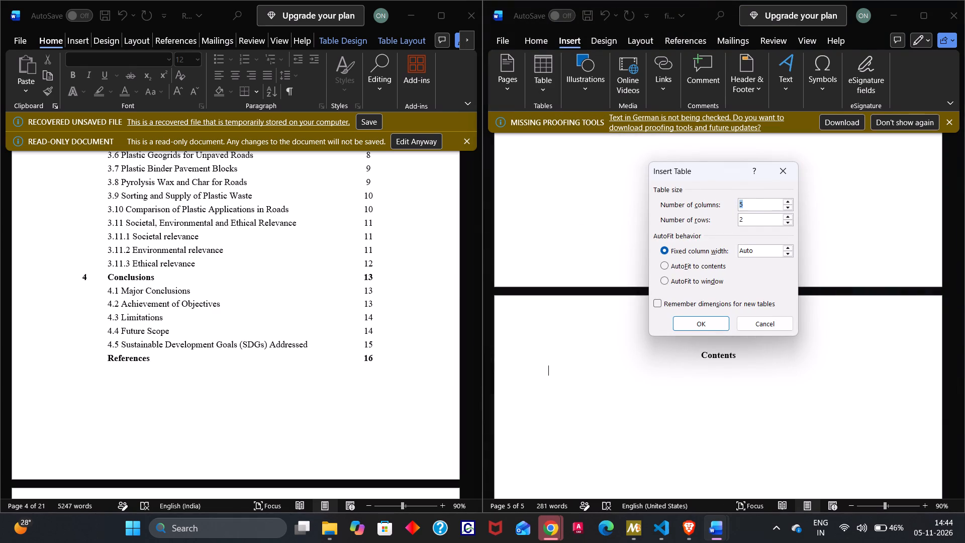
pyautogui.click(763, 205)
pyautogui.press('BackSpace')
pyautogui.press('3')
pyautogui.click(765, 221)
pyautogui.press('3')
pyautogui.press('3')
pyautogui.press('Left')
pyautogui.press('Left')
pyautogui.press('BackSpace')
pyautogui.click(699, 323)
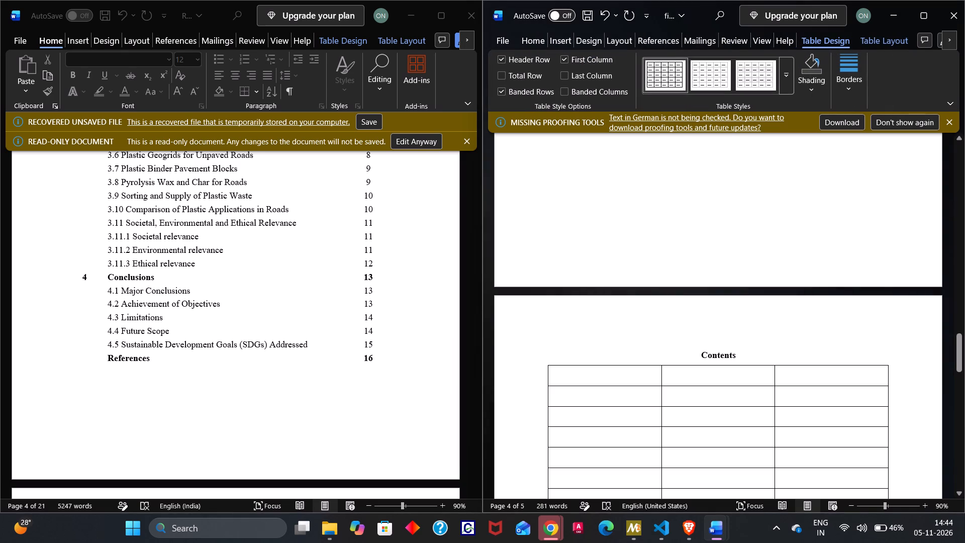
# Narrow the first and third columns of the new table, leaving a wide middle column for the titles.
pyautogui.moveTo(661, 373); pyautogui.dragTo(617, 377)
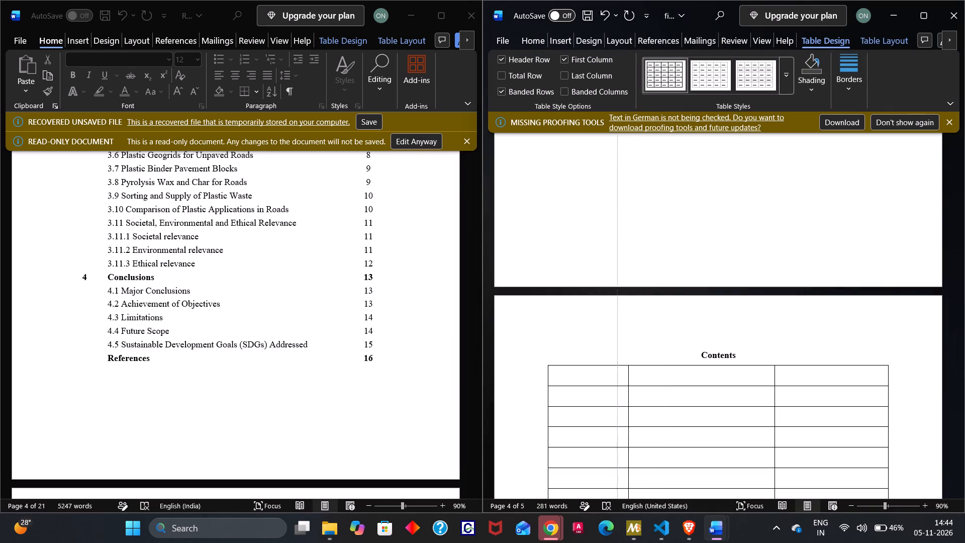
pyautogui.moveTo(617, 377); pyautogui.dragTo(606, 379)
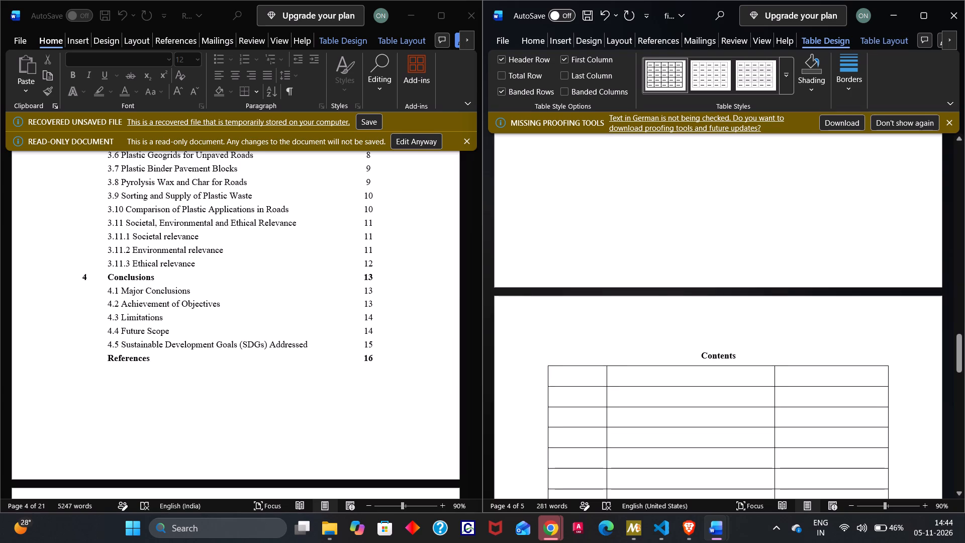
pyautogui.moveTo(774, 376); pyautogui.dragTo(814, 380)
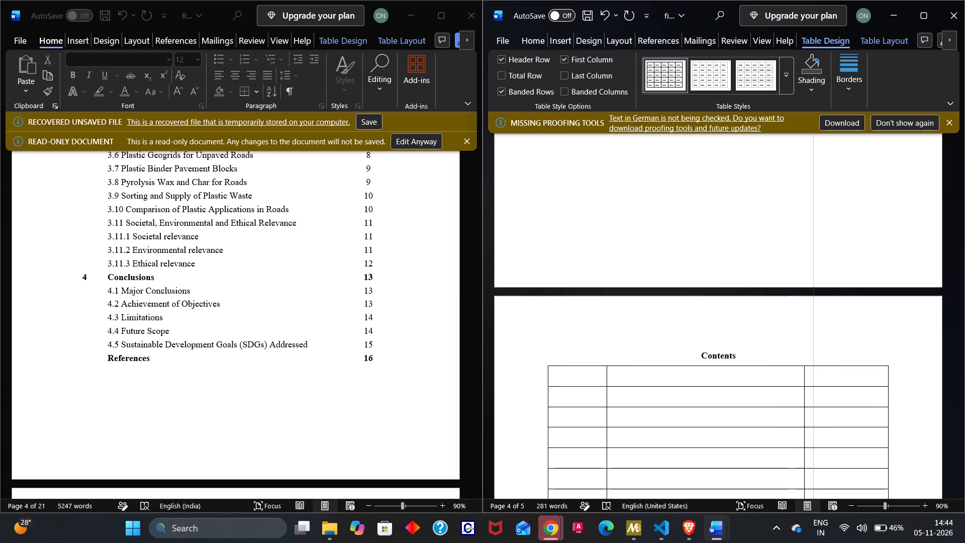
pyautogui.moveTo(814, 380); pyautogui.dragTo(827, 382)
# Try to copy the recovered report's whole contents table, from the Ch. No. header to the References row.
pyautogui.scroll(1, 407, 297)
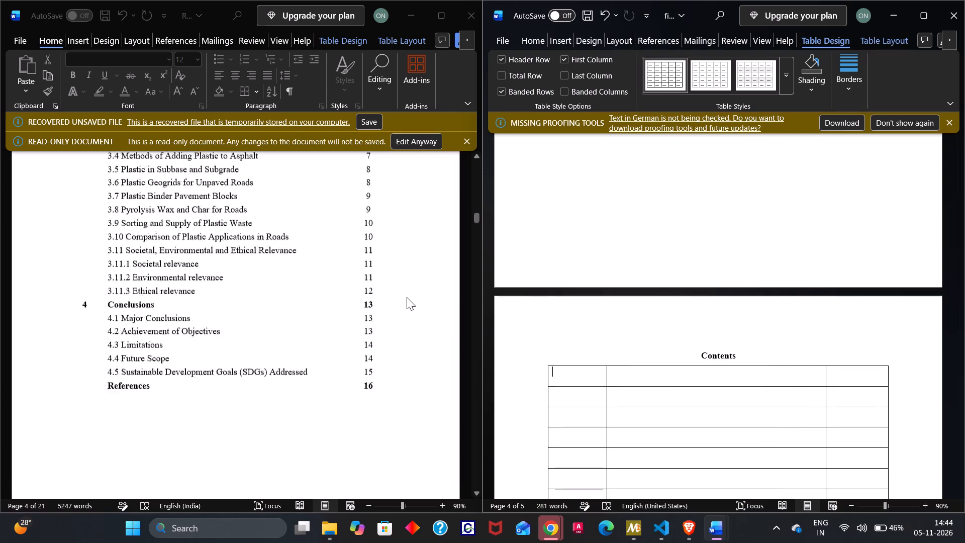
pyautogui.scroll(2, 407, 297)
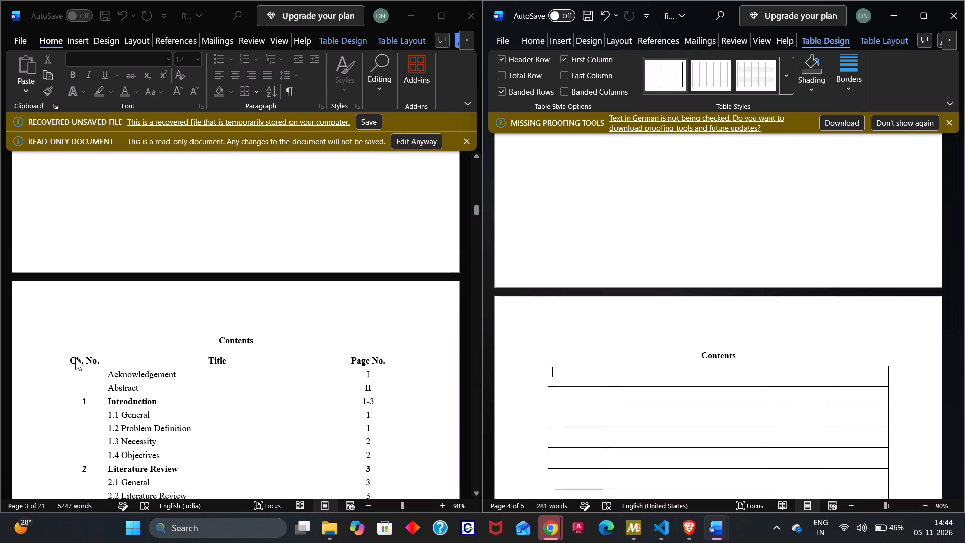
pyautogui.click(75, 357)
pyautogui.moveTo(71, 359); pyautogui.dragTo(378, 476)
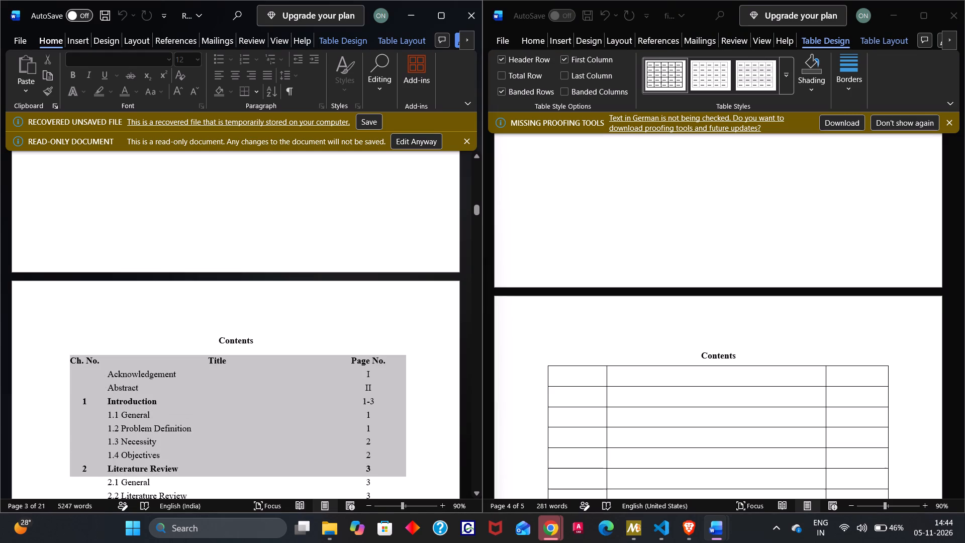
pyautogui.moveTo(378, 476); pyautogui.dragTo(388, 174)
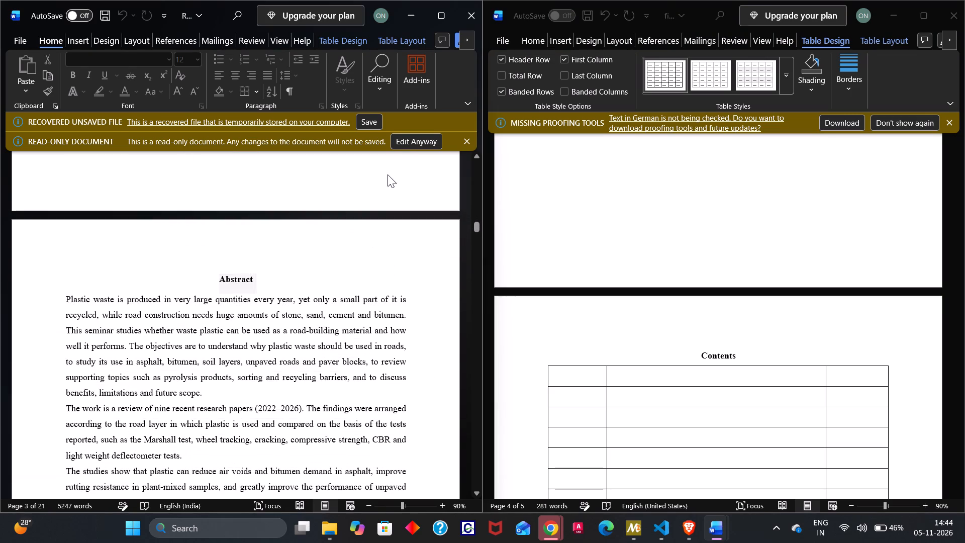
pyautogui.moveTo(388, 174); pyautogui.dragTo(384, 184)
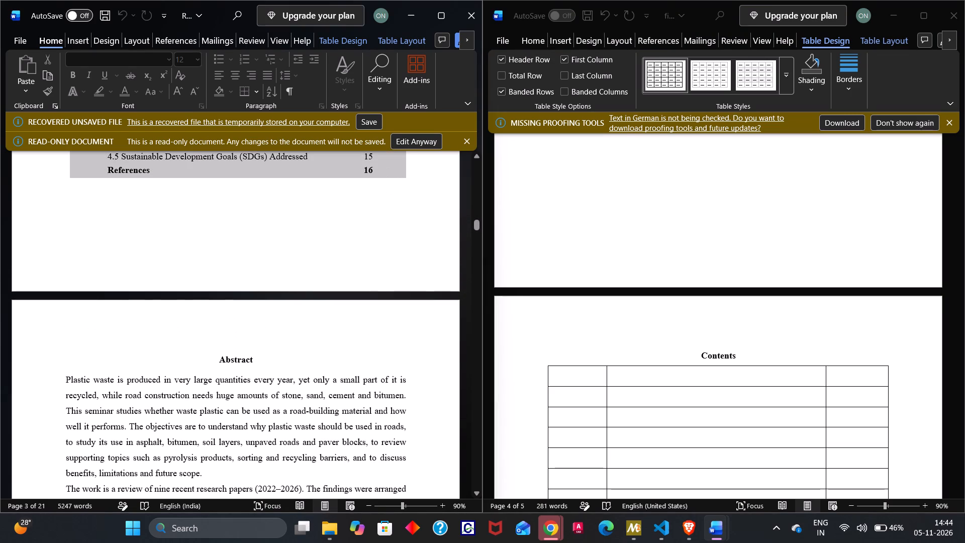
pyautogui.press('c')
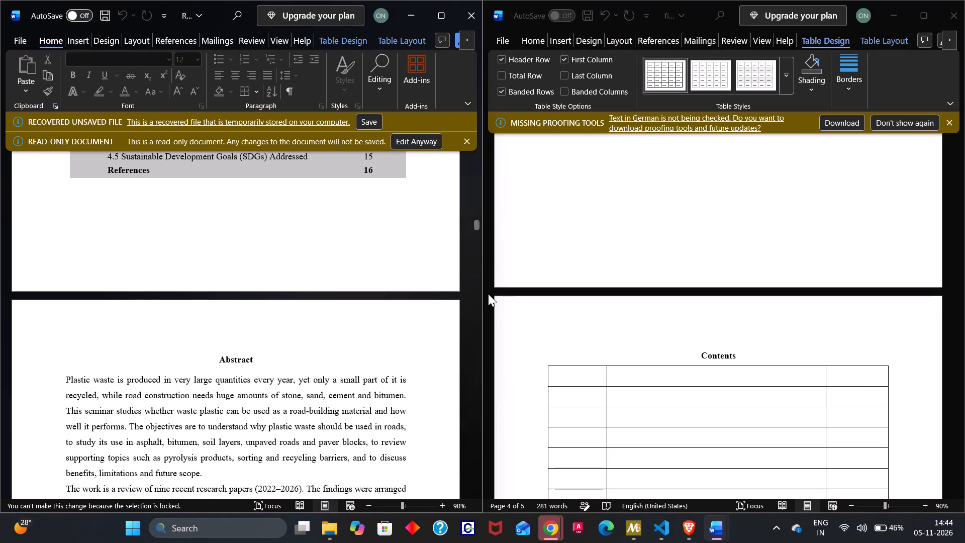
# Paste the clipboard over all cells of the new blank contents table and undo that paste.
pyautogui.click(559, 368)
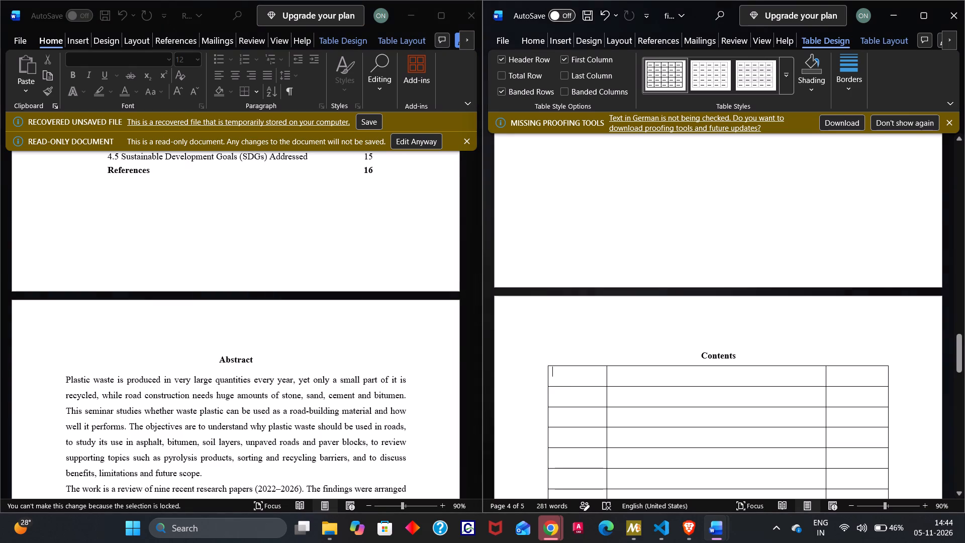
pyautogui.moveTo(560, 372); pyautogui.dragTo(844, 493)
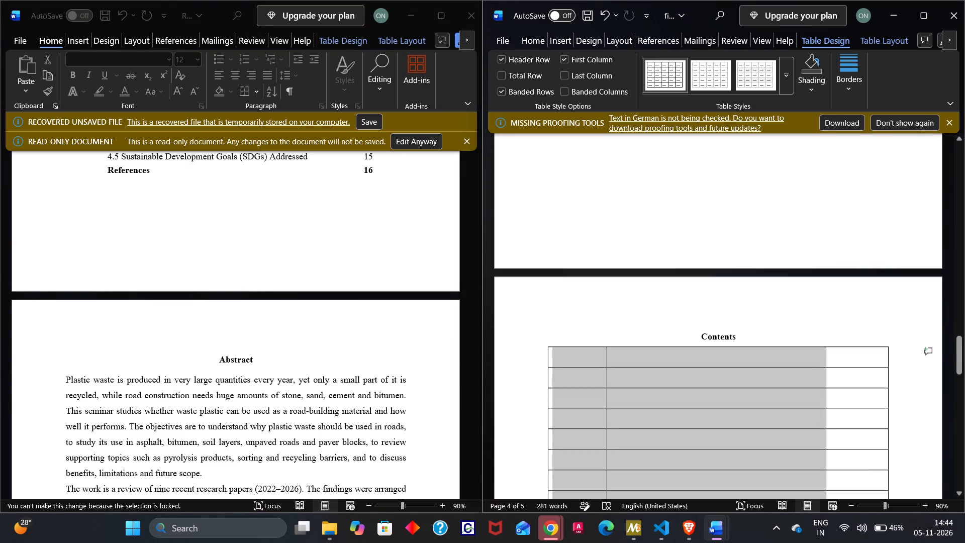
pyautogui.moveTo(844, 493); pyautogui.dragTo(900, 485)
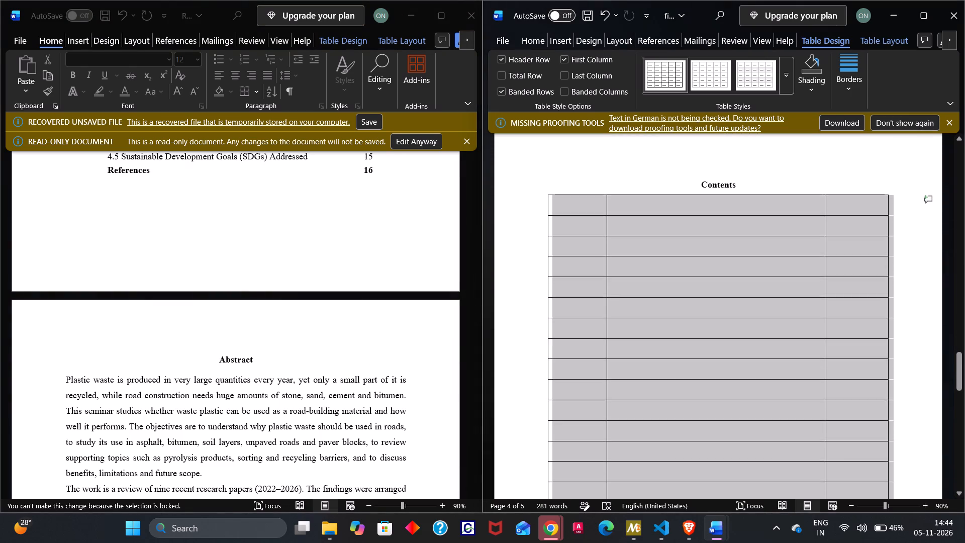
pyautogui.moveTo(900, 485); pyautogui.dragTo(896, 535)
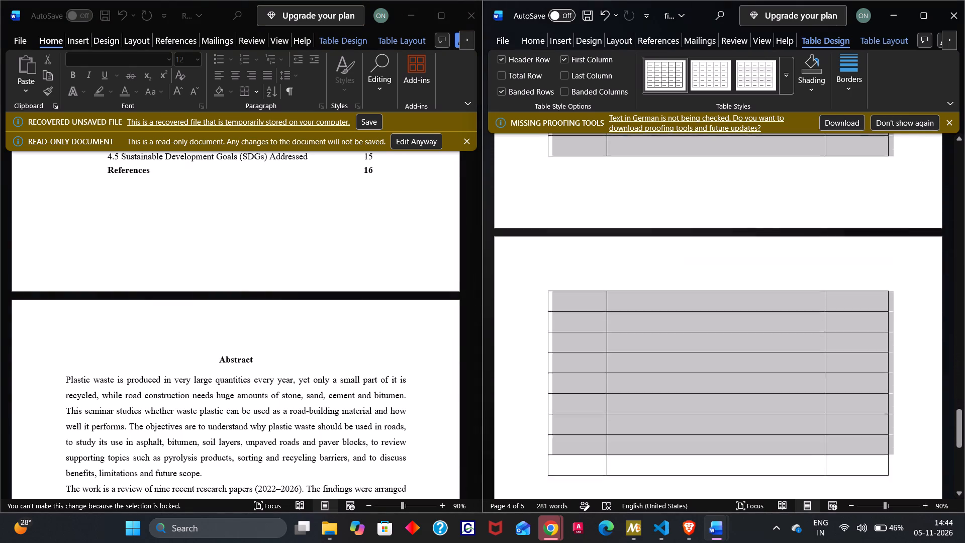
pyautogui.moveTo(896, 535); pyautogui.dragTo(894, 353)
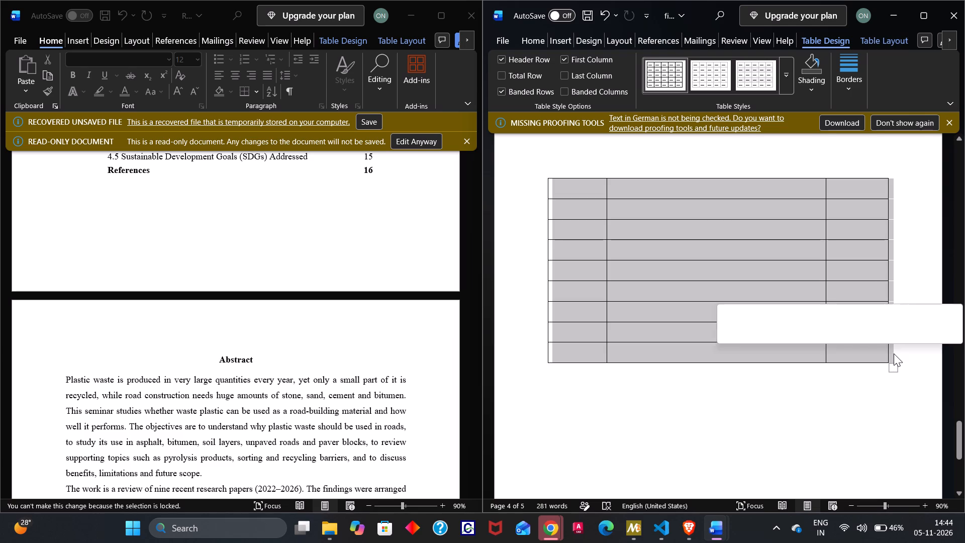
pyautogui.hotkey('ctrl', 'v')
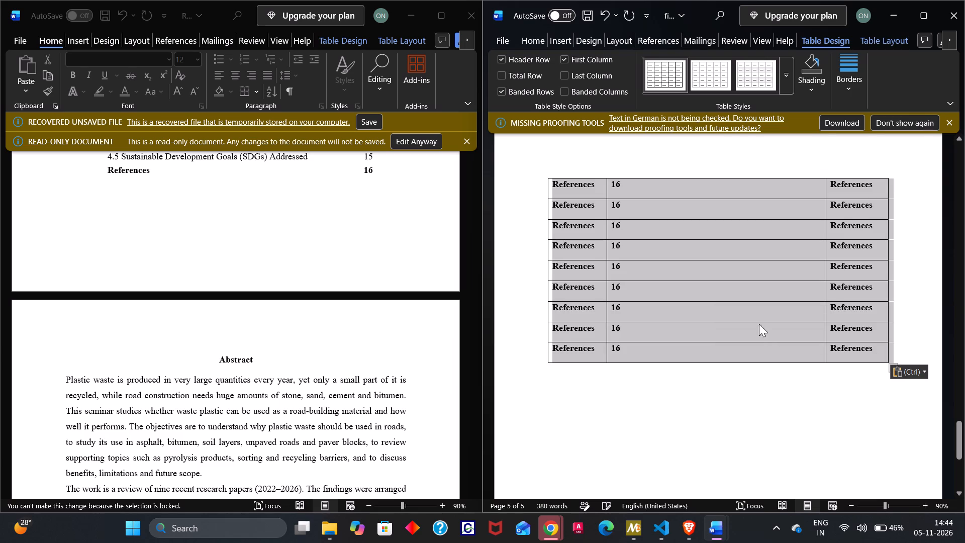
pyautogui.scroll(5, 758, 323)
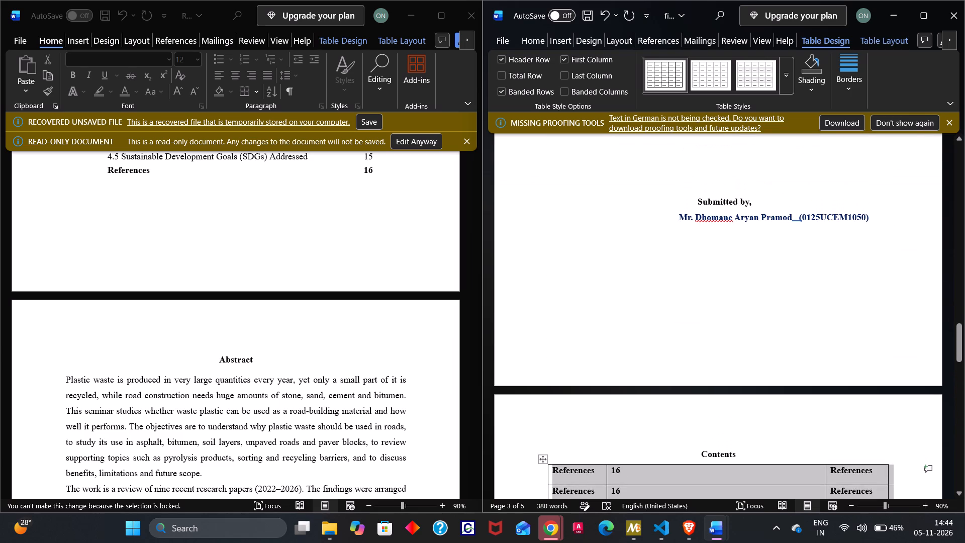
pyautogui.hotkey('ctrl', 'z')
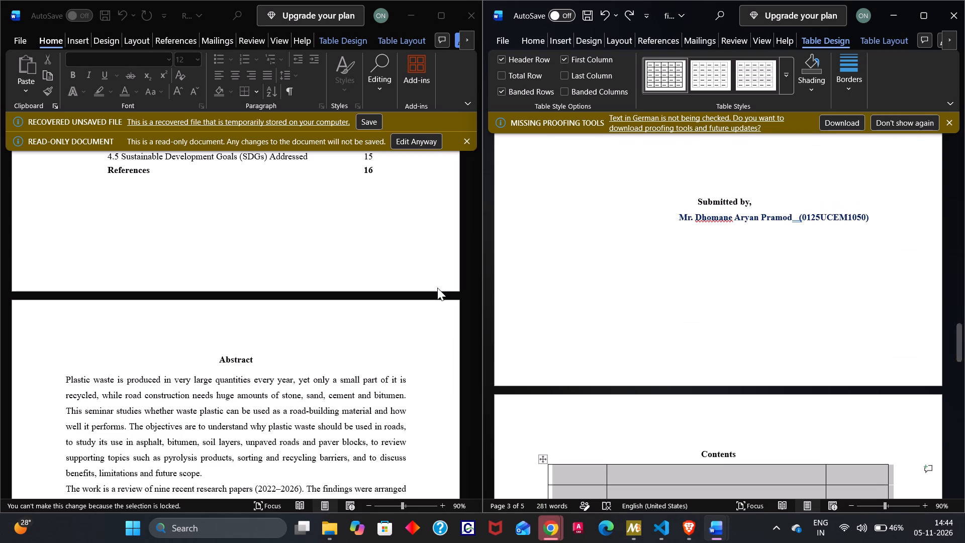
# Copy the recovered report's contents table, from the References row up to the Ch. No. header, into the new blank table's cells.
pyautogui.scroll(1, 437, 288)
pyautogui.click(372, 326)
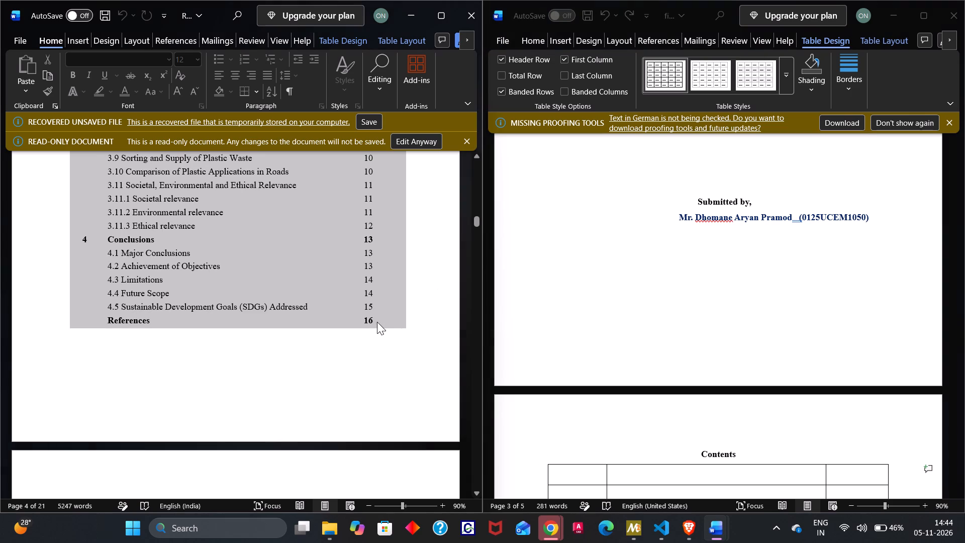
pyautogui.click(377, 320)
pyautogui.moveTo(377, 320); pyautogui.dragTo(271, 300)
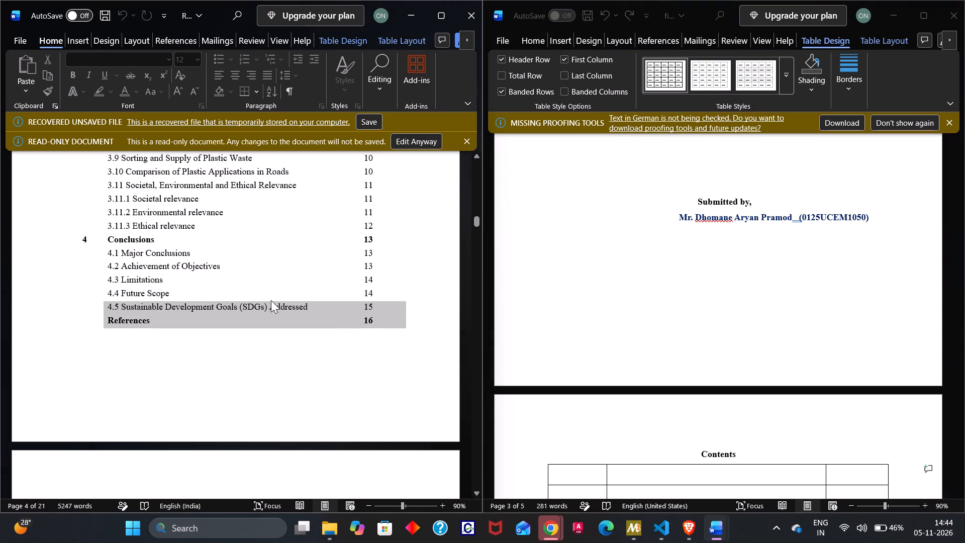
pyautogui.moveTo(271, 300); pyautogui.dragTo(136, 459)
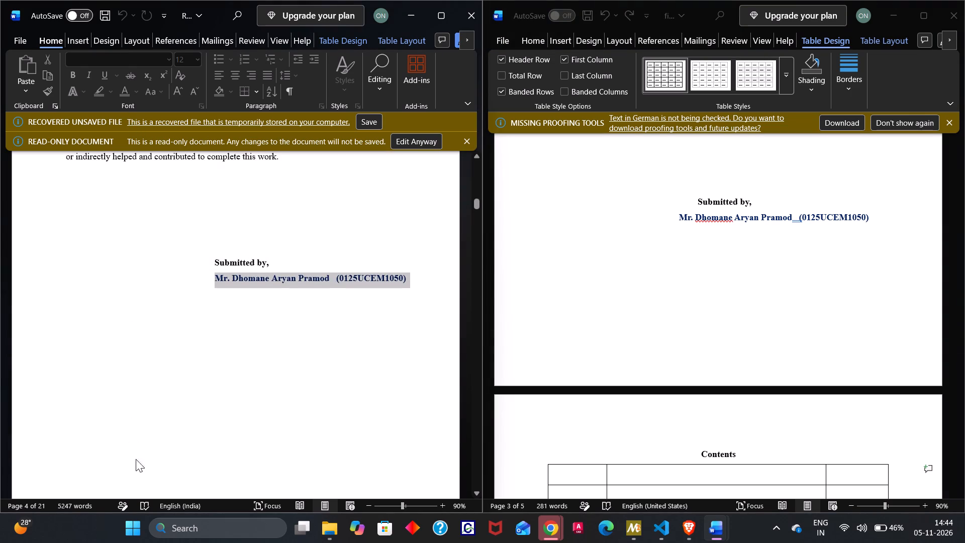
pyautogui.moveTo(136, 459); pyautogui.dragTo(68, 467)
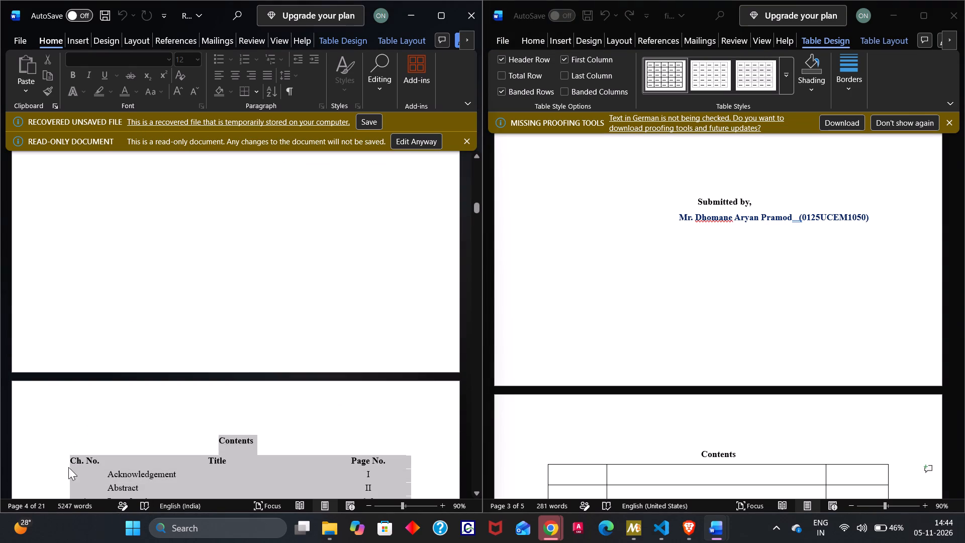
pyautogui.moveTo(68, 467); pyautogui.dragTo(64, 462)
pyautogui.hotkey('ctrl', 'c')
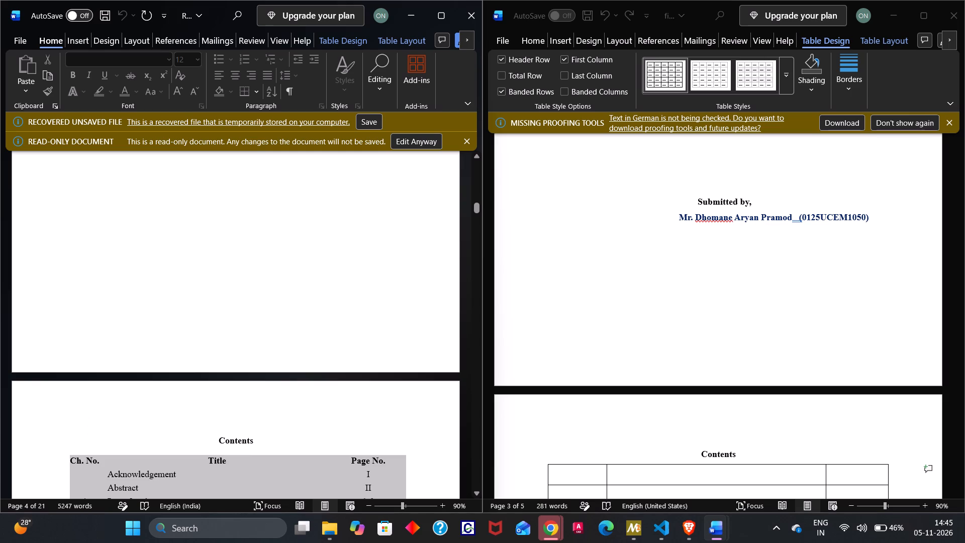
pyautogui.scroll(-1, 638, 438)
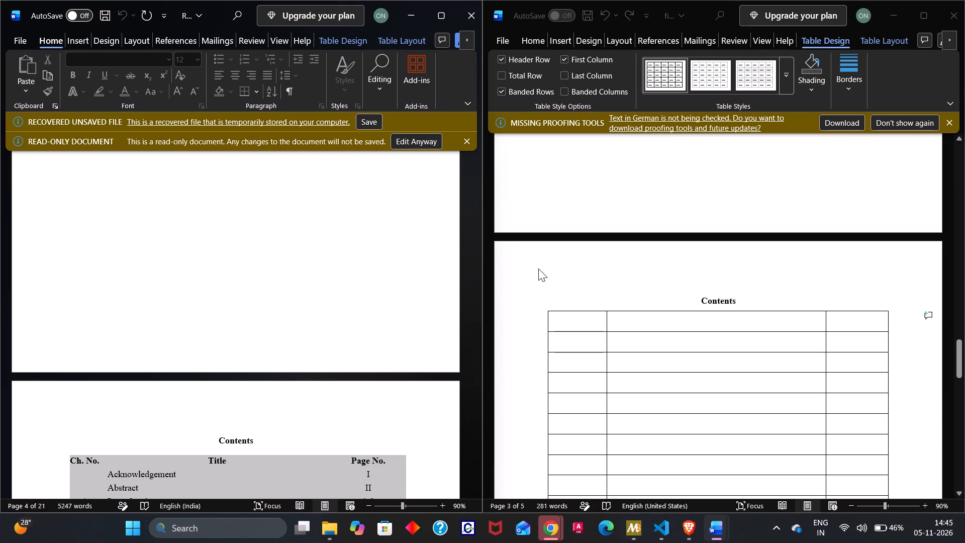
pyautogui.click(566, 314)
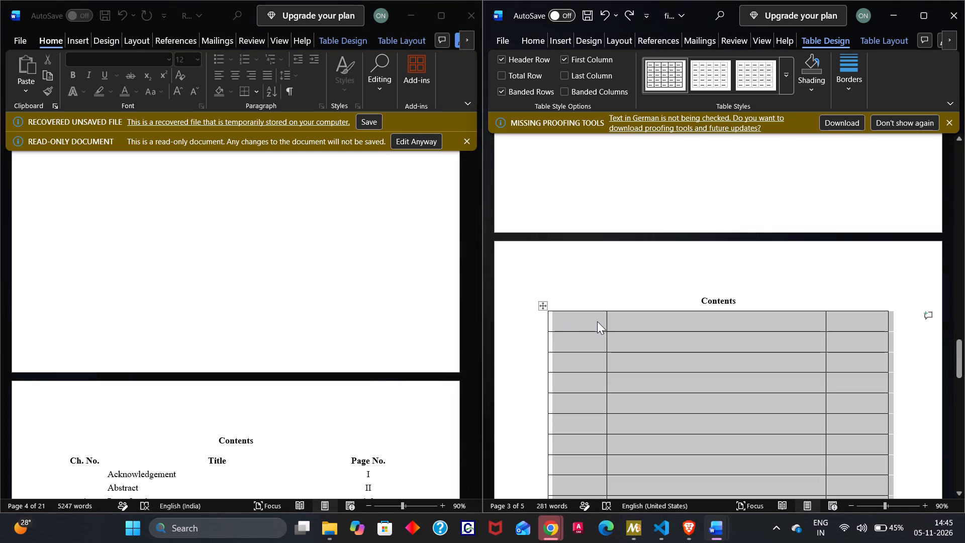
pyautogui.hotkey('ctrl', 'v')
# Clear the page number of the Acknowledgement row in the newly filled contents table.
pyautogui.scroll(-2, 597, 322)
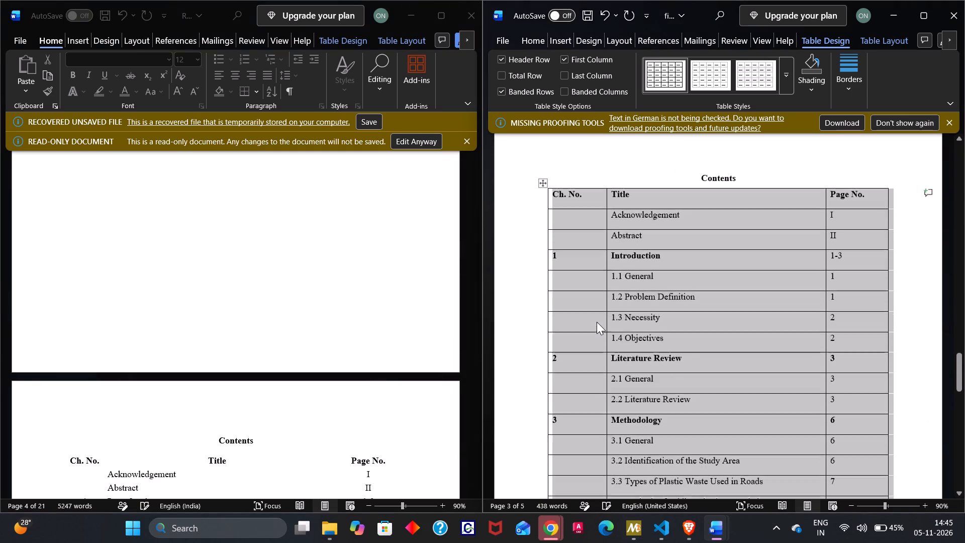
pyautogui.scroll(-1, 597, 322)
pyautogui.moveTo(597, 322); pyautogui.dragTo(829, 195)
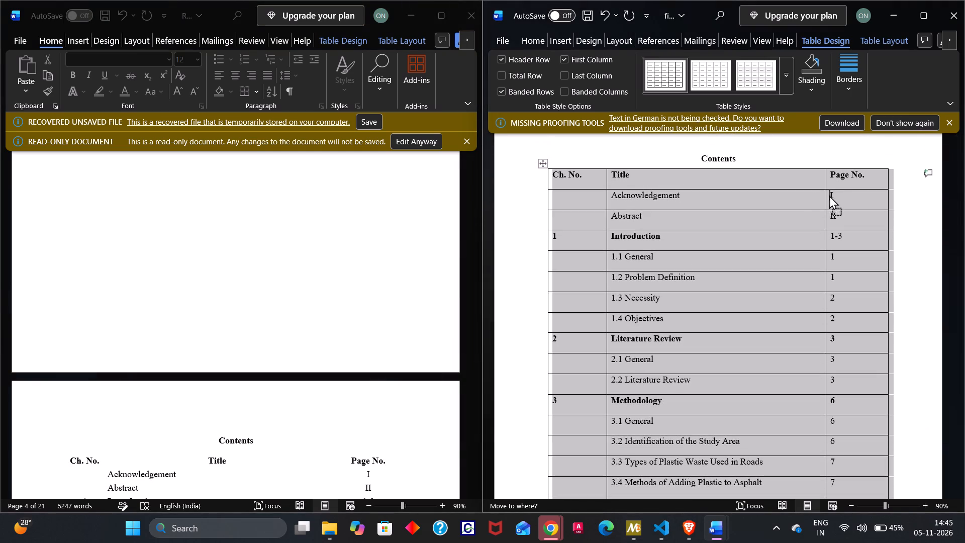
pyautogui.moveTo(829, 195); pyautogui.dragTo(843, 194)
pyautogui.press('BackSpace')
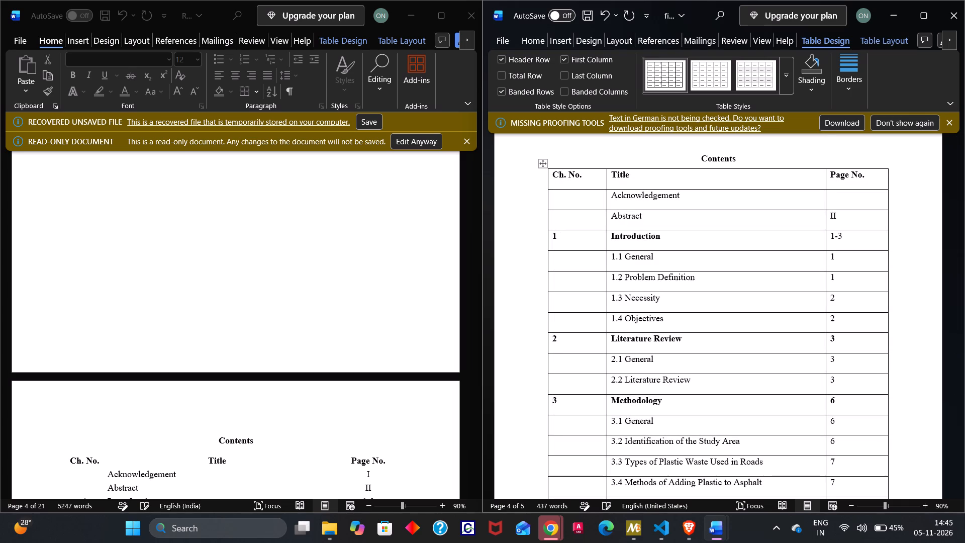
# Change the Abstract row's page number to I.
pyautogui.press('Down')
pyautogui.press('Right')
pyautogui.press('Right')
pyautogui.press('BackSpace')
pyautogui.press('BackSpace')
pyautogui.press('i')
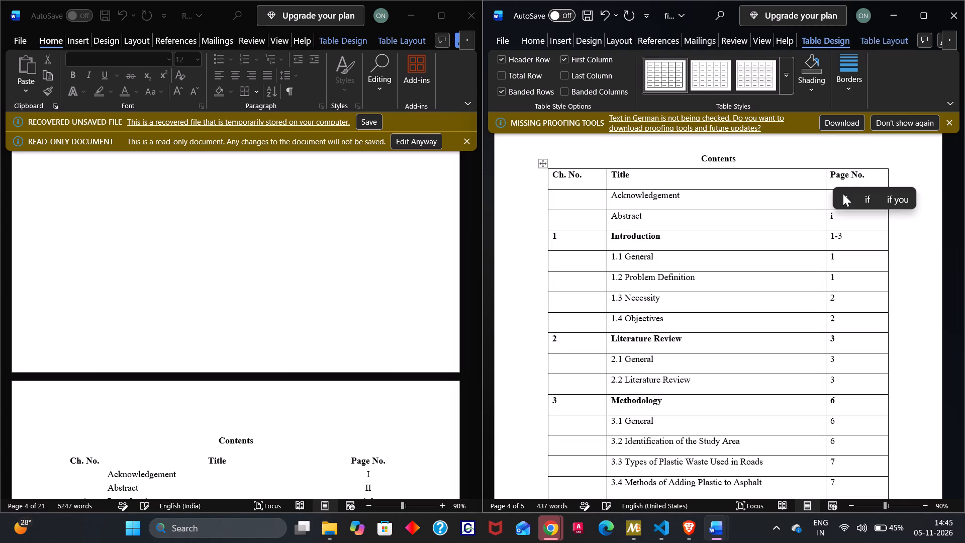
# Shorten the Introduction row's page range to just 1.
pyautogui.press('Down')
pyautogui.press('Right')
pyautogui.press('Right')
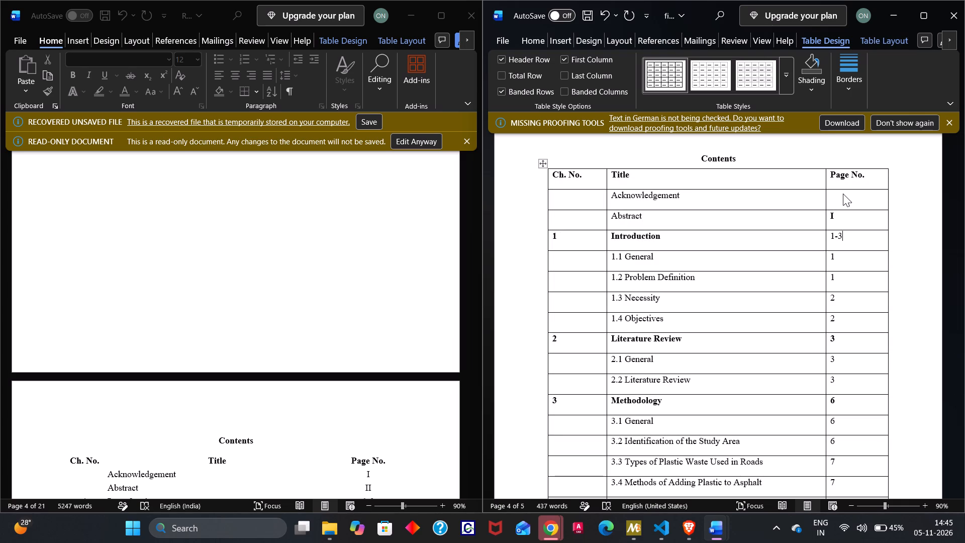
pyautogui.press('BackSpace')
pyautogui.press('BackSpace')
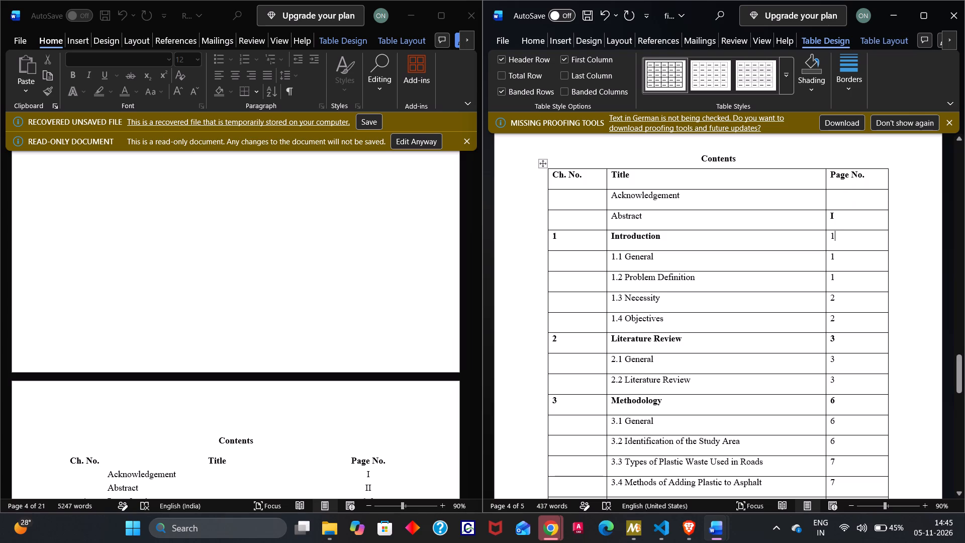
# Centre the chapter numbers 1 to 4 in the first column of the new contents table.
pyautogui.scroll(-8, 836, 249)
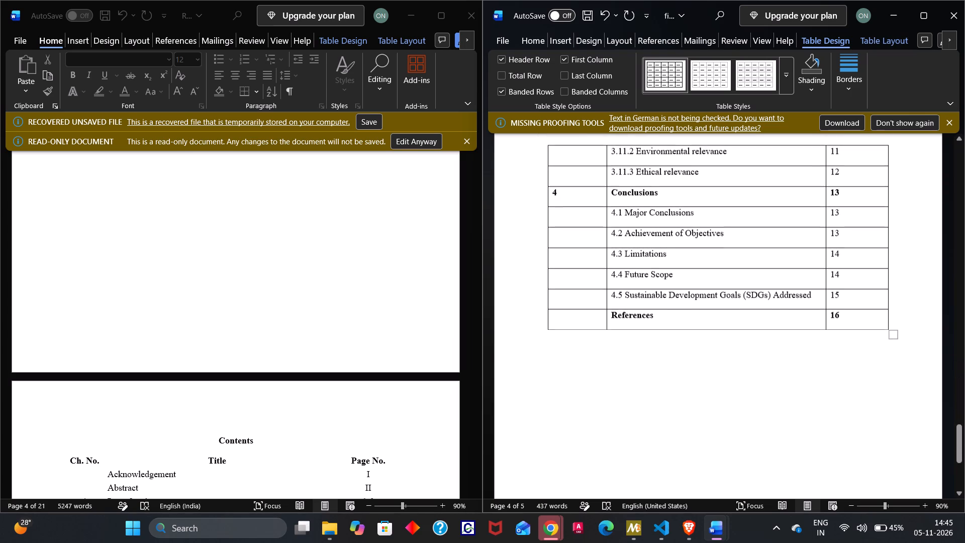
pyautogui.scroll(-3, 404, 388)
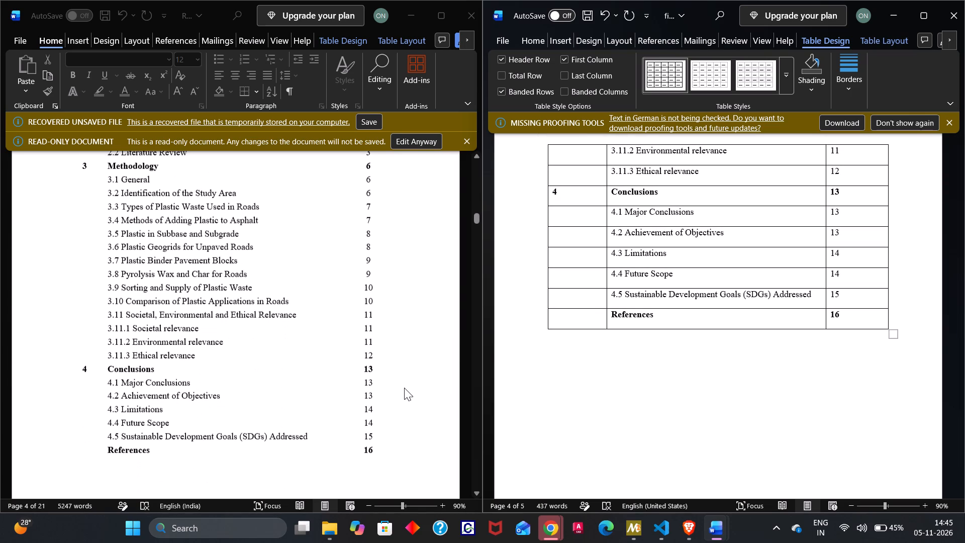
pyautogui.moveTo(851, 316); pyautogui.dragTo(838, 318)
pyautogui.click(838, 318)
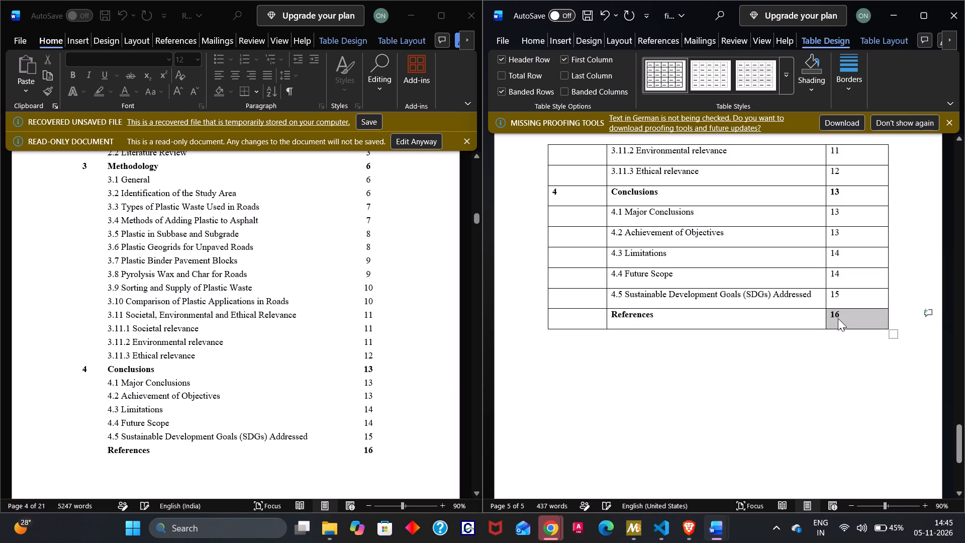
pyautogui.scroll(3, 838, 318)
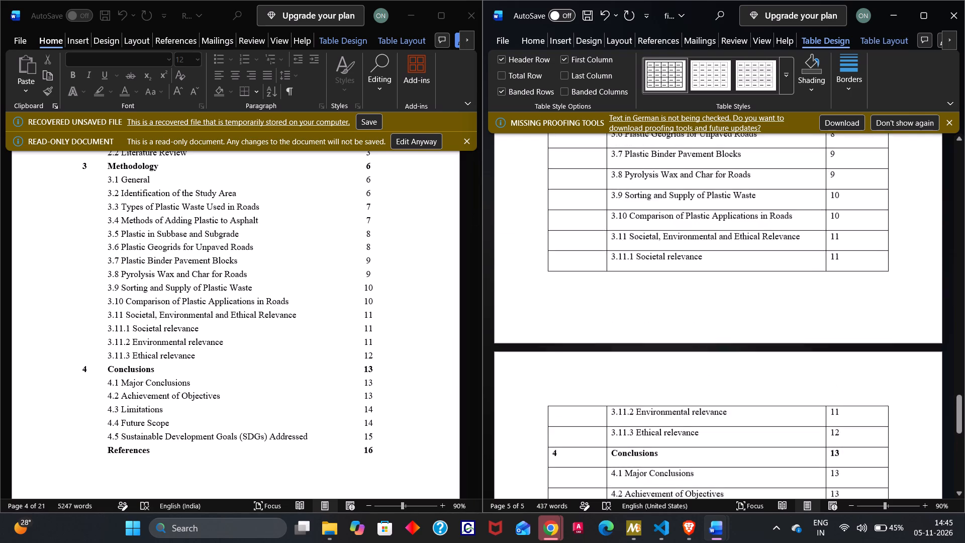
pyautogui.scroll(1, 838, 318)
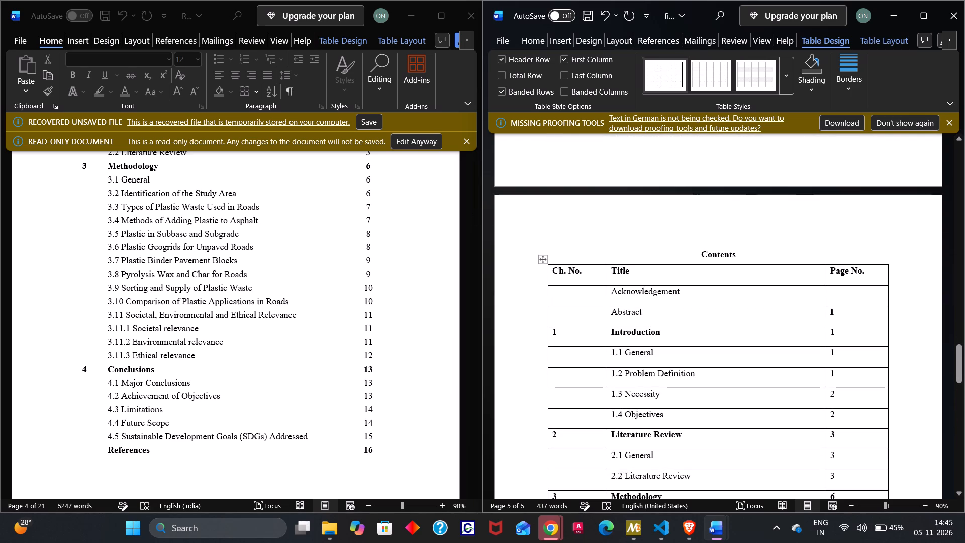
pyautogui.moveTo(559, 332); pyautogui.dragTo(546, 463)
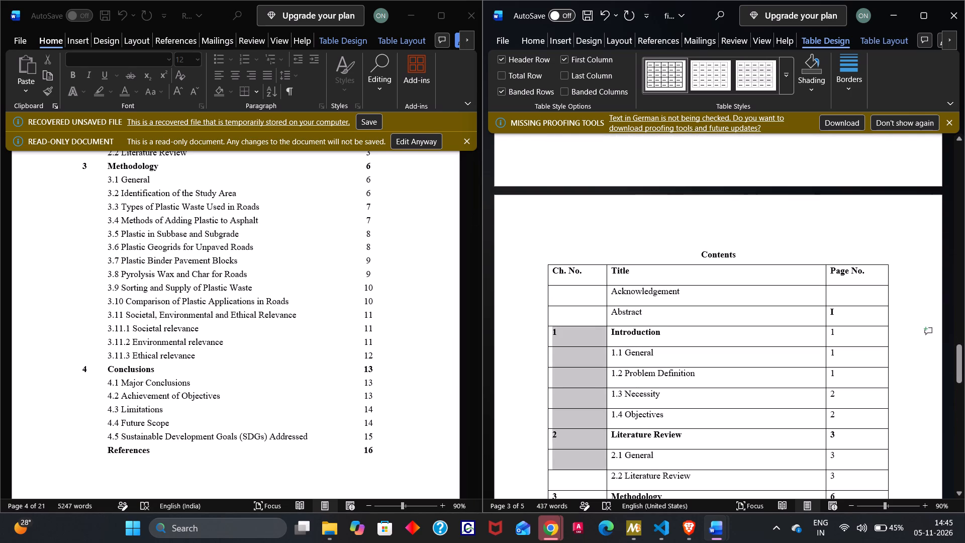
pyautogui.moveTo(546, 463); pyautogui.dragTo(540, 450)
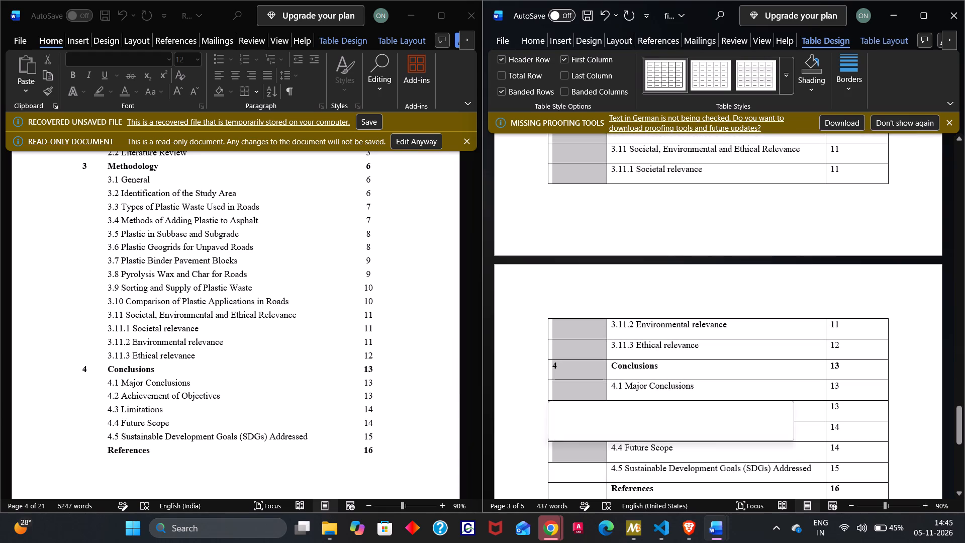
pyautogui.click(533, 40)
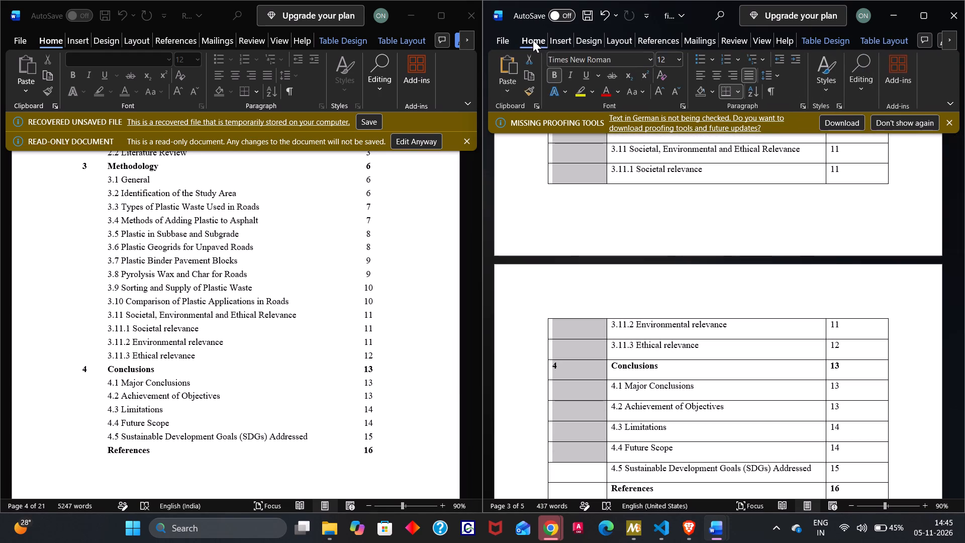
pyautogui.click(712, 72)
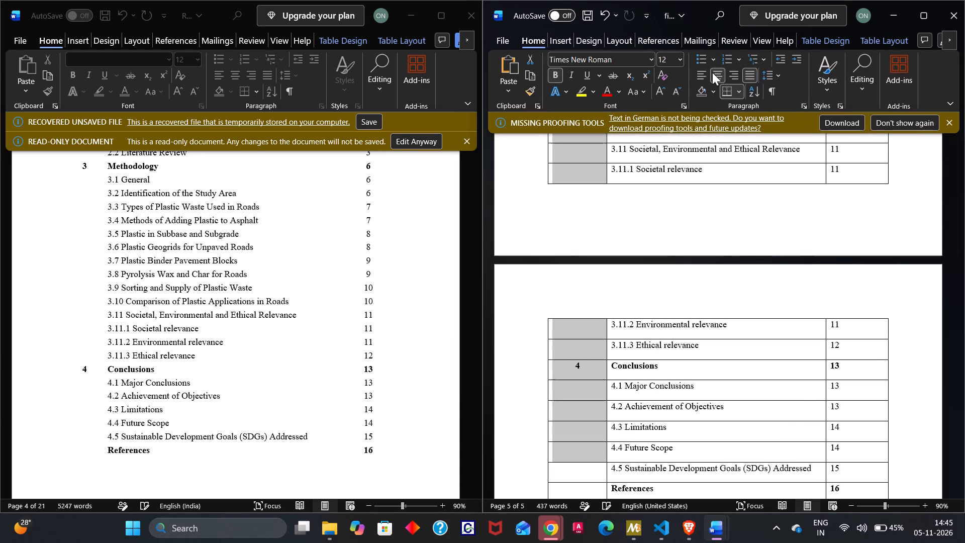
pyautogui.click(569, 216)
# Centre the whole page number column, from the References row up to the Page No. header.
pyautogui.scroll(-1, 744, 310)
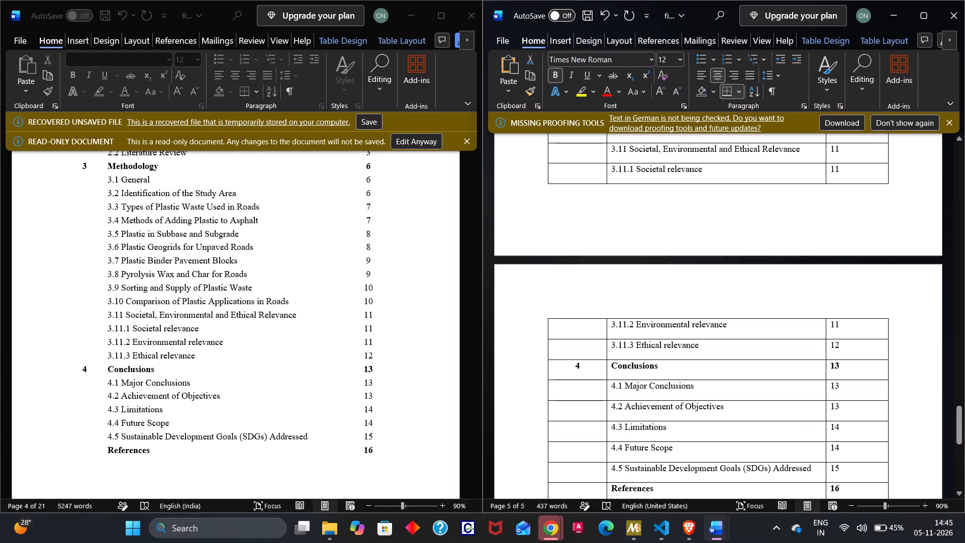
pyautogui.scroll(-1, 744, 310)
pyautogui.moveTo(845, 358); pyautogui.dragTo(822, 274)
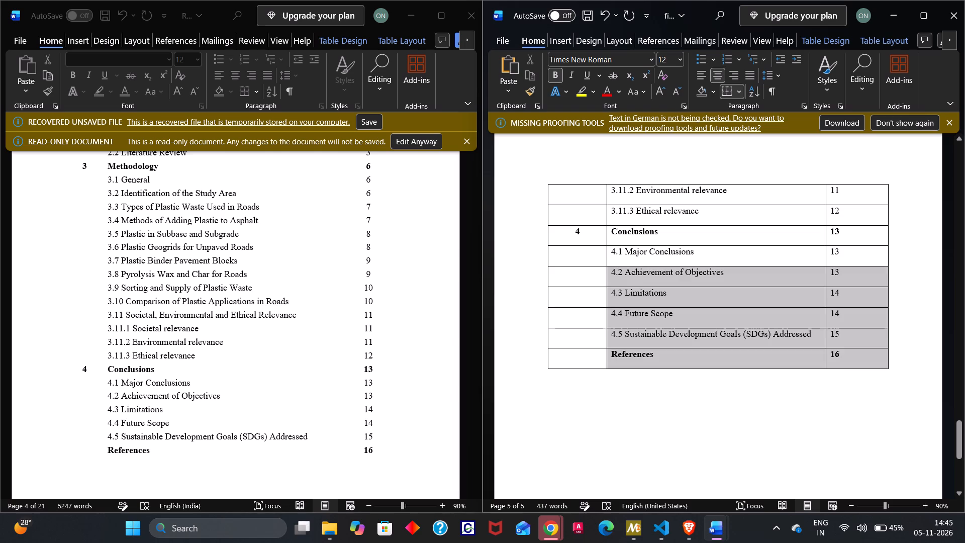
pyautogui.moveTo(822, 274); pyautogui.dragTo(823, 252)
pyautogui.moveTo(823, 252); pyautogui.dragTo(838, 310)
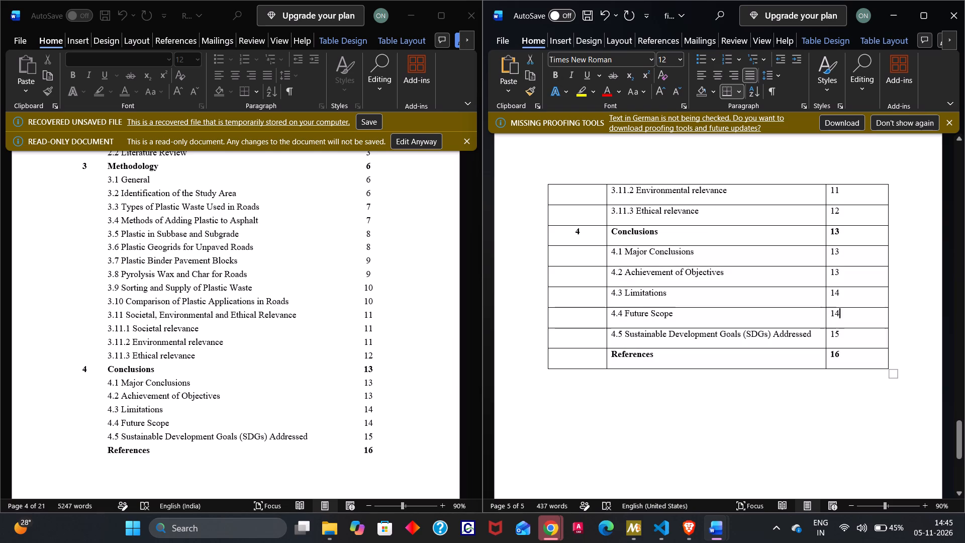
pyautogui.moveTo(840, 357); pyautogui.dragTo(832, 301)
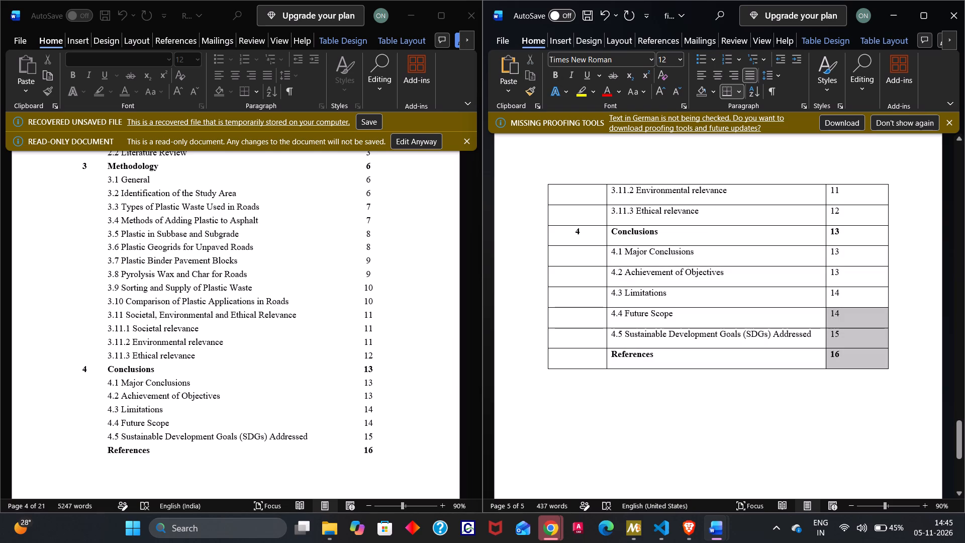
pyautogui.moveTo(832, 301); pyautogui.dragTo(845, 109)
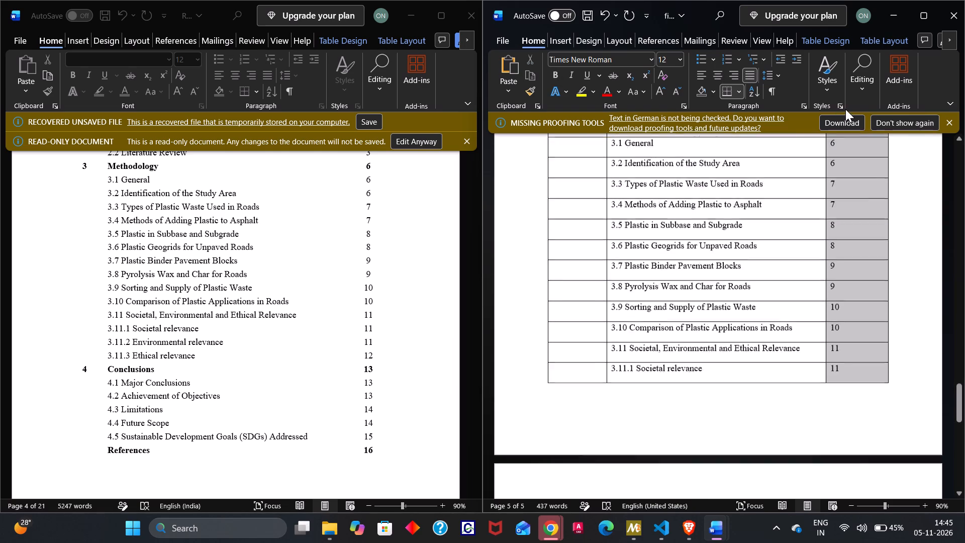
pyautogui.moveTo(845, 109); pyautogui.dragTo(849, 283)
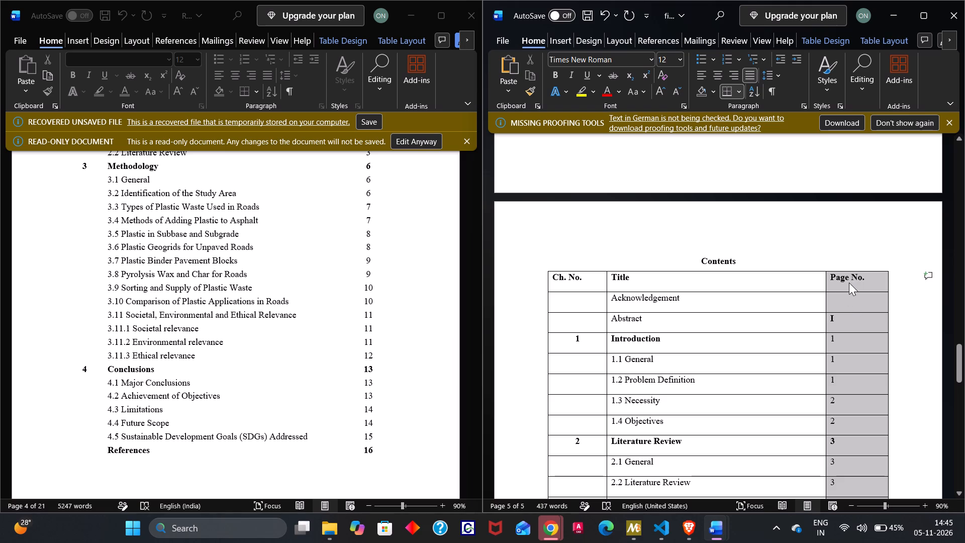
pyautogui.moveTo(849, 283); pyautogui.dragTo(849, 281)
pyautogui.click(719, 73)
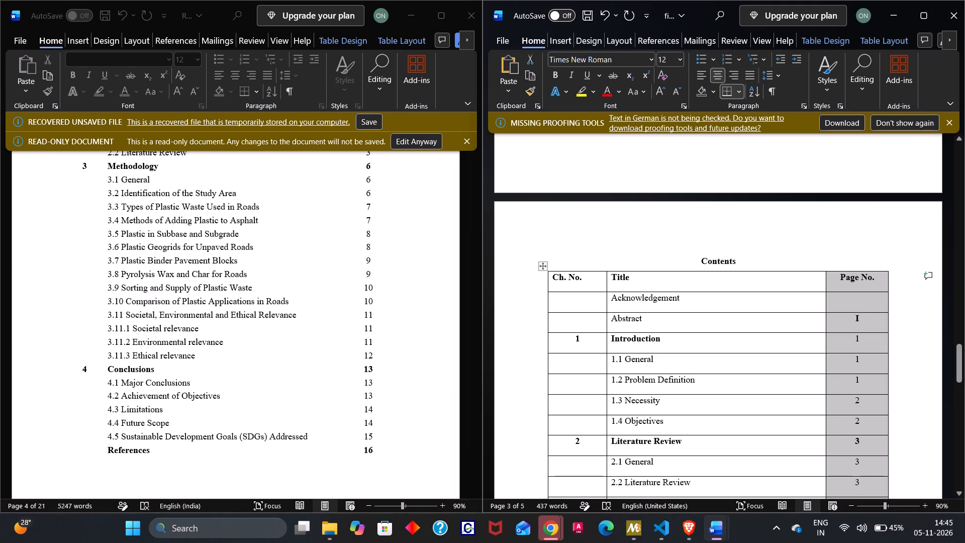
# Centre the Ch. No. and Title header cells of the contents table.
pyautogui.moveTo(552, 278); pyautogui.dragTo(588, 279)
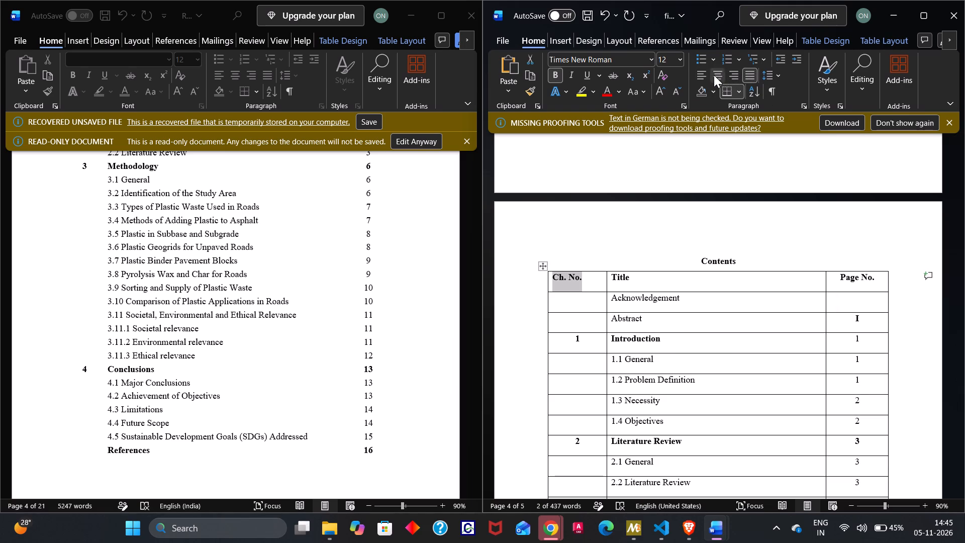
pyautogui.click(714, 75)
pyautogui.moveTo(611, 278); pyautogui.dragTo(621, 278)
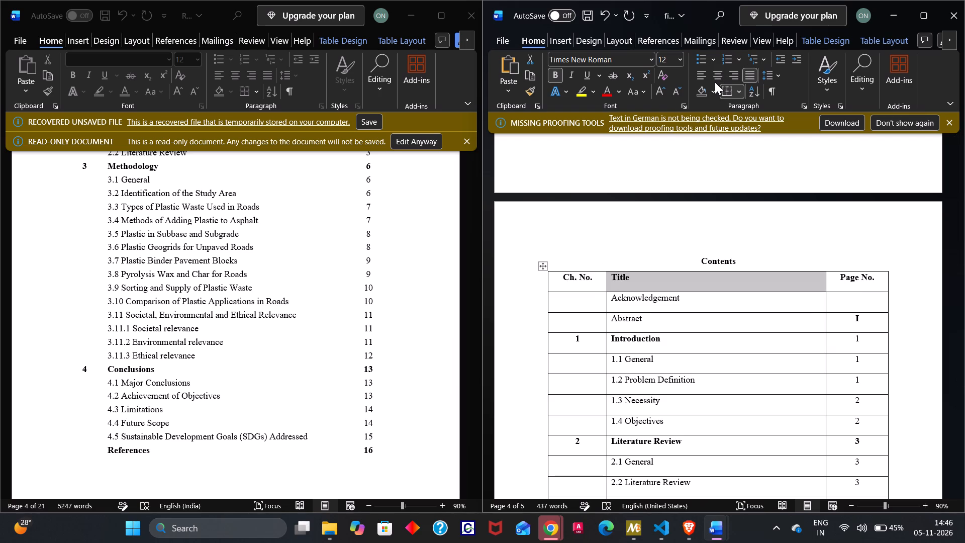
pyautogui.click(715, 82)
pyautogui.click(653, 228)
# Set the Contents heading and whole contents table to 0 pt spacing before and after with 1.5-line spacing.
pyautogui.scroll(-1, 653, 228)
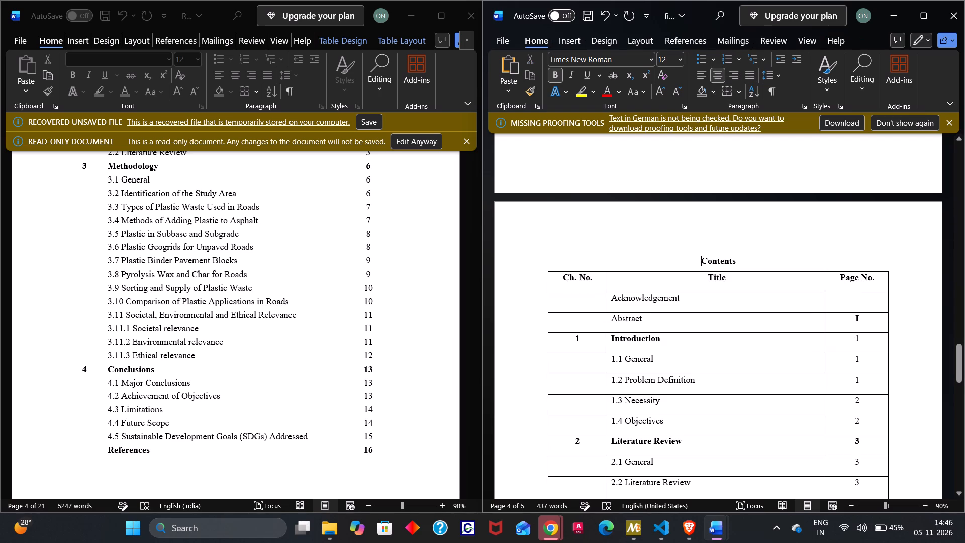
pyautogui.scroll(-2, 653, 228)
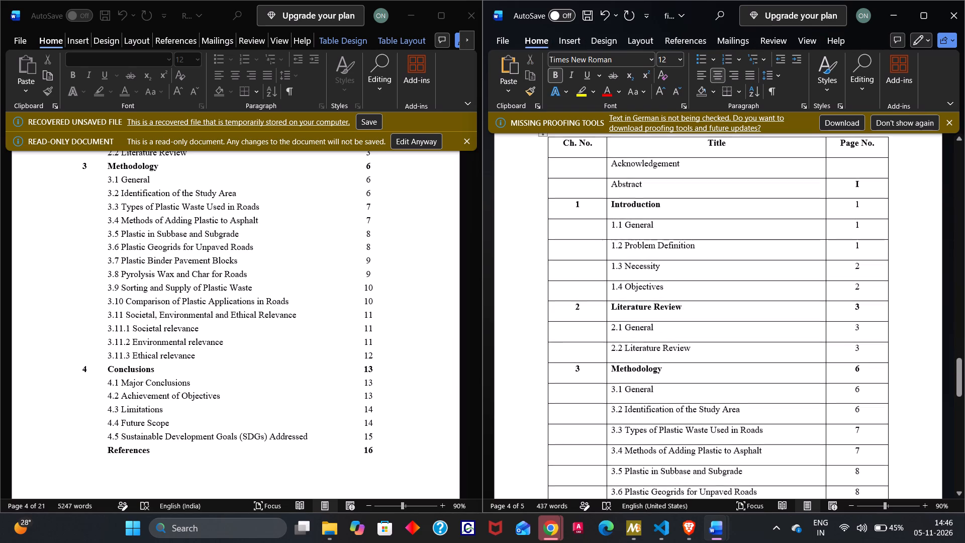
pyautogui.scroll(-2, 653, 228)
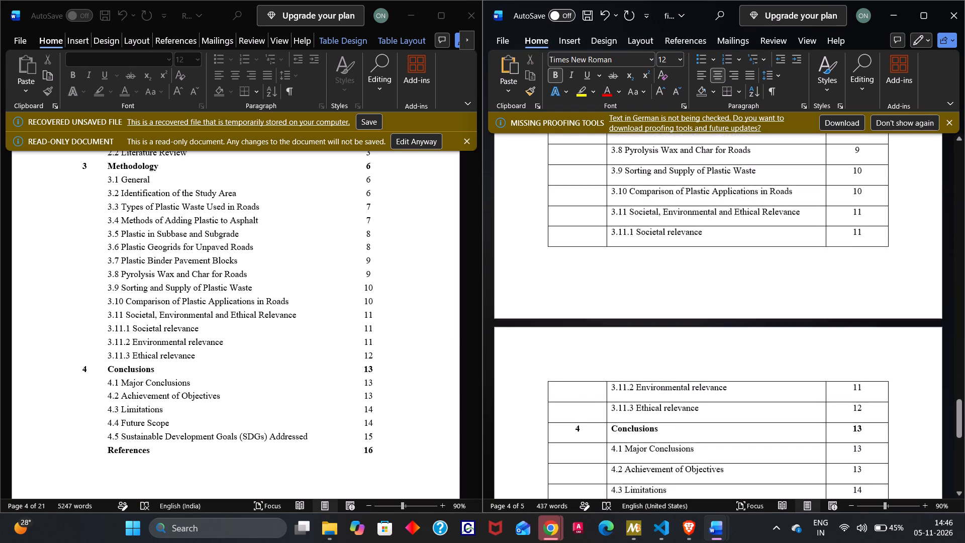
pyautogui.scroll(-1, 653, 228)
pyautogui.scroll(-2, 359, 324)
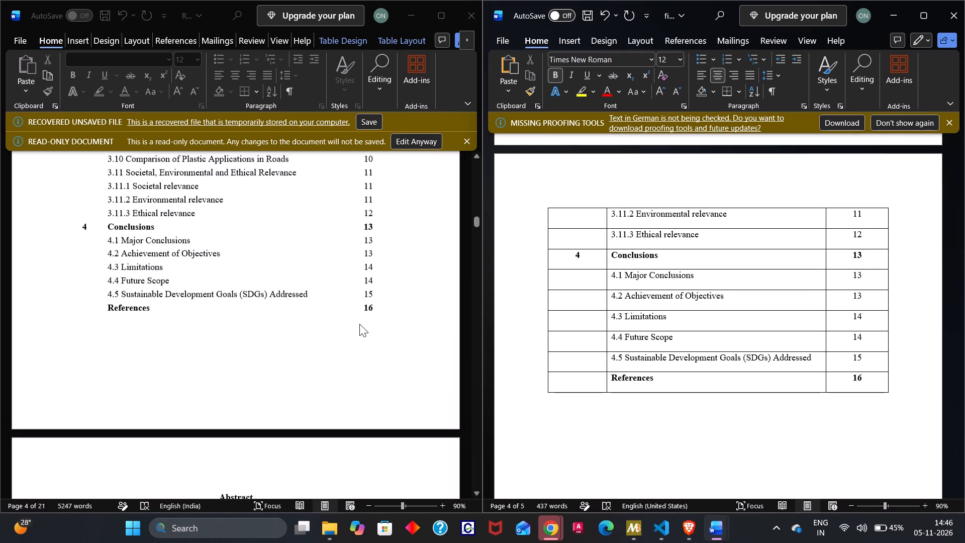
pyautogui.scroll(-1, 359, 324)
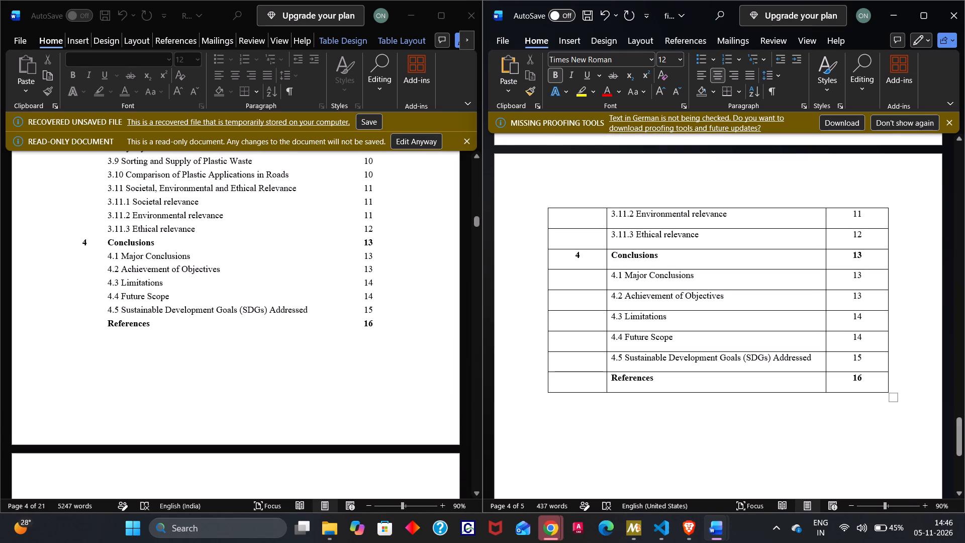
pyautogui.moveTo(912, 425); pyautogui.dragTo(629, 155)
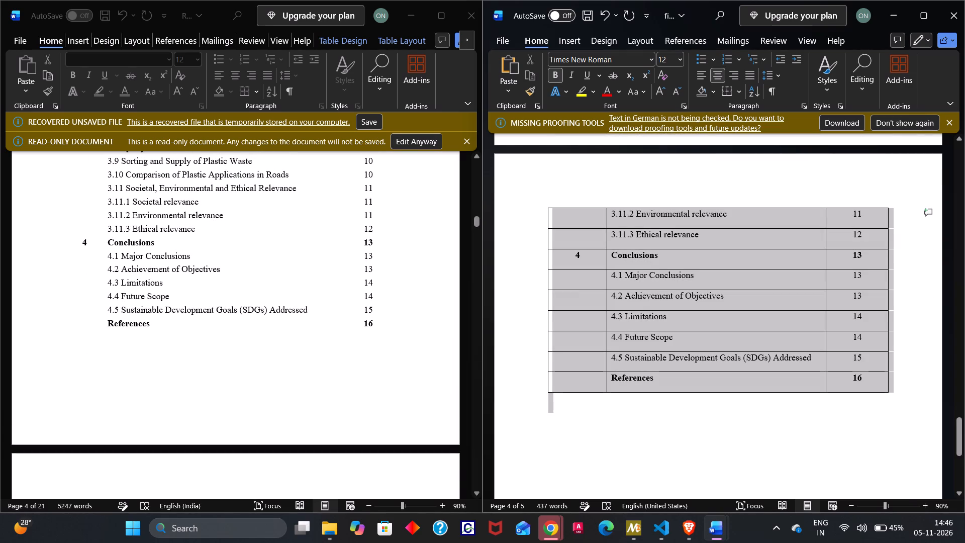
pyautogui.moveTo(629, 155); pyautogui.dragTo(602, 290)
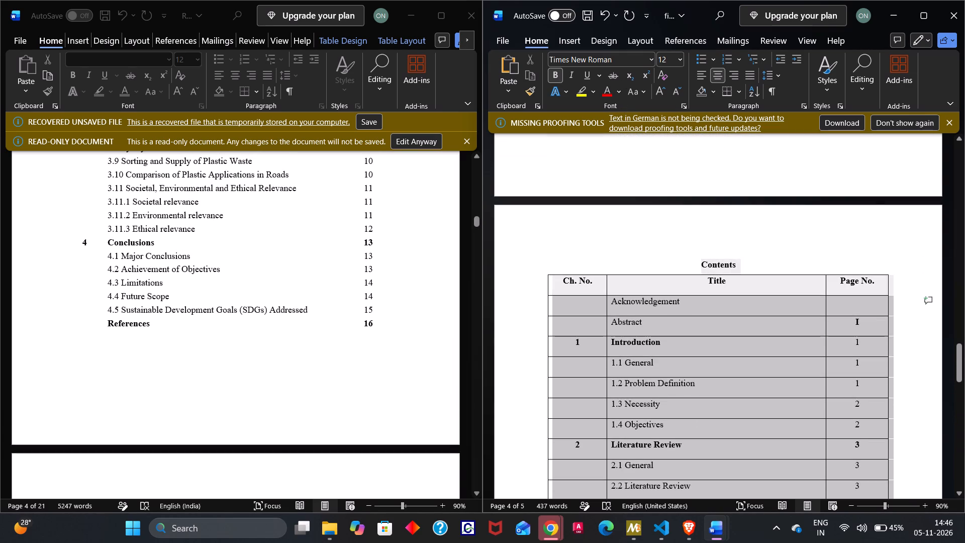
pyautogui.moveTo(602, 290); pyautogui.dragTo(592, 256)
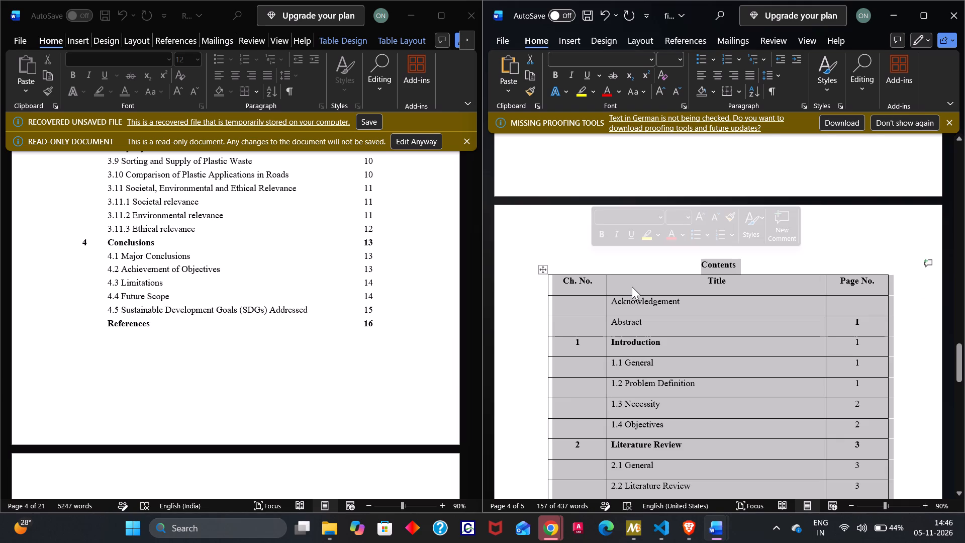
pyautogui.rightClick(632, 287)
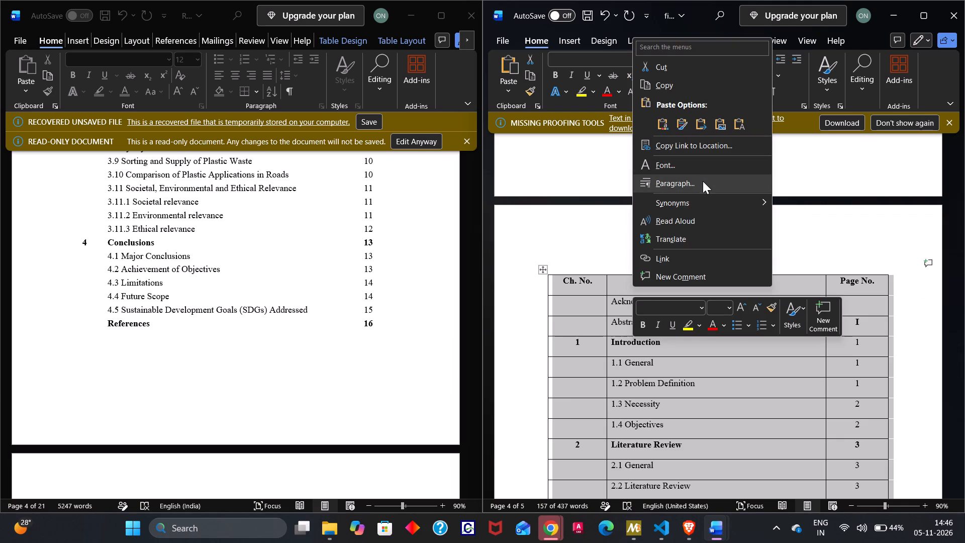
pyautogui.click(703, 182)
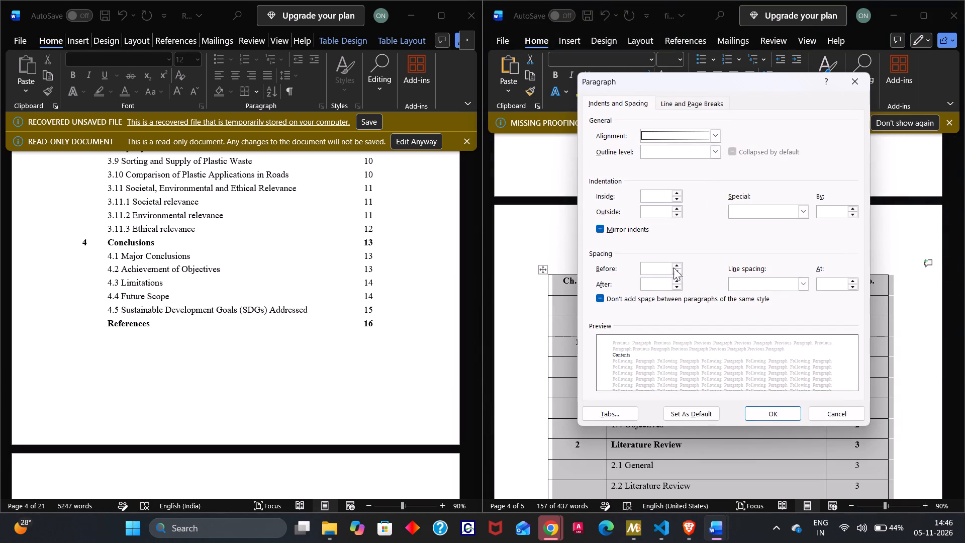
pyautogui.click(663, 268)
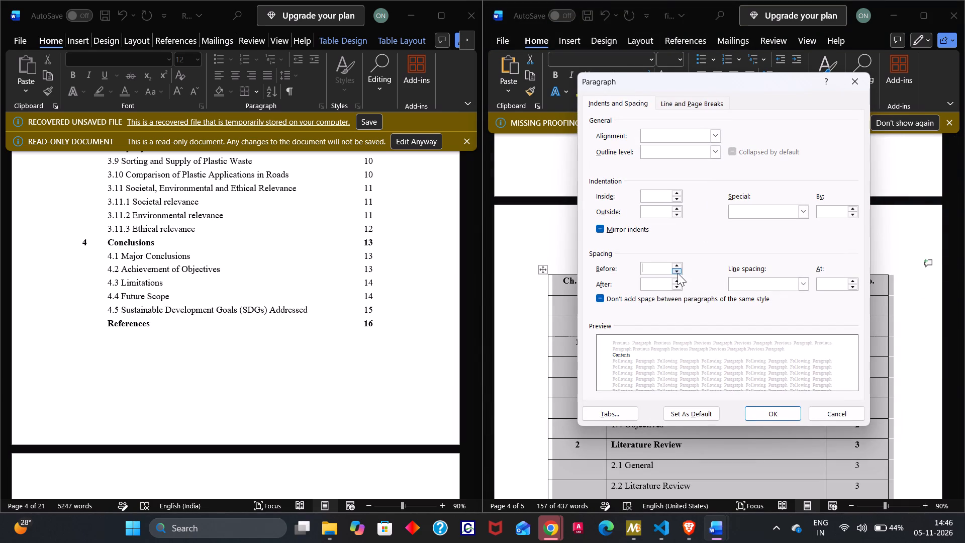
pyautogui.click(678, 273)
pyautogui.click(678, 273)
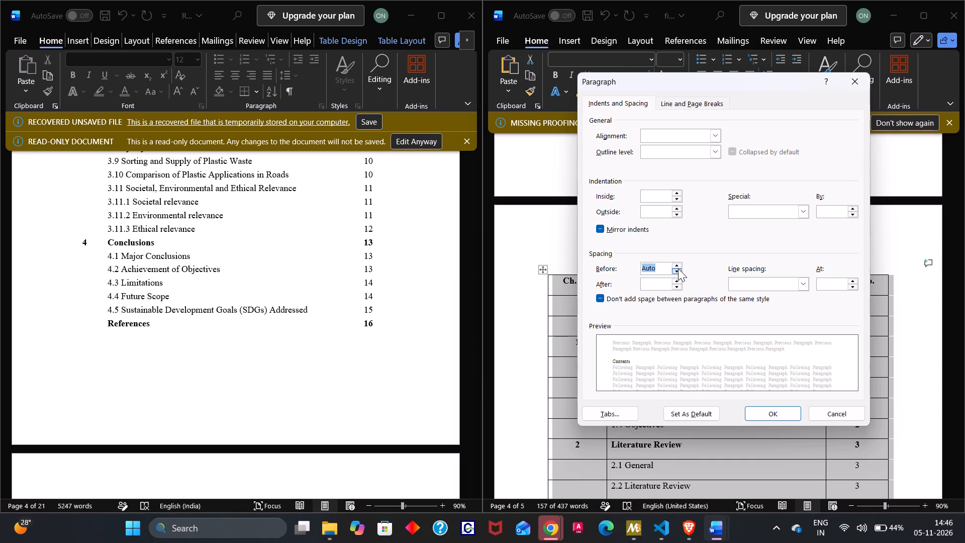
pyautogui.click(678, 266)
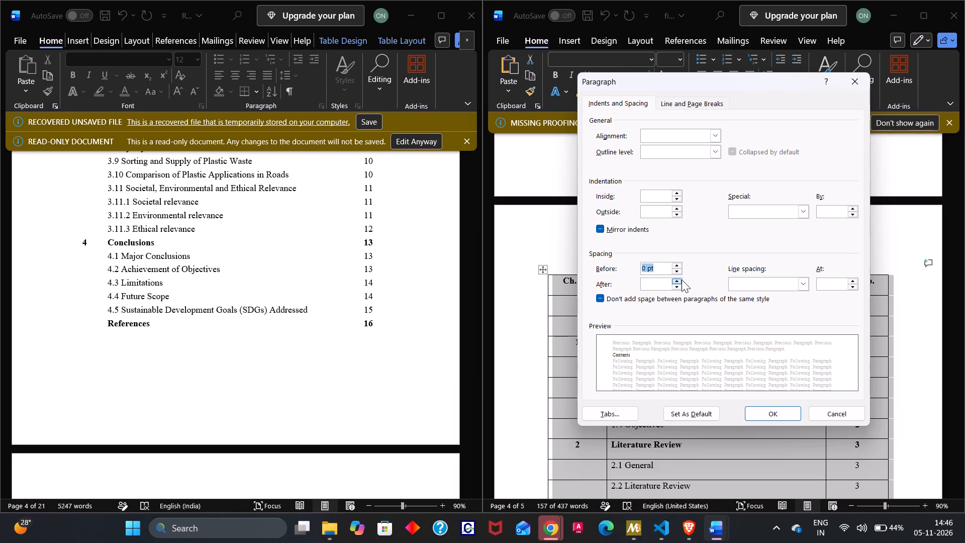
pyautogui.click(682, 280)
pyautogui.click(800, 284)
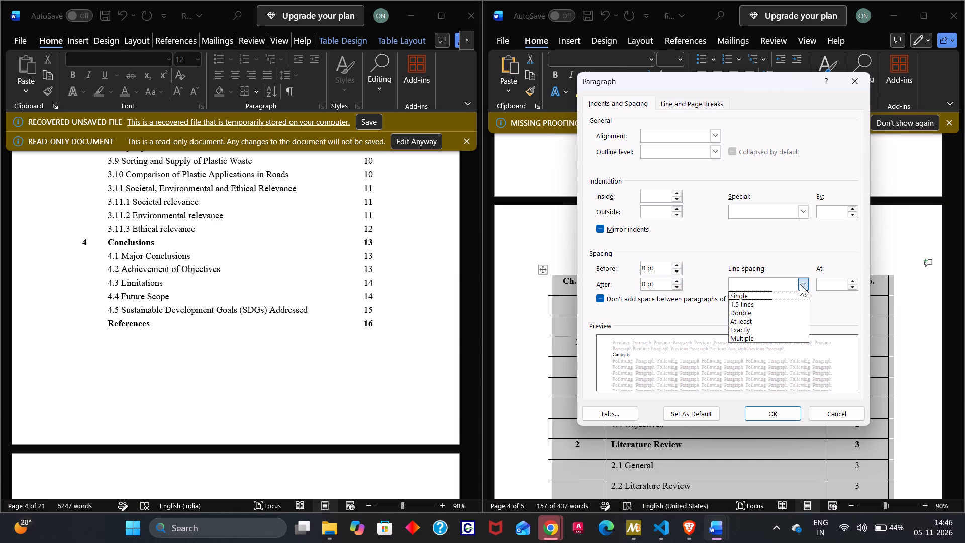
pyautogui.click(783, 303)
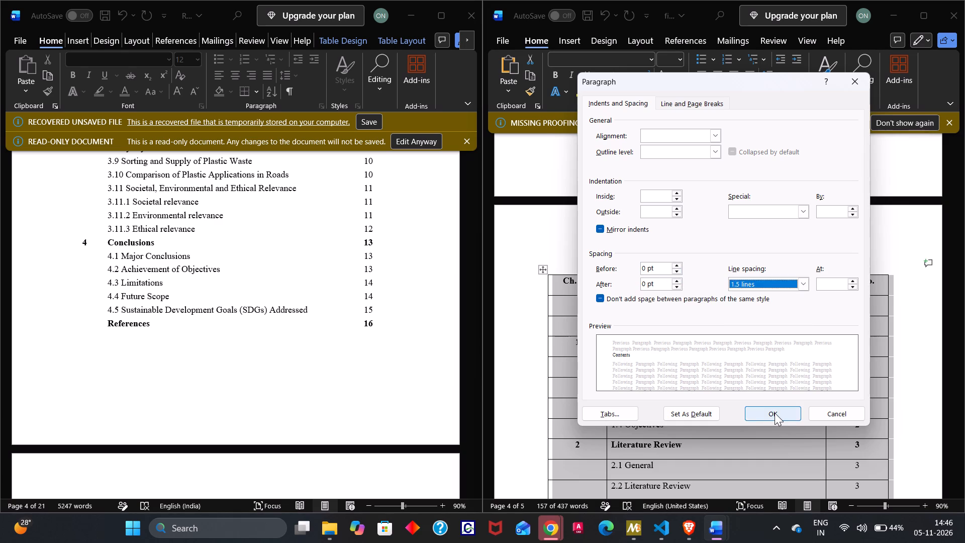
pyautogui.click(775, 413)
pyautogui.click(755, 408)
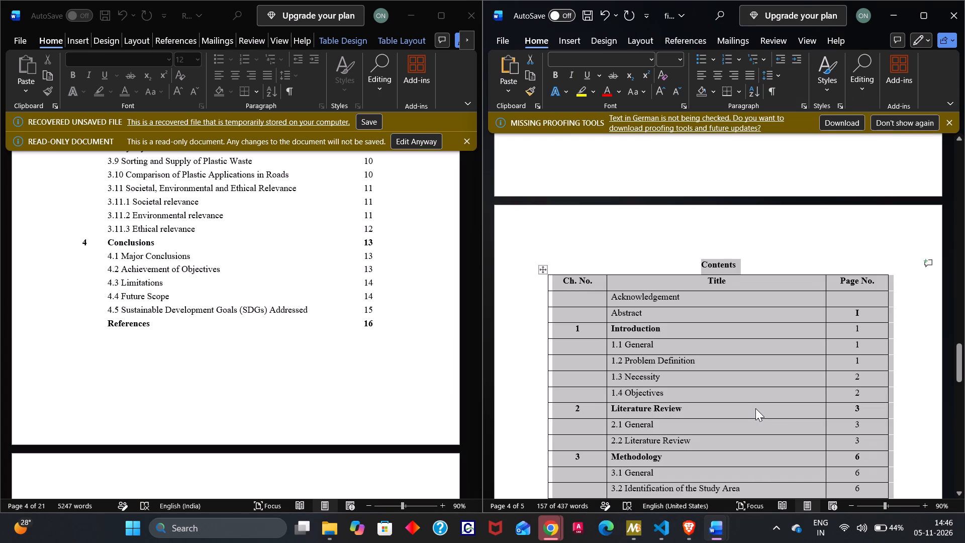
# Align the signature block on the acknowledgement page by adding leading spaces before the student's name line and one before "Submitted by,".
pyautogui.scroll(-4, 755, 408)
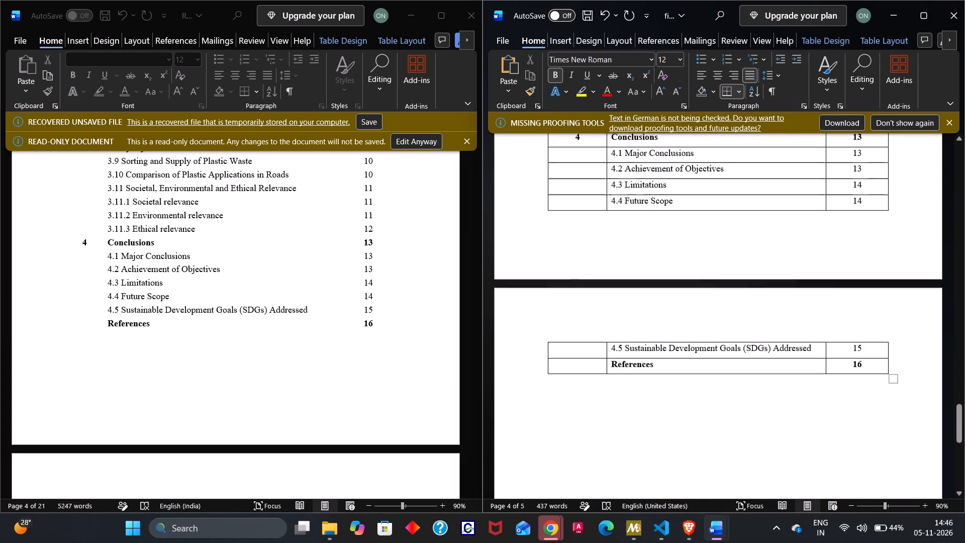
pyautogui.scroll(4, 755, 408)
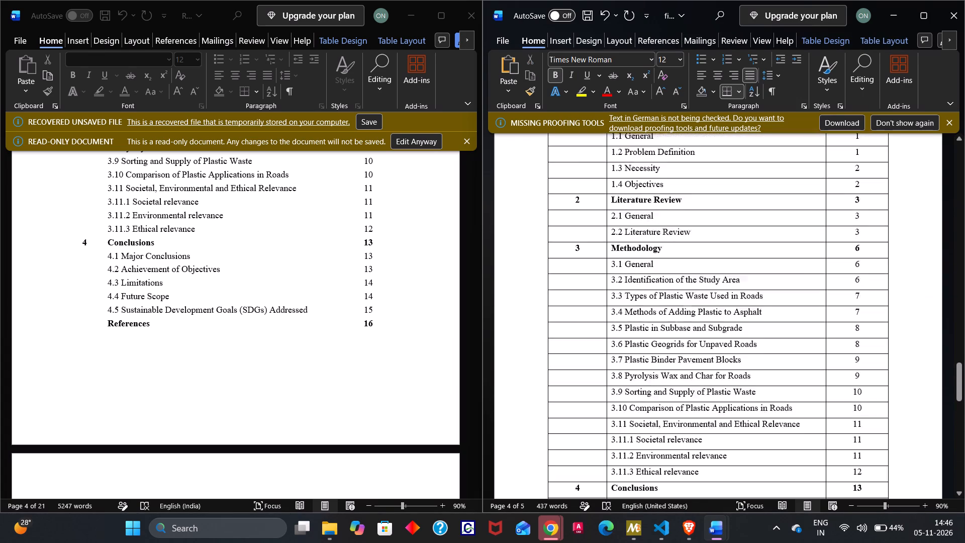
pyautogui.scroll(2, 755, 408)
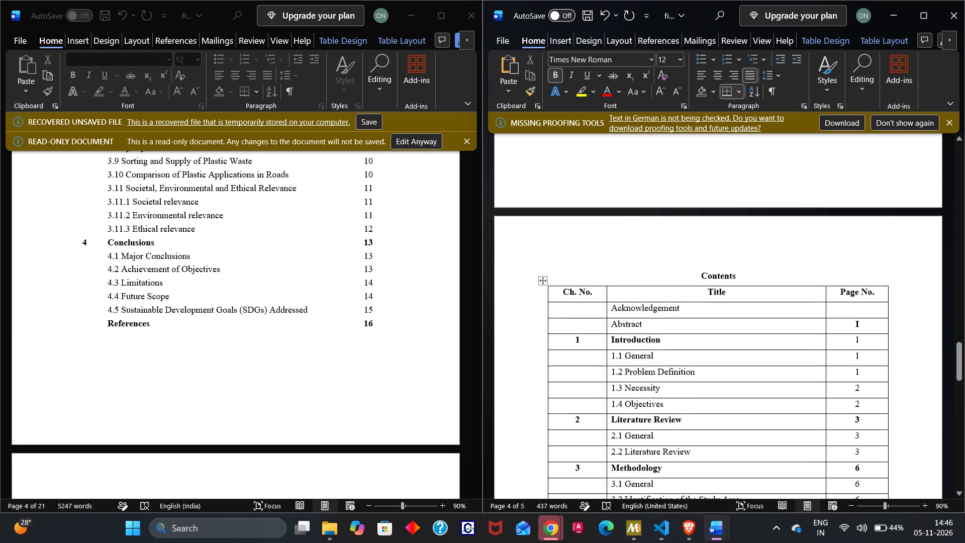
pyautogui.scroll(4, 755, 408)
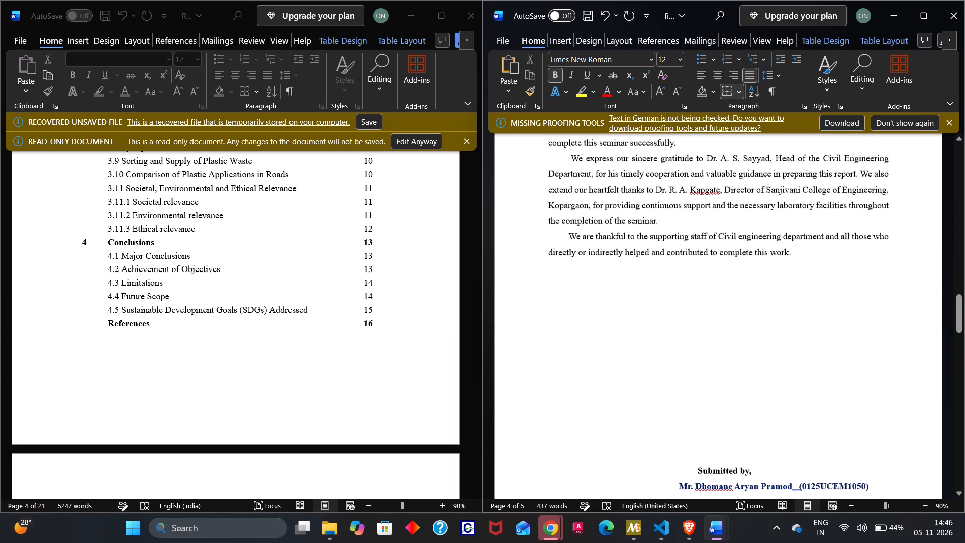
pyautogui.scroll(1, 755, 408)
pyautogui.click(677, 427)
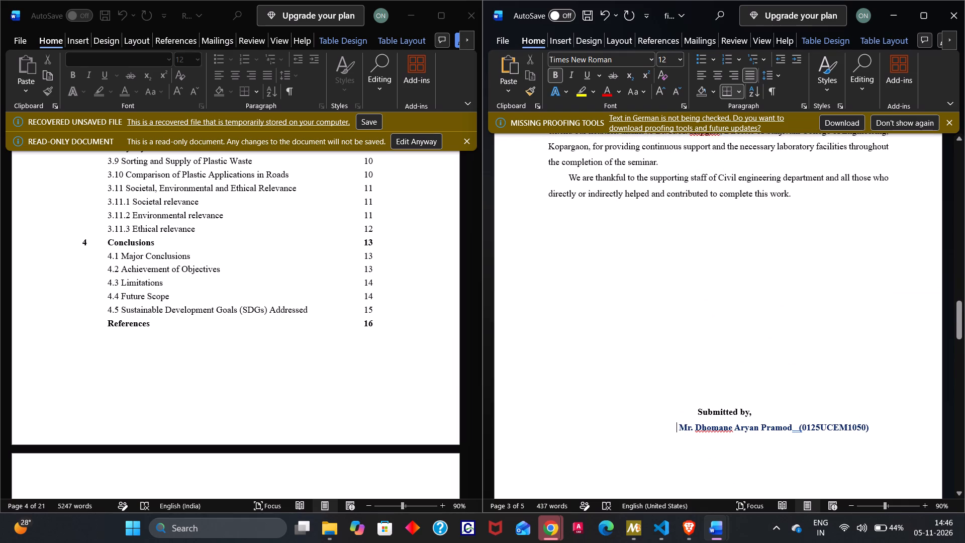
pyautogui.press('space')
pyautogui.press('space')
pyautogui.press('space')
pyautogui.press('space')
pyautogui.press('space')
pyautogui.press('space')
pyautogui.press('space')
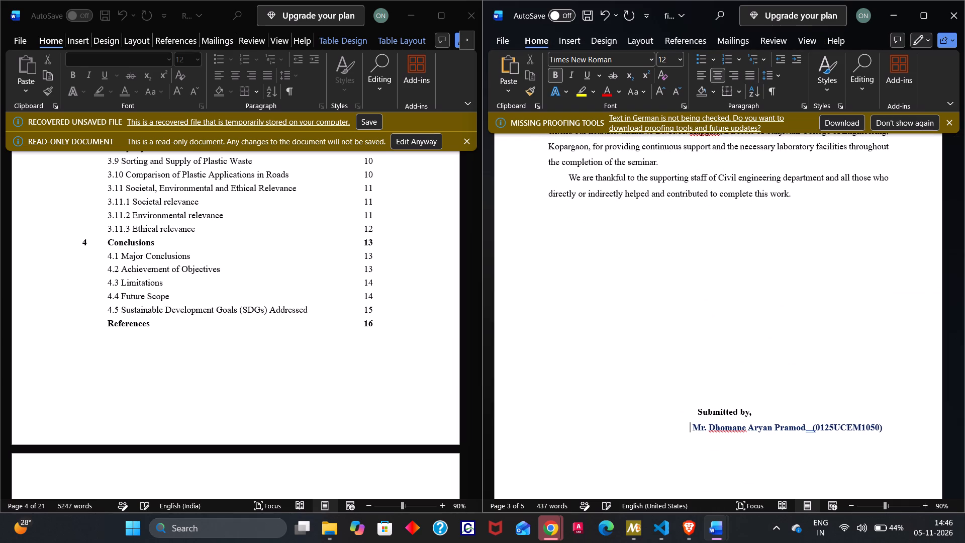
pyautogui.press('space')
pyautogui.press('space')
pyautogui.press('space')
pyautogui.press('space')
pyautogui.press('BackSpace')
pyautogui.press('BackSpace')
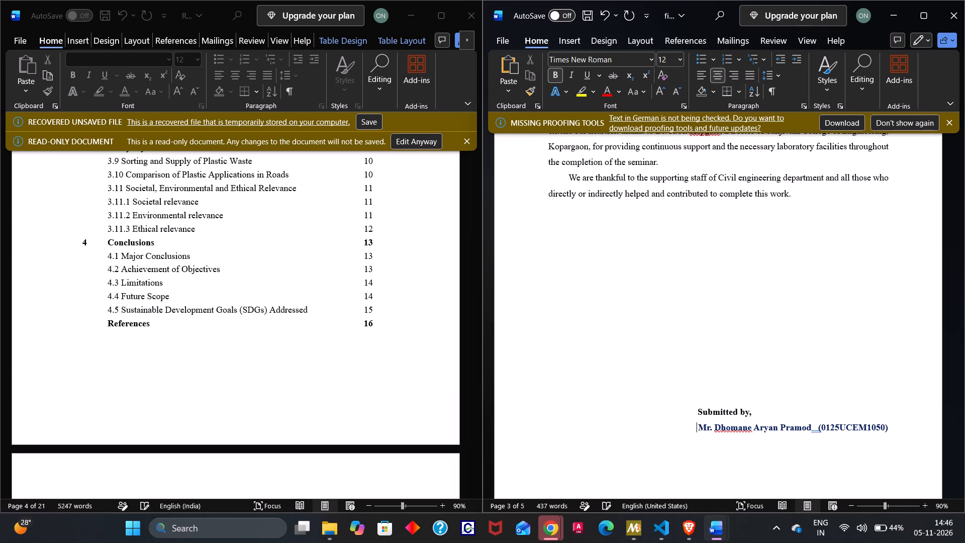
pyautogui.press('BackSpace')
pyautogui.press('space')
pyautogui.press('Up')
pyautogui.press('Down')
pyautogui.press('Up')
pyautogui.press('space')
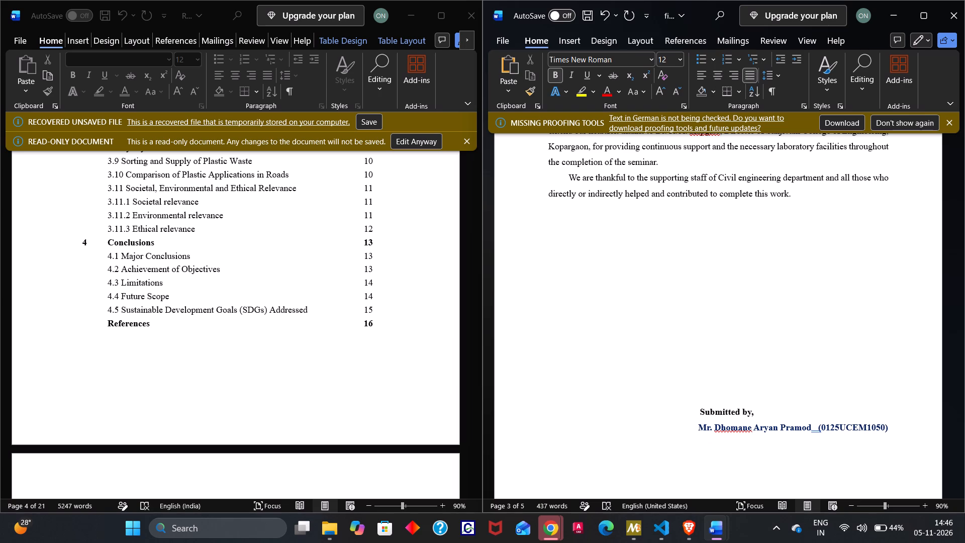
# Review the front matter from the acknowledgement up to the title page, and back down to the end of the contents table.
pyautogui.press('Up')
pyautogui.press('Up')
pyautogui.press('Up')
pyautogui.press('Up')
pyautogui.press('Up')
pyautogui.press('Up')
pyautogui.press('Up')
pyautogui.press('Up')
pyautogui.press('Up')
pyautogui.press('Up')
pyautogui.press('Up')
pyautogui.press('Up')
pyautogui.press('Up')
pyautogui.press('Up')
pyautogui.scroll(7, 677, 427)
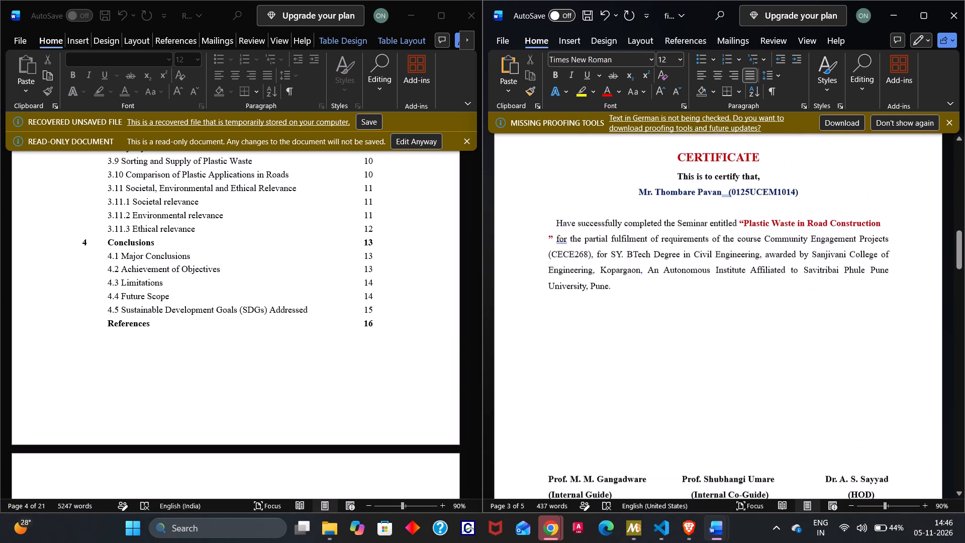
pyautogui.scroll(4, 677, 427)
pyautogui.scroll(-1, 677, 427)
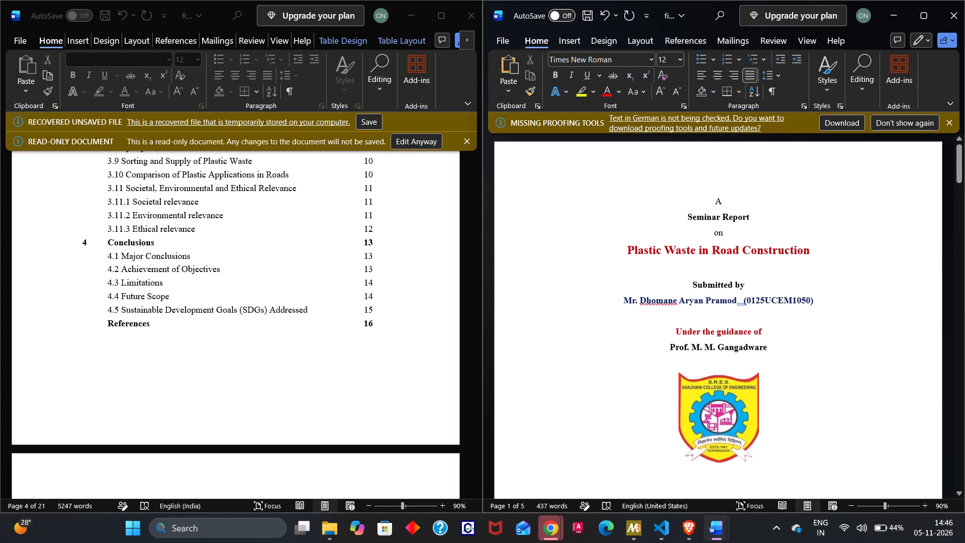
pyautogui.scroll(-9, 677, 427)
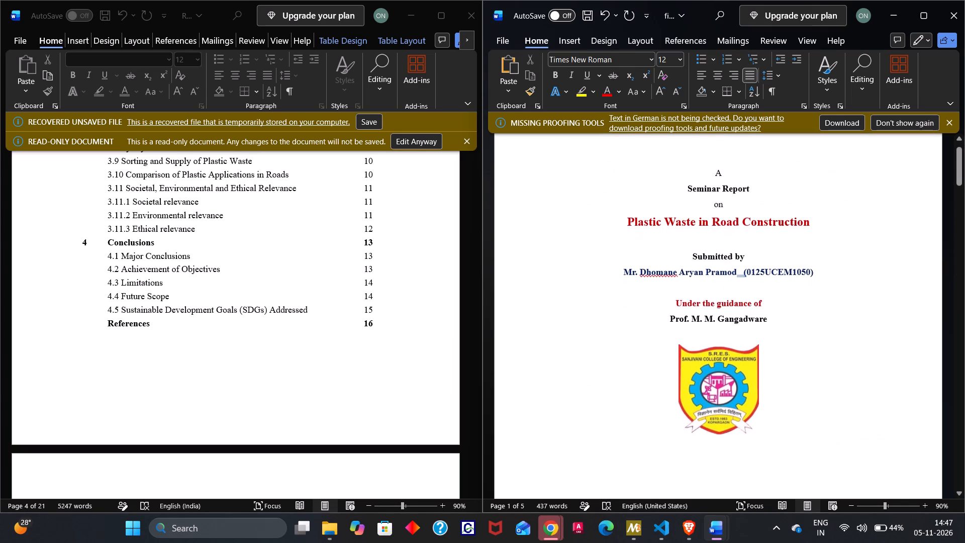
pyautogui.scroll(-8, 677, 427)
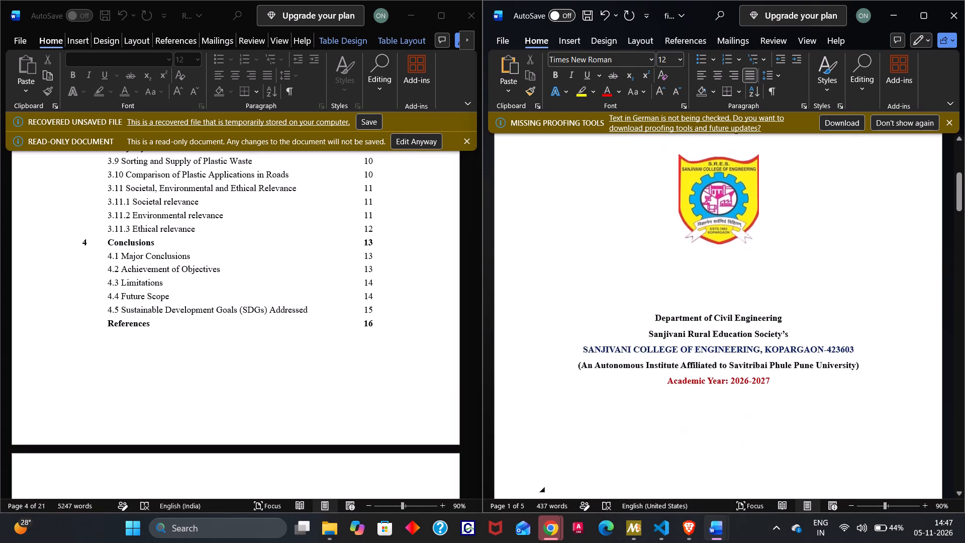
pyautogui.scroll(-4, 677, 427)
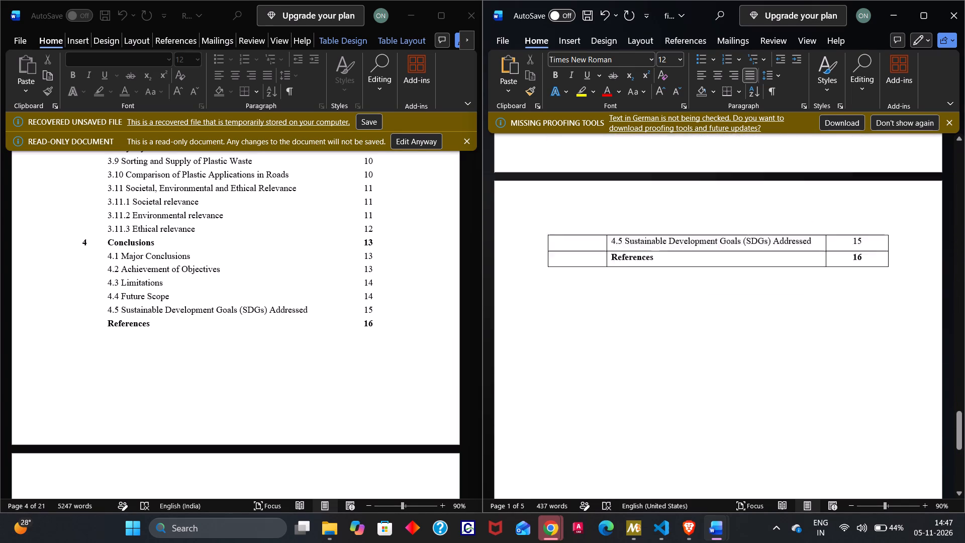
pyautogui.scroll(1, 677, 427)
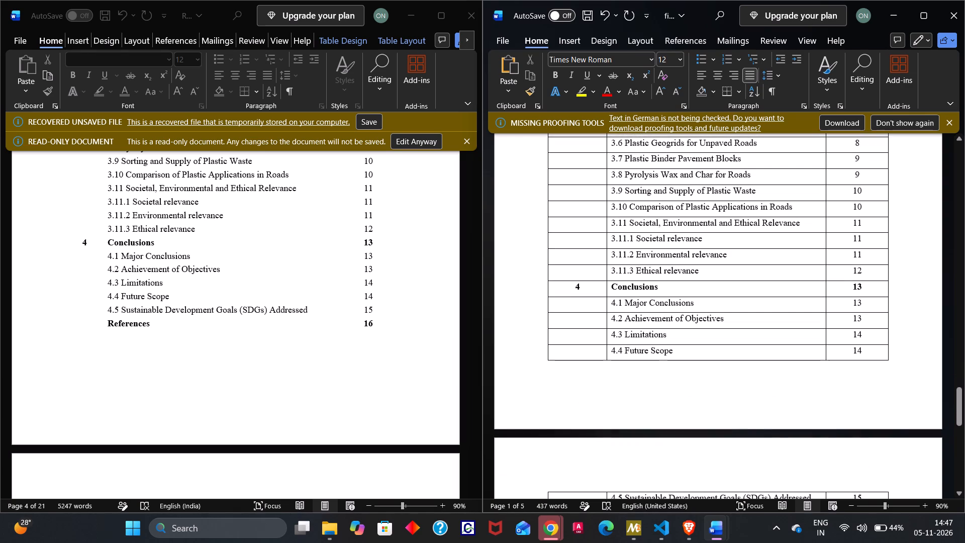
# Save the seminar report.
pyautogui.hotkey('ctrl', 's')
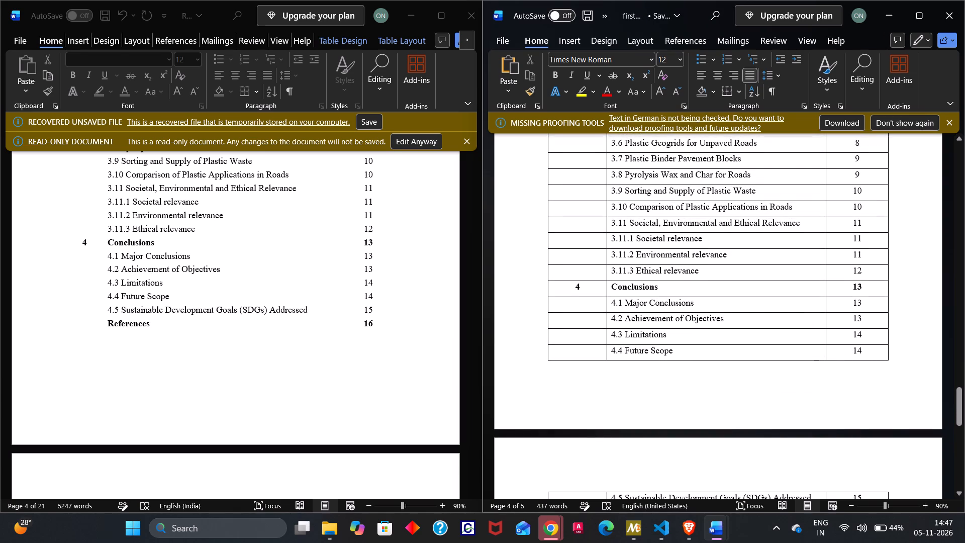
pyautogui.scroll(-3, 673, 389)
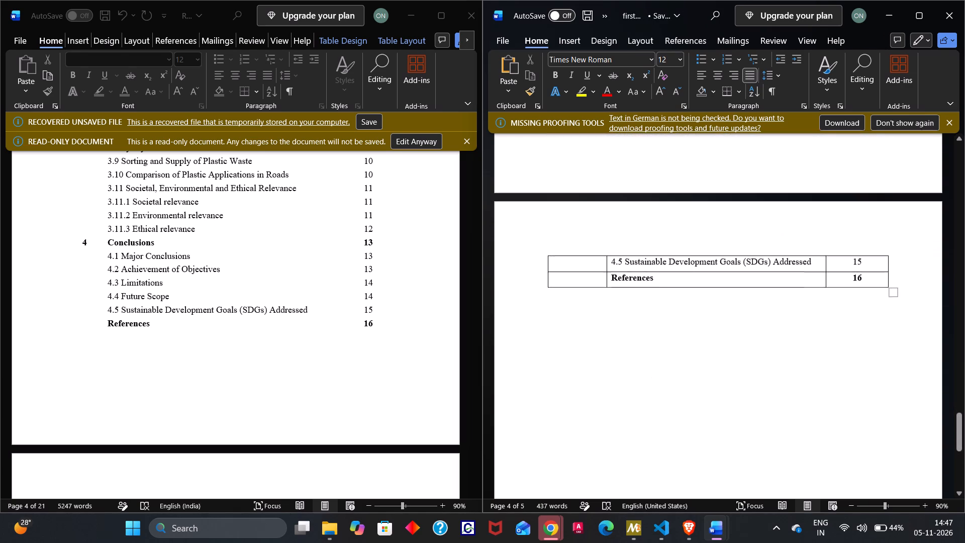
# Look through the recovered report from its abstract to the Chapter 2 literature review, and check the contents table in the other document.
pyautogui.scroll(-1, 673, 389)
pyautogui.scroll(-1, 416, 373)
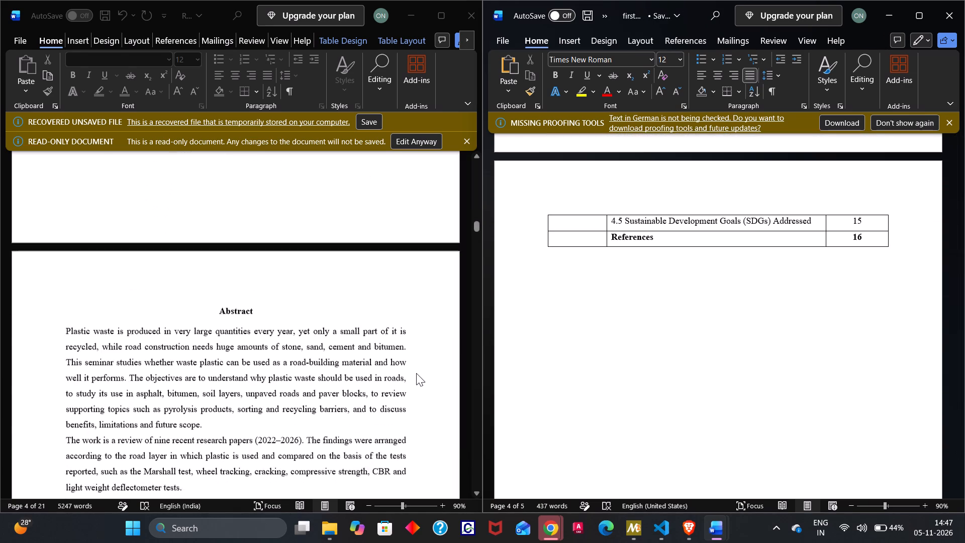
pyautogui.scroll(-6, 416, 373)
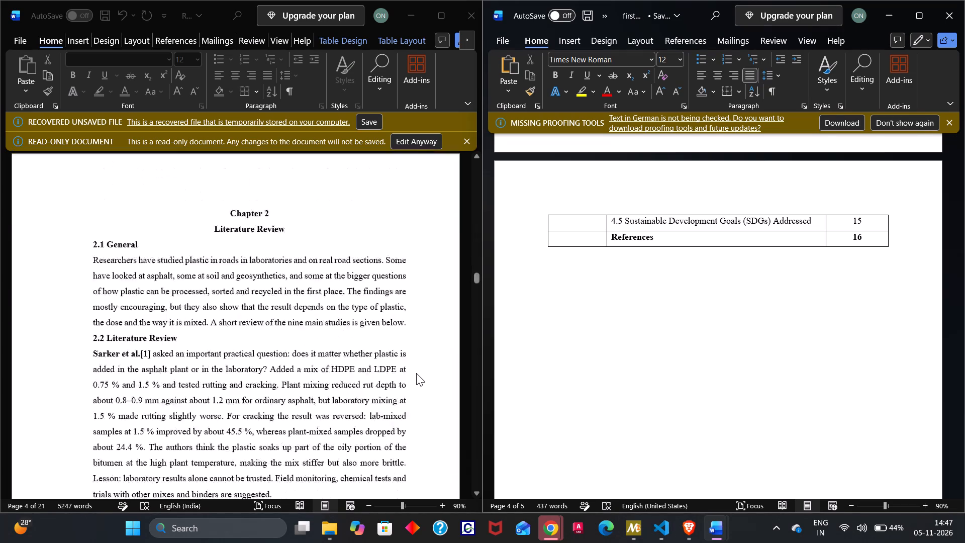
pyautogui.hscroll(4, 416, 373)
pyautogui.scroll(-2, 527, 353)
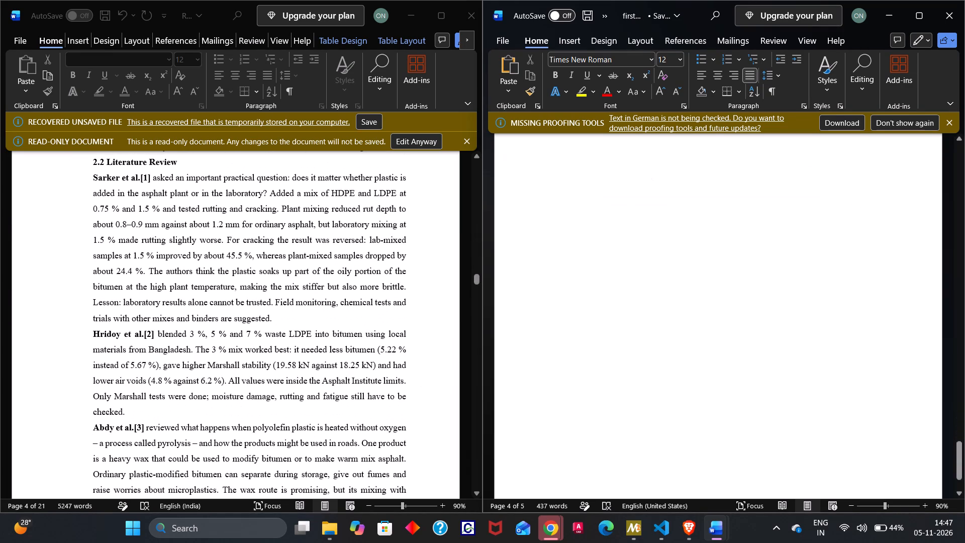
pyautogui.scroll(-2, 527, 353)
pyautogui.scroll(7, 527, 353)
pyautogui.scroll(-1, 527, 353)
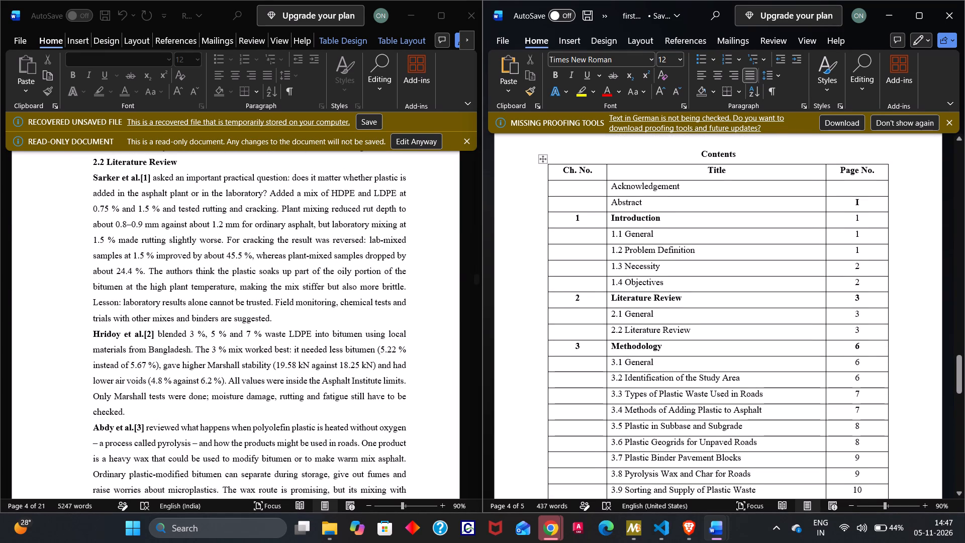
# Insert a blank row in the contents table between the Abstract and Introduction rows, and open the options for inserting another.
pyautogui.click(548, 212)
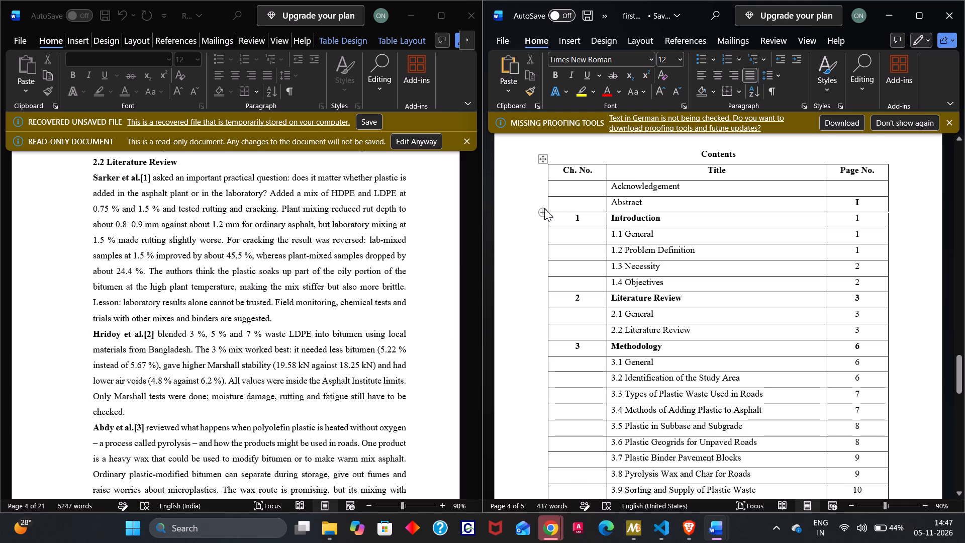
pyautogui.click(544, 208)
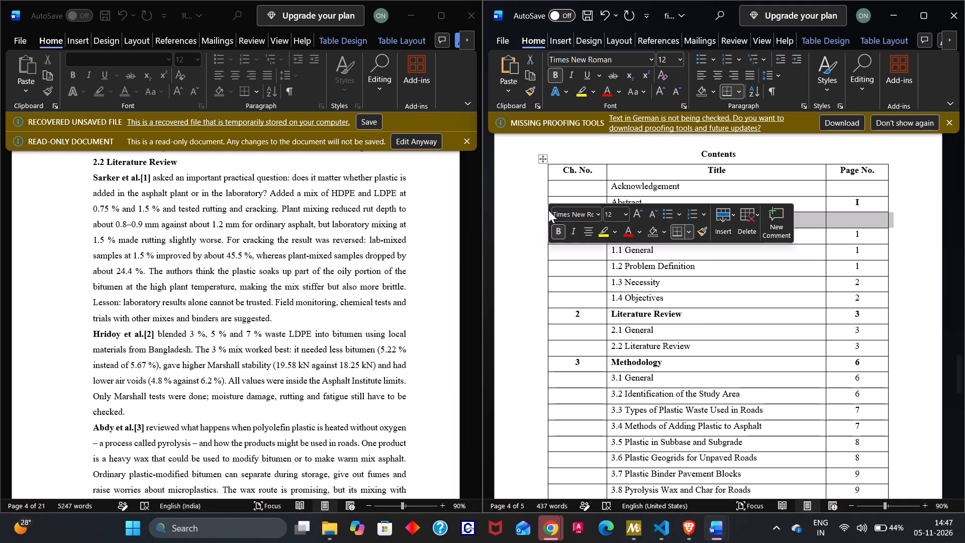
pyautogui.click(726, 221)
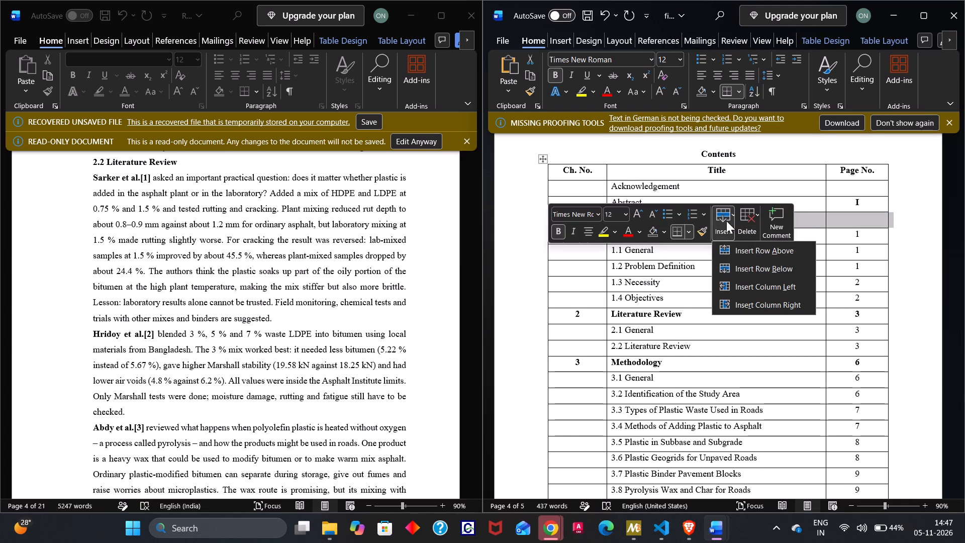
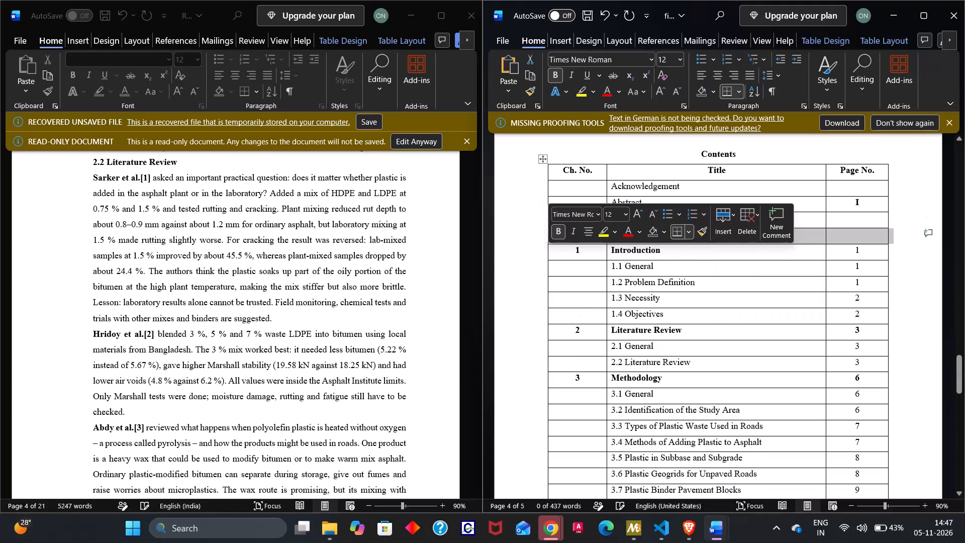
# Enter the title List of Figures in the blank contents table row directly below Abstract.
pyautogui.click(605, 158)
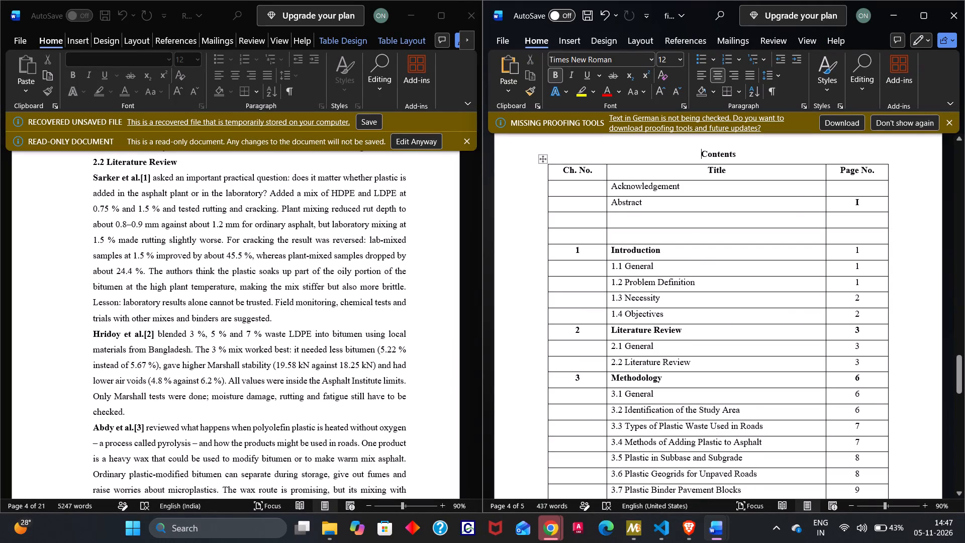
pyautogui.click(615, 220)
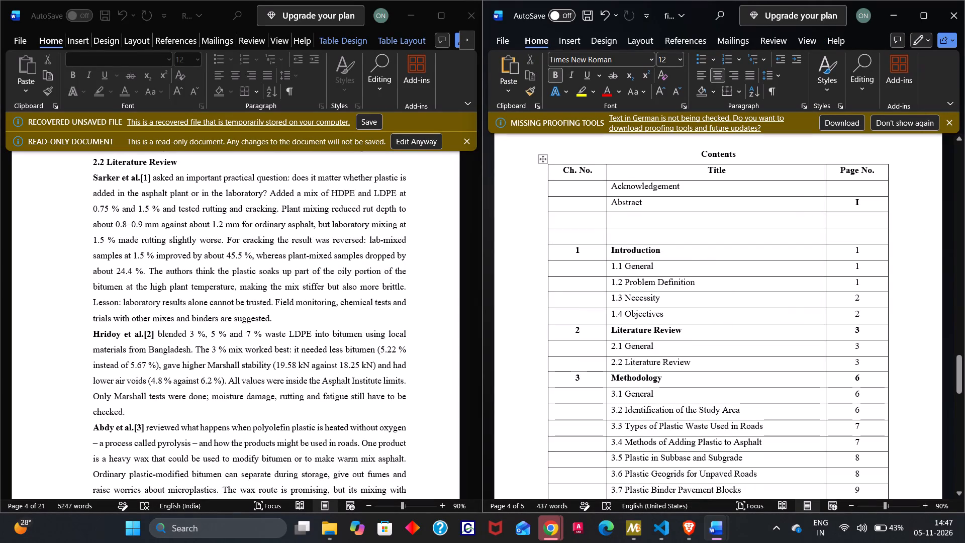
pyautogui.write('List')
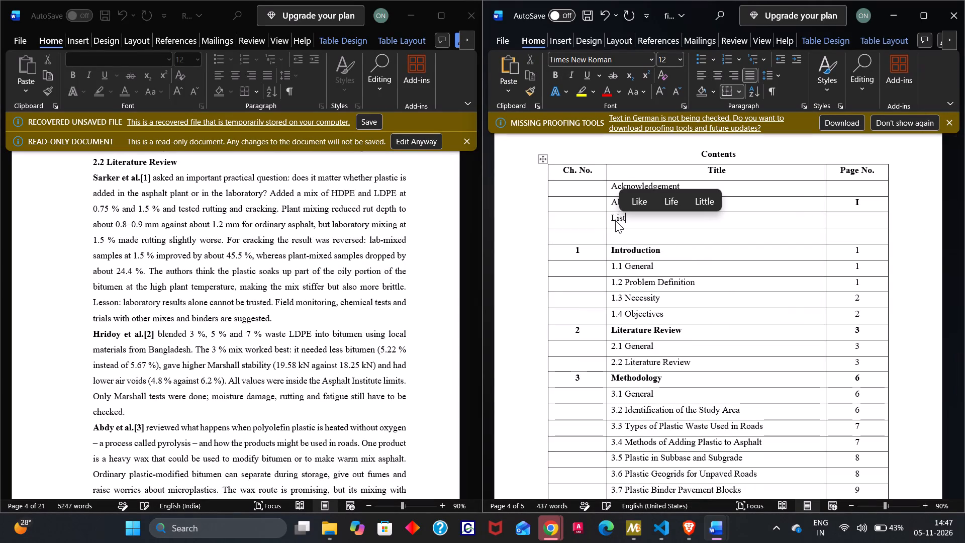
pyautogui.press('space')
pyautogui.write('of')
pyautogui.press('space')
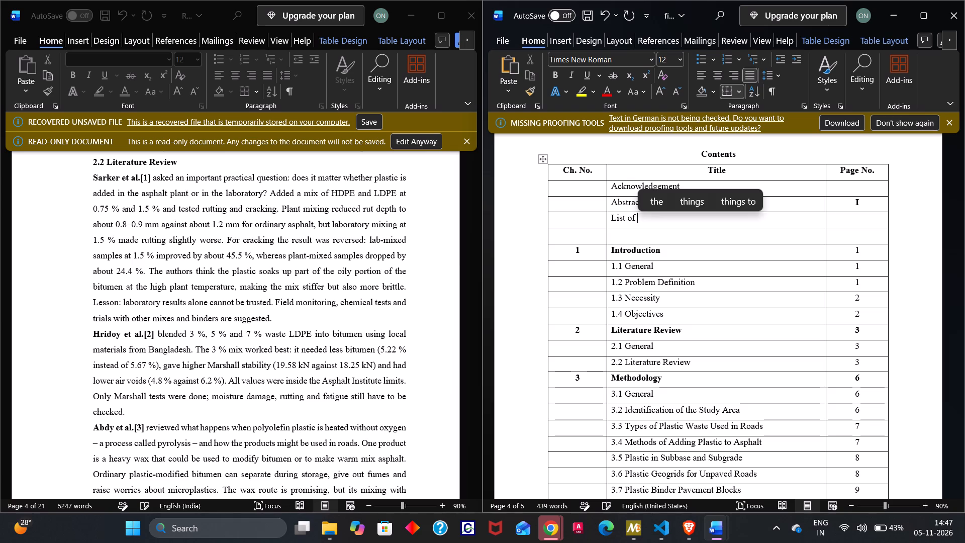
pyautogui.write('Fih')
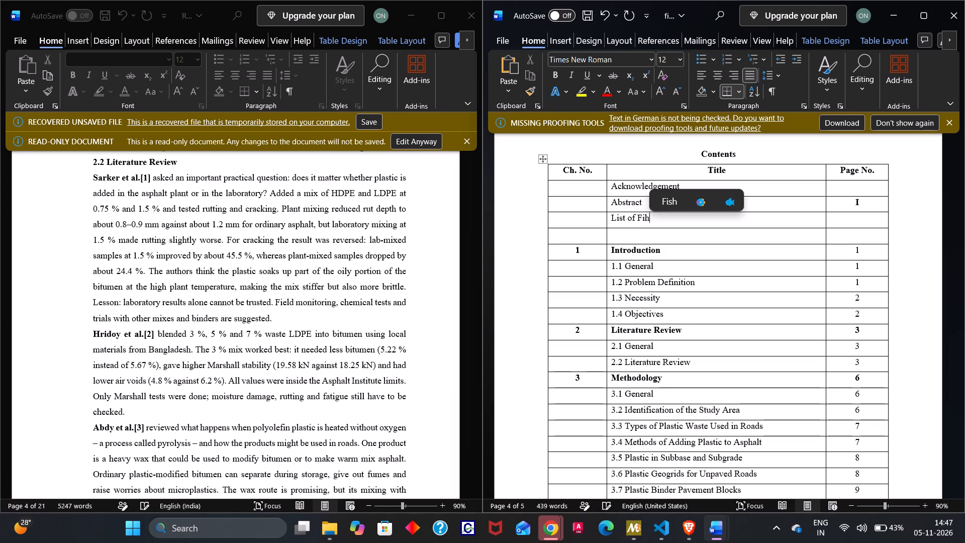
pyautogui.press('BackSpace')
pyautogui.write('gures')
pyautogui.press('space')
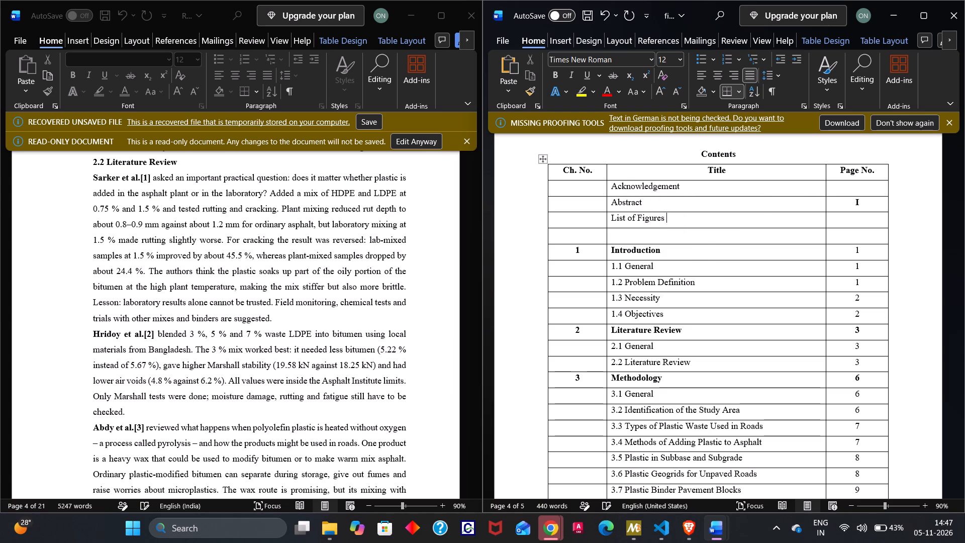
# Enter the title List of Tables in the blank contents table row above Introduction.
pyautogui.press('Down')
pyautogui.write('lid')
pyautogui.press('BackSpace')
pyautogui.write('st of')
pyautogui.press('space')
pyautogui.write('Tables')
pyautogui.press('space')
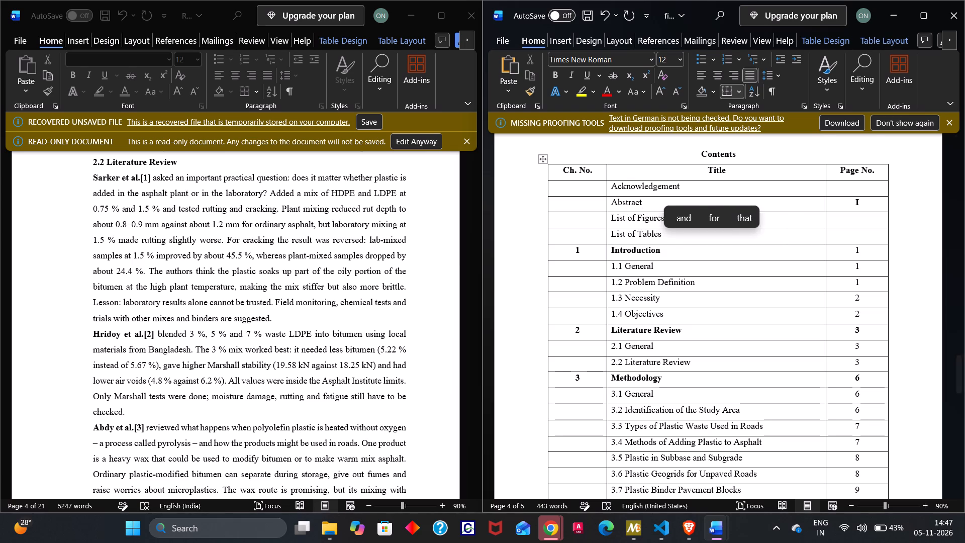
# Enter page number II for List of Figures and III for List of Tables in the contents table.
pyautogui.click(840, 224)
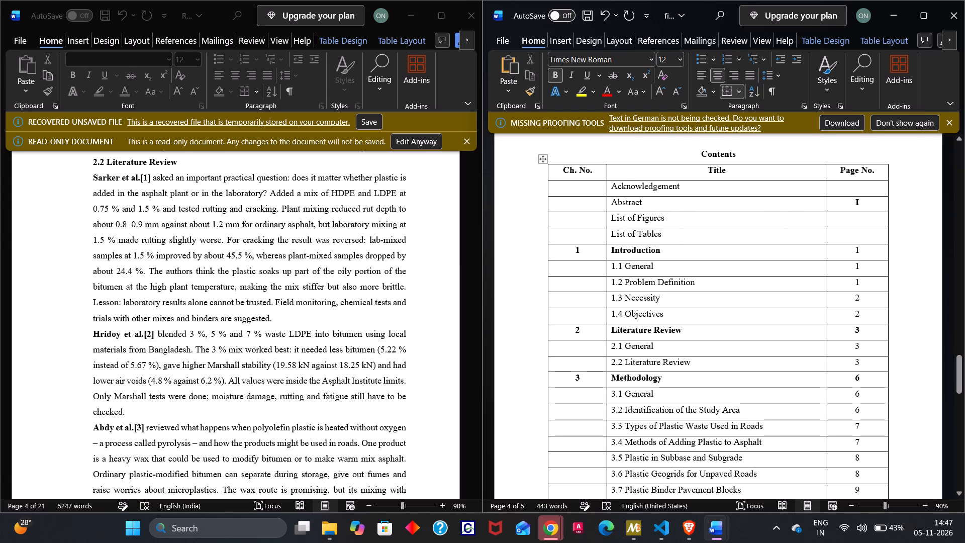
pyautogui.write('II')
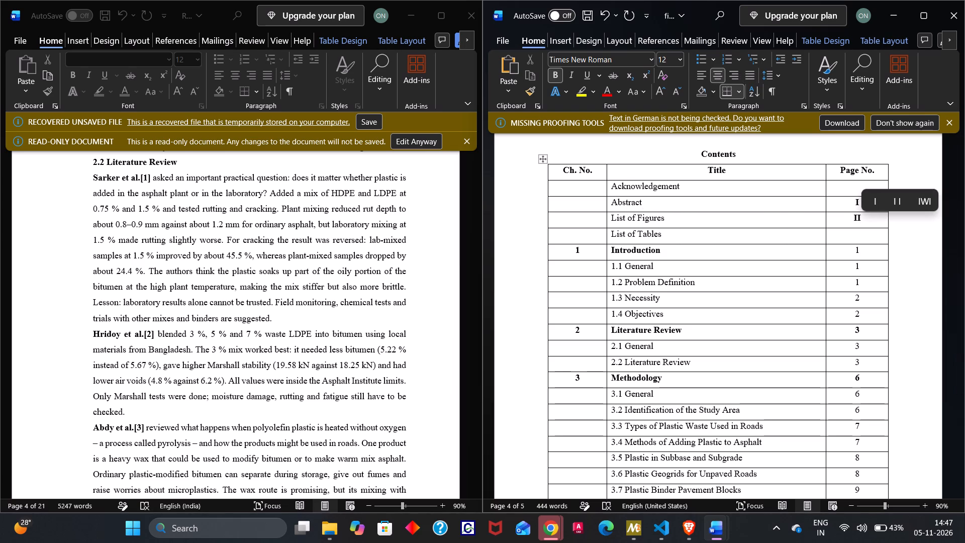
pyautogui.click(860, 235)
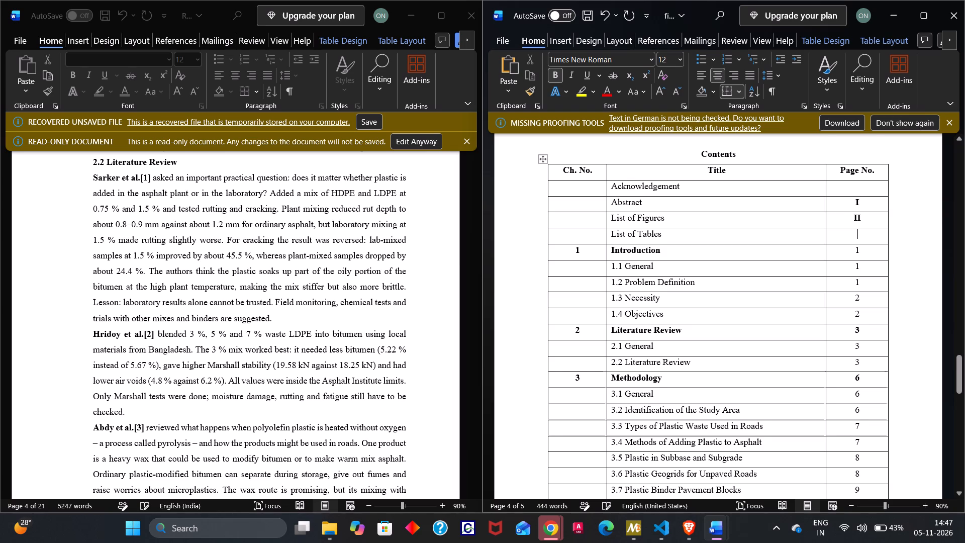
pyautogui.write('II')
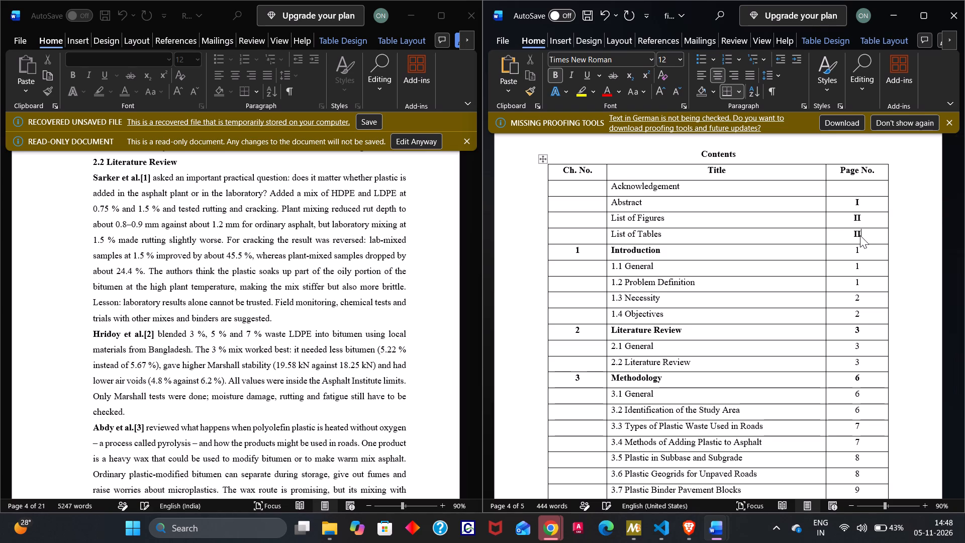
pyautogui.hotkey('shift', 'i')
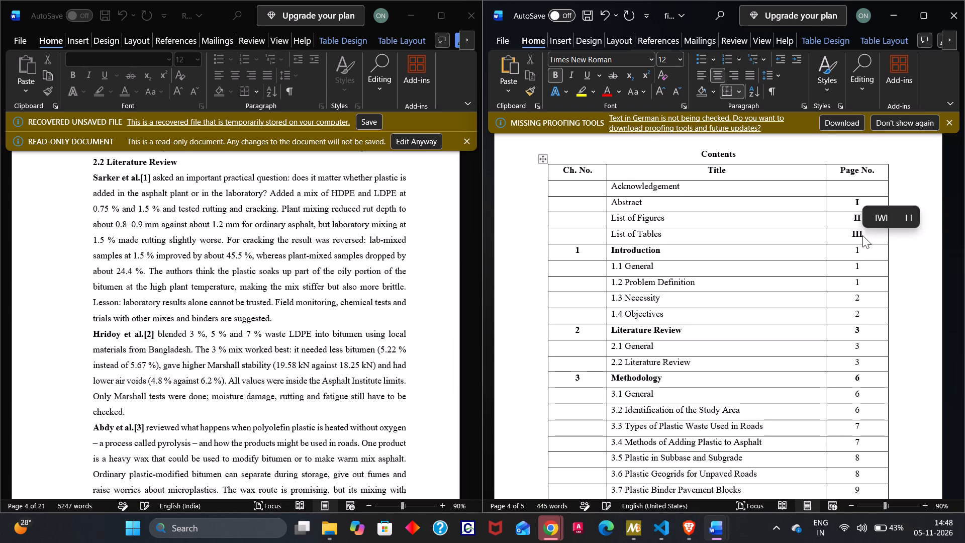
# Remove bold from the page numbers of the contents rows from Abstract through Introduction.
pyautogui.click(849, 201)
pyautogui.moveTo(849, 201); pyautogui.dragTo(876, 249)
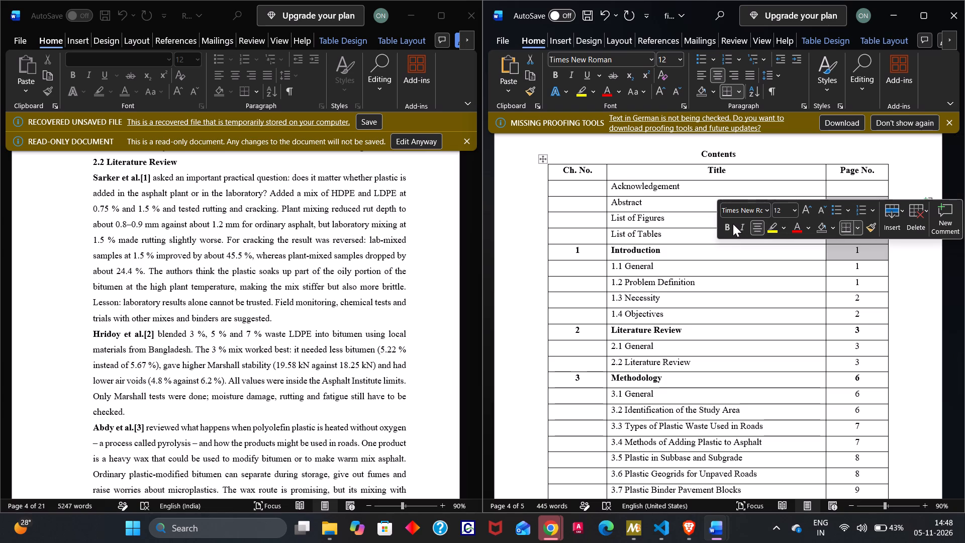
pyautogui.click(733, 224)
pyautogui.click(733, 224)
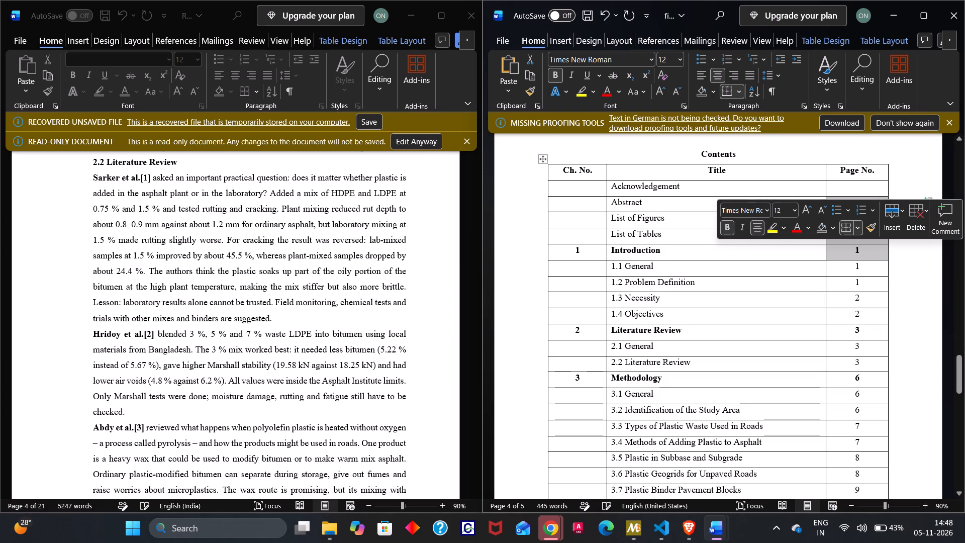
pyautogui.click(726, 231)
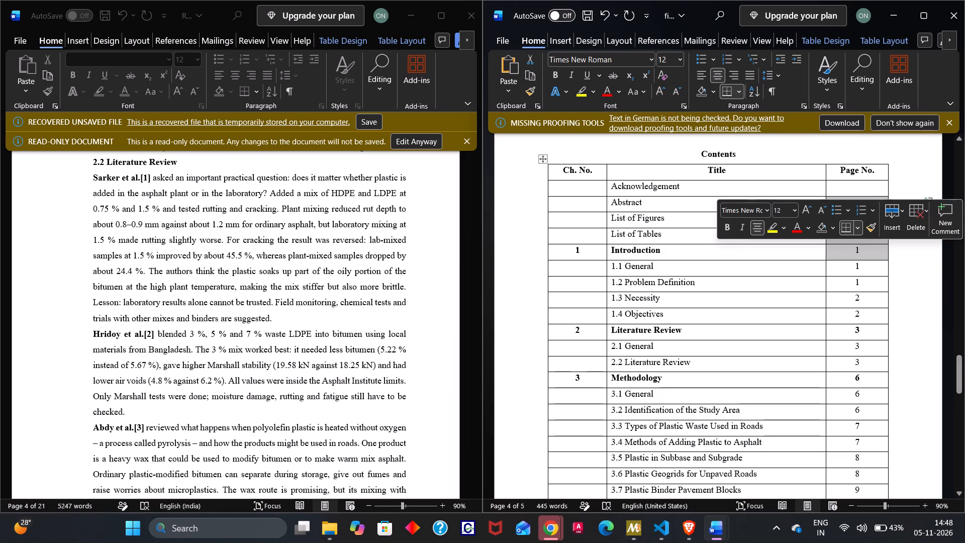
pyautogui.click(864, 260)
pyautogui.click(865, 230)
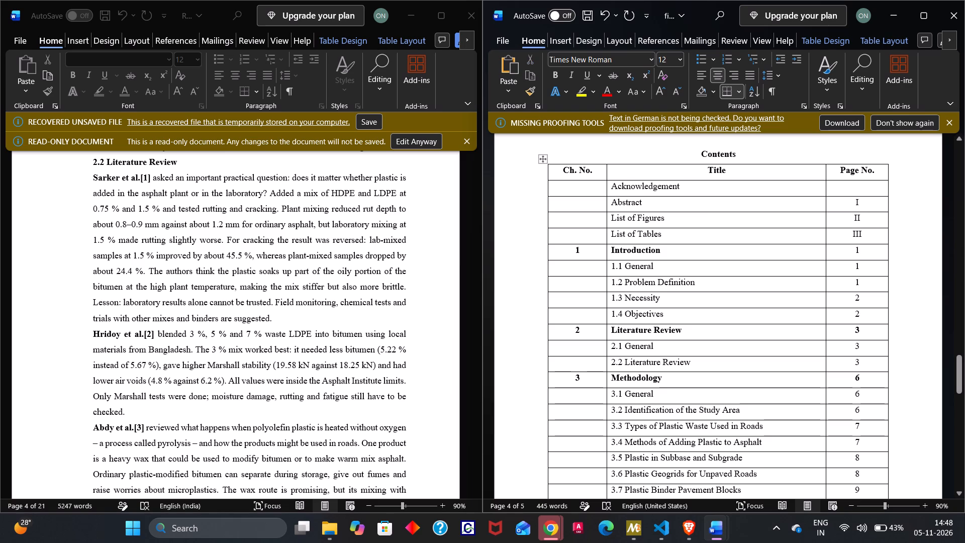
# Look through the contents, cover and certificate pages of the report being edited.
pyautogui.click(856, 194)
pyautogui.scroll(-8, 740, 354)
pyautogui.scroll(1, 740, 354)
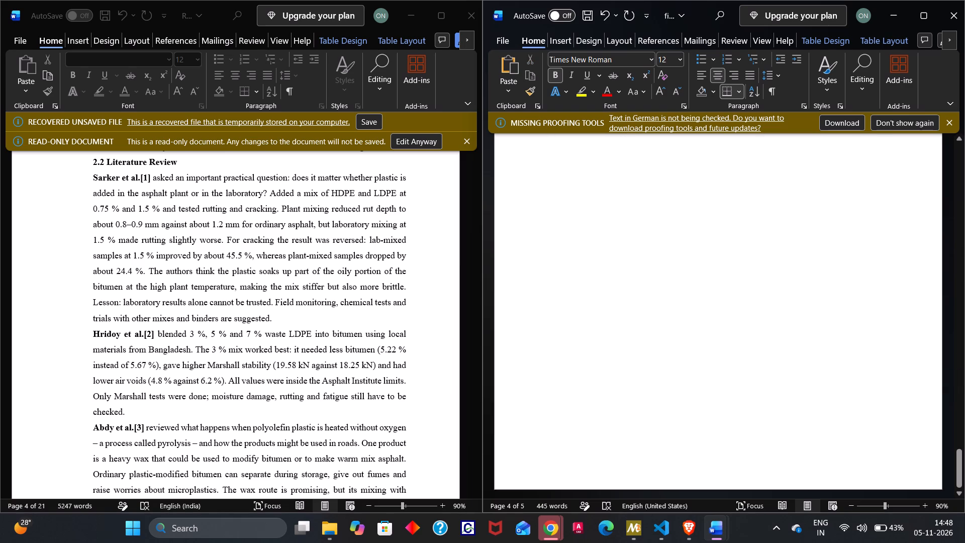
pyautogui.scroll(1, 740, 354)
pyautogui.scroll(-4, 740, 354)
pyautogui.scroll(9, 740, 354)
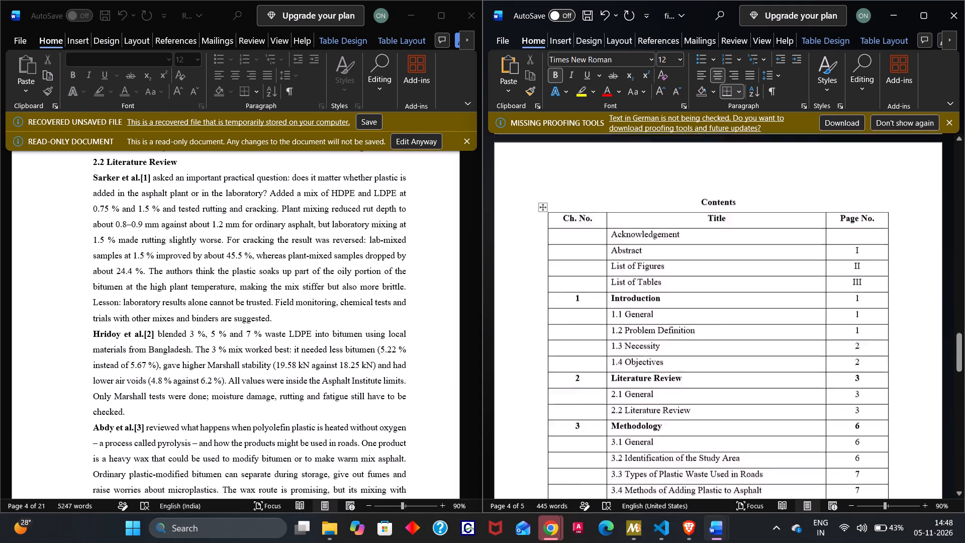
pyautogui.scroll(10, 740, 354)
pyautogui.scroll(-1, 740, 354)
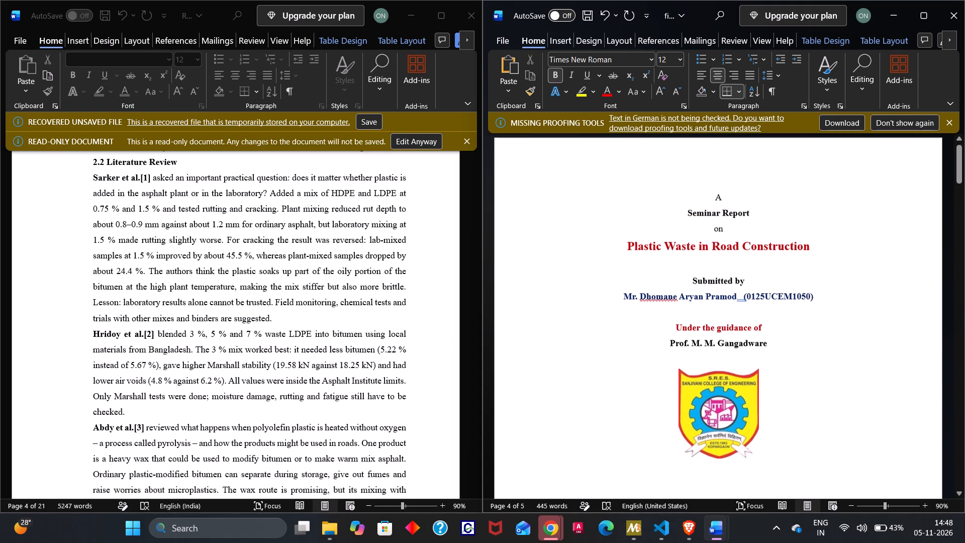
pyautogui.scroll(-3, 740, 354)
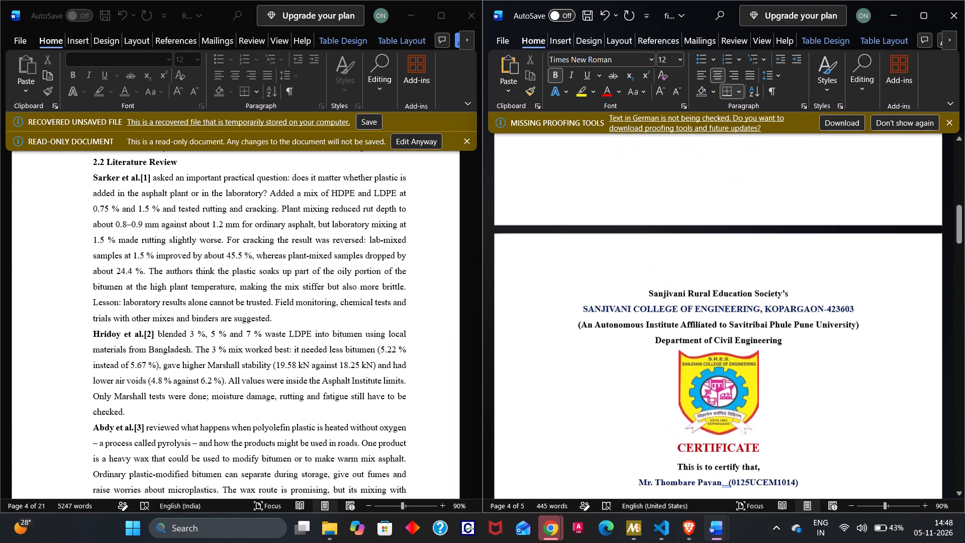
pyautogui.scroll(-3, 740, 354)
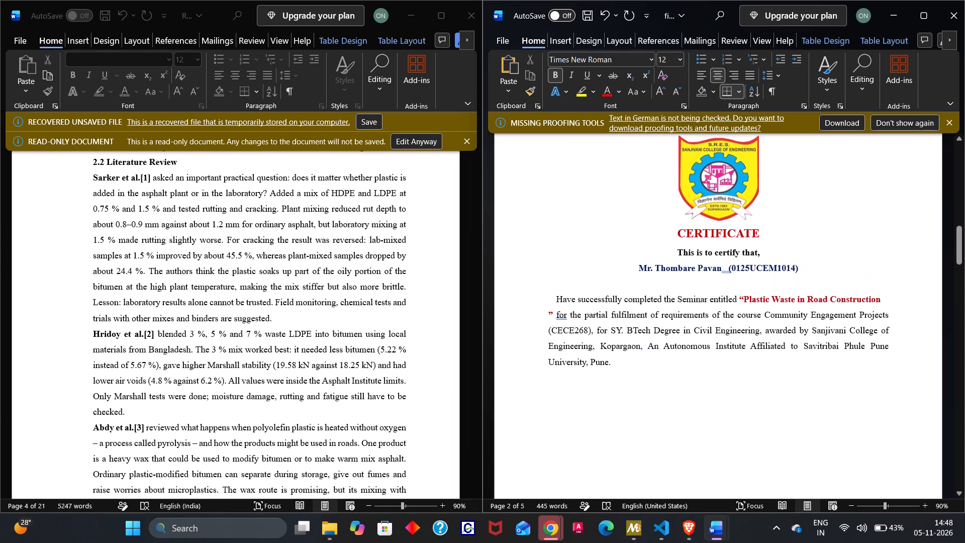
# Replace the student name and roll number line on the certificate with the one copied from the recovered report's cover.
pyautogui.scroll(6, 416, 289)
pyautogui.scroll(17, 416, 289)
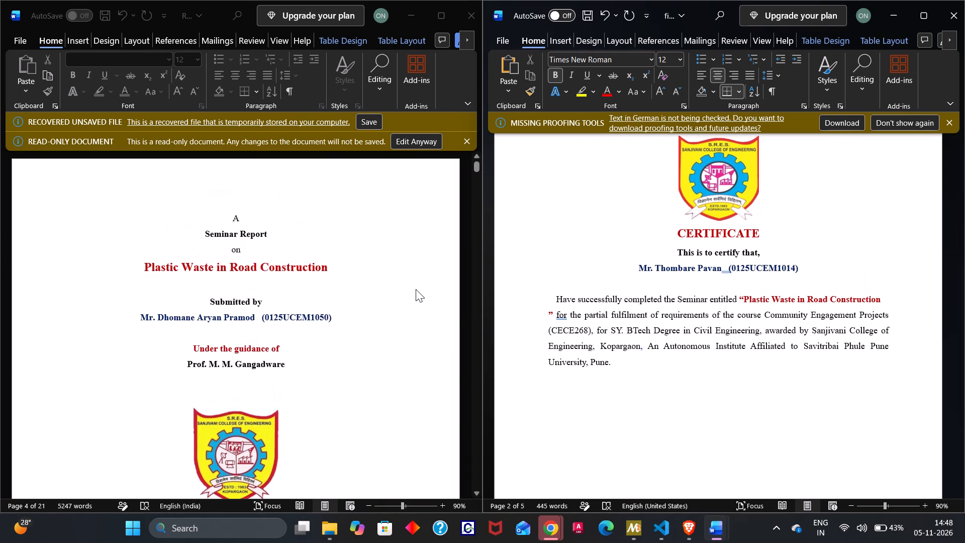
pyautogui.click(147, 319)
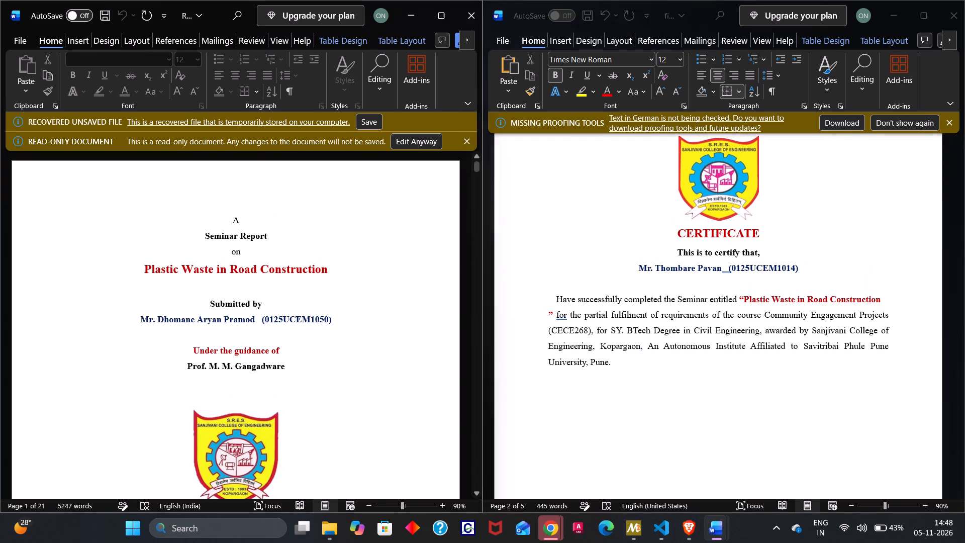
pyautogui.moveTo(142, 318); pyautogui.dragTo(351, 319)
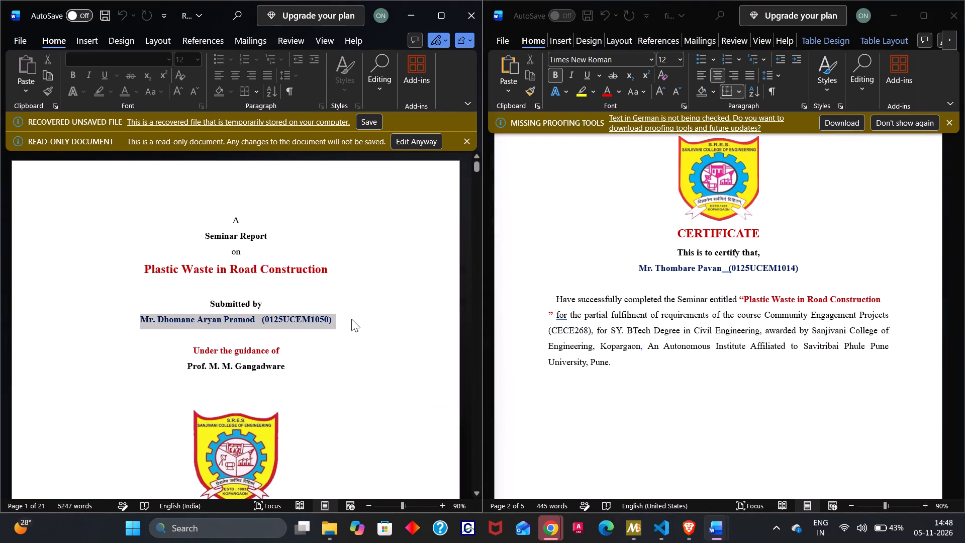
pyautogui.hotkey('ctrl', 'c')
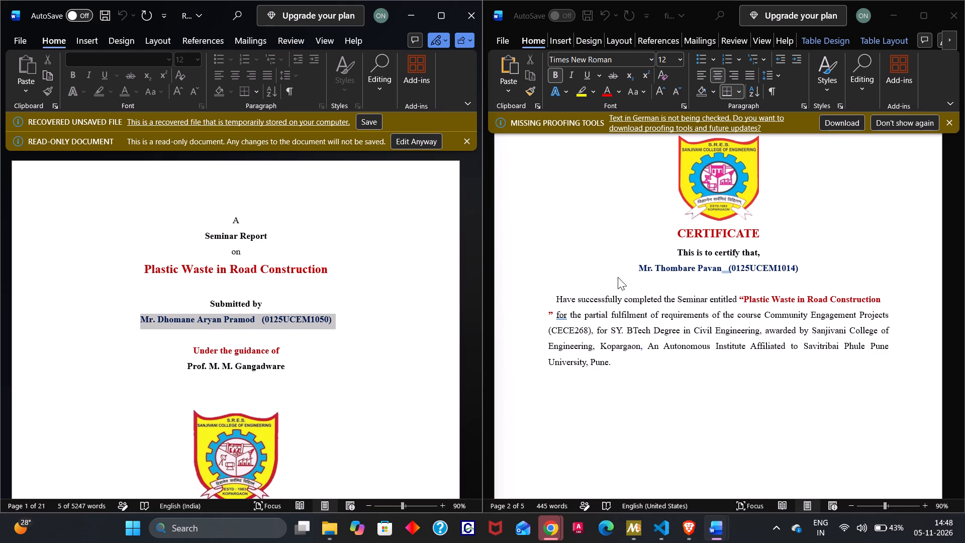
pyautogui.click(643, 270)
pyautogui.moveTo(641, 268); pyautogui.dragTo(817, 267)
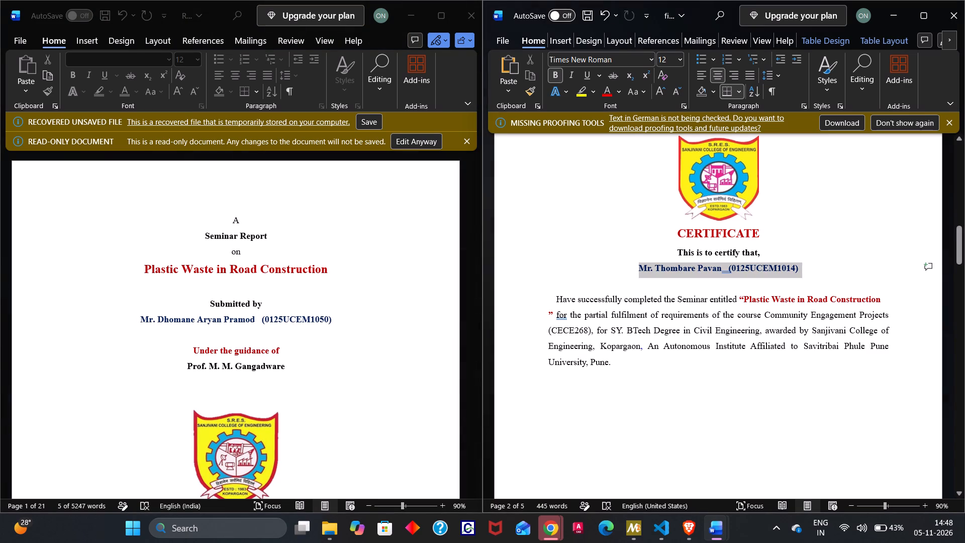
pyautogui.moveTo(817, 267); pyautogui.dragTo(832, 265)
pyautogui.hotkey('ctrl', 'v')
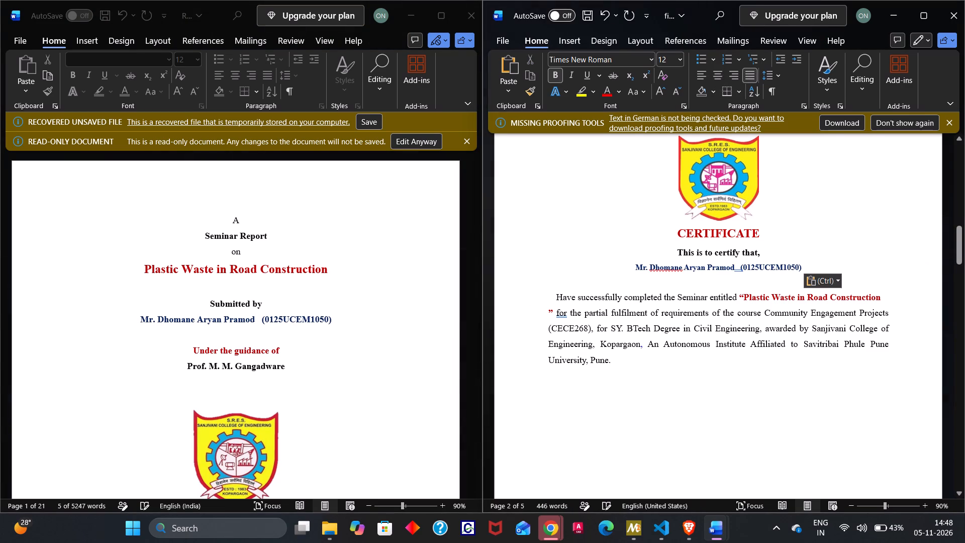
# Set the pasted student name line on the certificate to 12 pt, with bold kept on.
pyautogui.moveTo(810, 261); pyautogui.dragTo(794, 271)
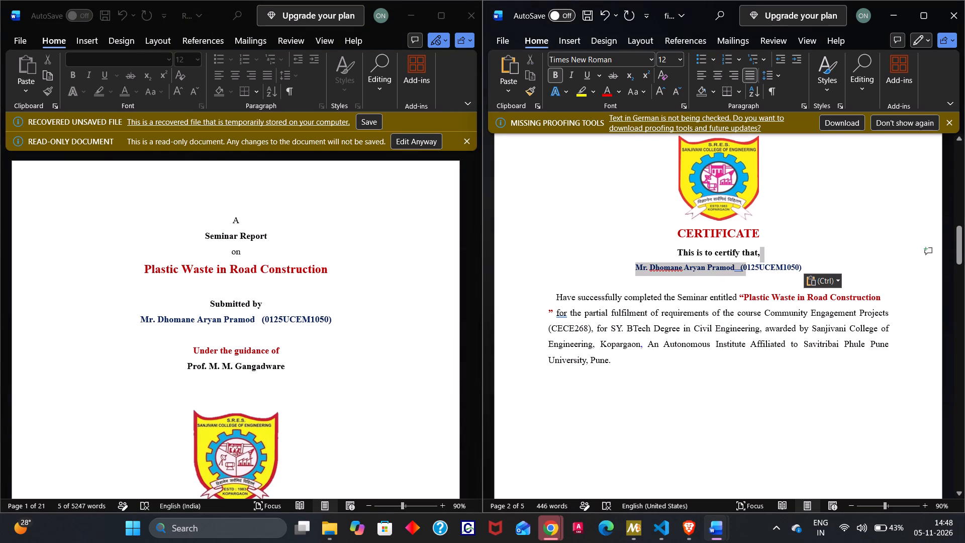
pyautogui.moveTo(794, 271); pyautogui.dragTo(810, 269)
pyautogui.click(851, 233)
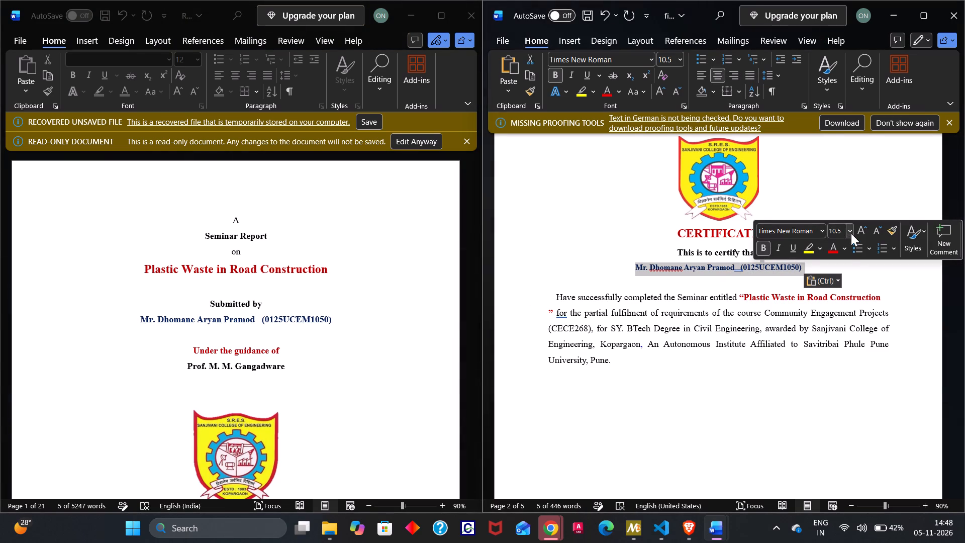
pyautogui.click(838, 305)
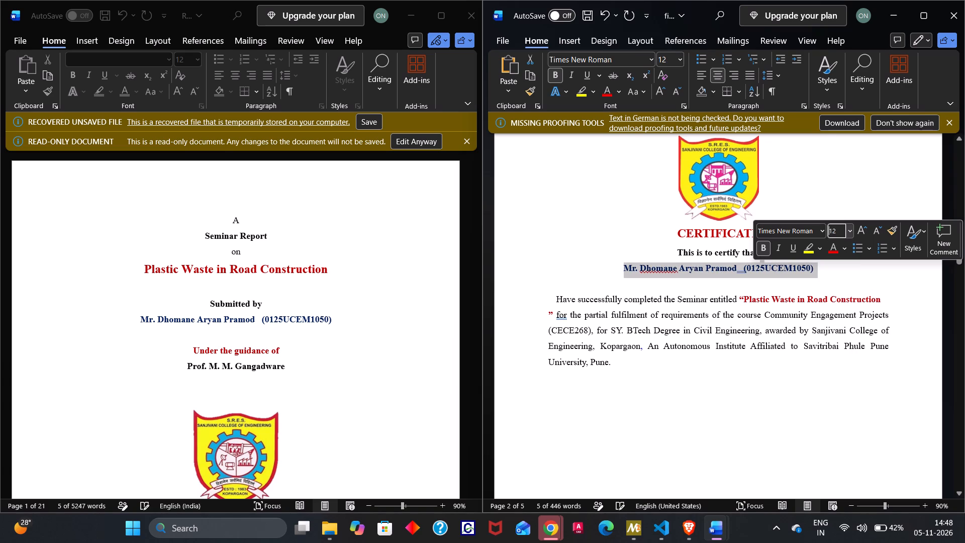
pyautogui.click(766, 248)
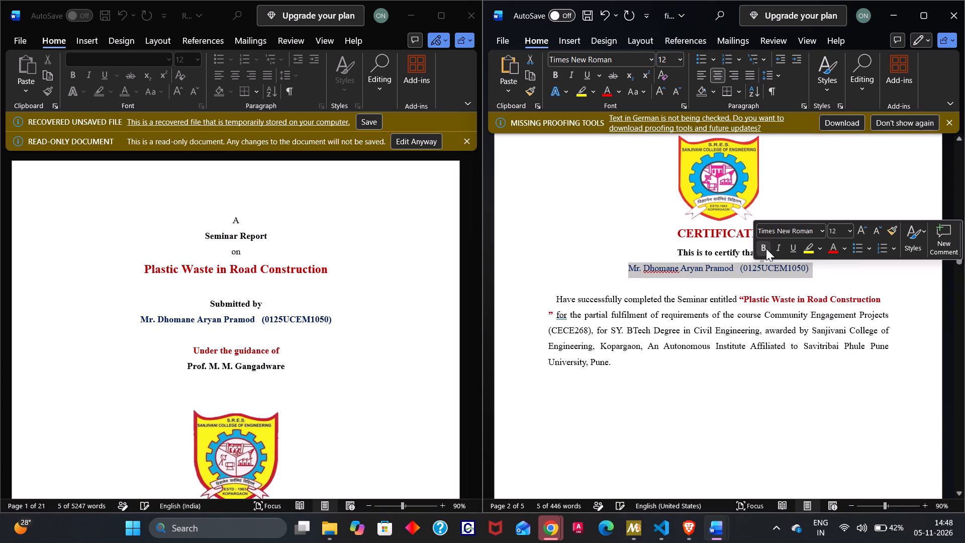
pyautogui.click(766, 248)
pyautogui.click(692, 279)
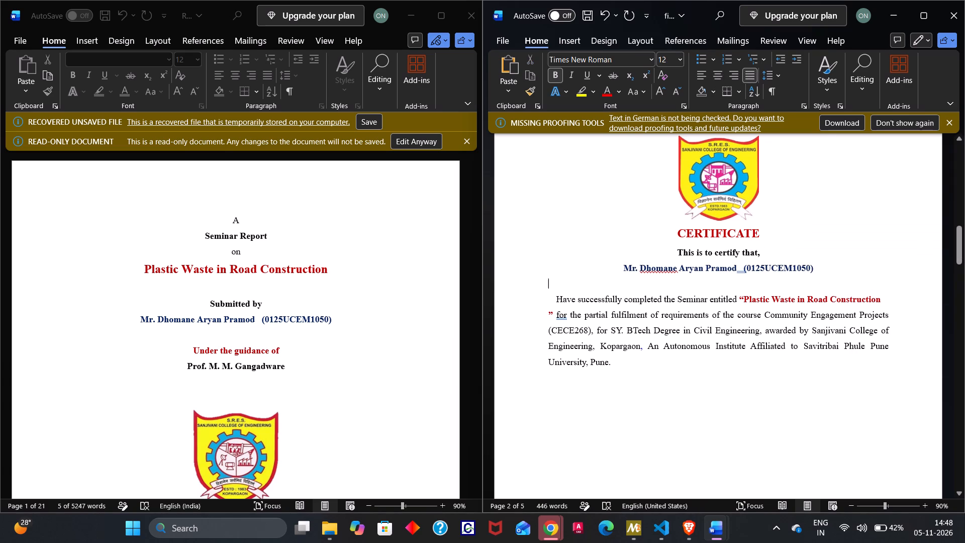
# Set the whole document's paragraph spacing to 0 pt before and 0 pt after, with 1.5 lines line spacing.
pyautogui.scroll(7, 713, 266)
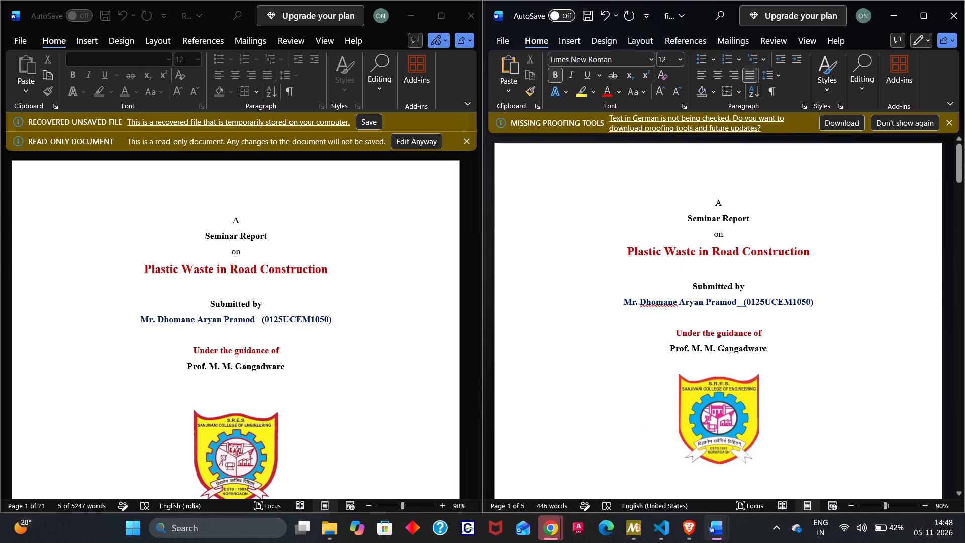
pyautogui.click(719, 255)
pyautogui.scroll(-2, 719, 255)
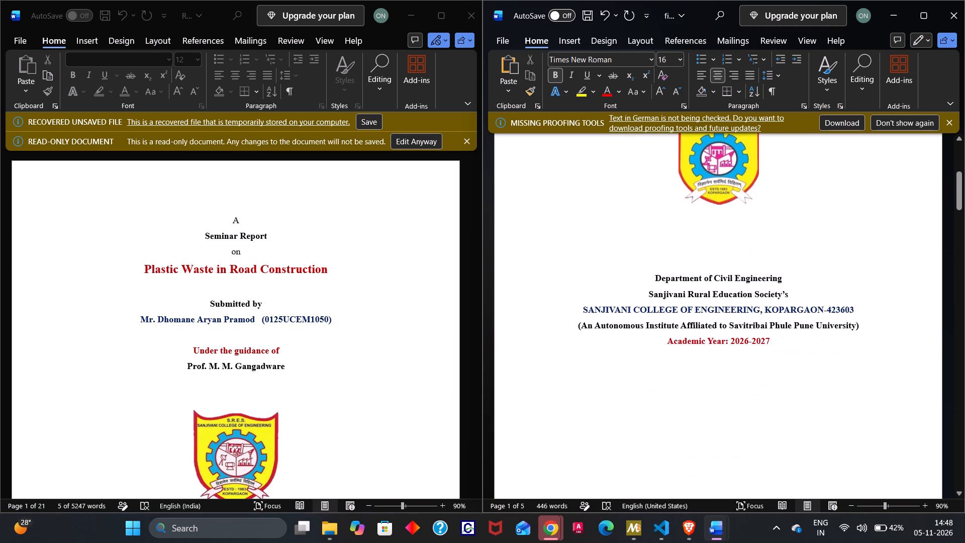
pyautogui.scroll(-1, 720, 213)
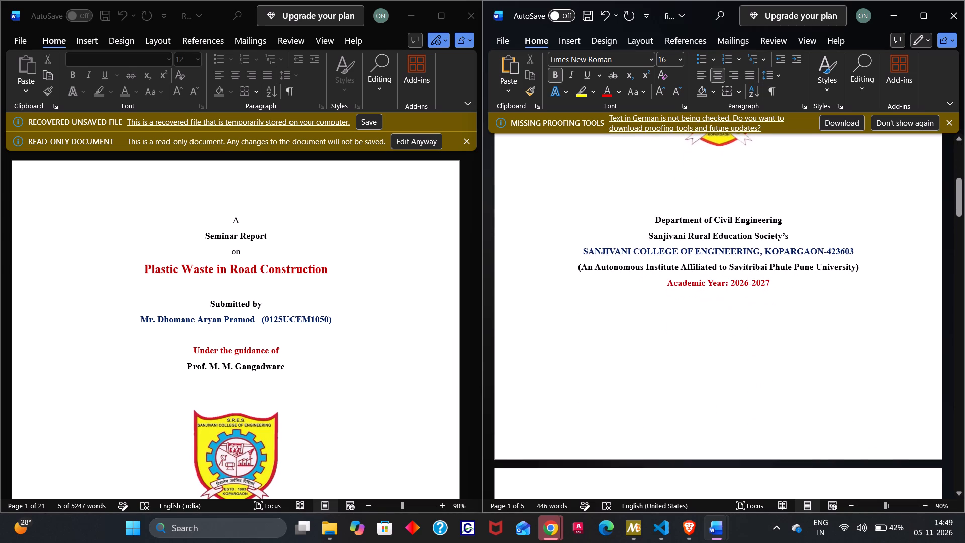
pyautogui.hotkey('ctrl', 'a')
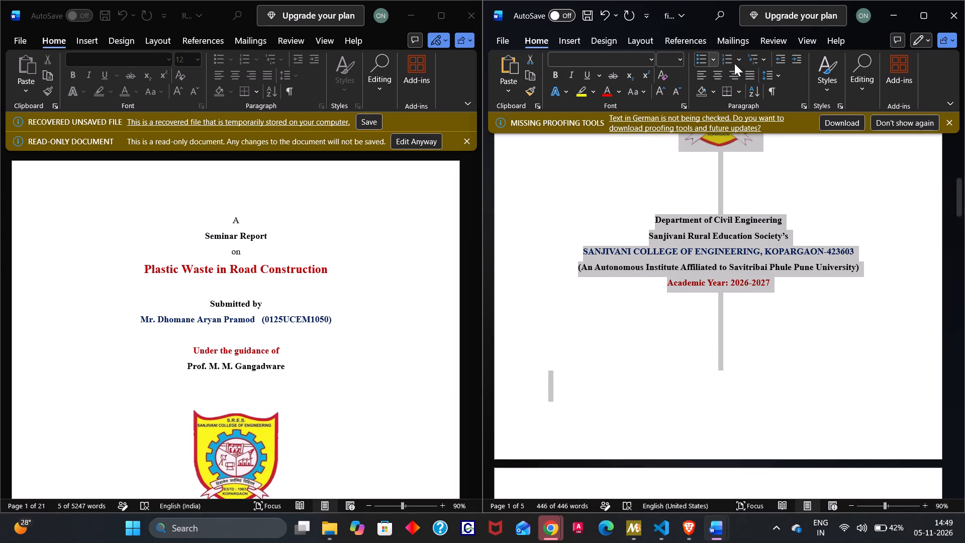
pyautogui.rightClick(685, 230)
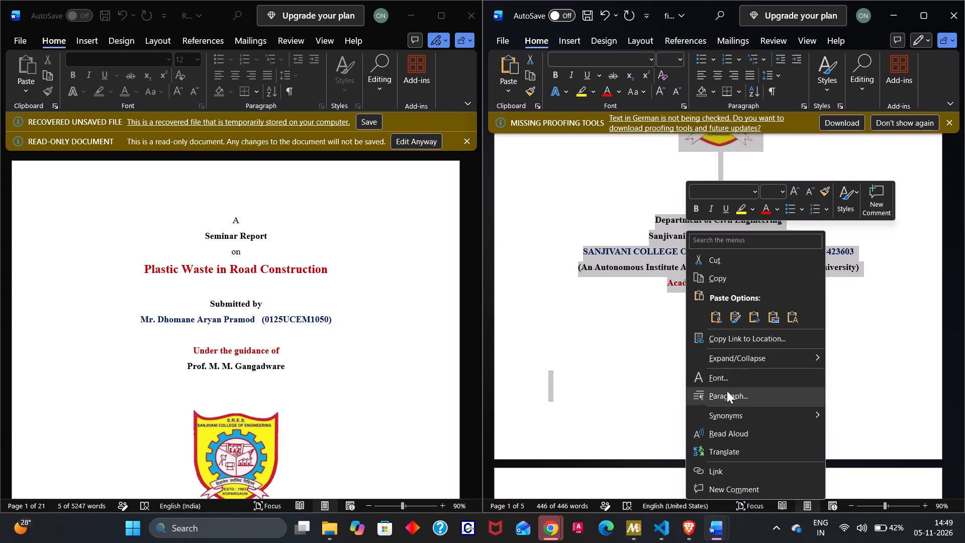
pyautogui.click(727, 391)
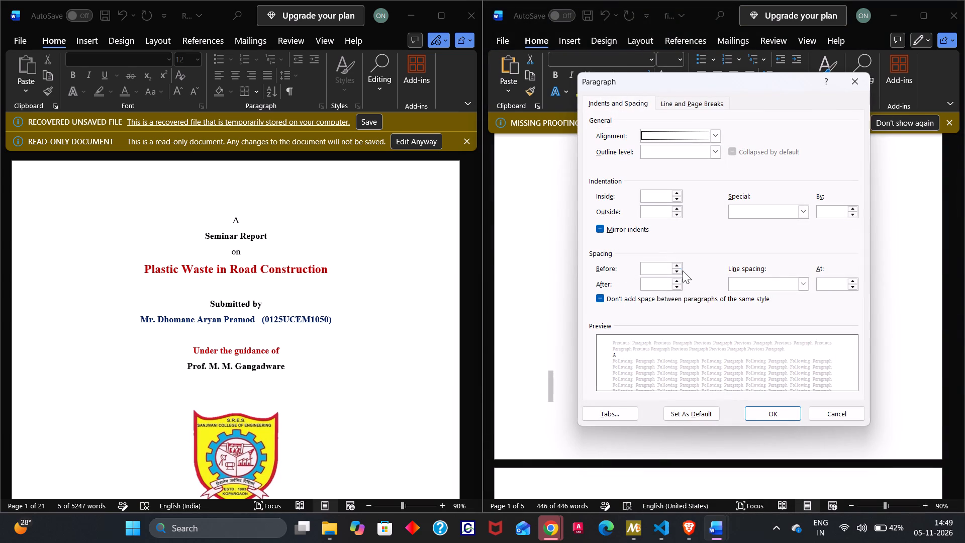
pyautogui.click(679, 273)
pyautogui.click(679, 273)
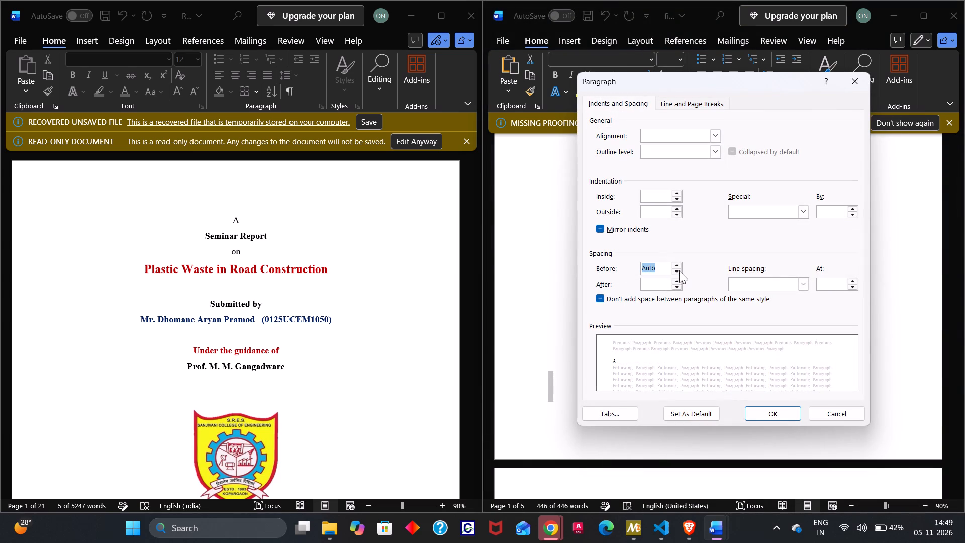
pyautogui.click(679, 265)
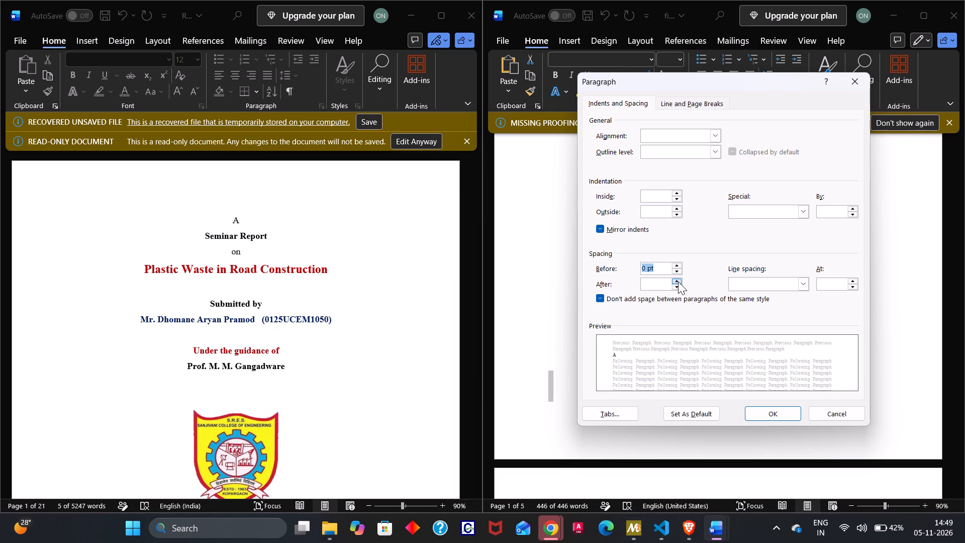
pyautogui.click(678, 282)
pyautogui.click(799, 283)
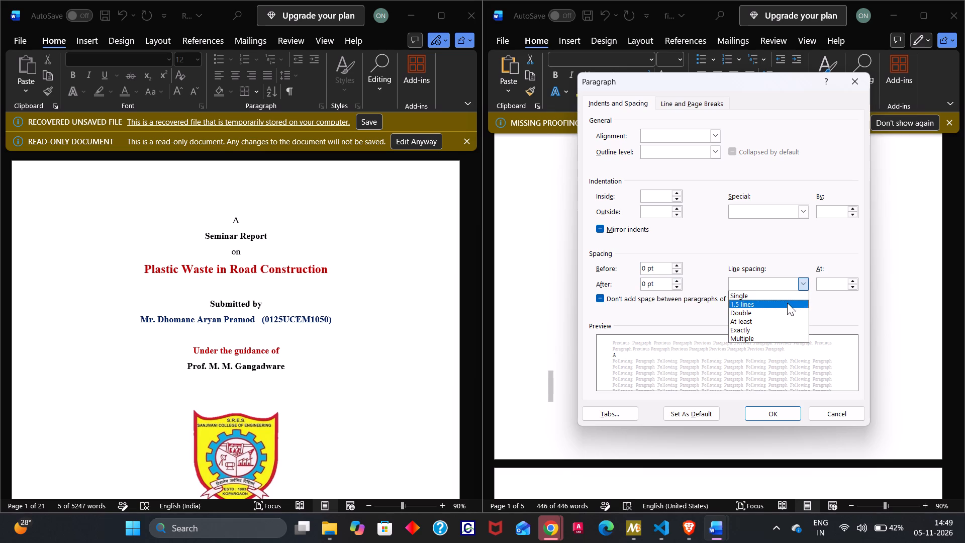
pyautogui.click(787, 303)
pyautogui.click(779, 410)
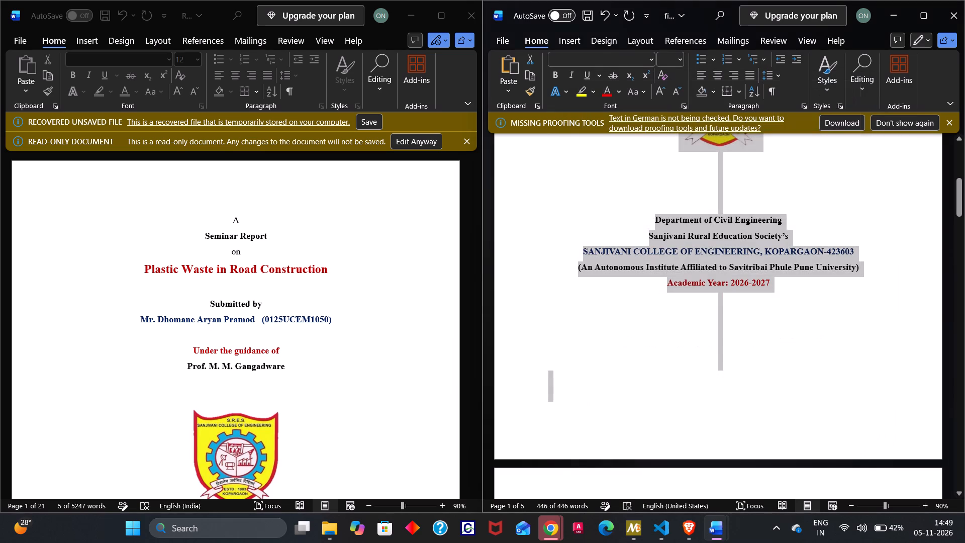
pyautogui.click(775, 346)
# Review the front matter layout from the title page through the certificate to the end of the contents table.
pyautogui.scroll(2, 775, 346)
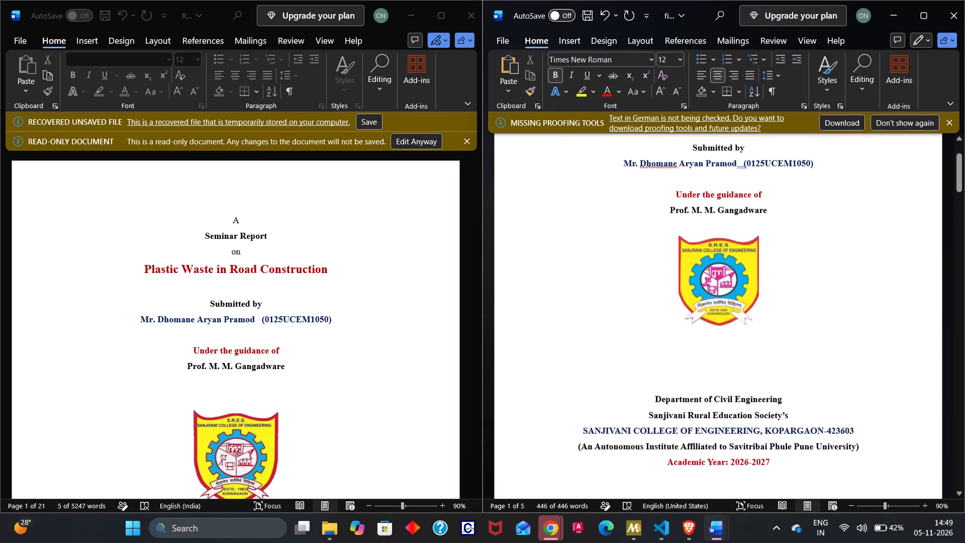
pyautogui.scroll(2, 775, 346)
pyautogui.click(738, 254)
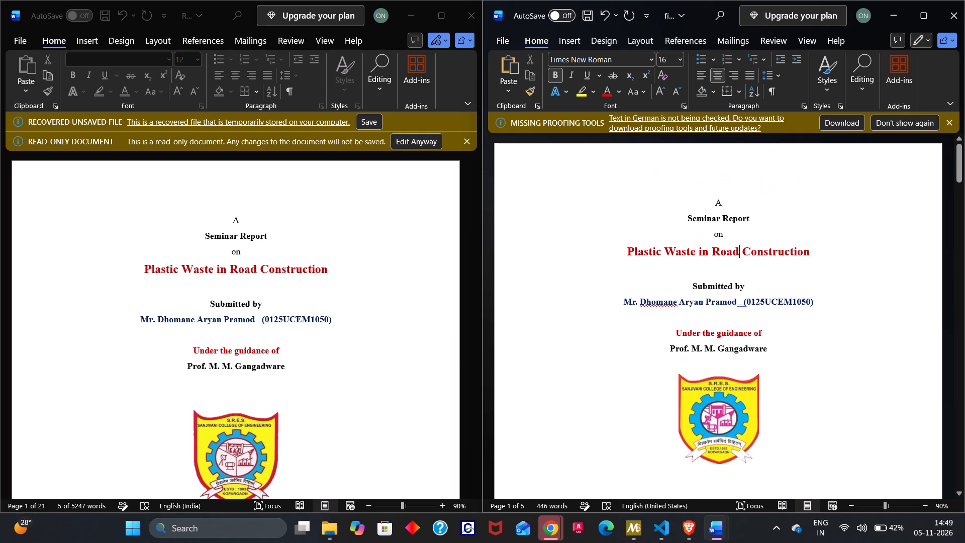
pyautogui.scroll(-4, 738, 254)
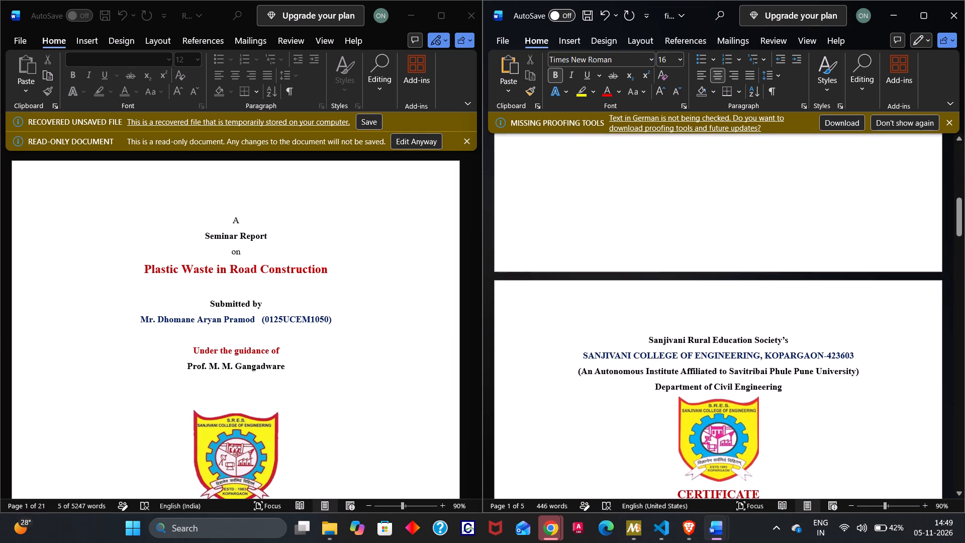
pyautogui.click(735, 344)
pyautogui.scroll(-2, 735, 344)
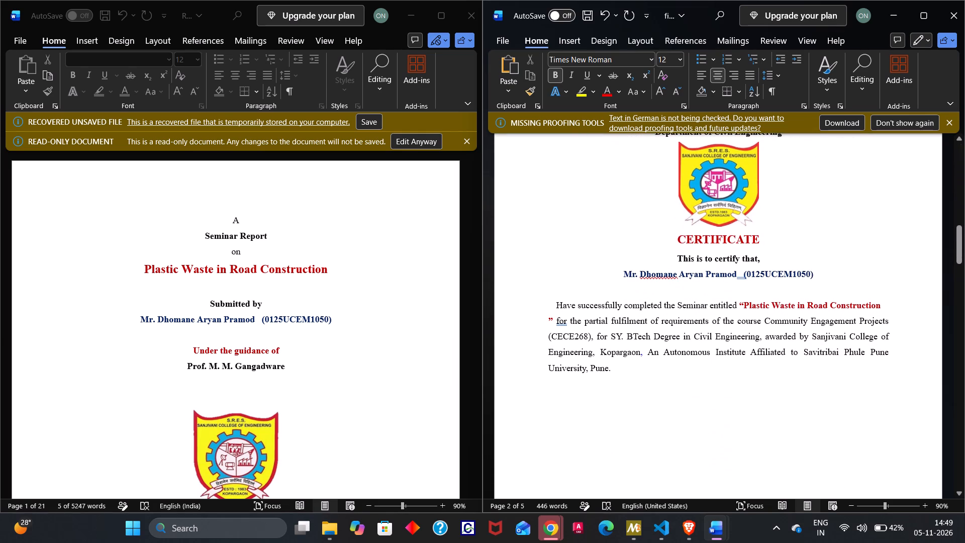
pyautogui.click(712, 270)
pyautogui.scroll(-1, 712, 270)
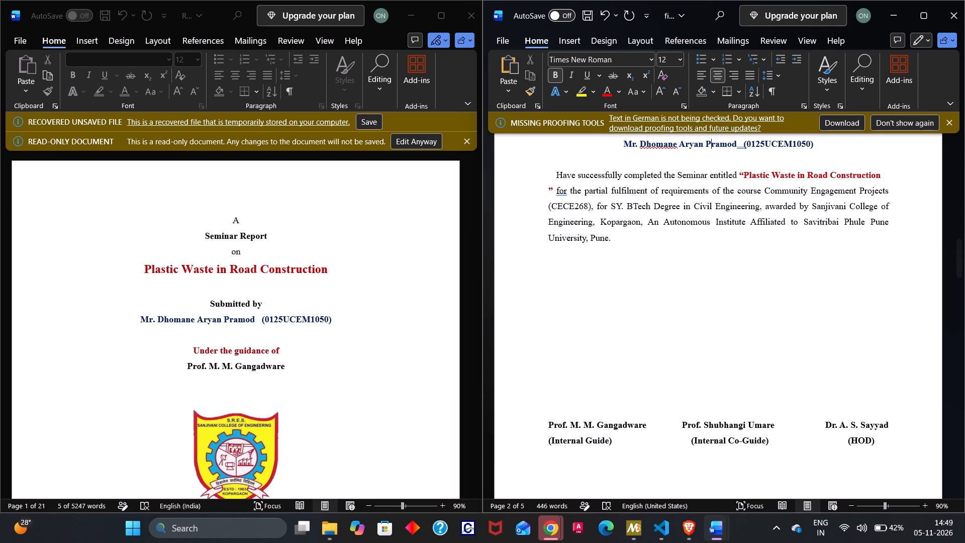
pyautogui.scroll(-1, 697, 279)
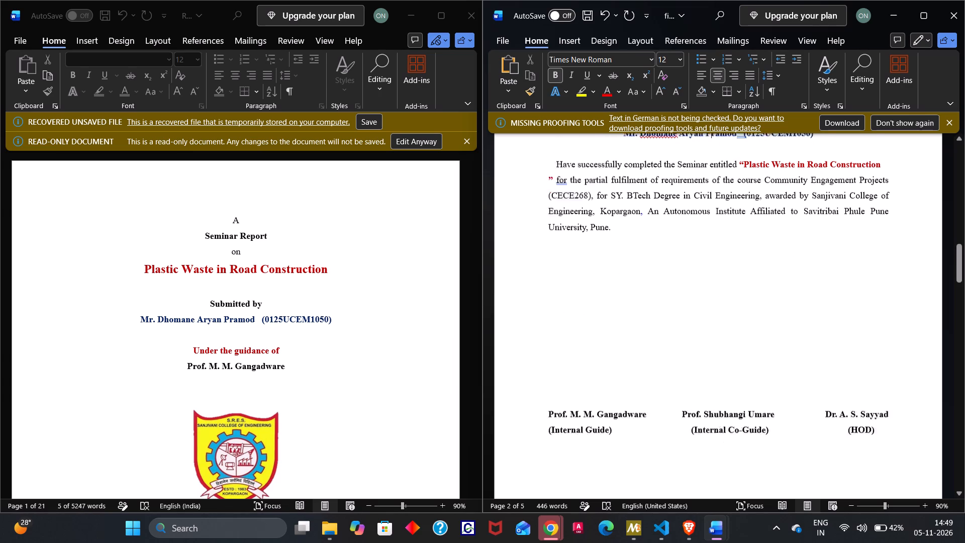
pyautogui.scroll(-10, 697, 279)
pyautogui.scroll(-11, 697, 279)
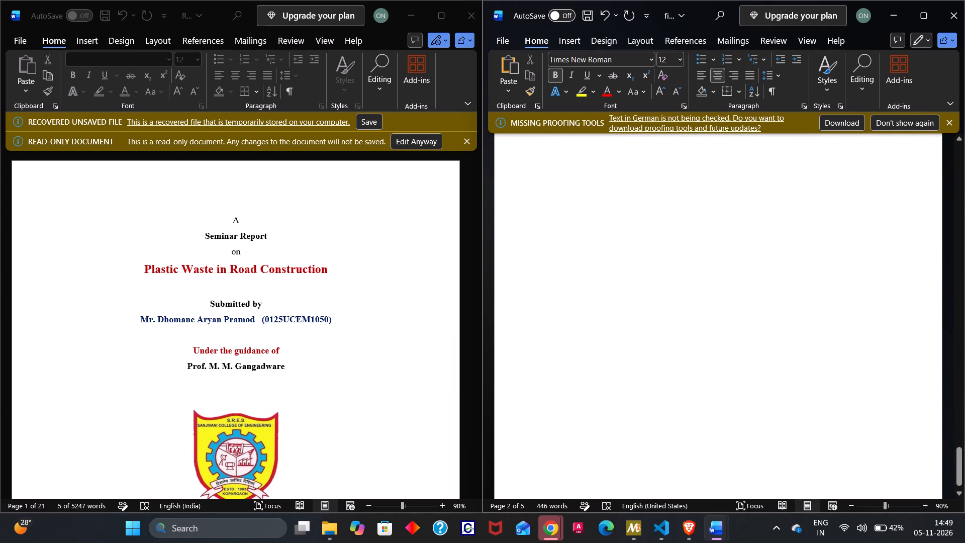
pyautogui.scroll(3, 697, 279)
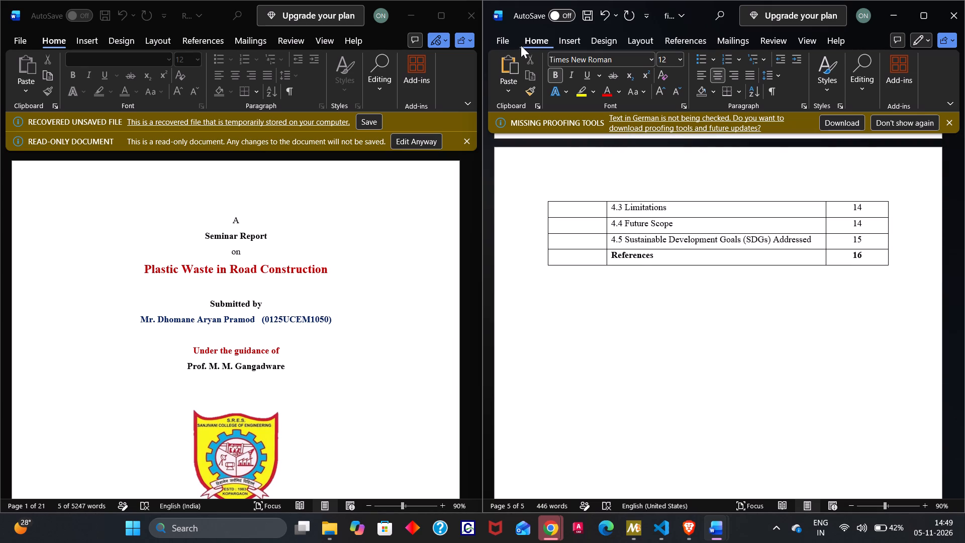
# Save the front matter as a new Word document named "RN first page" in the Downloads folder.
pyautogui.click(508, 41)
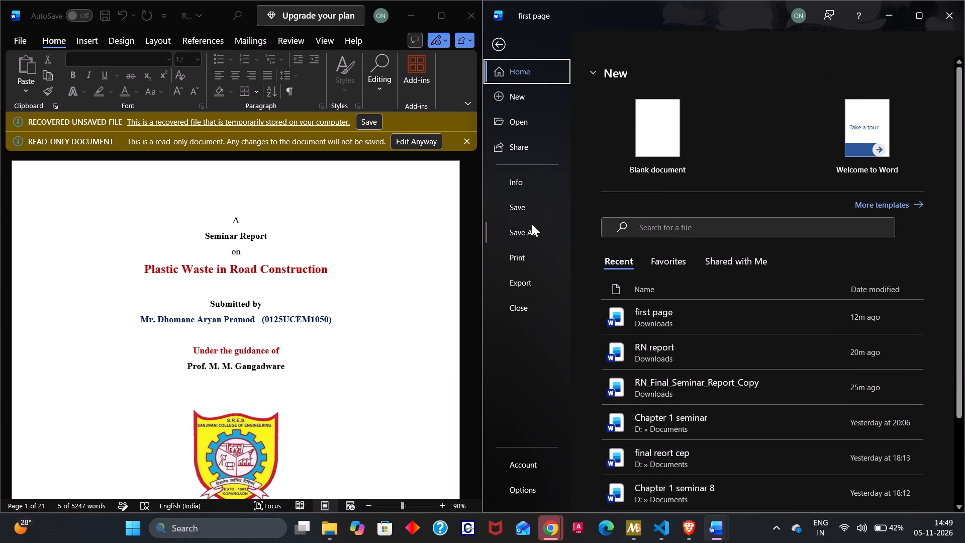
pyautogui.click(532, 230)
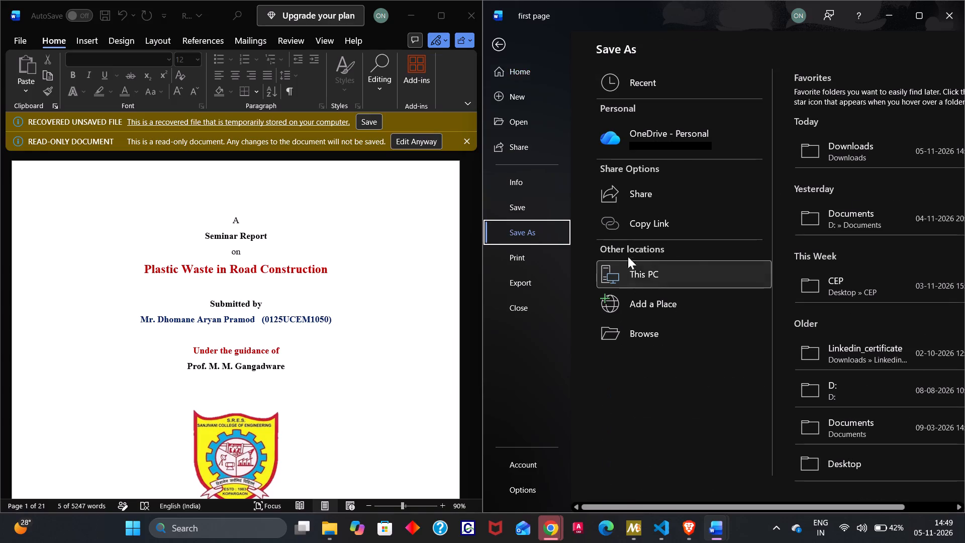
pyautogui.click(841, 142)
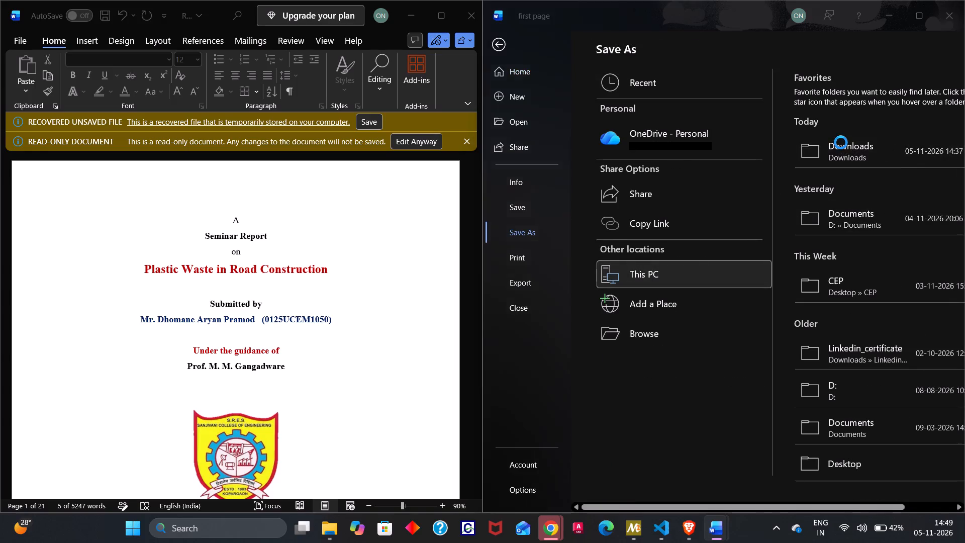
pyautogui.press('BackSpace')
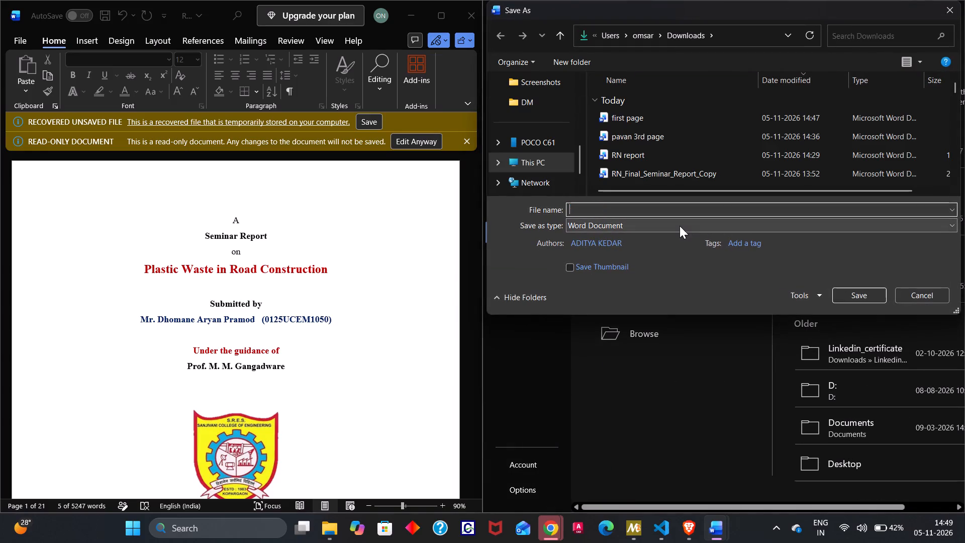
pyautogui.write('rn')
pyautogui.press('space')
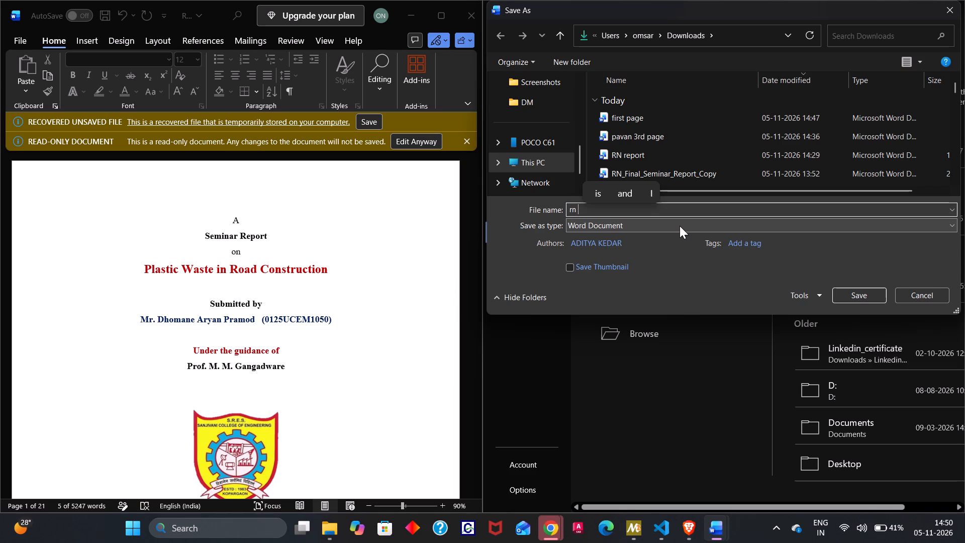
pyautogui.press('BackSpace')
pyautogui.press('BackSpace')
pyautogui.press('BackSpace')
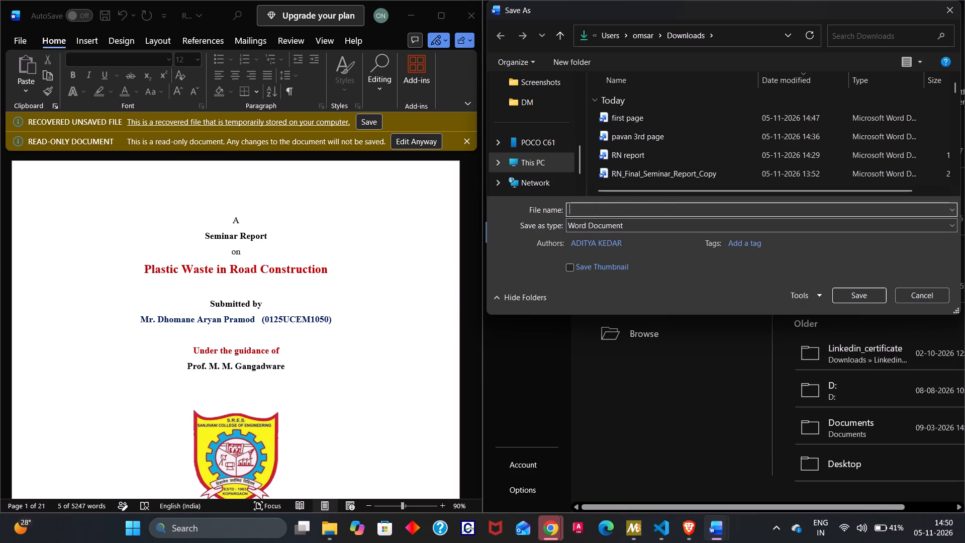
pyautogui.write('RN')
pyautogui.press('space')
pyautogui.write('first page')
pyautogui.press('space')
pyautogui.press('Return')
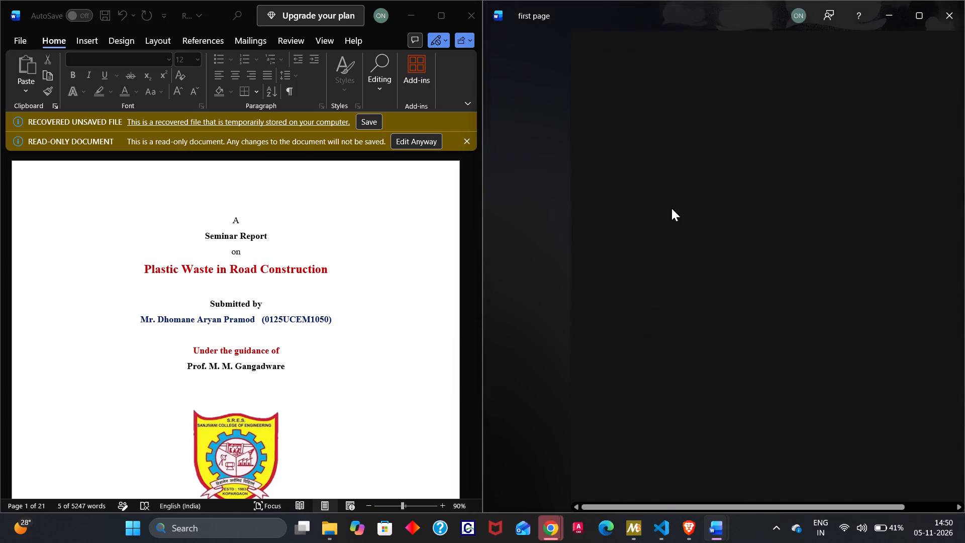
pyautogui.scroll(-5, 683, 307)
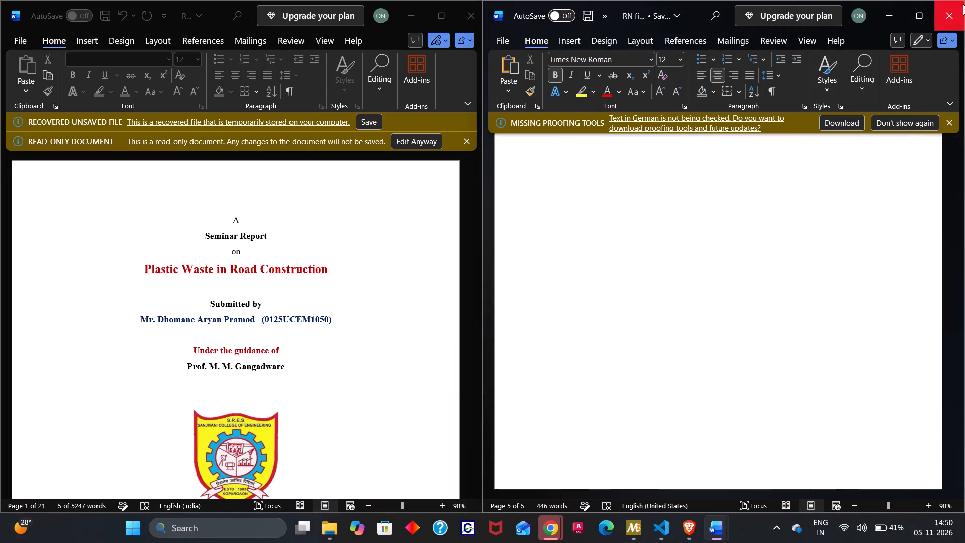
# Close the document and reopen RN first page from the Downloads folder in a maximized window.
pyautogui.click(941, 26)
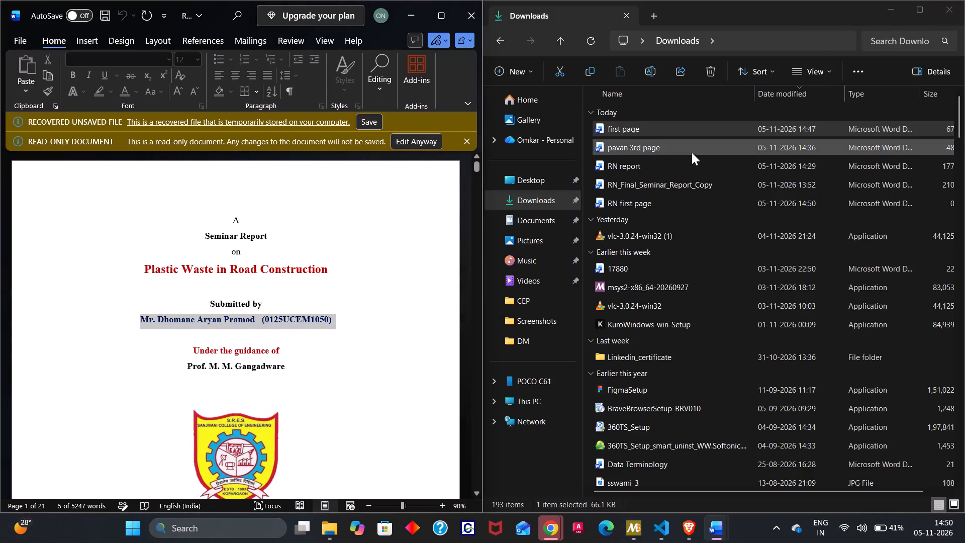
pyautogui.doubleClick(704, 199)
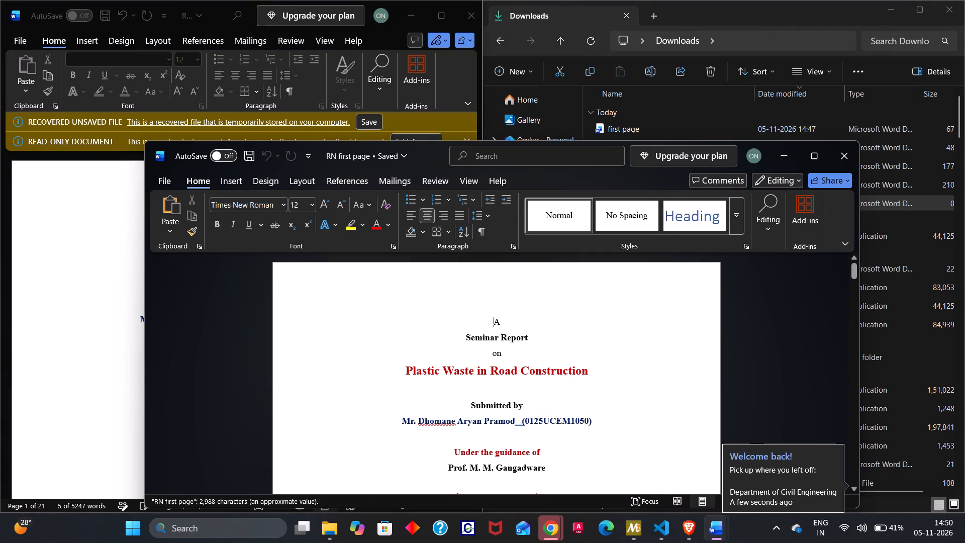
pyautogui.scroll(-5, 601, 359)
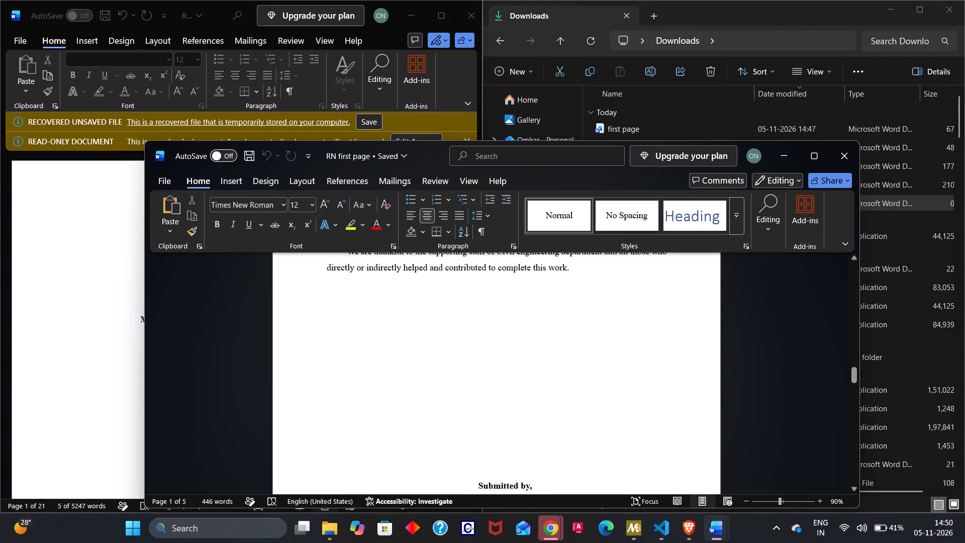
pyautogui.scroll(-1, 601, 359)
pyautogui.click(821, 151)
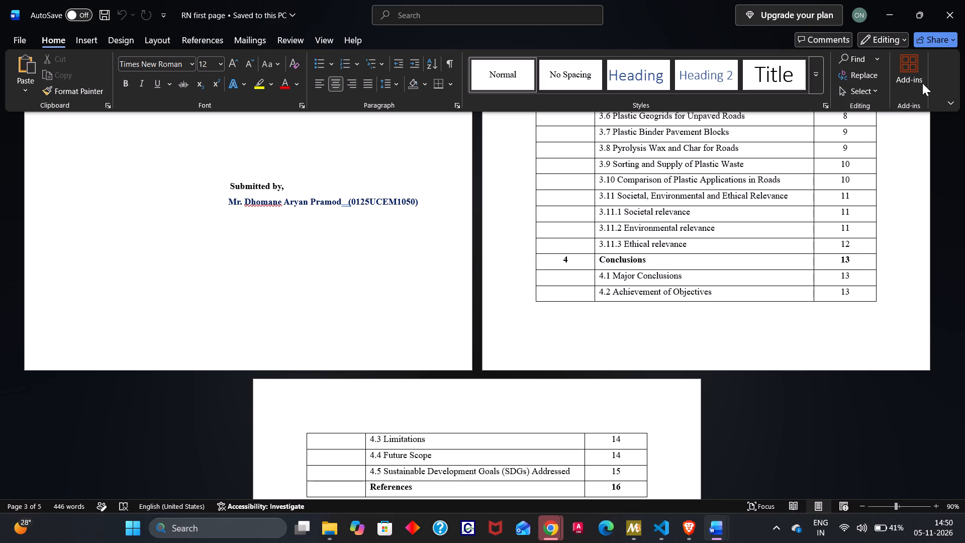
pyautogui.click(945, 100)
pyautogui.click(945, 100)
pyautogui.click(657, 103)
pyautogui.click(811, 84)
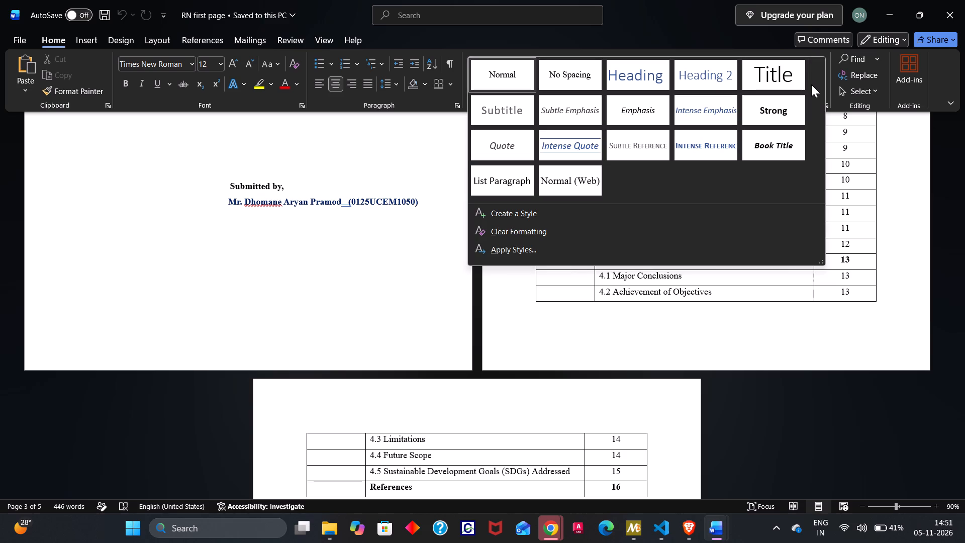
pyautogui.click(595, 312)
# Review the reopened front matter from the end of the contents table back to the title page.
pyautogui.scroll(-1, 595, 312)
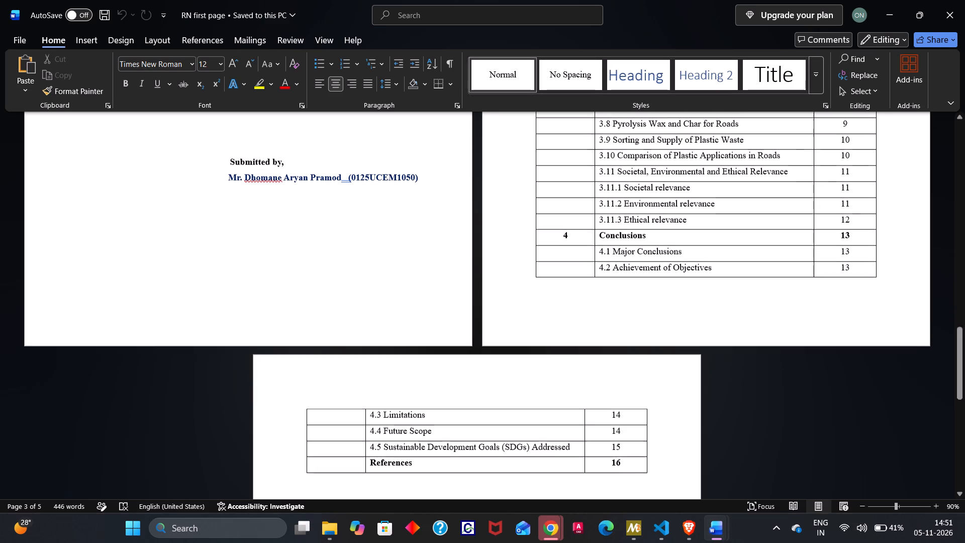
pyautogui.scroll(-2, 595, 312)
pyautogui.scroll(2, 595, 312)
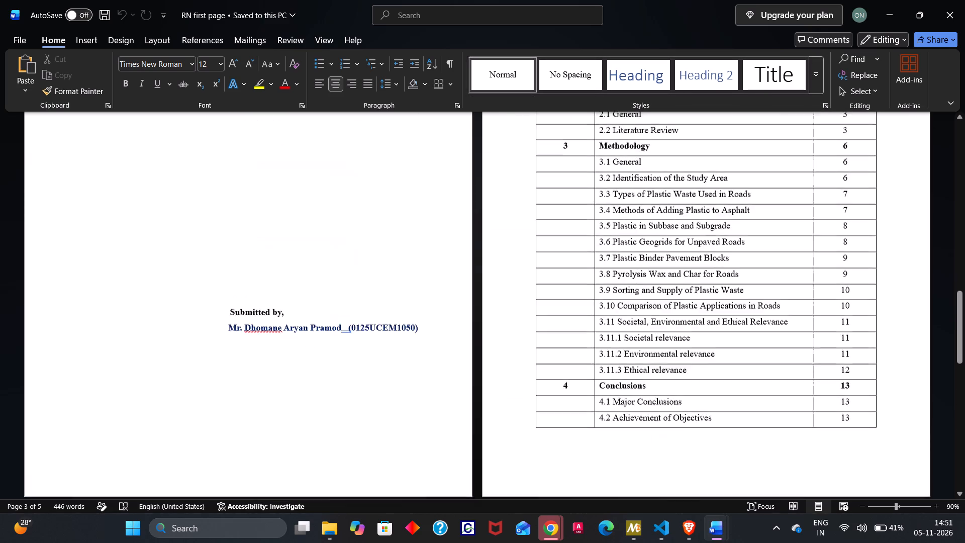
pyautogui.scroll(6, 595, 312)
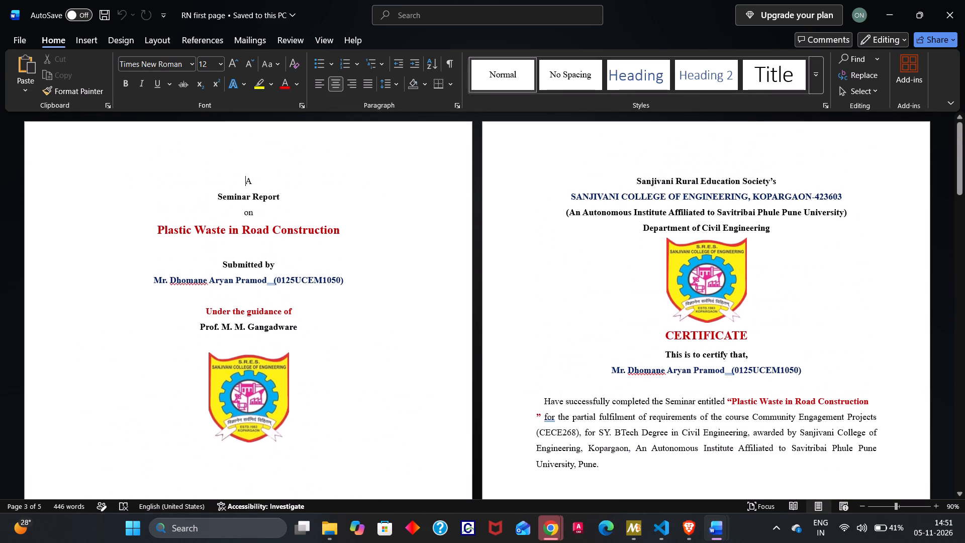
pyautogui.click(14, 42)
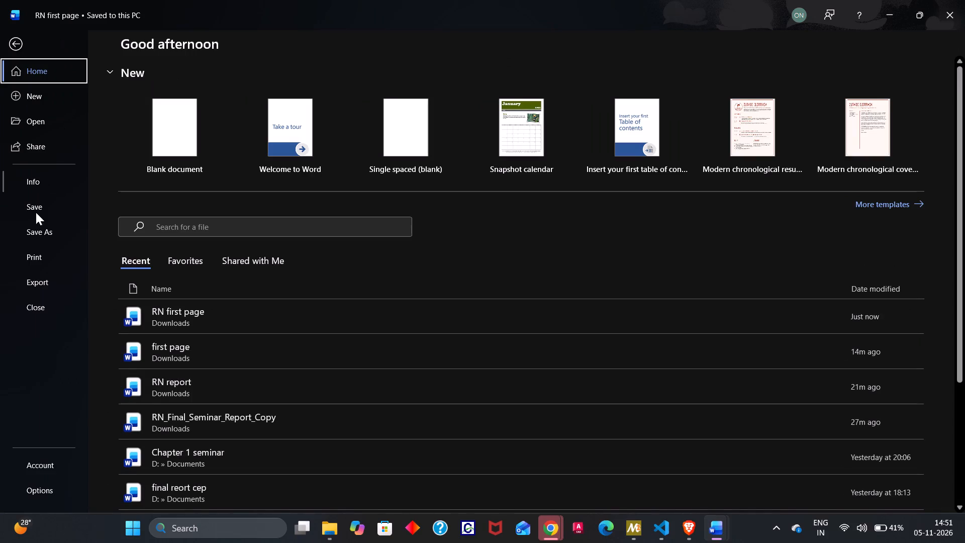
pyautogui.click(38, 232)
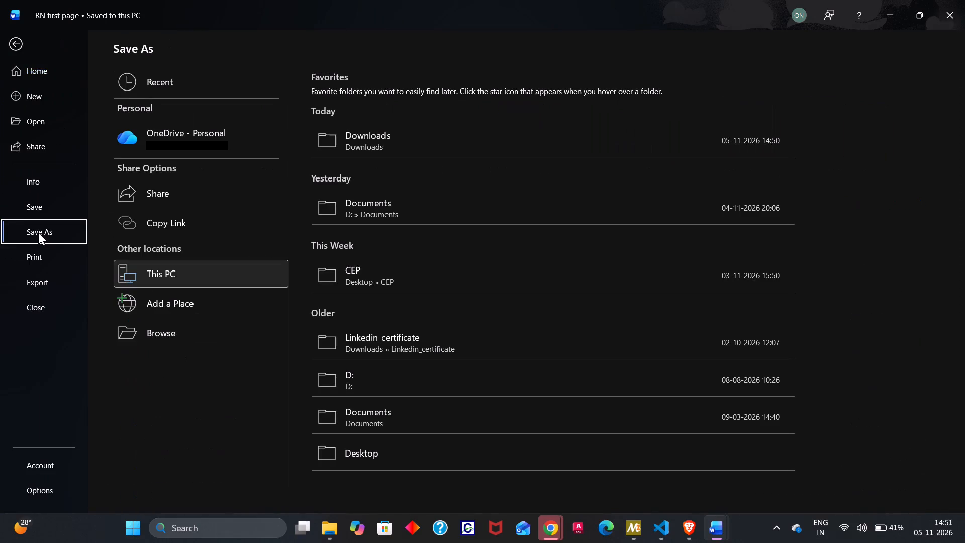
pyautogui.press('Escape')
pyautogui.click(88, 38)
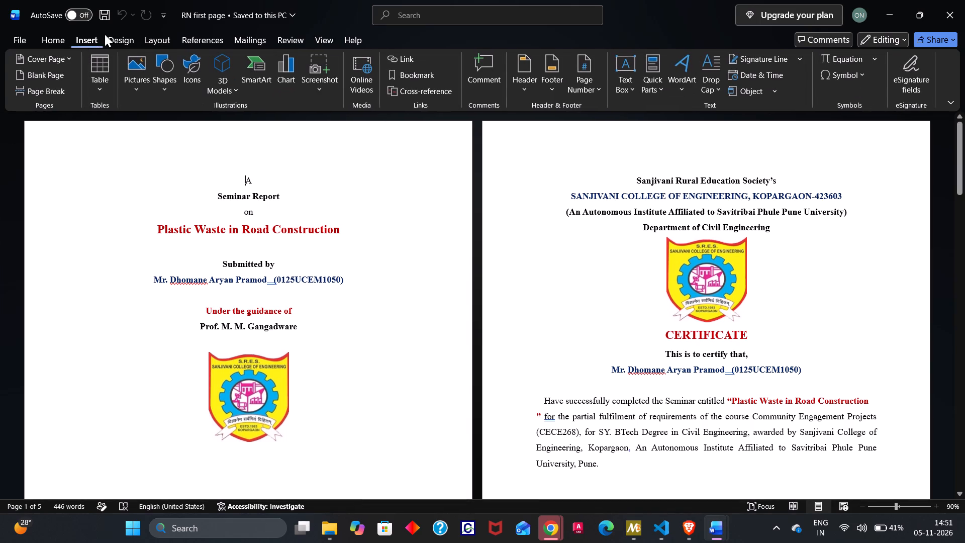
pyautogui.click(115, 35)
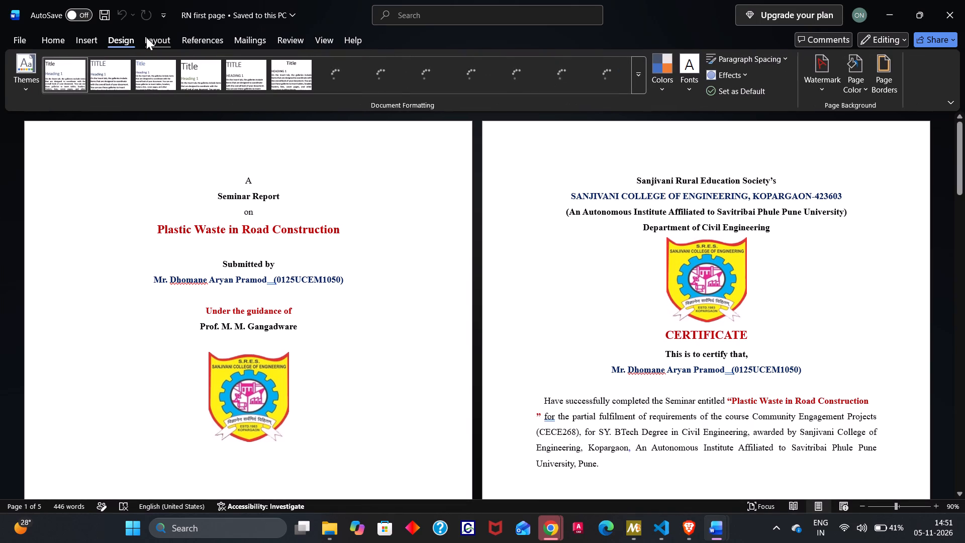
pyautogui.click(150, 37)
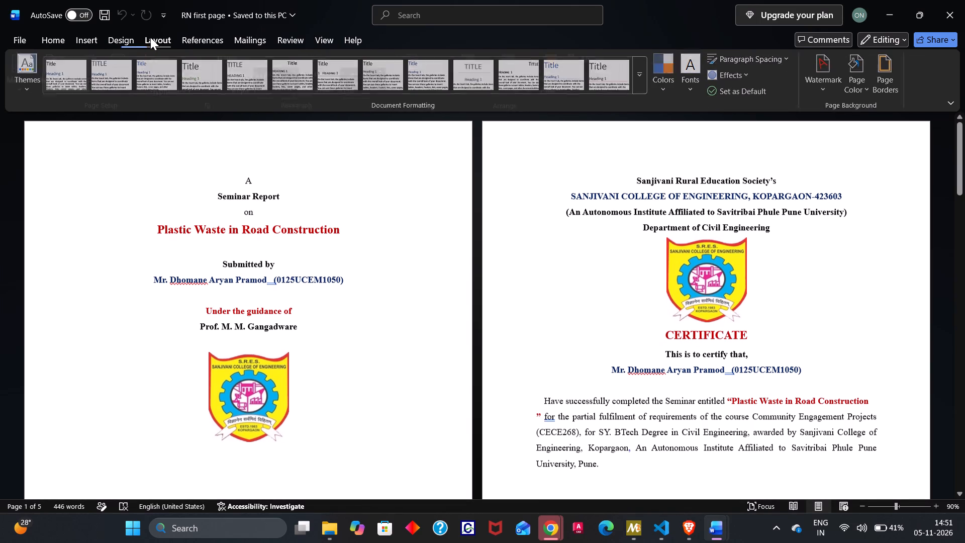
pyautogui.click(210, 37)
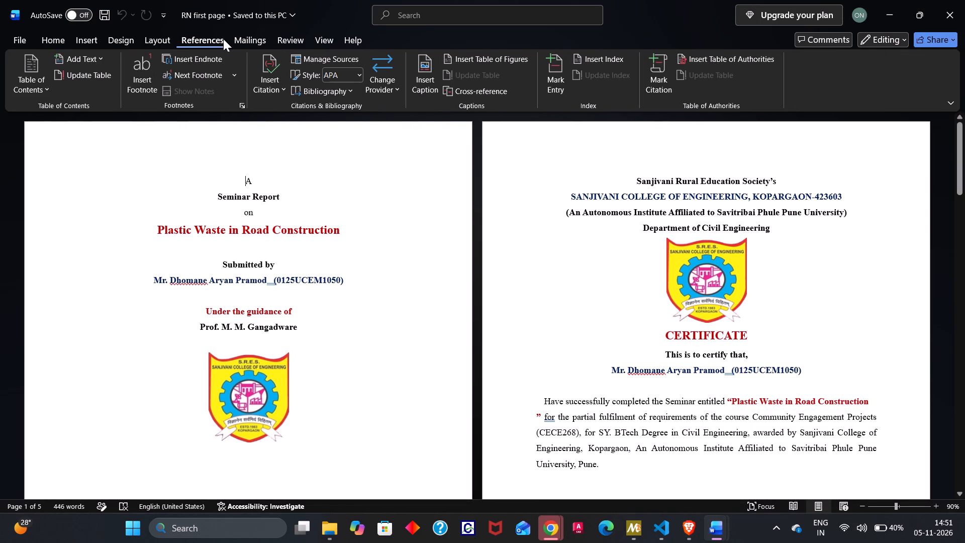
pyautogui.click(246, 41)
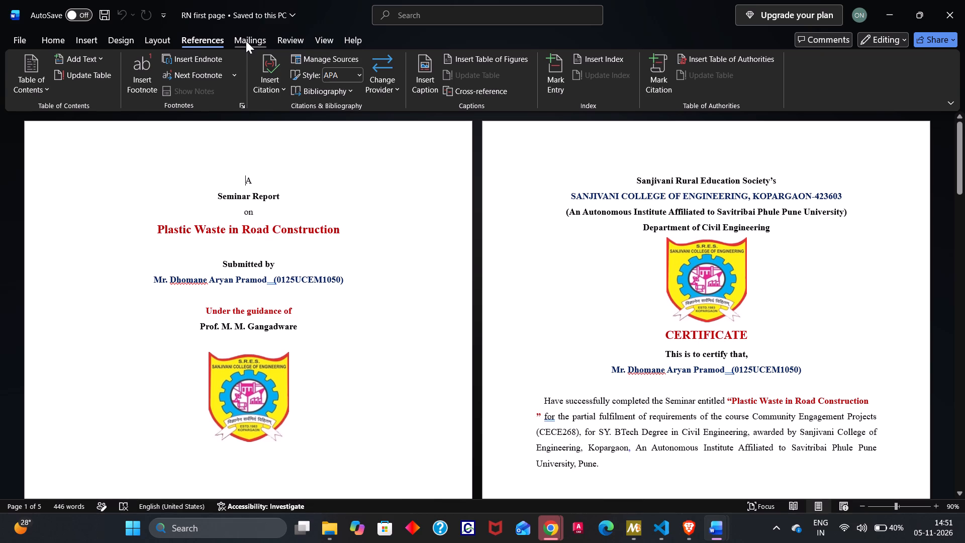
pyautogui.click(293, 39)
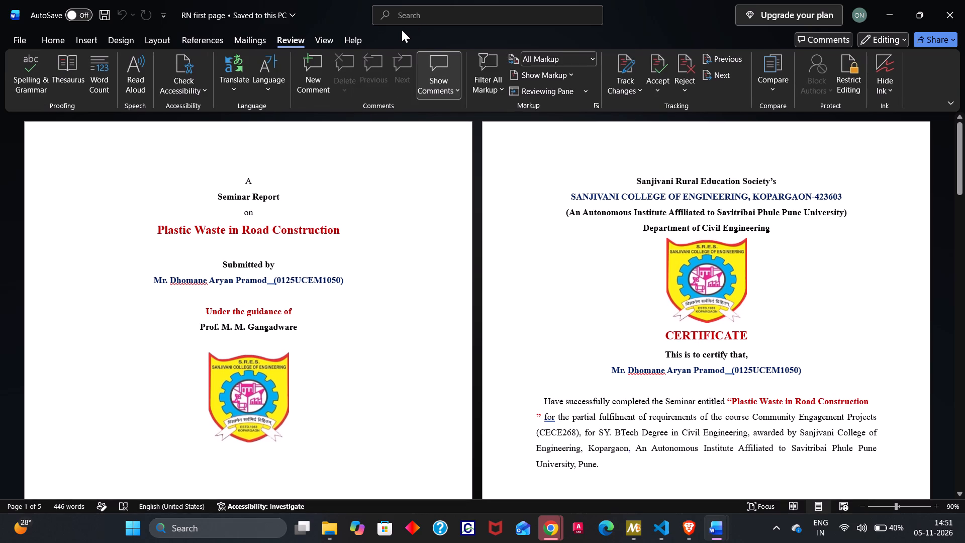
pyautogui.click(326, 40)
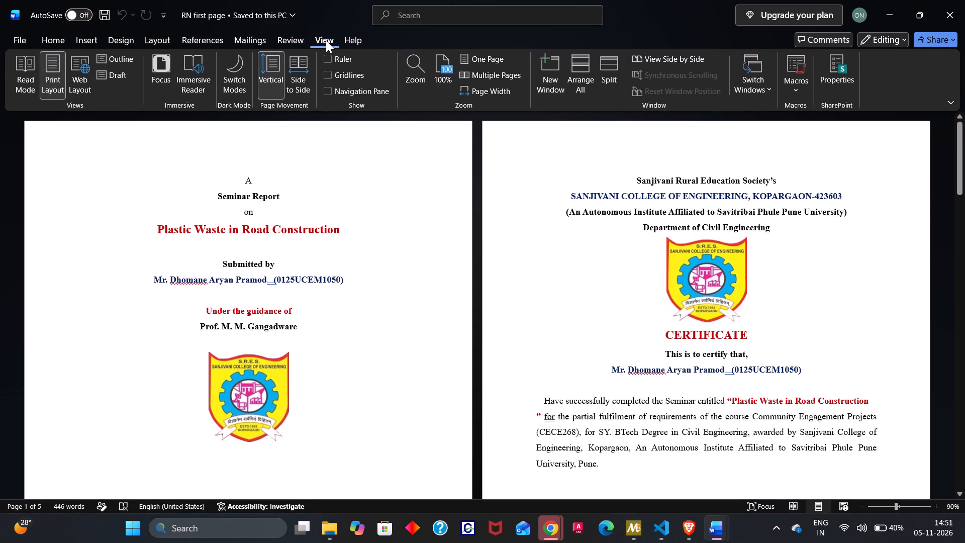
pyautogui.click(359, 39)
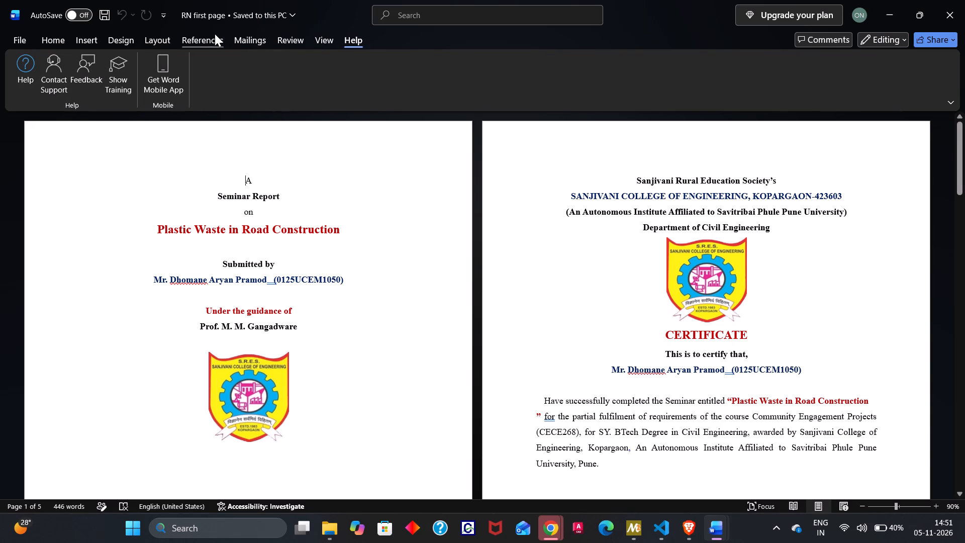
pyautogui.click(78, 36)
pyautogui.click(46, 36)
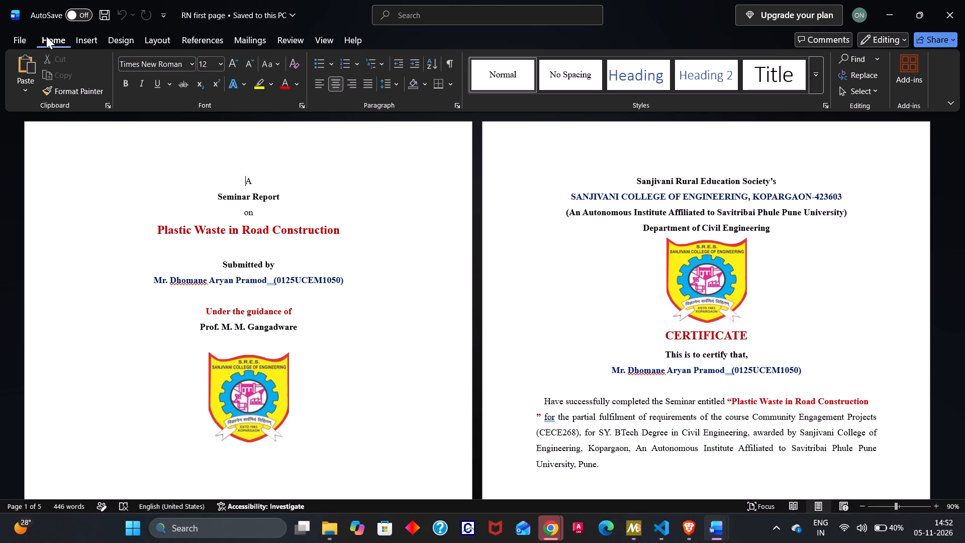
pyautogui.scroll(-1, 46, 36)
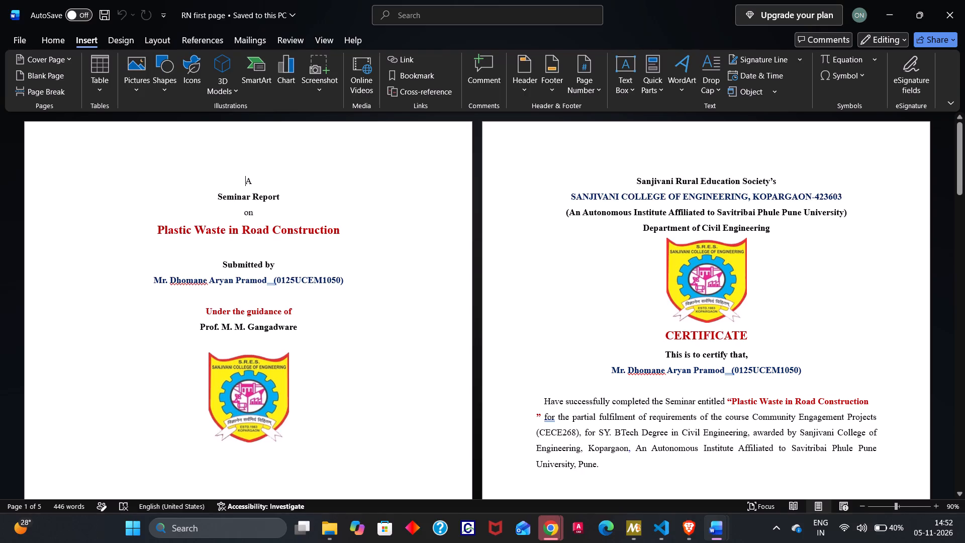
# Save the front matter as a PDF named "RN first page" in the Downloads folder, with the file opening after publishing.
pyautogui.click(11, 37)
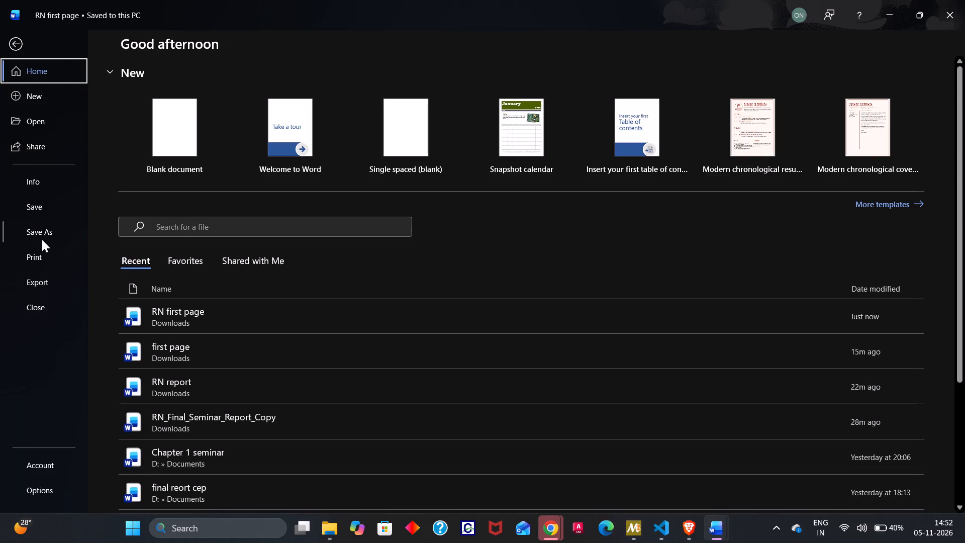
pyautogui.click(41, 235)
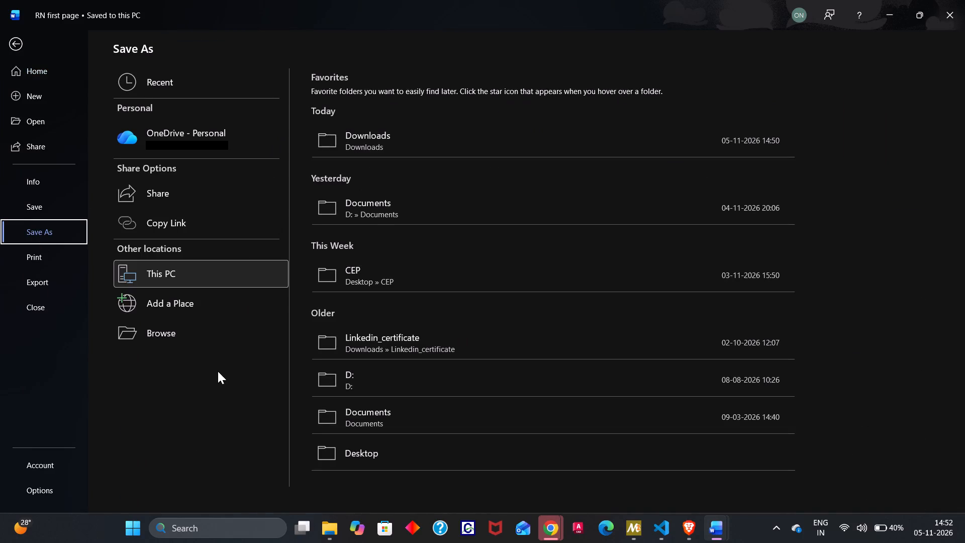
pyautogui.click(198, 270)
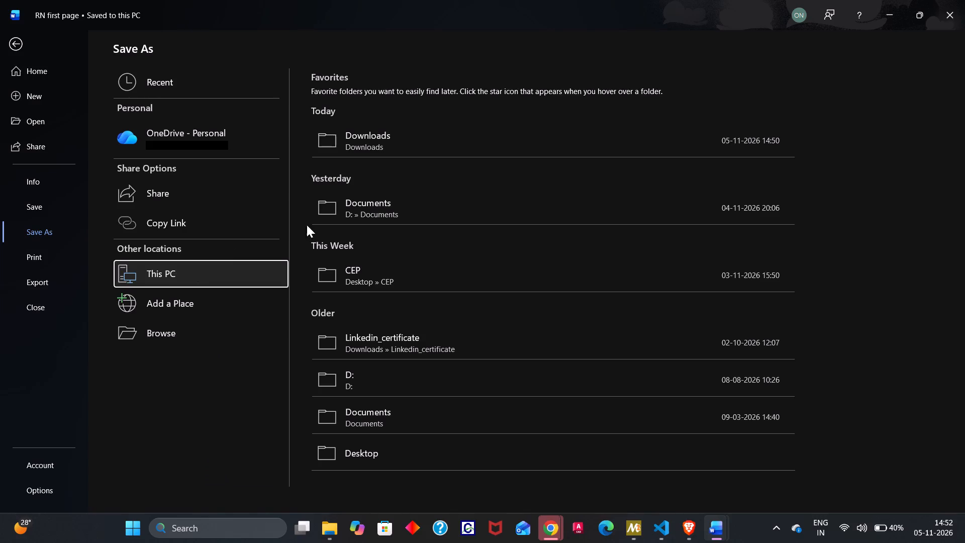
pyautogui.click(379, 149)
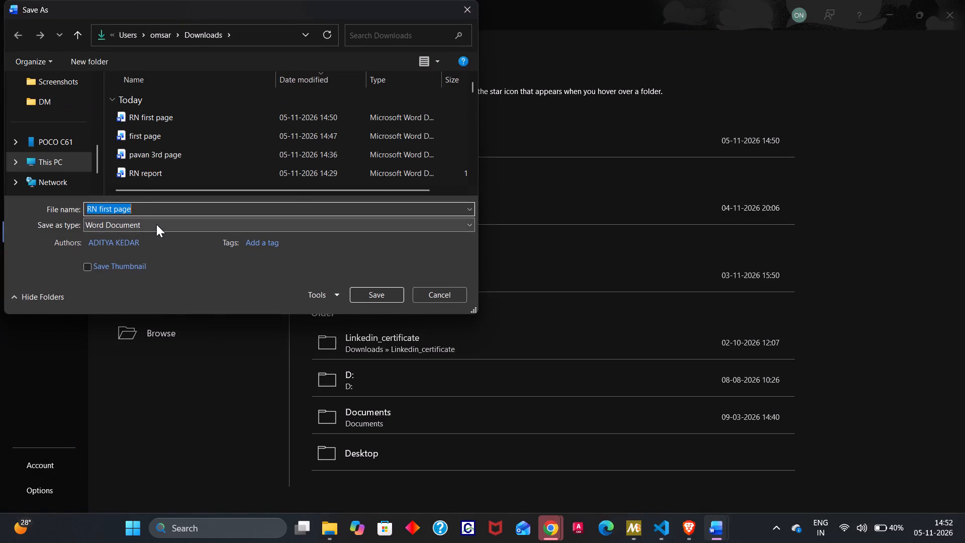
pyautogui.click(156, 224)
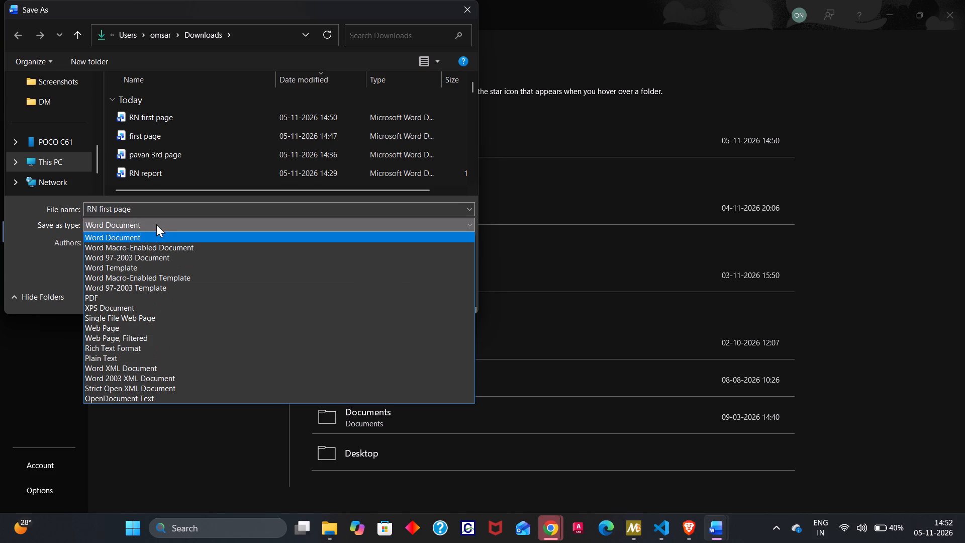
pyautogui.click(151, 298)
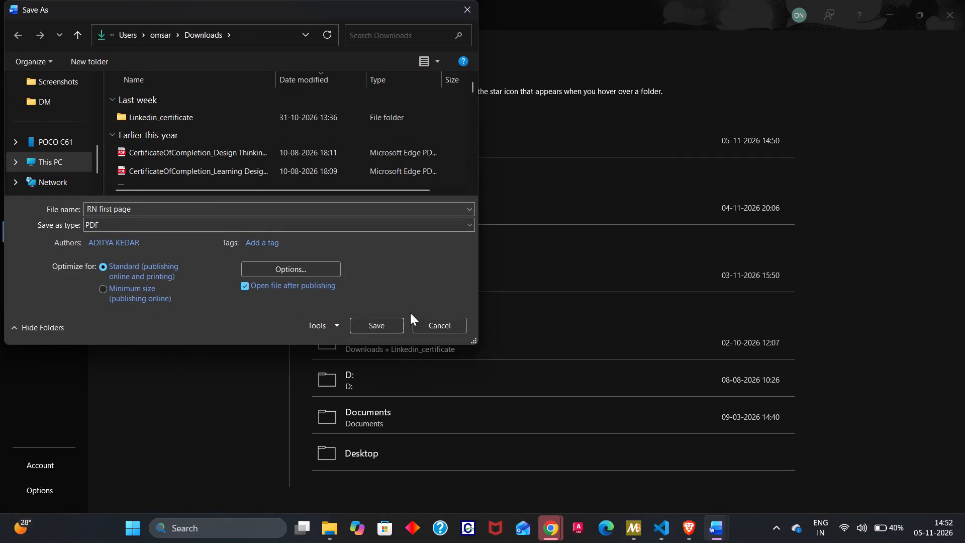
pyautogui.click(391, 326)
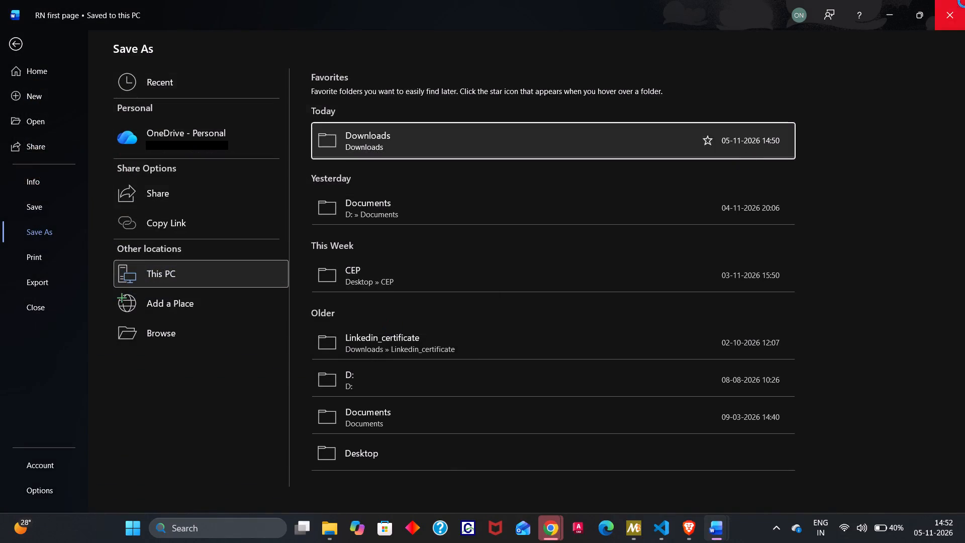
pyautogui.click(961, 6)
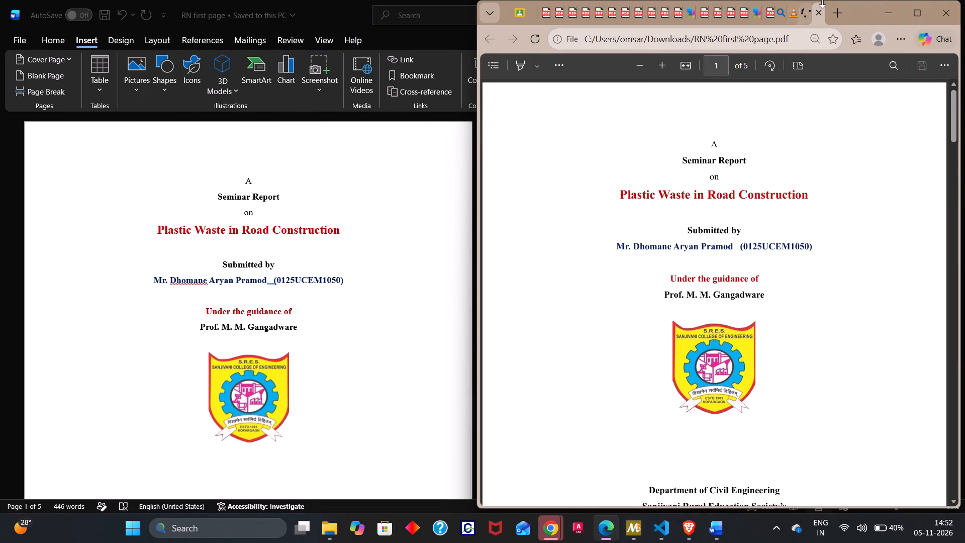
# Review the exported PDF's pages from the title page through the certificate to the end of the contents table and back.
pyautogui.scroll(-10, 770, 219)
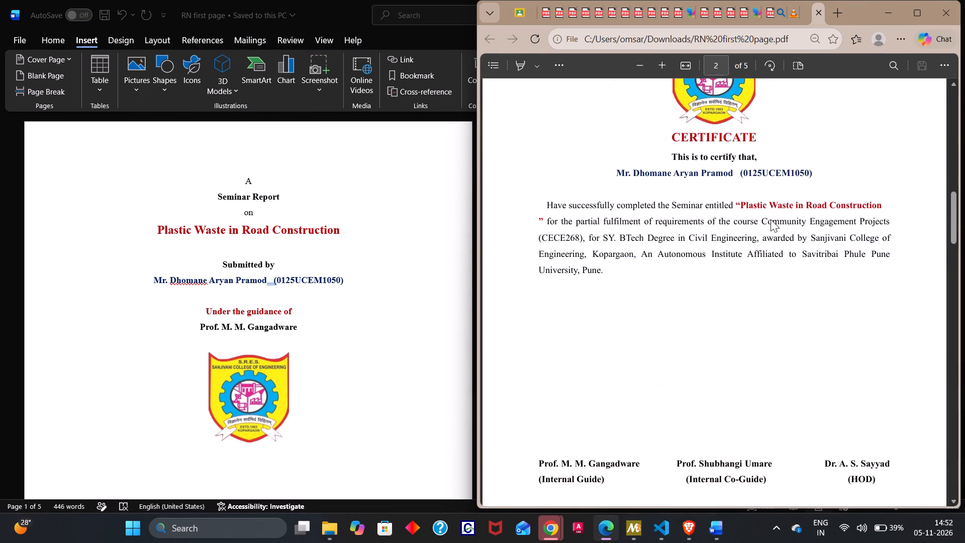
pyautogui.scroll(-2, 770, 219)
pyautogui.scroll(4, 820, 1)
pyautogui.scroll(5, 767, 193)
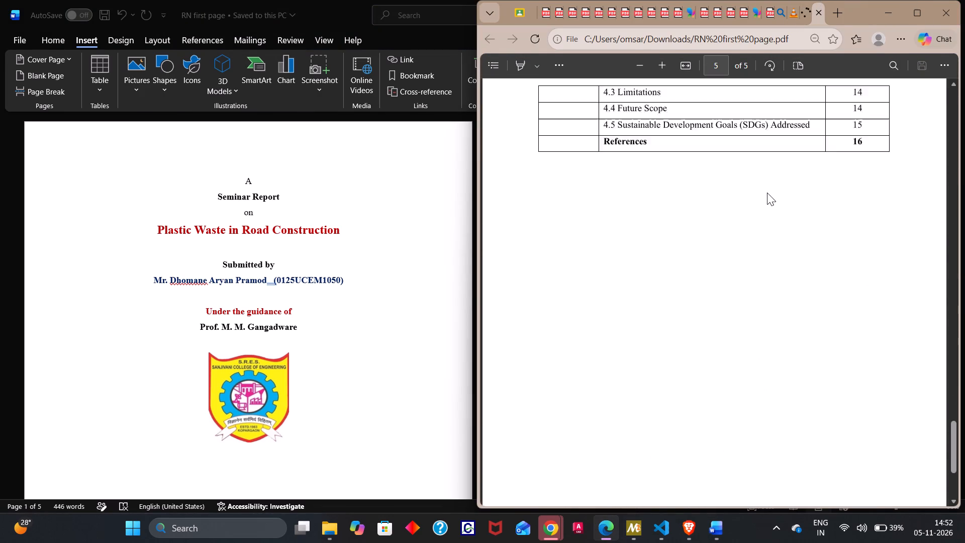
pyautogui.scroll(-3, 767, 193)
pyautogui.scroll(9, 767, 193)
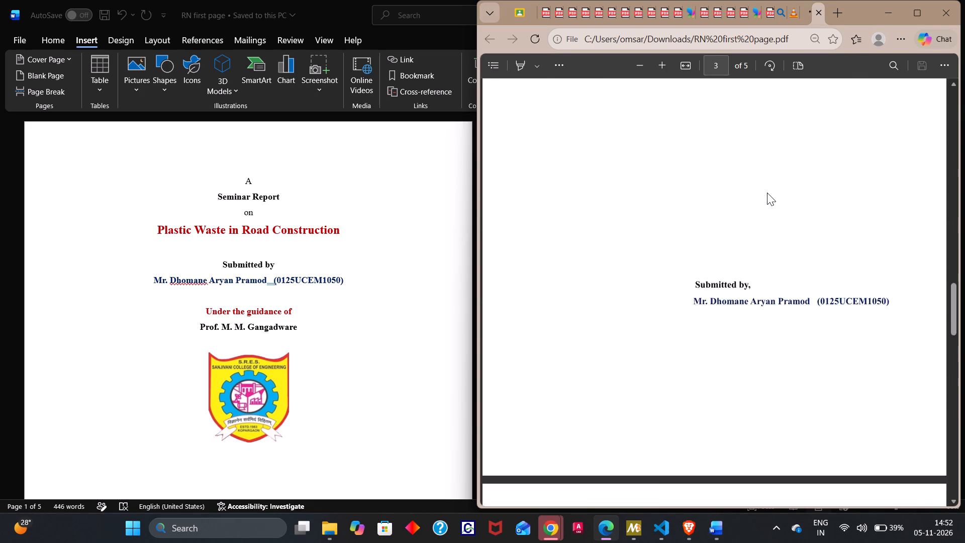
pyautogui.scroll(1, 767, 193)
pyautogui.scroll(-1, 767, 193)
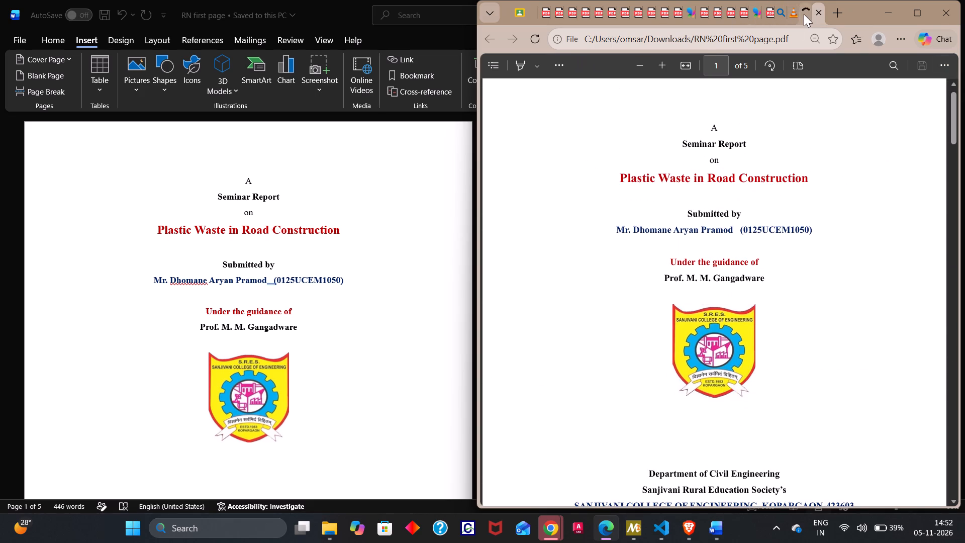
# Switch to File Explorer and copy the RN first page PDF in the Downloads folder.
pyautogui.click(331, 531)
pyautogui.scroll(2, 702, 211)
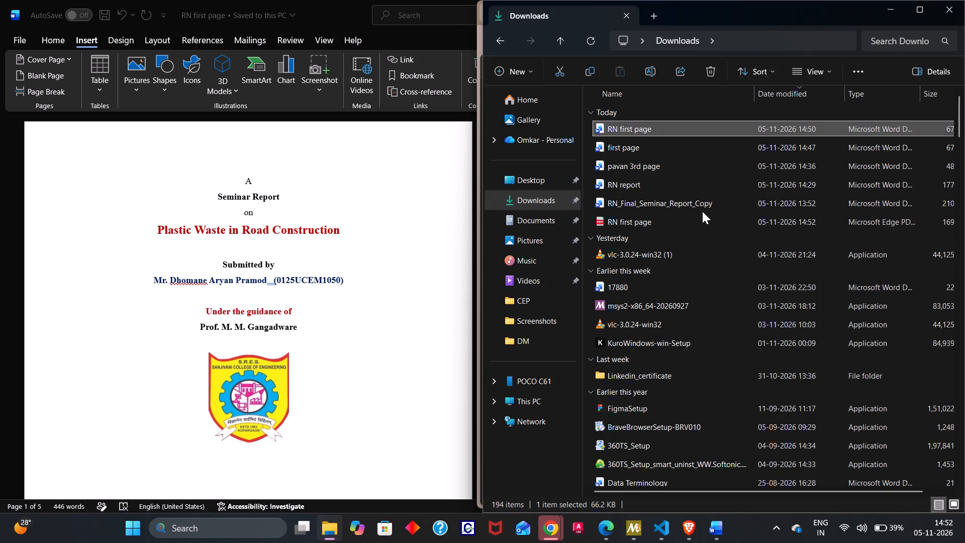
pyautogui.click(670, 226)
pyautogui.rightClick(670, 226)
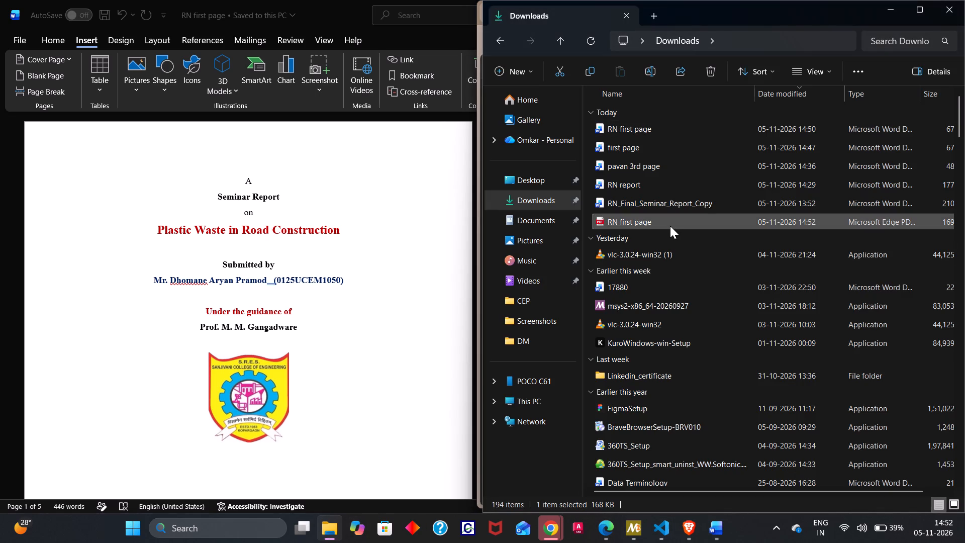
pyautogui.click(732, 188)
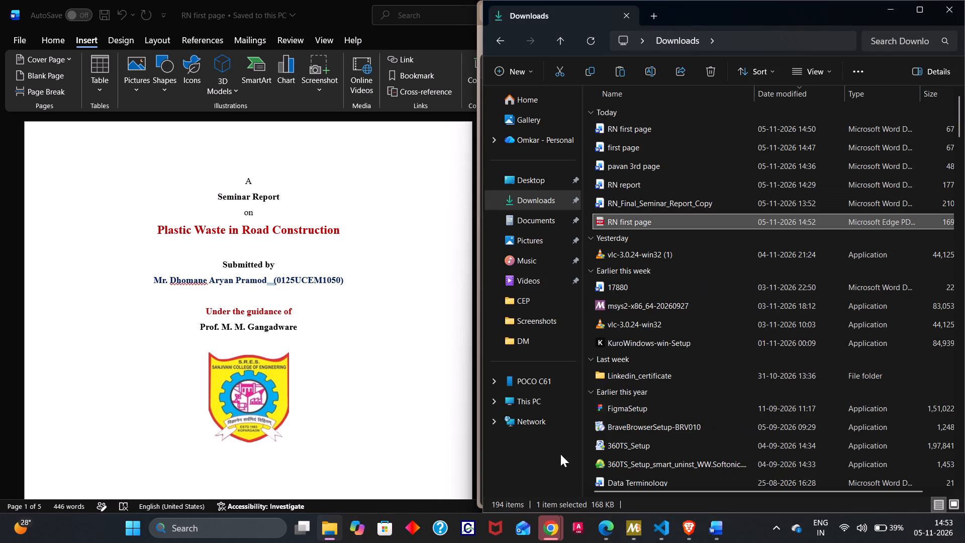
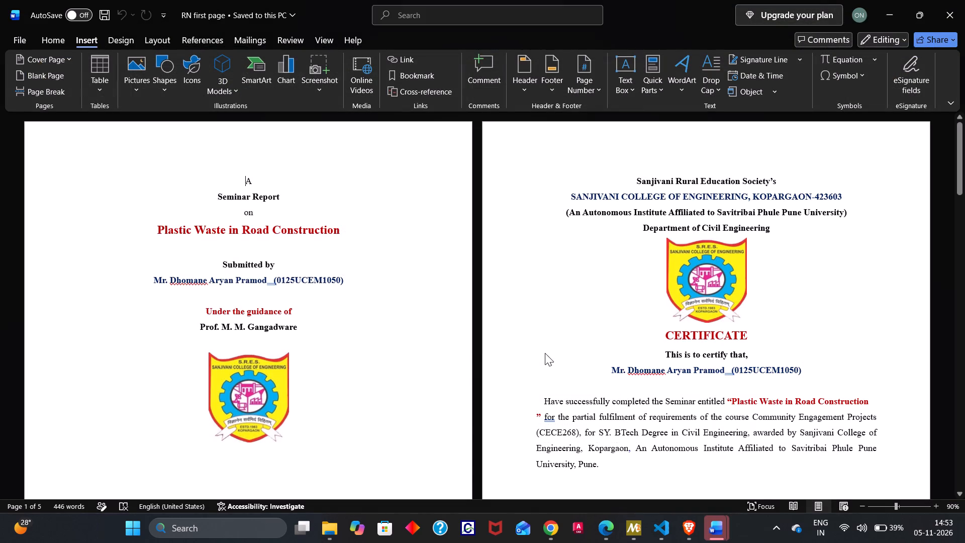
# Review the Word version of RN first page from the title page through to its final page.
pyautogui.scroll(-4, 606, 323)
pyautogui.hscroll(3, 606, 323)
pyautogui.scroll(-5, 606, 323)
pyautogui.scroll(1, 606, 323)
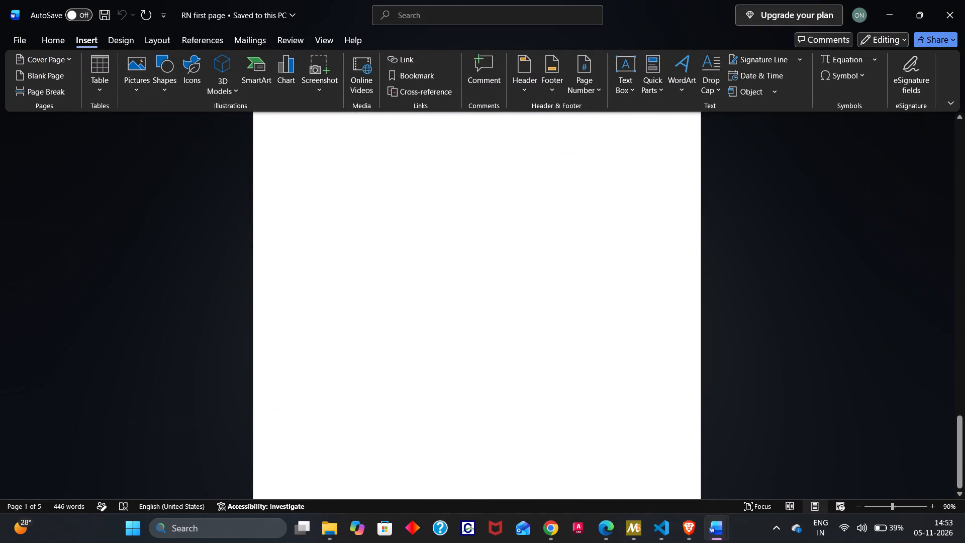
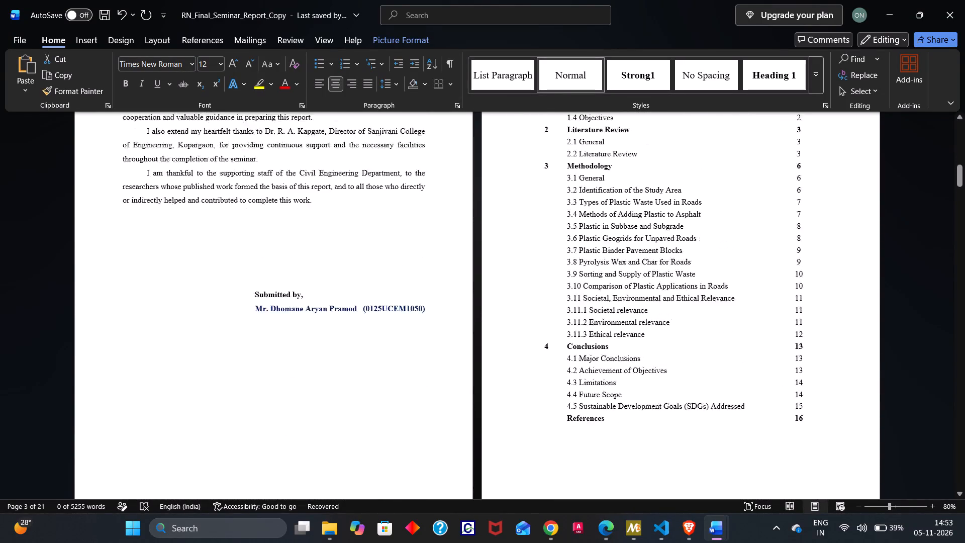
# Check the acknowledgement and contents pages in the report copy, and bring up the recovered read-only version of the seminar report.
pyautogui.scroll(1, 283, 264)
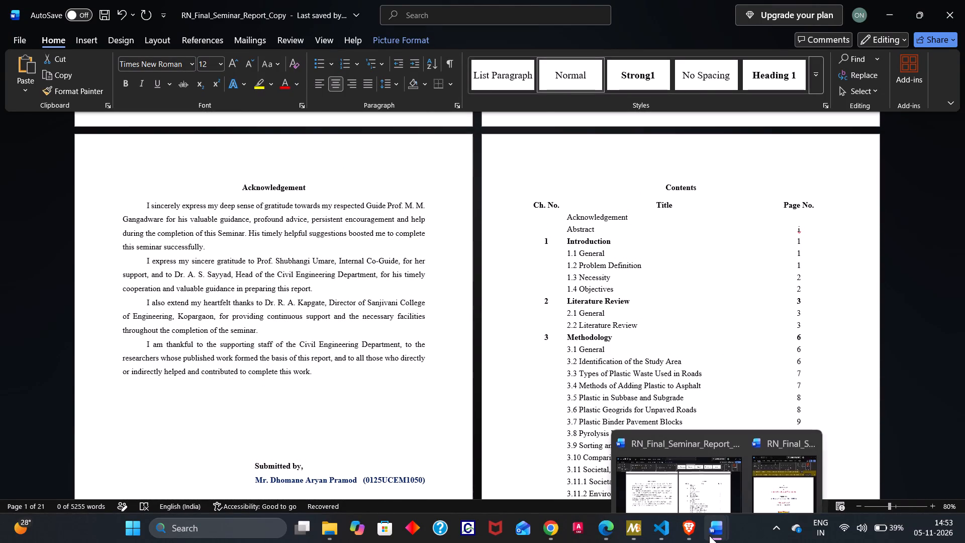
pyautogui.click(768, 469)
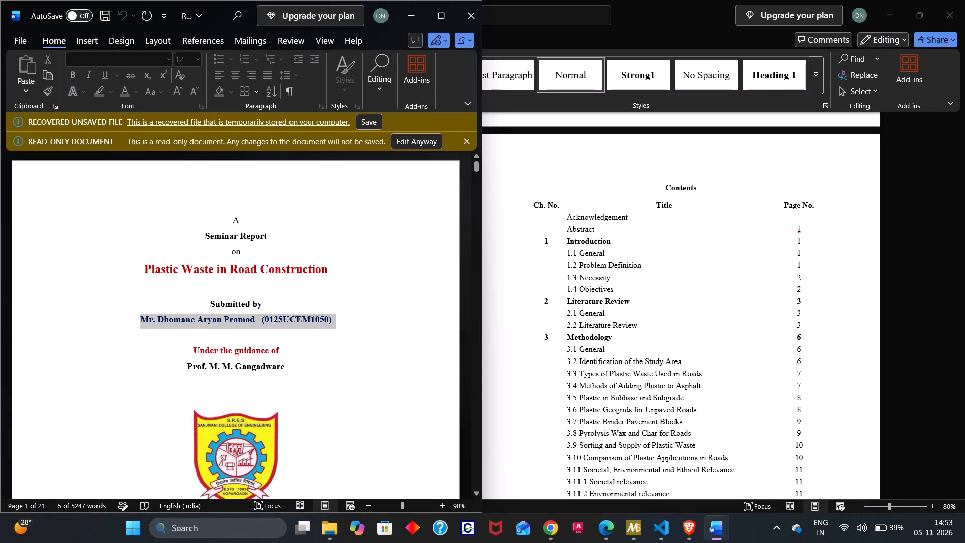
# Look through the recovered read-only seminar report, checking its contents table, the start of Chapter 1 and the abstract.
pyautogui.scroll(-7, 422, 363)
pyautogui.scroll(2, 422, 363)
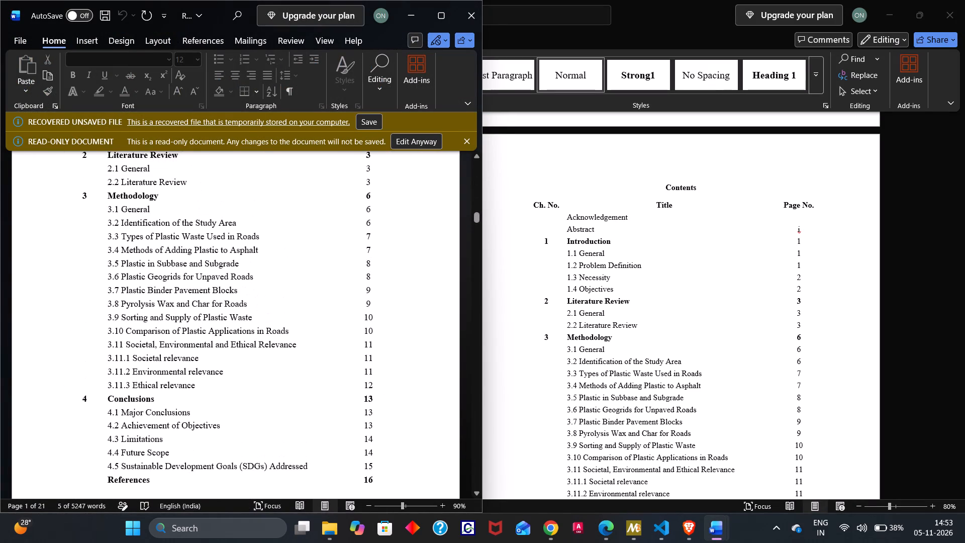
pyautogui.scroll(-6, 422, 363)
pyautogui.scroll(1, 422, 363)
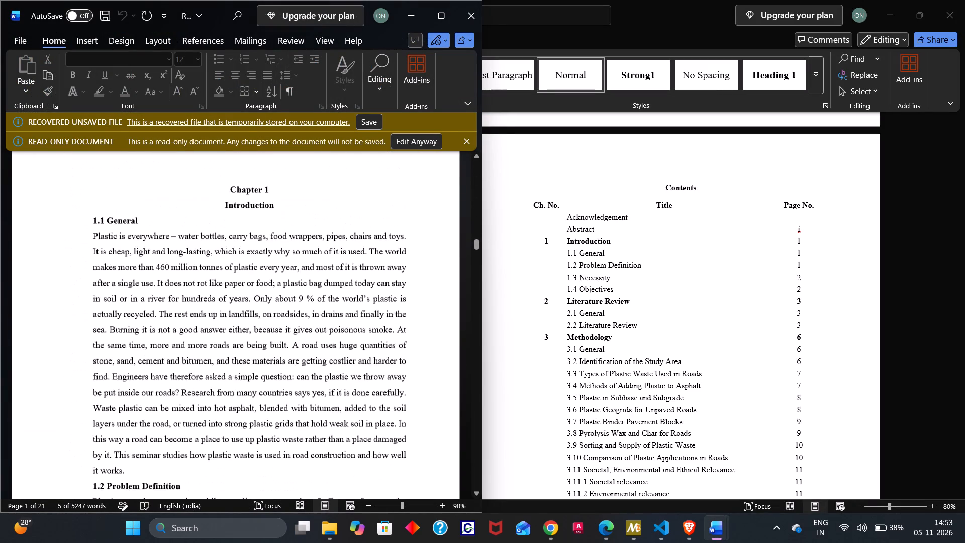
pyautogui.scroll(1, 422, 363)
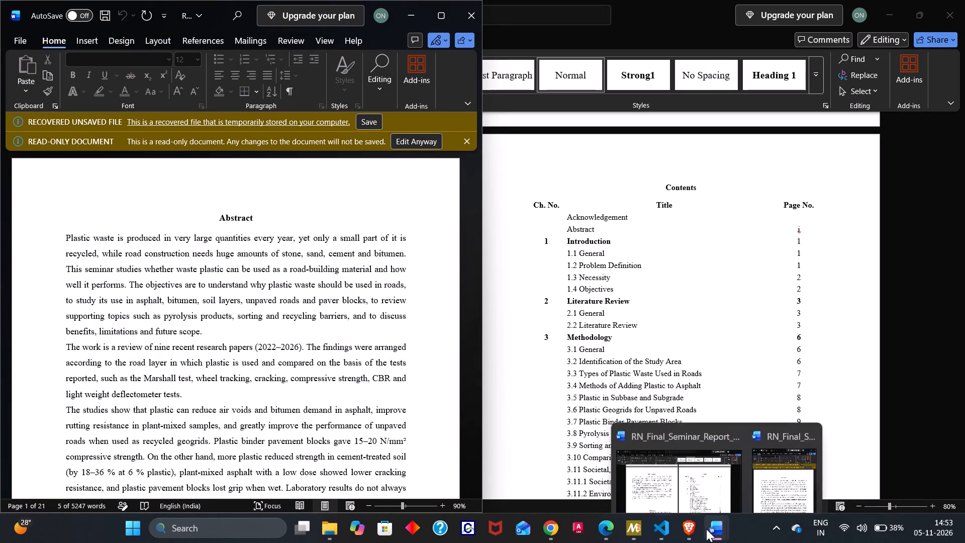
# Switch to the RN_Final_Seminar_Report_Copy document window.
pyautogui.click(657, 428)
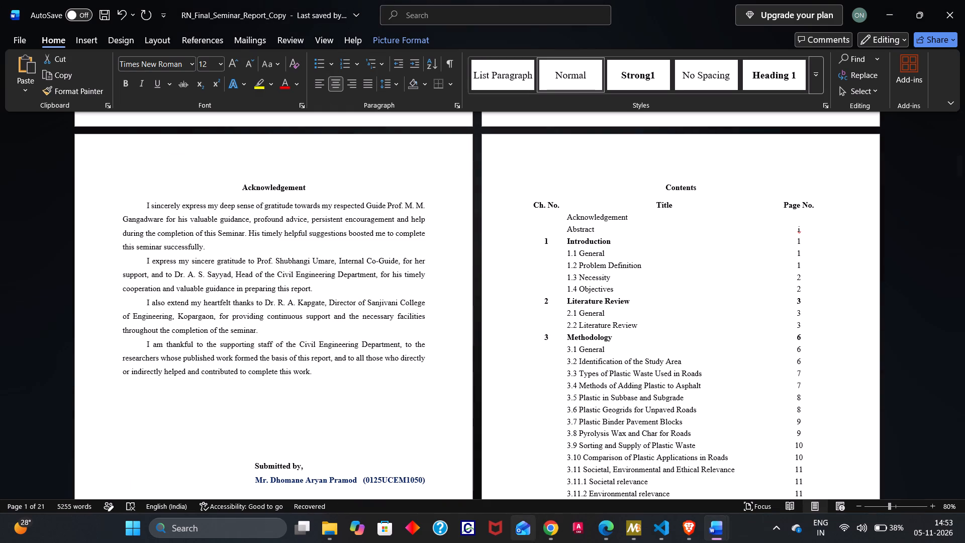
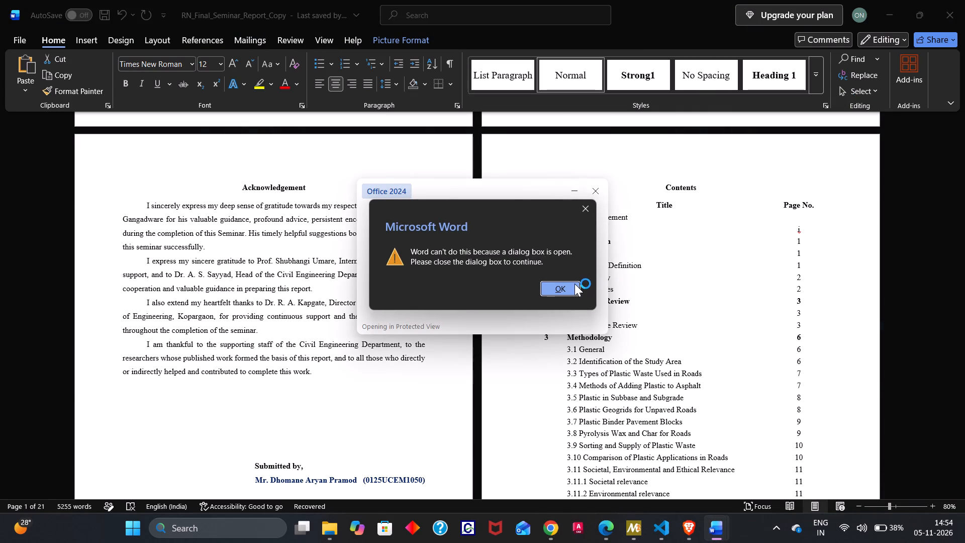
# Enable editing for the protected Seminar_Report_Copy document.
pyautogui.click(574, 284)
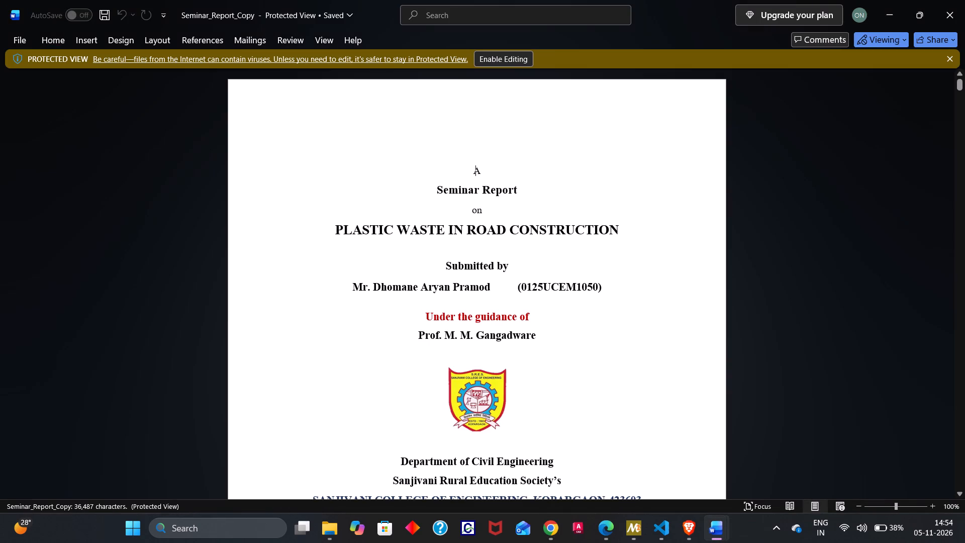
pyautogui.click(522, 56)
# Look through the report's front matter, including the lists of figures and tables, to locate the abstract.
pyautogui.scroll(-6, 538, 266)
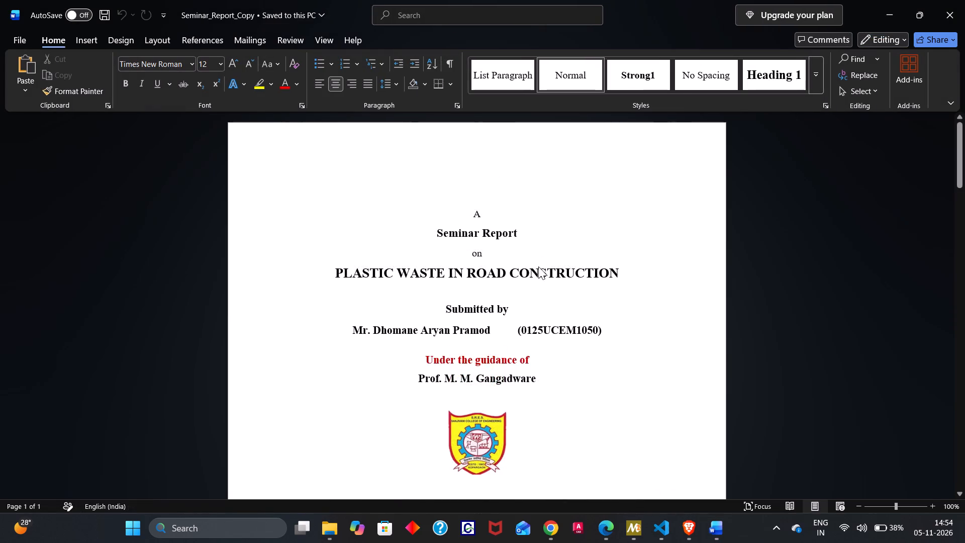
pyautogui.scroll(-14, 538, 266)
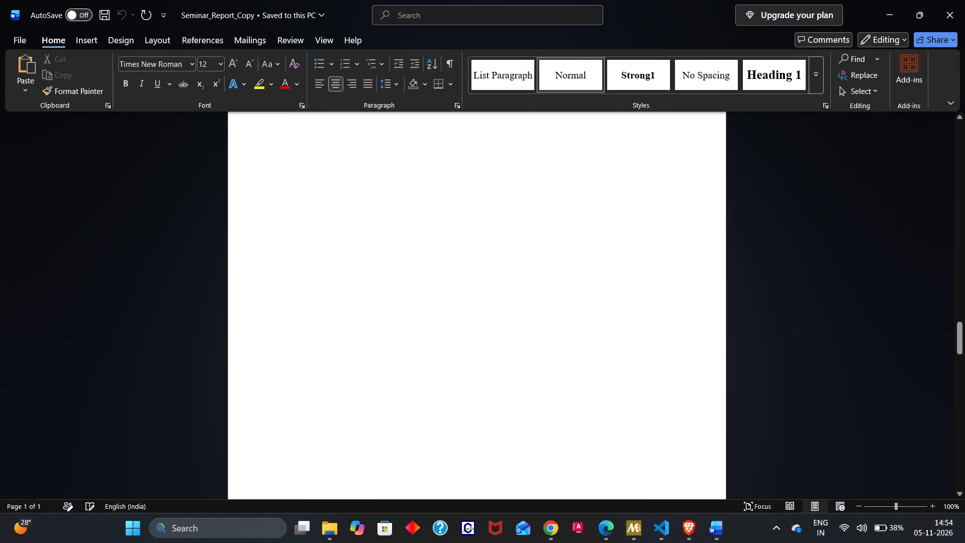
pyautogui.scroll(-10, 538, 266)
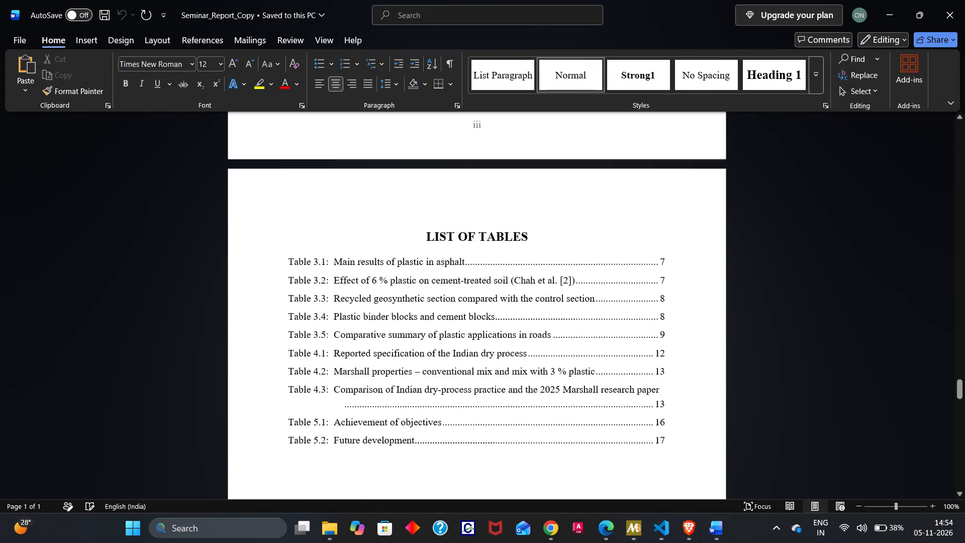
pyautogui.scroll(8, 538, 266)
pyautogui.scroll(-4, 538, 266)
pyautogui.scroll(2, 538, 266)
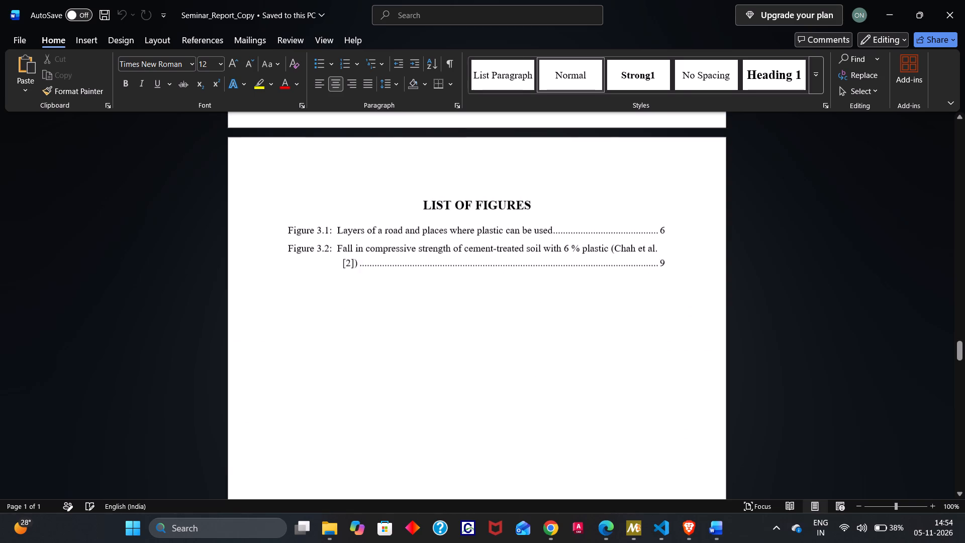
pyautogui.scroll(5, 538, 266)
pyautogui.scroll(-2, 538, 266)
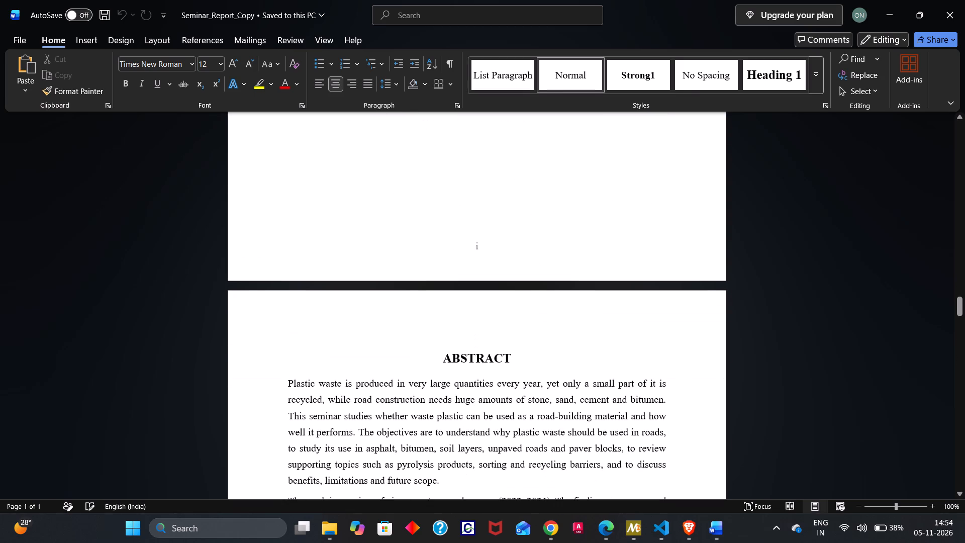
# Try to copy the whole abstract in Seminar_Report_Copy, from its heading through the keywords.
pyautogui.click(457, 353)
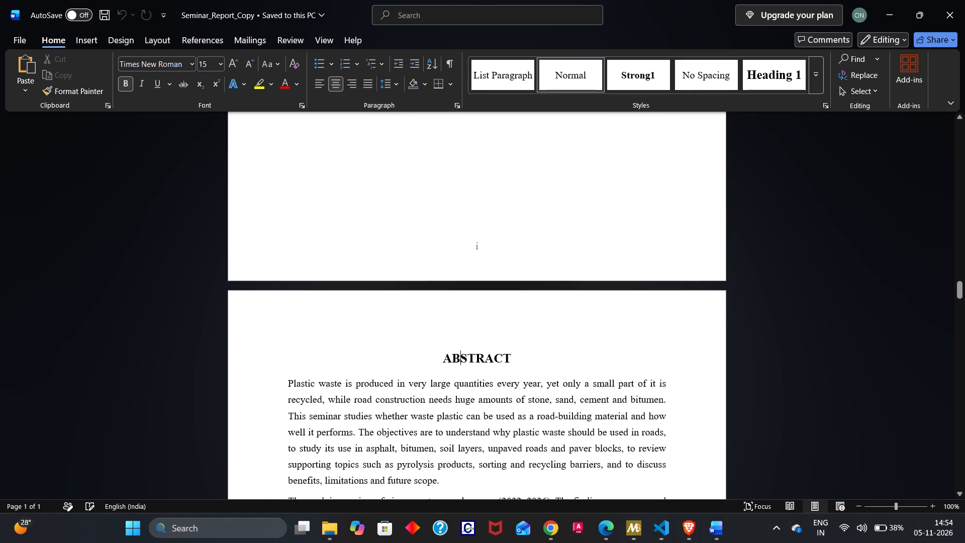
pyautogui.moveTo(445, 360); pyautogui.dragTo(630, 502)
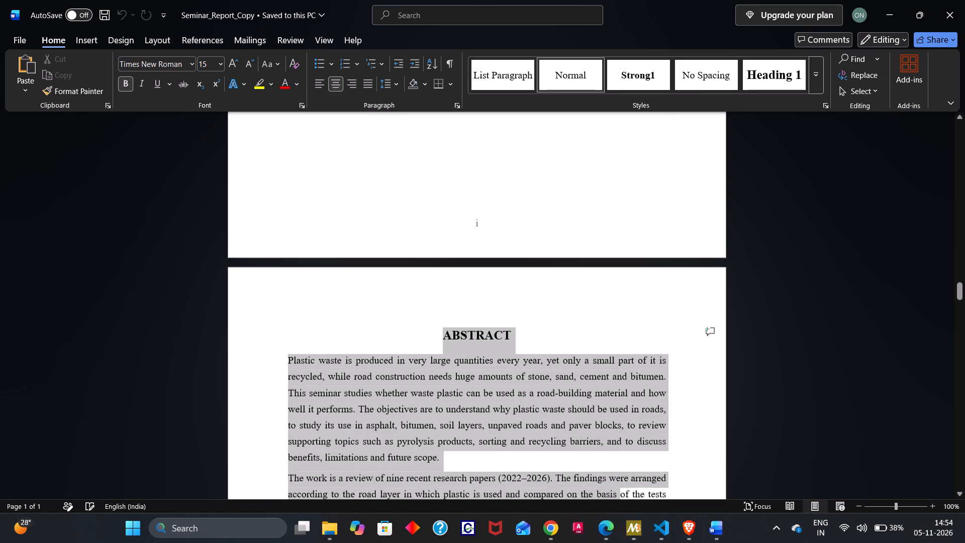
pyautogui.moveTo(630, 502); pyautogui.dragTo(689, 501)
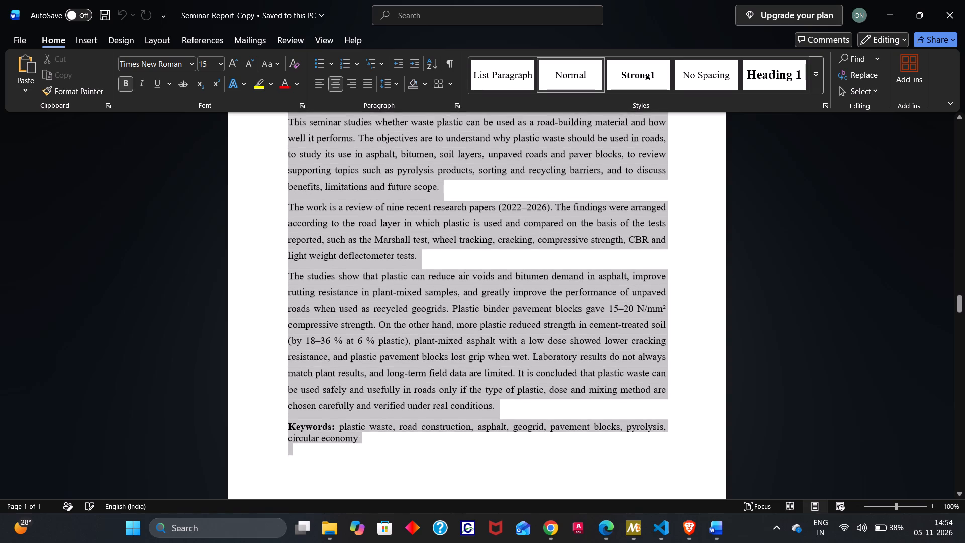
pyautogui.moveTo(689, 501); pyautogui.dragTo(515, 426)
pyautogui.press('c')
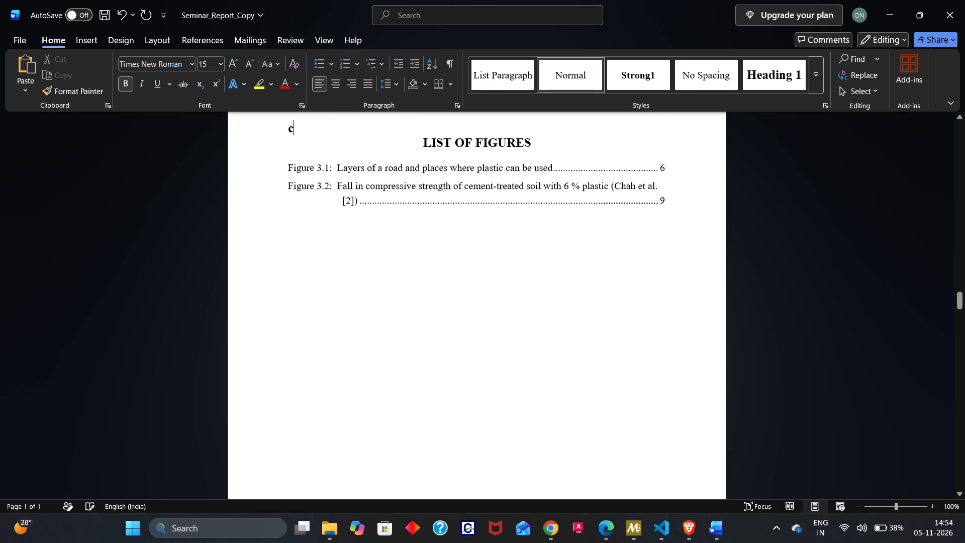
# Create a new blank document.
pyautogui.click(11, 45)
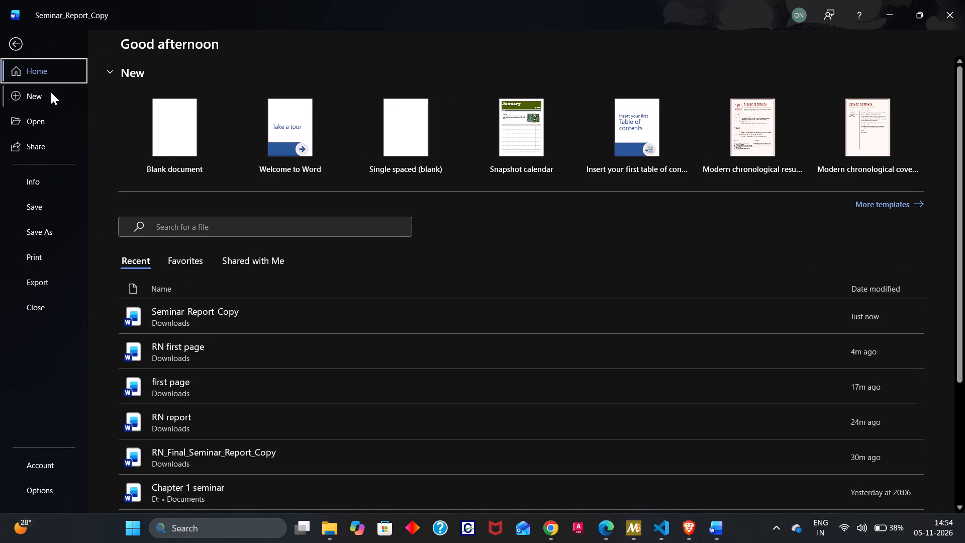
pyautogui.click(160, 147)
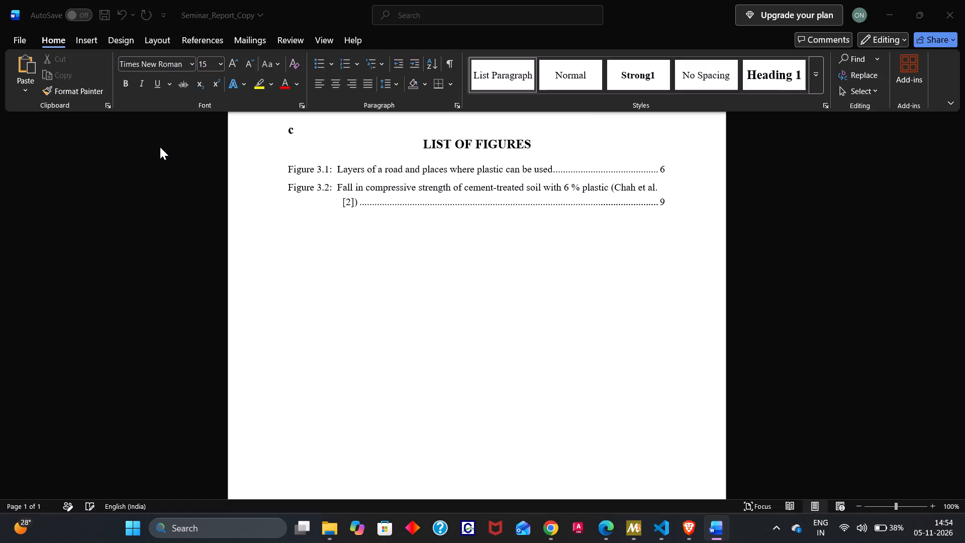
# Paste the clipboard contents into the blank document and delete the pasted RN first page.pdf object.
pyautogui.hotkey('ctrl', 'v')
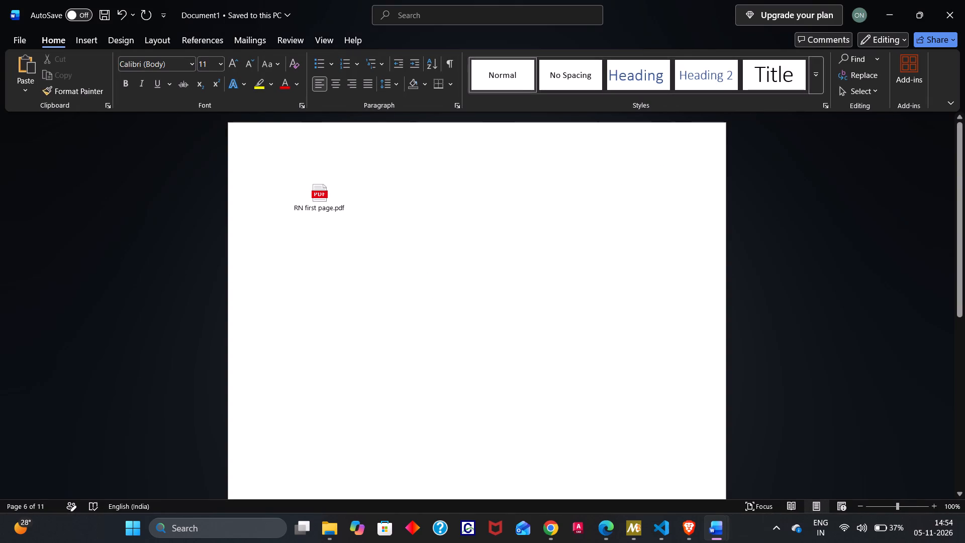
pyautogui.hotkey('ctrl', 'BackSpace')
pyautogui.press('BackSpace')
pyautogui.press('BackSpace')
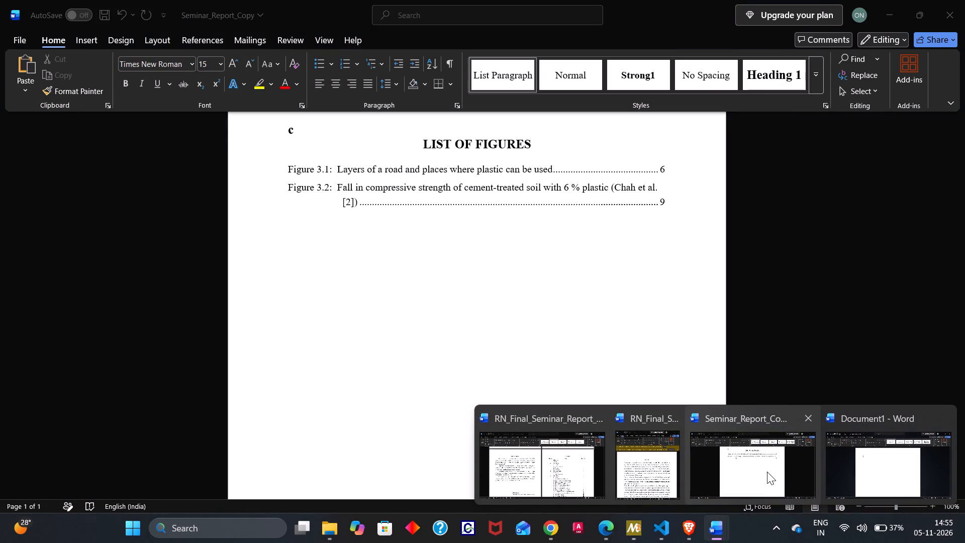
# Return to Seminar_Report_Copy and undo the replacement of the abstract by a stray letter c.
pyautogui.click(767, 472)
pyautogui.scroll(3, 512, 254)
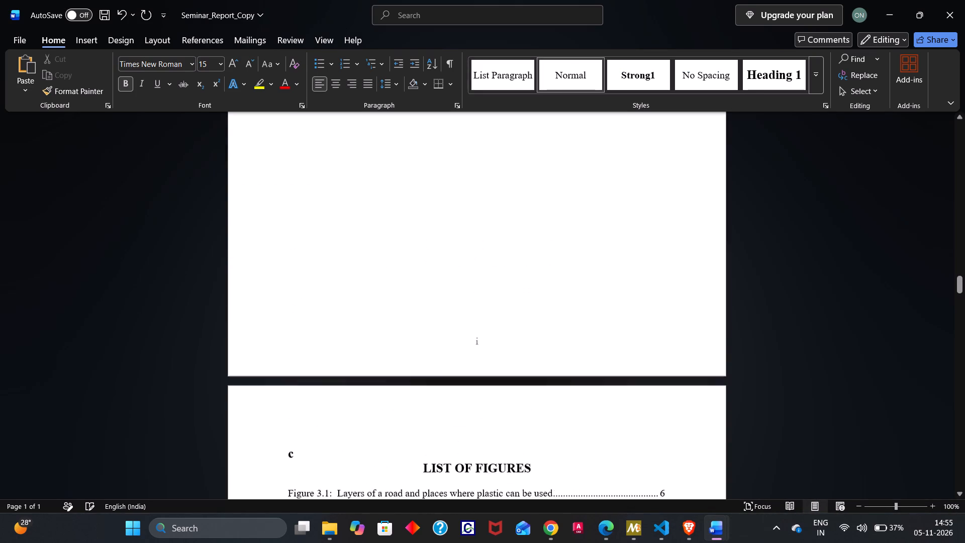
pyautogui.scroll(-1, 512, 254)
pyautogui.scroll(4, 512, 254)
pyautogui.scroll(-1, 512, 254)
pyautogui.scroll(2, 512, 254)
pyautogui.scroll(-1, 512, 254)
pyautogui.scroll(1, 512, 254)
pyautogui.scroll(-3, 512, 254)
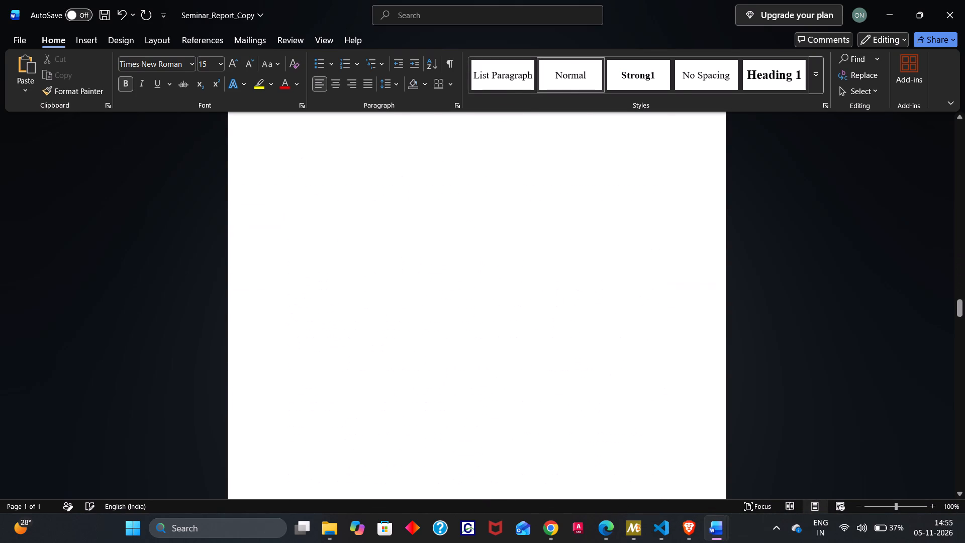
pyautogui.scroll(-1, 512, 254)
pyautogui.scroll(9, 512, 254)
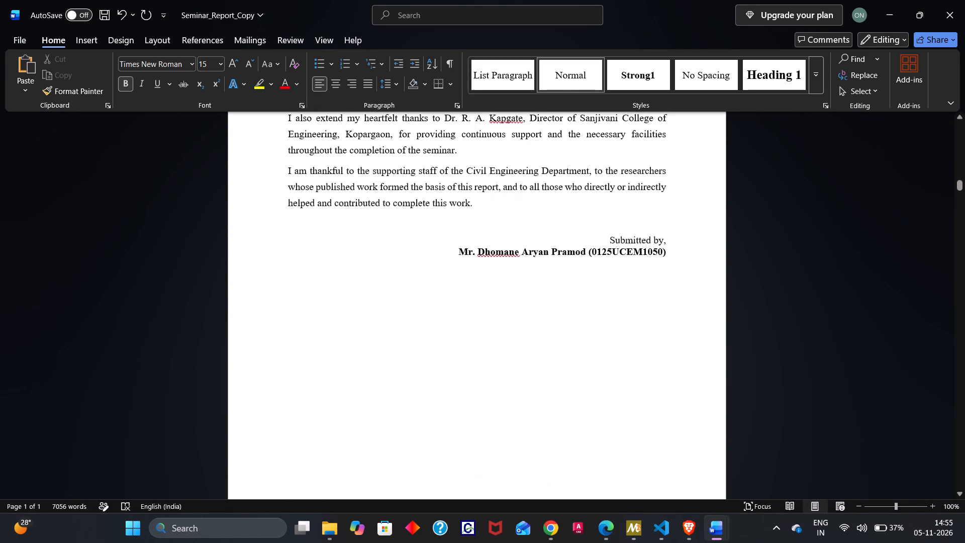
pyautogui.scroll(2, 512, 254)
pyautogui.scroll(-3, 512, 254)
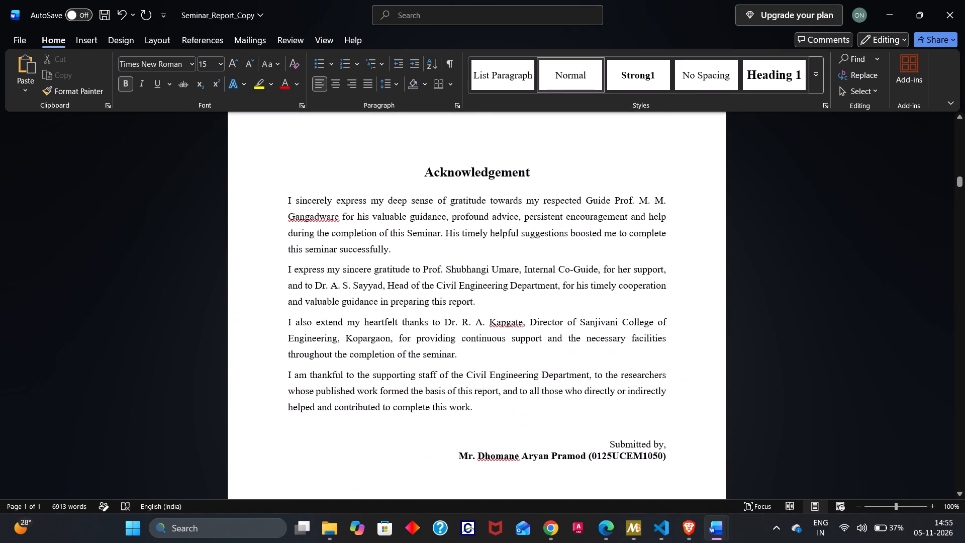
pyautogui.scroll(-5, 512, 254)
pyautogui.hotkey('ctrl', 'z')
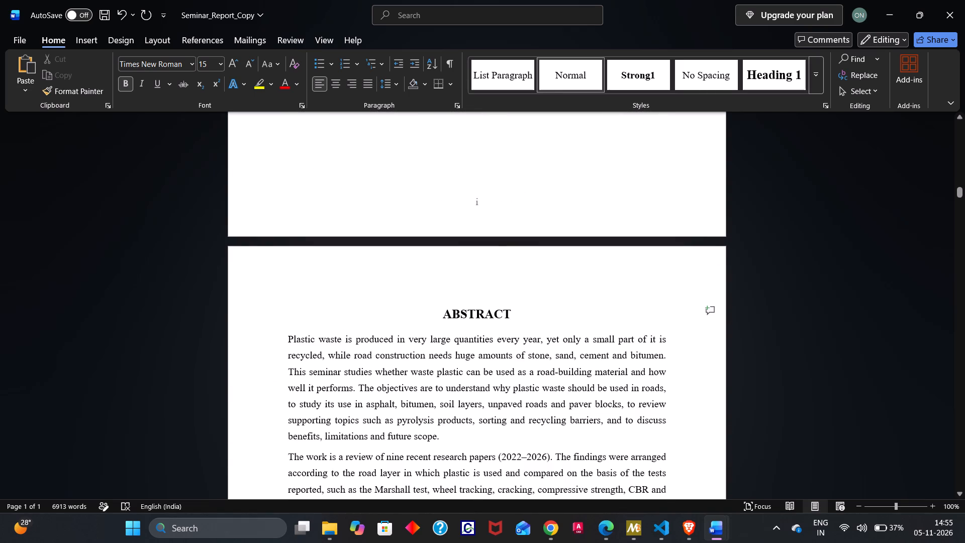
# Copy the full abstract in Seminar_Report_Copy, from the ABSTRACT heading through the keywords.
pyautogui.moveTo(459, 307); pyautogui.dragTo(451, 312)
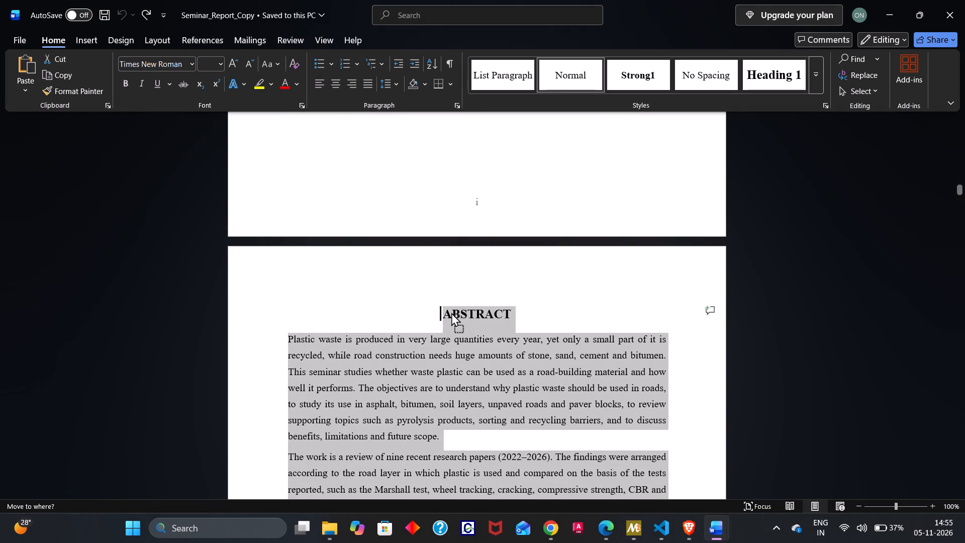
pyautogui.moveTo(451, 312); pyautogui.dragTo(447, 311)
pyautogui.click(447, 311)
pyautogui.click(447, 311)
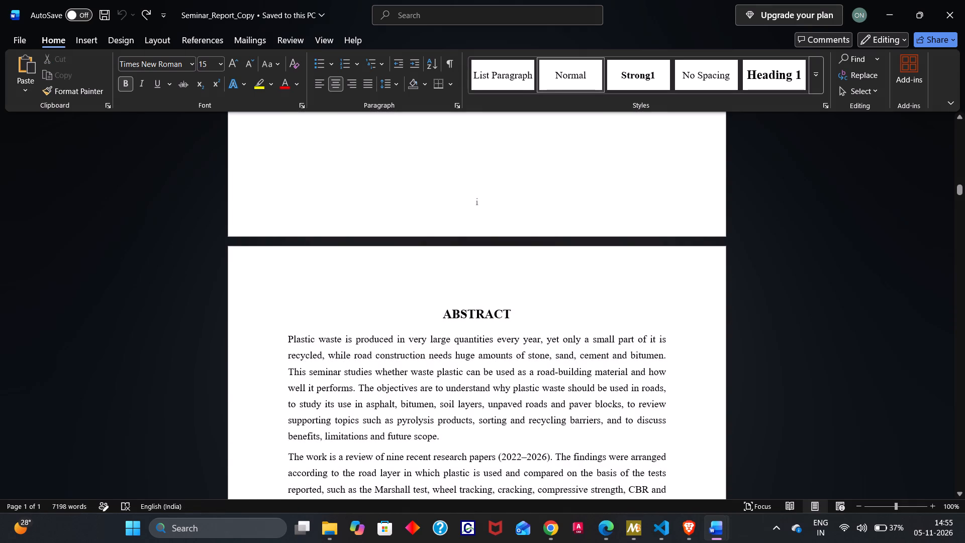
pyautogui.click(442, 310)
pyautogui.moveTo(442, 310); pyautogui.dragTo(542, 338)
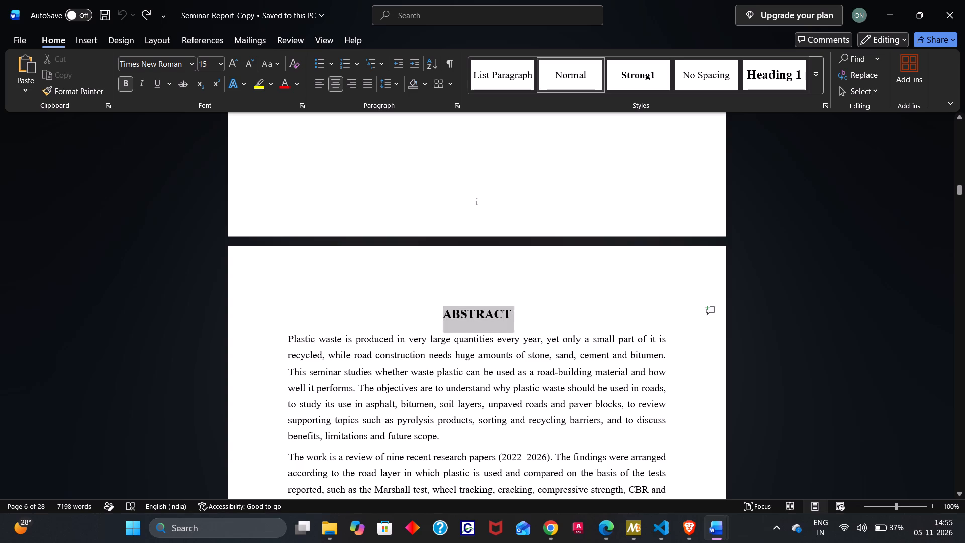
pyautogui.moveTo(542, 338); pyautogui.dragTo(604, 398)
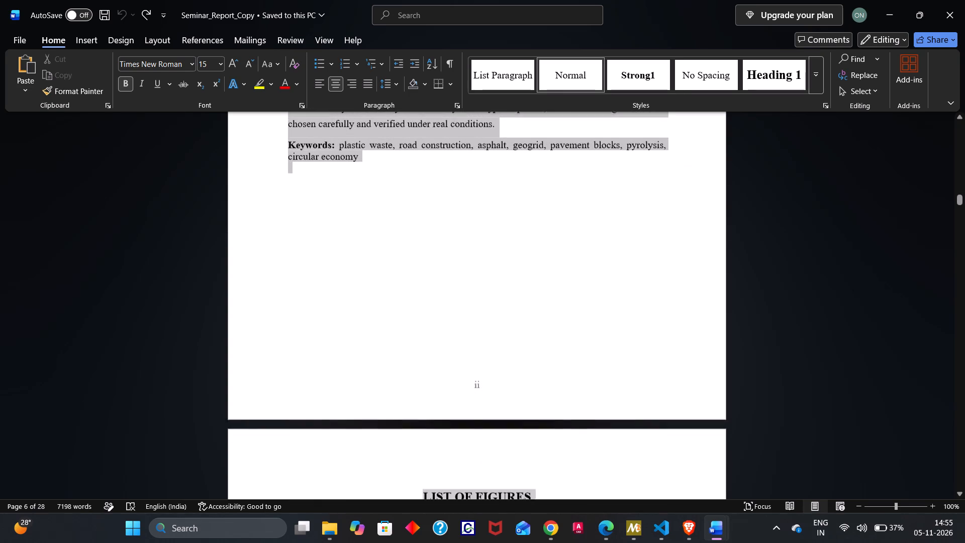
pyautogui.moveTo(604, 398); pyautogui.dragTo(576, 330)
pyautogui.hotkey('ctrl', 'c')
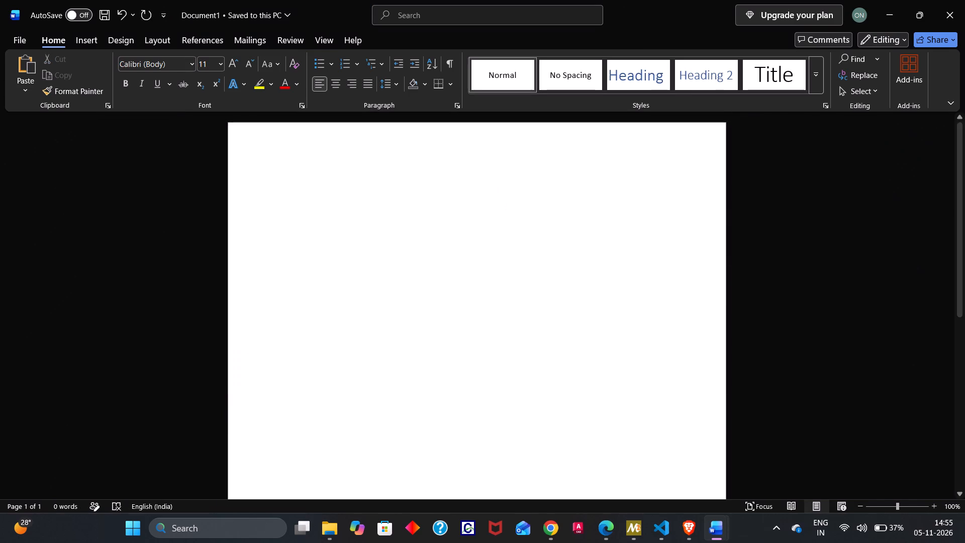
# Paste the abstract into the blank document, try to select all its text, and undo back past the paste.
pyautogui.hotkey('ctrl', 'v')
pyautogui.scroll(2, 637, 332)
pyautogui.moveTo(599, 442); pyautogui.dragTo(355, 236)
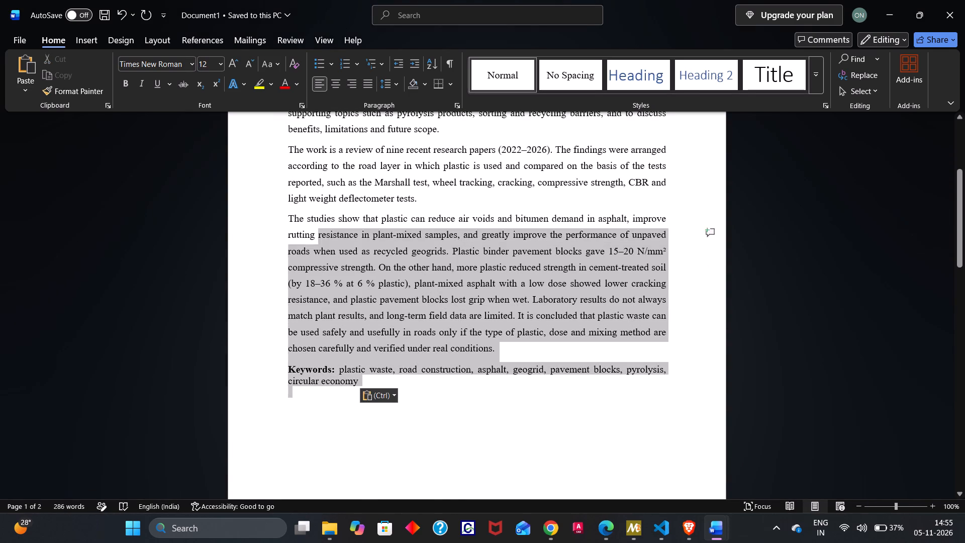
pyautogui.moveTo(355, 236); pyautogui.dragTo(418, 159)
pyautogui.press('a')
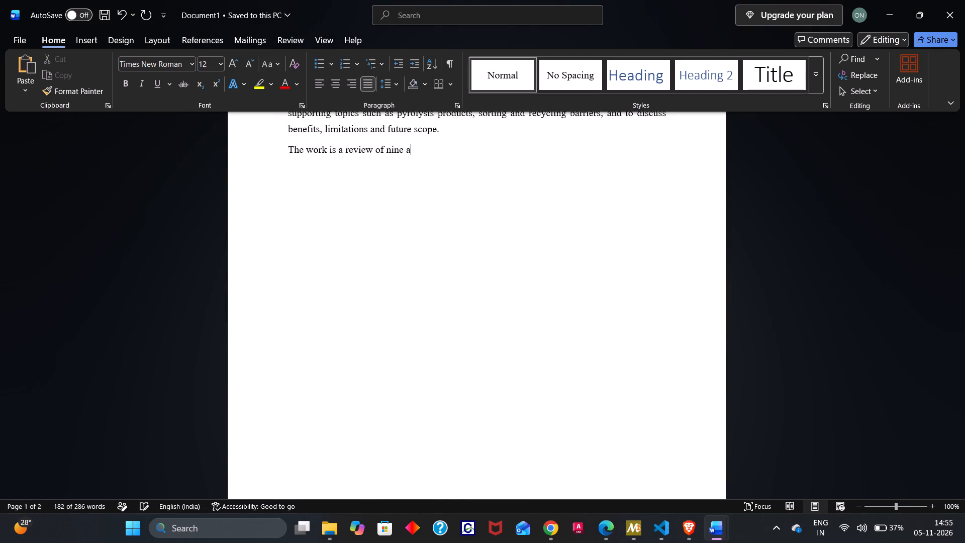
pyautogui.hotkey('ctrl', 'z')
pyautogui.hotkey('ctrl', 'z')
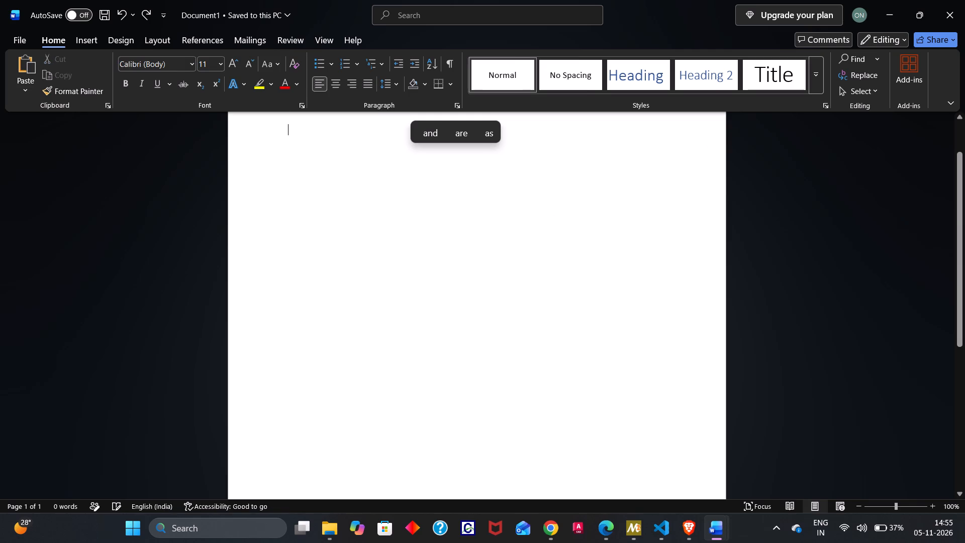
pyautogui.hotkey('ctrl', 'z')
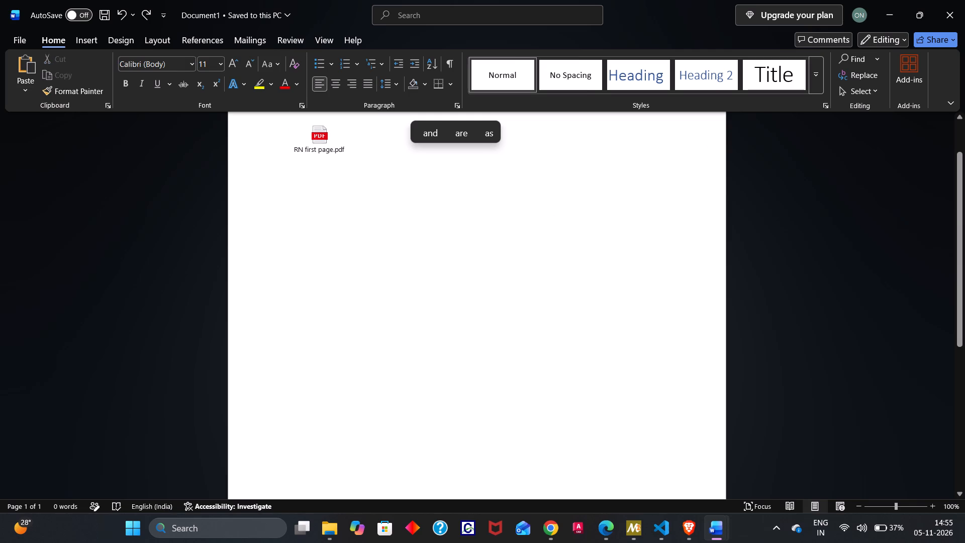
# Delete the embedded RN first page.pdf object from the new document and paste the copied abstract in its place.
pyautogui.press('BackSpace')
pyautogui.press('BackSpace')
pyautogui.press('BackSpace')
pyautogui.hotkey('ctrl', 'v')
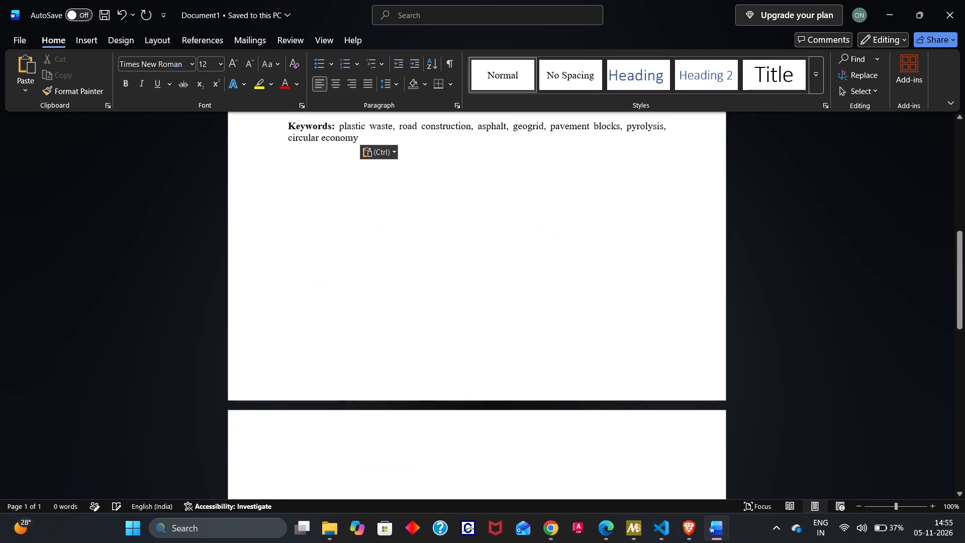
# Set the font size of all text in the new abstract document to 12.
pyautogui.click(453, 301)
pyautogui.hotkey('ctrl', 'a')
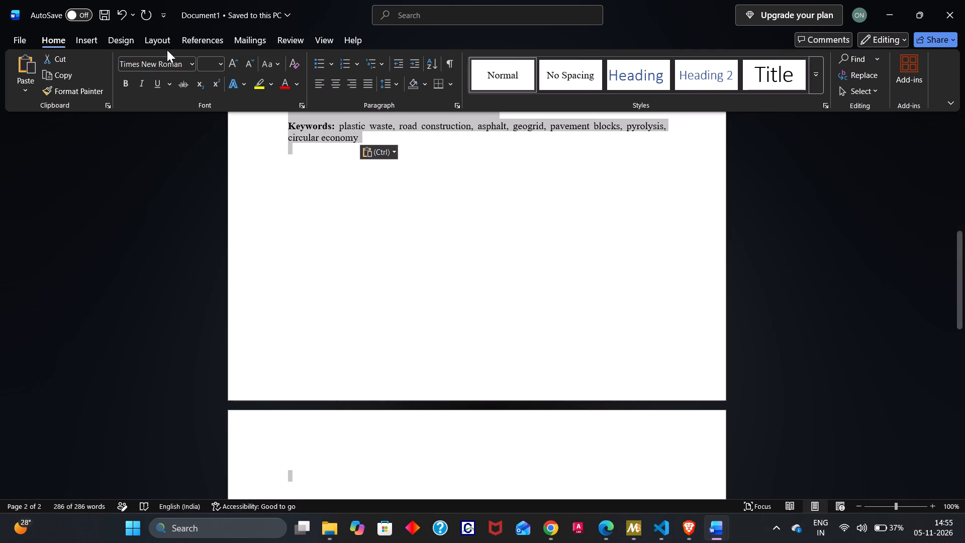
pyautogui.click(222, 64)
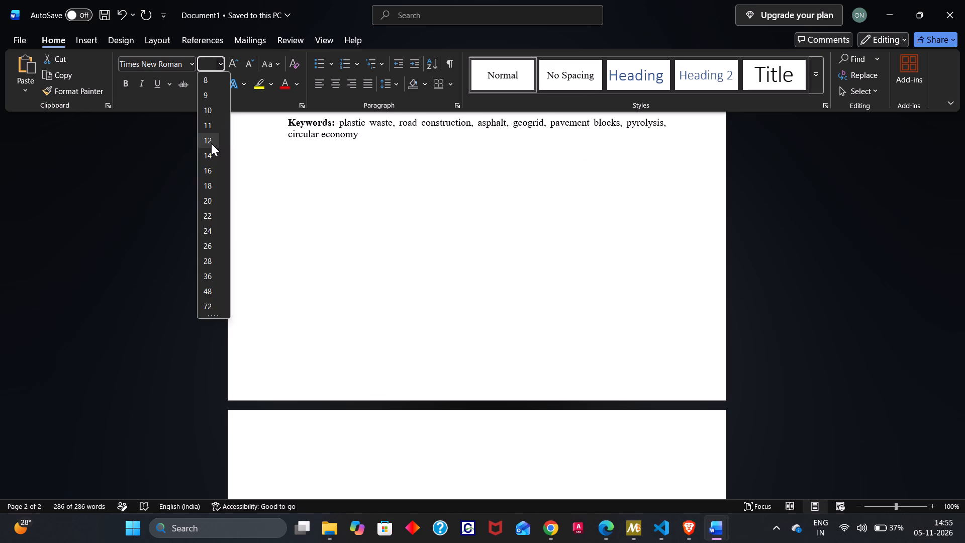
pyautogui.click(211, 143)
# Examine the pasted abstract from its heading through the keywords and the page after it.
pyautogui.scroll(9, 423, 164)
pyautogui.moveTo(496, 179); pyautogui.dragTo(514, 195)
pyautogui.click(514, 195)
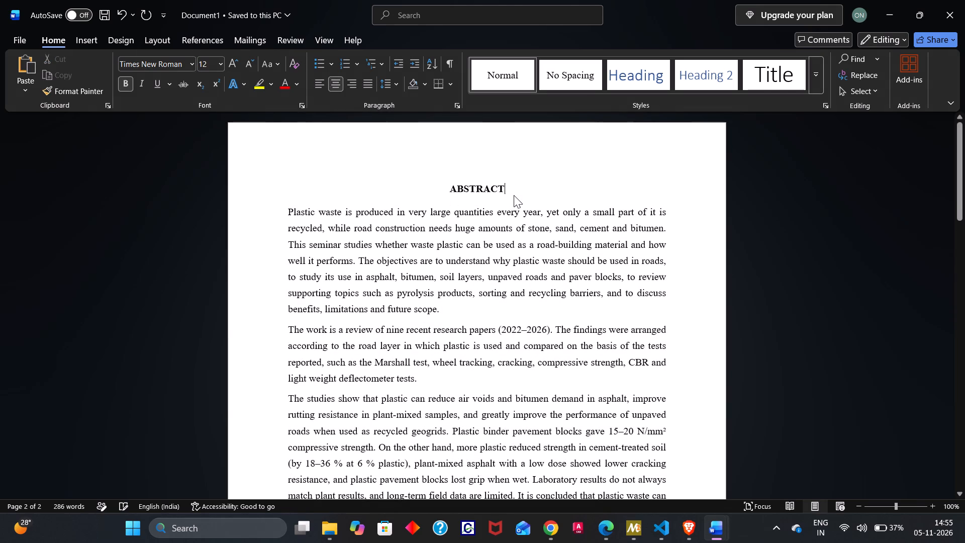
pyautogui.moveTo(514, 195); pyautogui.dragTo(441, 185)
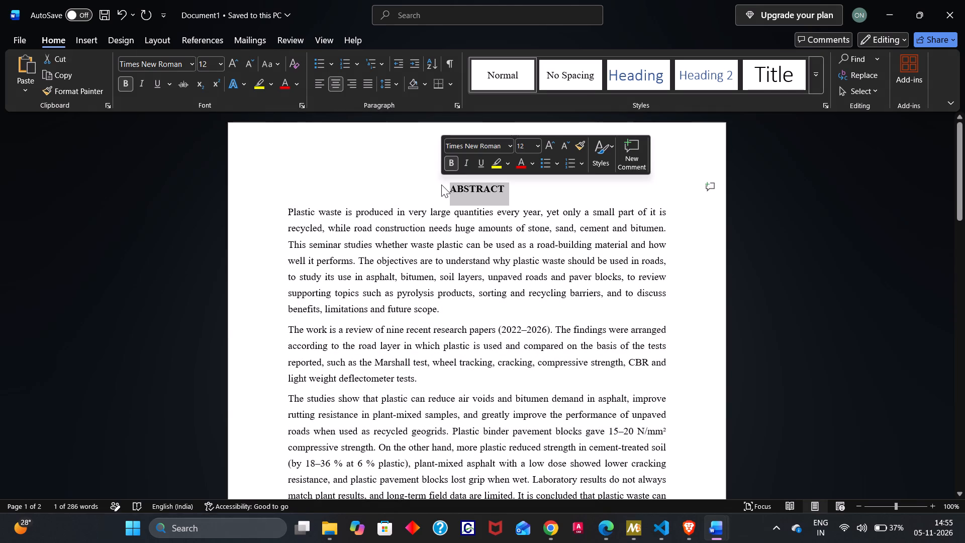
pyautogui.click(441, 185)
pyautogui.scroll(-5, 441, 185)
pyautogui.scroll(1, 441, 185)
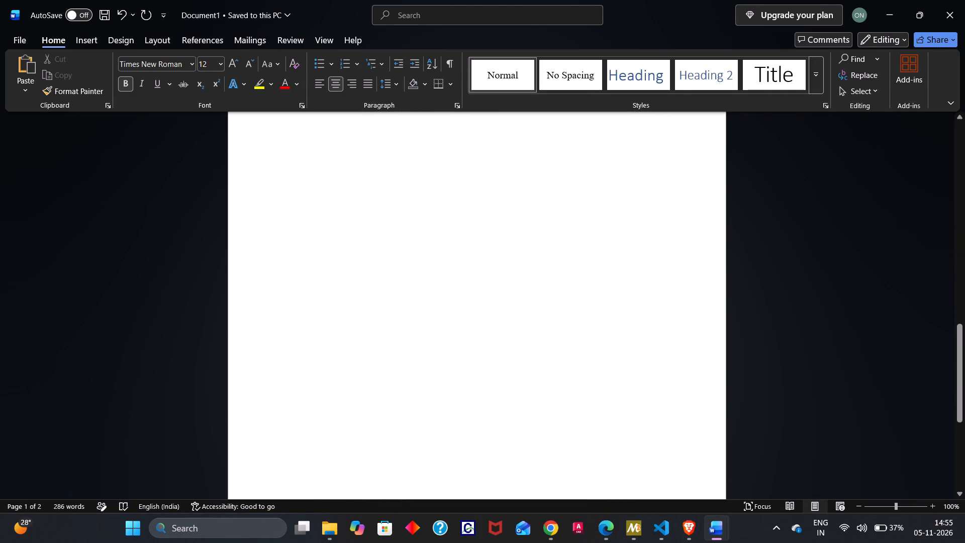
pyautogui.scroll(2, 441, 185)
pyautogui.scroll(-1, 441, 185)
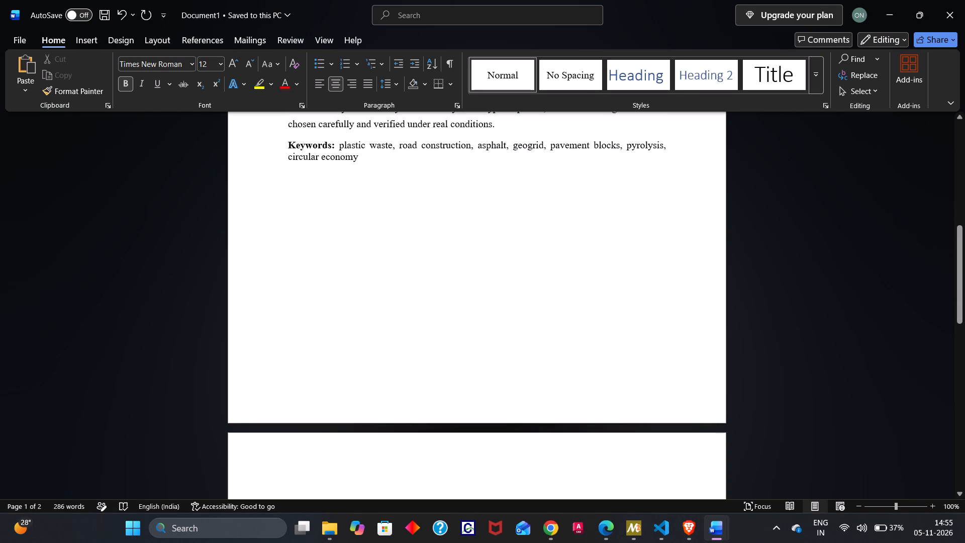
# Adjust the blank paragraphs below the abstract's keywords and place the insertion point on the empty second page.
pyautogui.click(389, 328)
pyautogui.click(377, 382)
pyautogui.press('Return')
pyautogui.press('Return')
pyautogui.press('Return')
pyautogui.press('BackSpace')
pyautogui.press('BackSpace')
pyautogui.press('BackSpace')
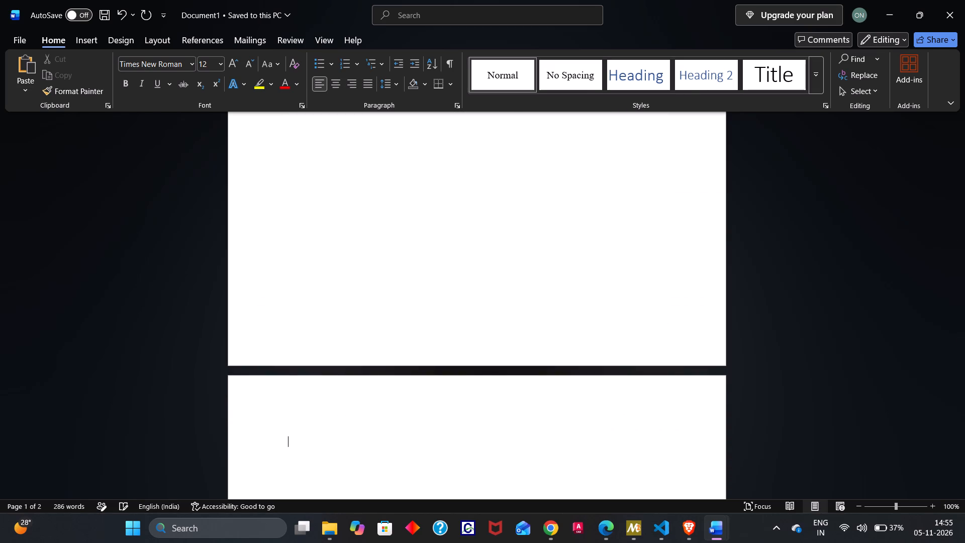
pyautogui.press('BackSpace')
pyautogui.press('Return')
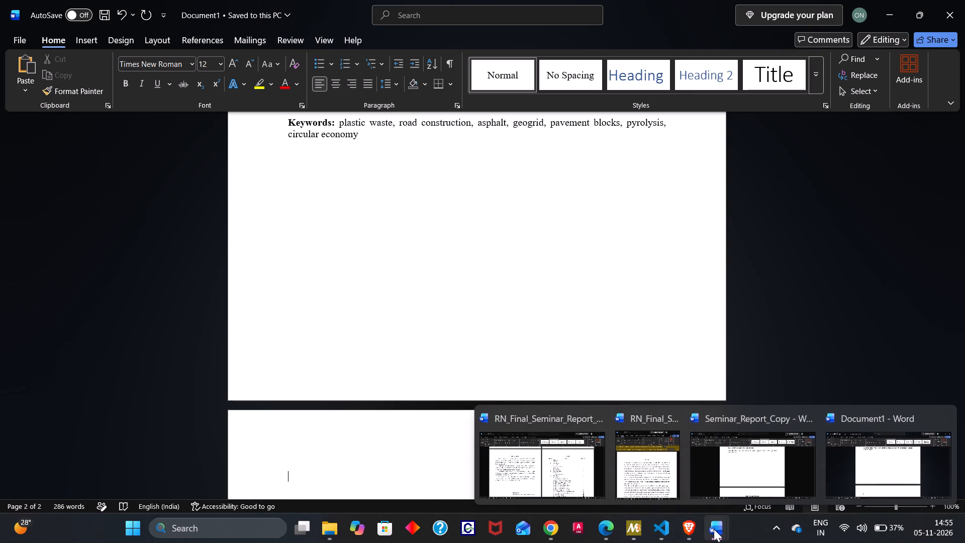
# Arrange Document1 and Seminar_Report_Copy side by side, with the report showing its List of Figures.
pyautogui.click(731, 483)
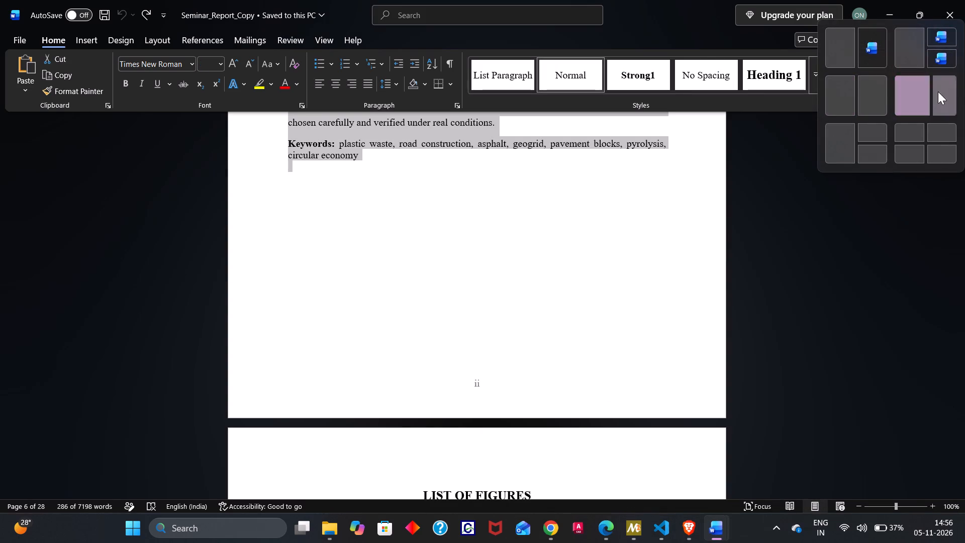
pyautogui.click(884, 90)
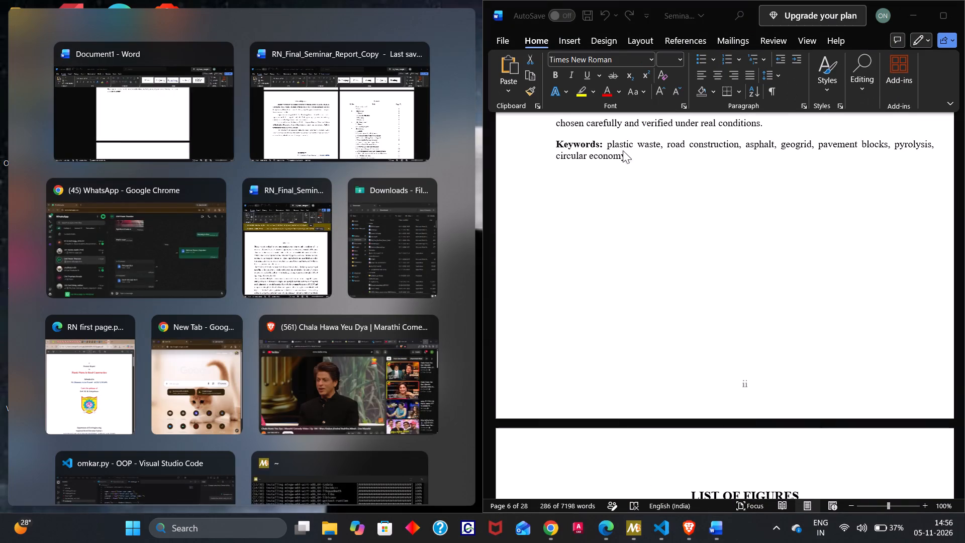
pyautogui.click(217, 124)
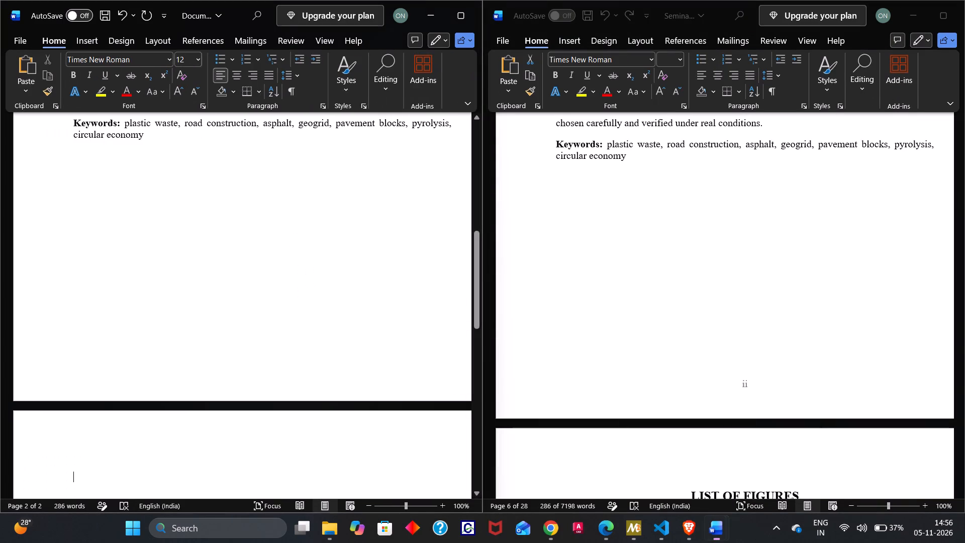
pyautogui.scroll(-2, 672, 268)
pyautogui.scroll(1, 672, 268)
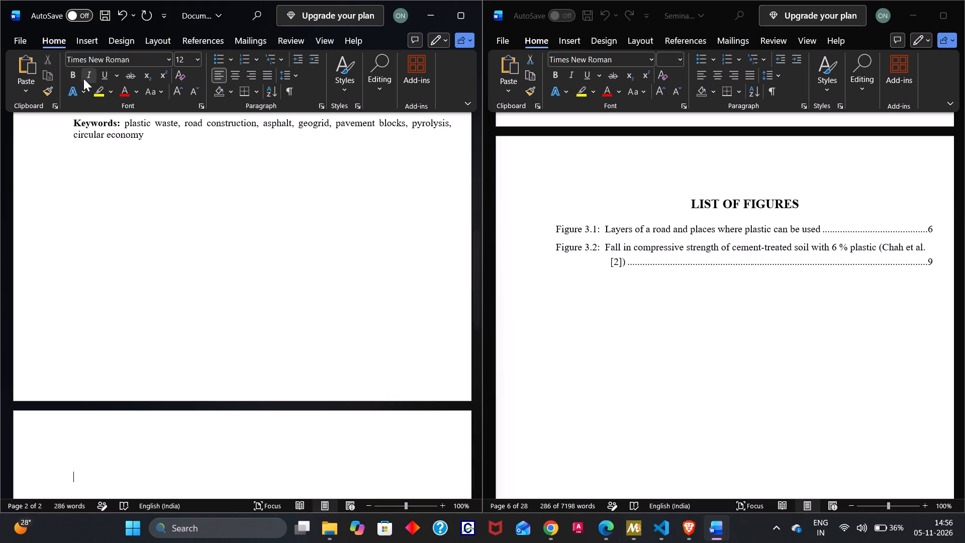
# Insert a table with 3 columns and 3 rows on the second page of the abstract document.
pyautogui.click(88, 33)
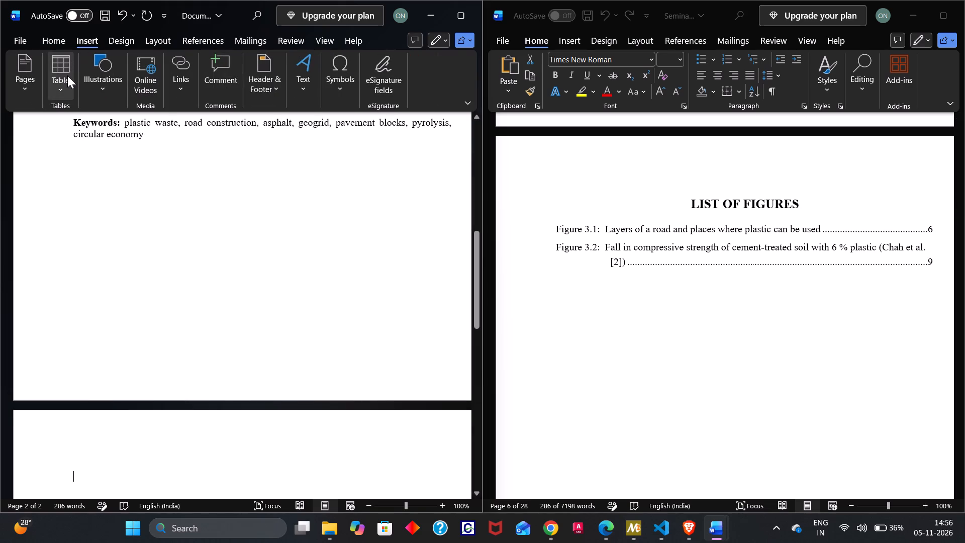
pyautogui.click(67, 75)
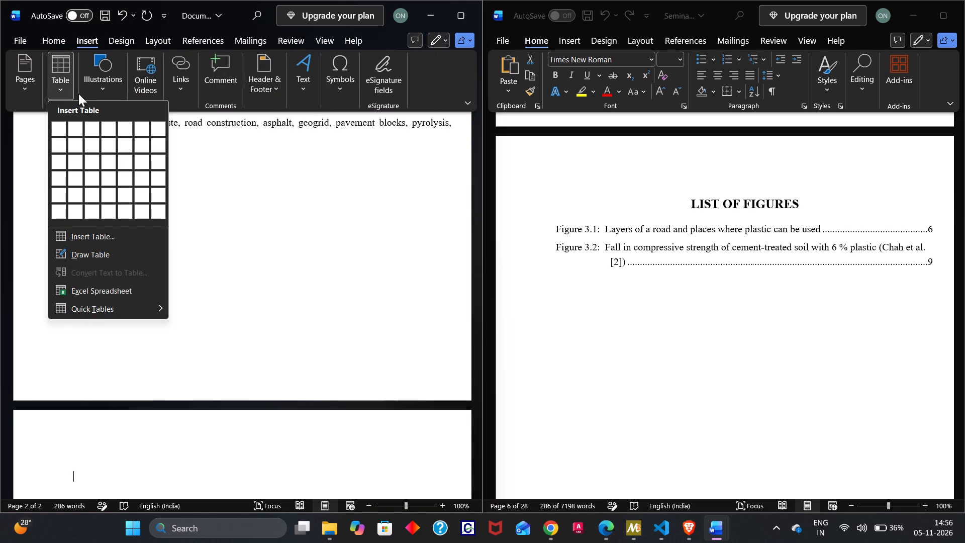
pyautogui.click(109, 239)
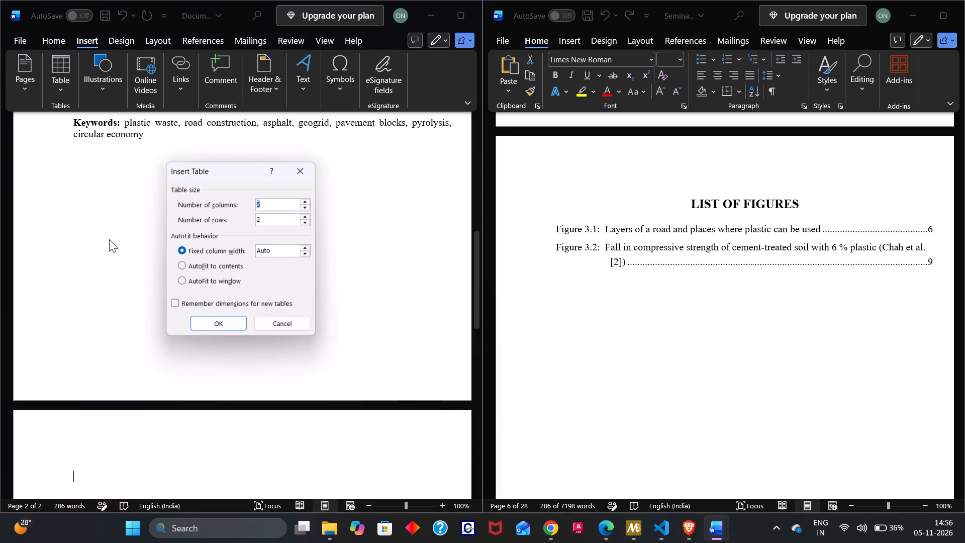
pyautogui.click(268, 207)
pyautogui.press('BackSpace')
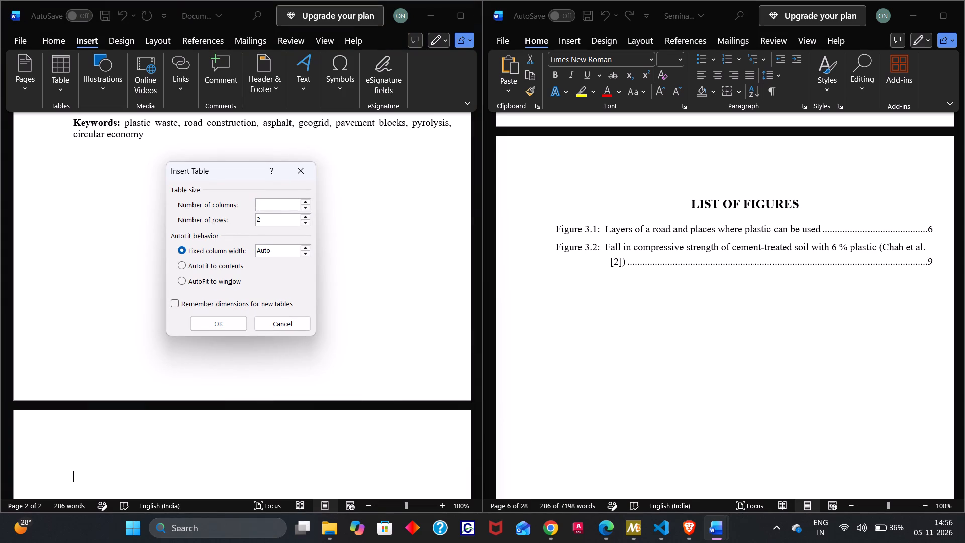
pyautogui.press('3')
pyautogui.click(266, 219)
pyautogui.press('BackSpace')
pyautogui.press('3')
pyautogui.click(222, 320)
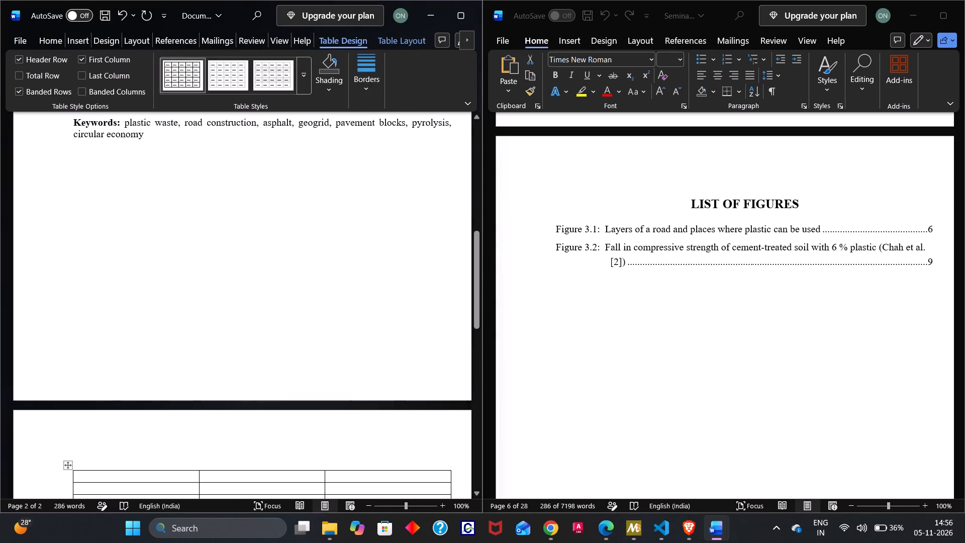
pyautogui.scroll(-1, 298, 288)
pyautogui.click(121, 297)
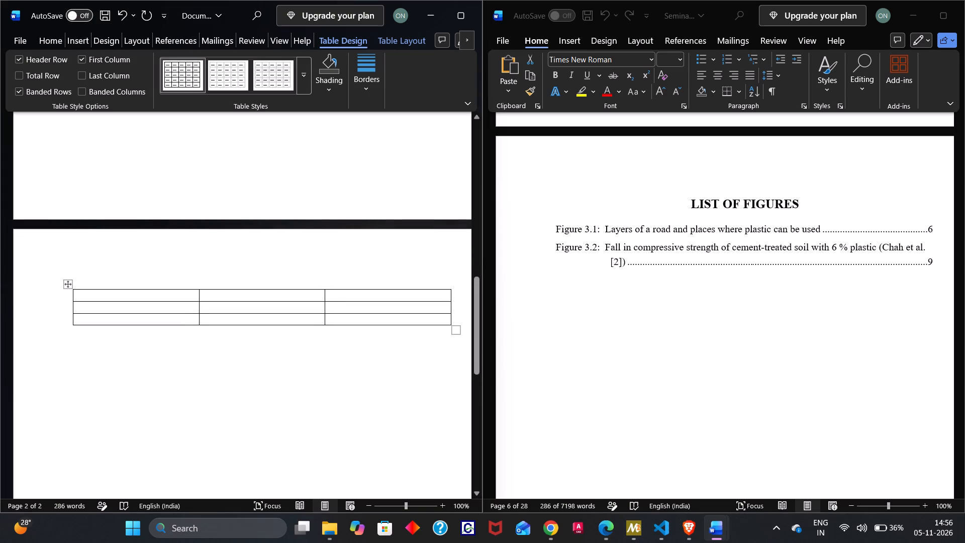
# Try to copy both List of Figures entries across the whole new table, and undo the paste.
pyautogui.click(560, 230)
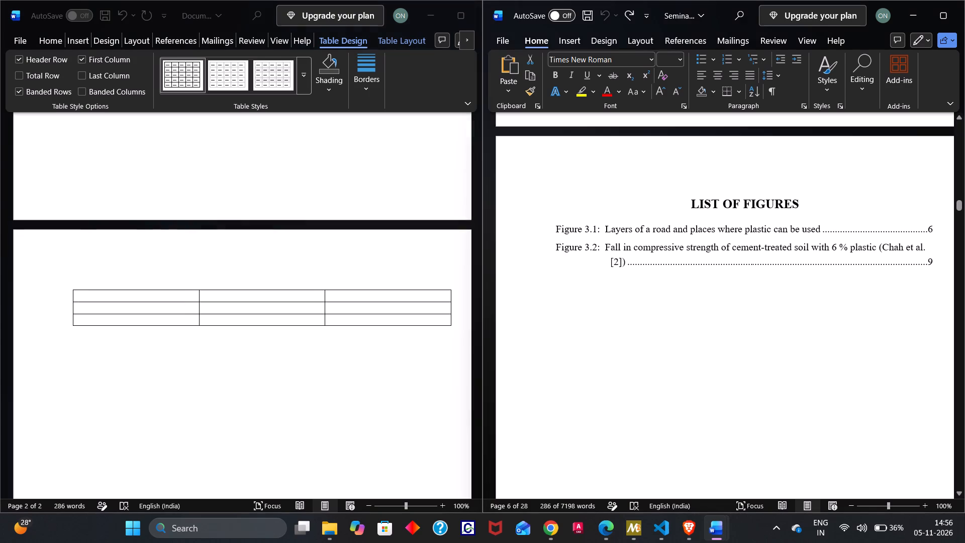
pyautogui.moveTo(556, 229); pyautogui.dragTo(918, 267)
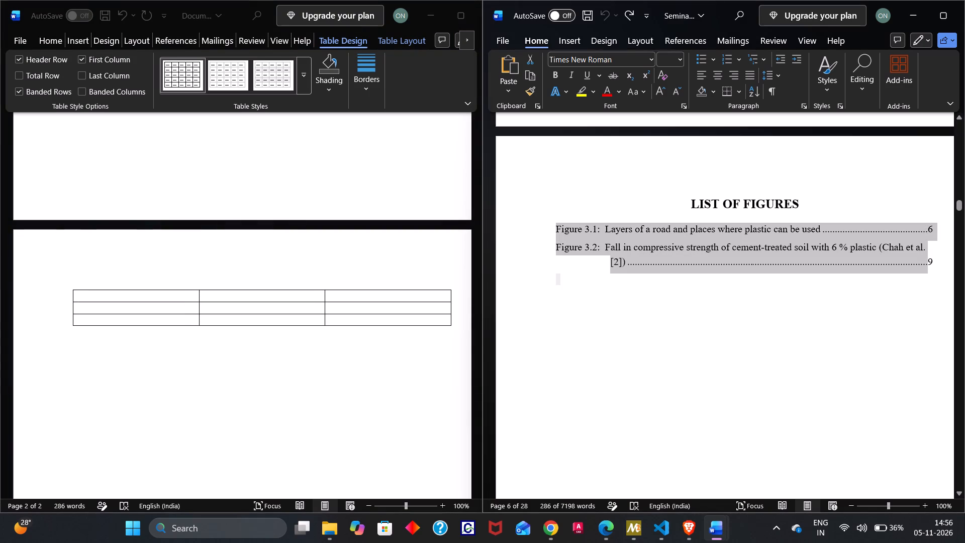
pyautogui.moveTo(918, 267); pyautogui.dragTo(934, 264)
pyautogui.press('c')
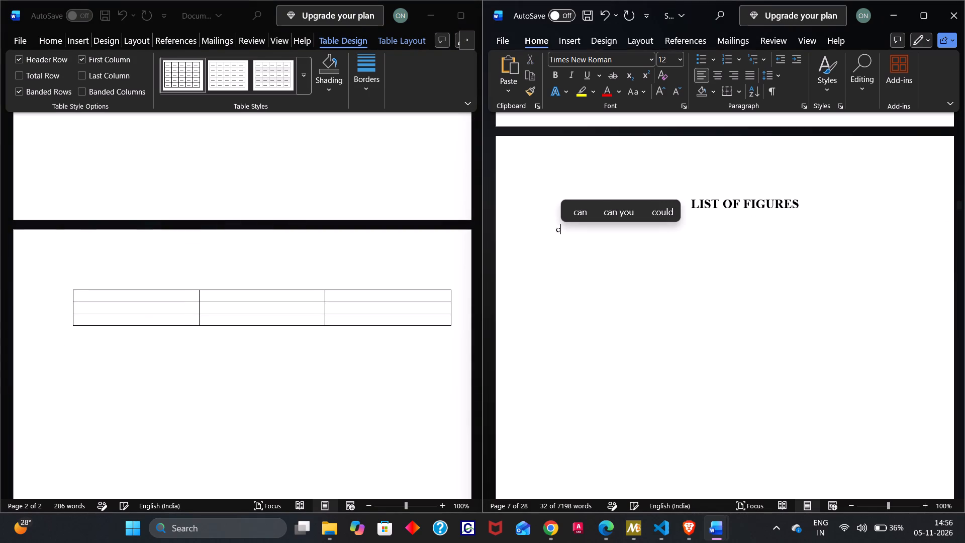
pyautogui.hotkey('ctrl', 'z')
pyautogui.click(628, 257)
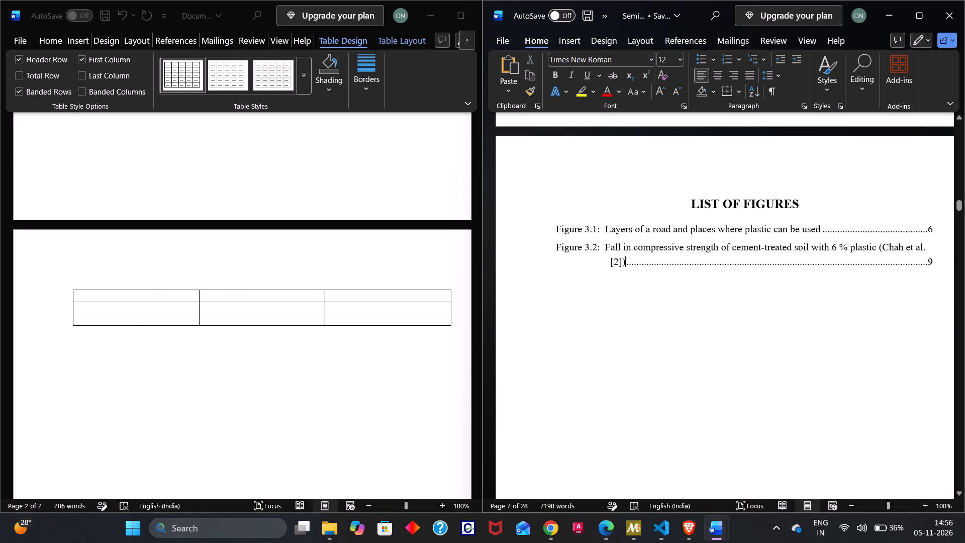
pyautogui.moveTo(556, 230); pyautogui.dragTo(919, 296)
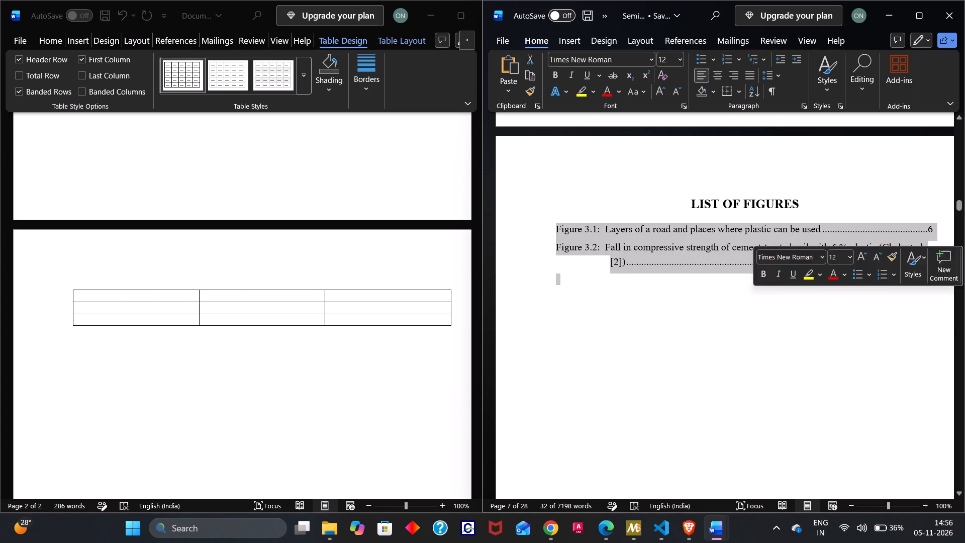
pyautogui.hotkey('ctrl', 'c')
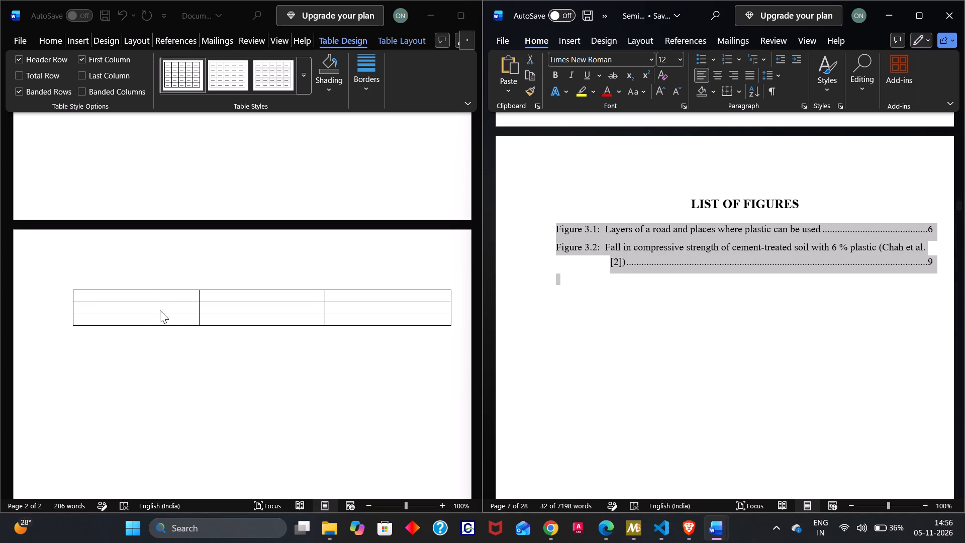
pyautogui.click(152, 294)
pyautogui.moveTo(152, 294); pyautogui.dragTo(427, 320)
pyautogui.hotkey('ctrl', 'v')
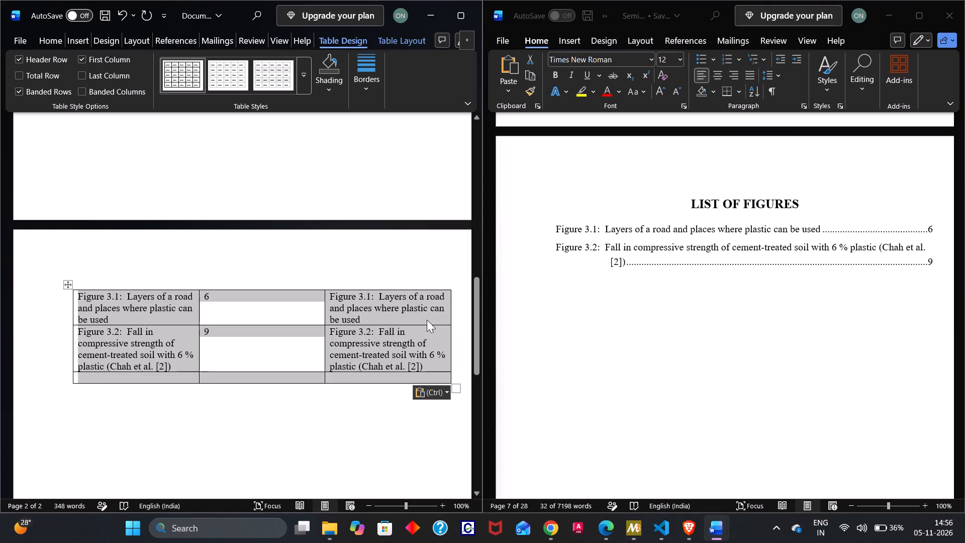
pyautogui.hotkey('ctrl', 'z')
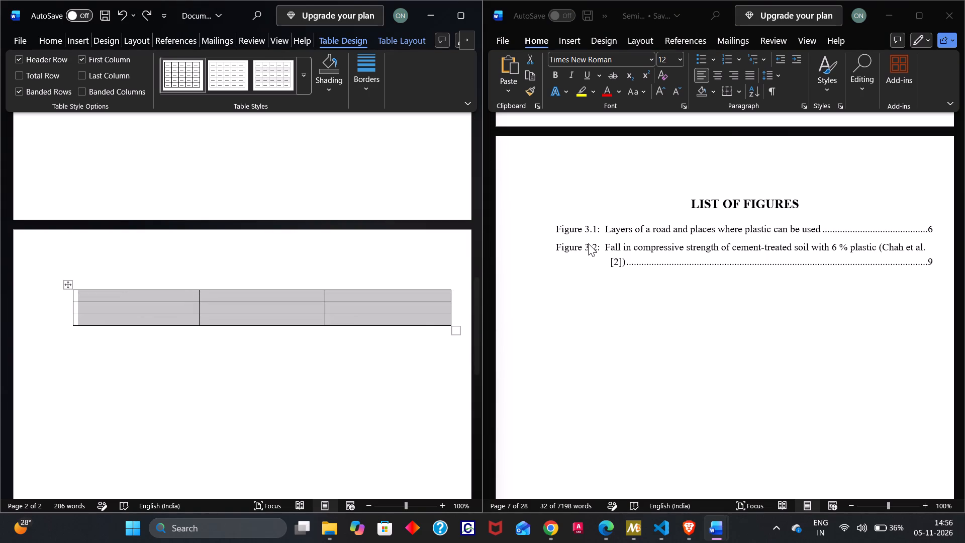
# Copy the label "Figure 3.1" from the List of Figures into the first cell of the table's second row.
pyautogui.click(588, 243)
pyautogui.click(595, 227)
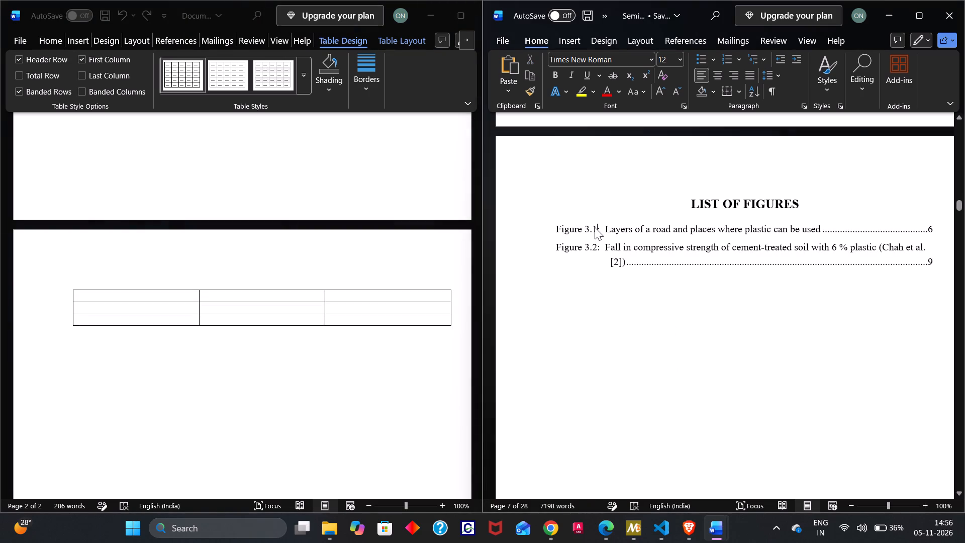
pyautogui.moveTo(595, 229); pyautogui.dragTo(553, 232)
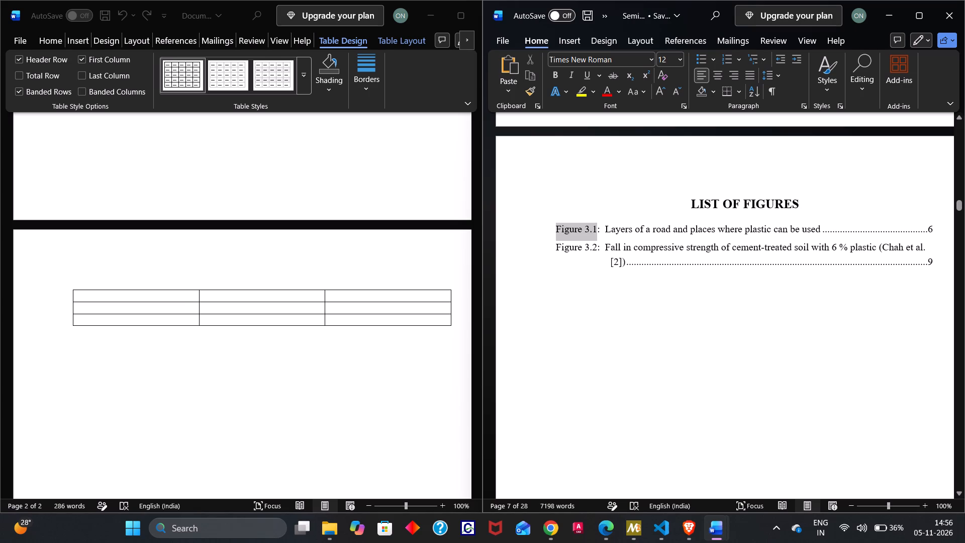
pyautogui.moveTo(553, 232); pyautogui.dragTo(533, 232)
pyautogui.hotkey('ctrl', 'c')
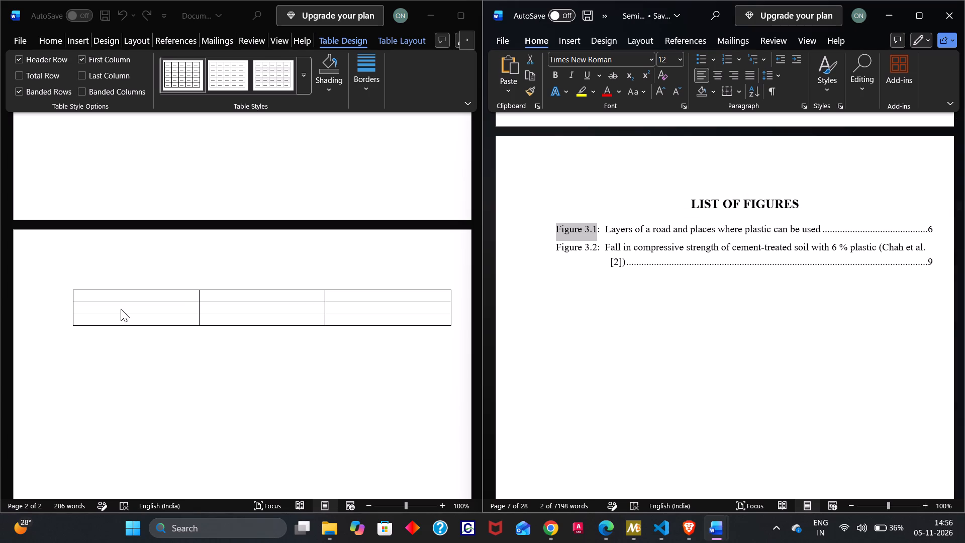
pyautogui.click(122, 306)
pyautogui.click(122, 306)
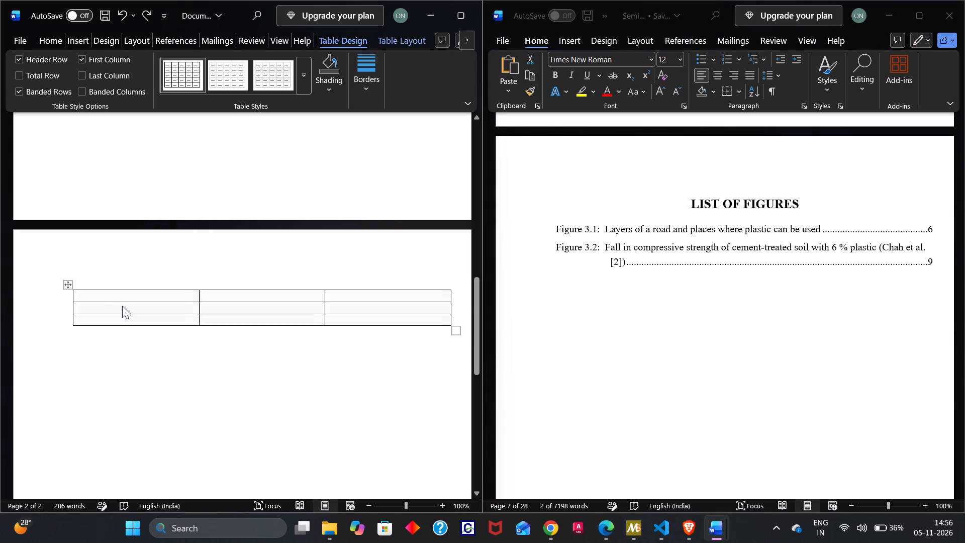
pyautogui.hotkey('ctrl', 'v')
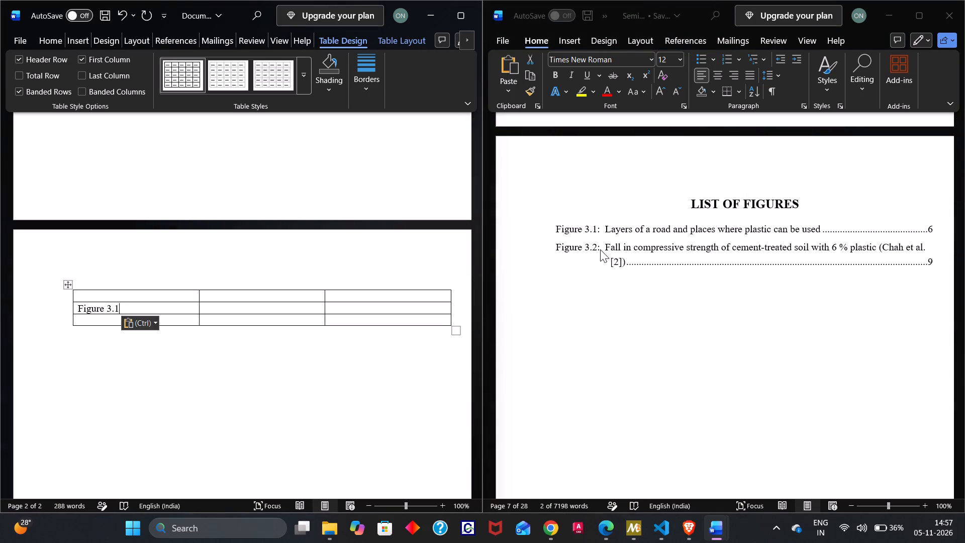
# Try to copy the label "Figure 3.2" from the List of Figures into the first cell of the table's third row.
pyautogui.click(596, 245)
pyautogui.moveTo(596, 245); pyautogui.dragTo(523, 249)
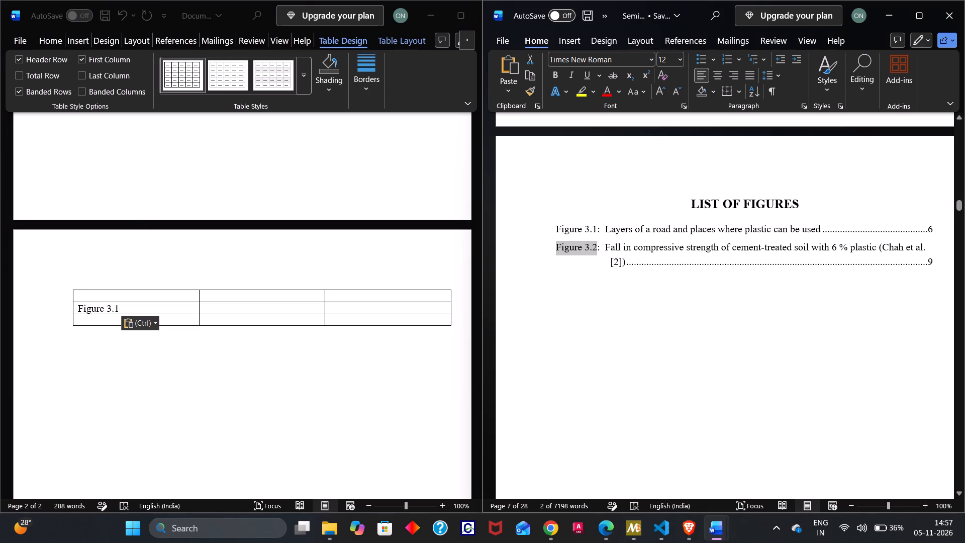
pyautogui.hotkey('ctrl', 'v')
pyautogui.hotkey('ctrl', 'c')
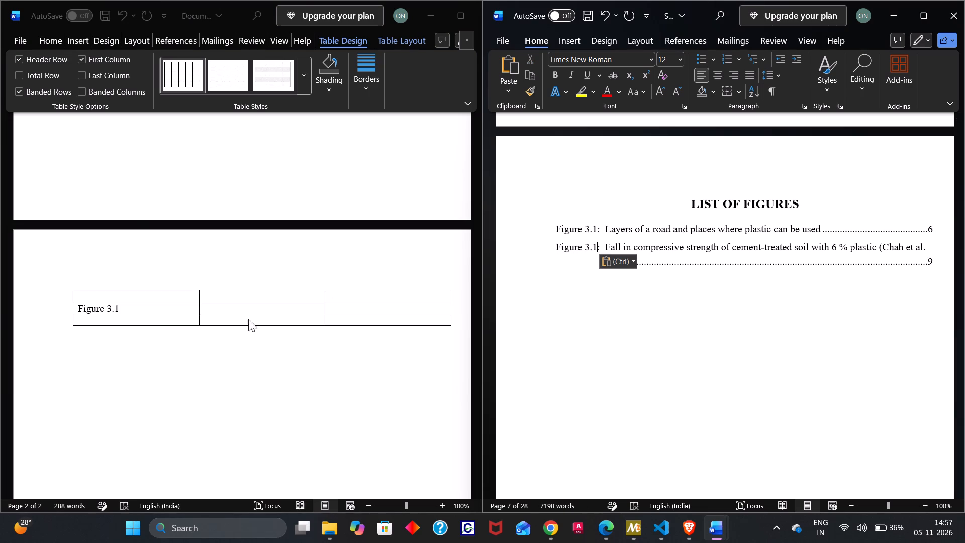
pyautogui.click(173, 319)
pyautogui.click(173, 319)
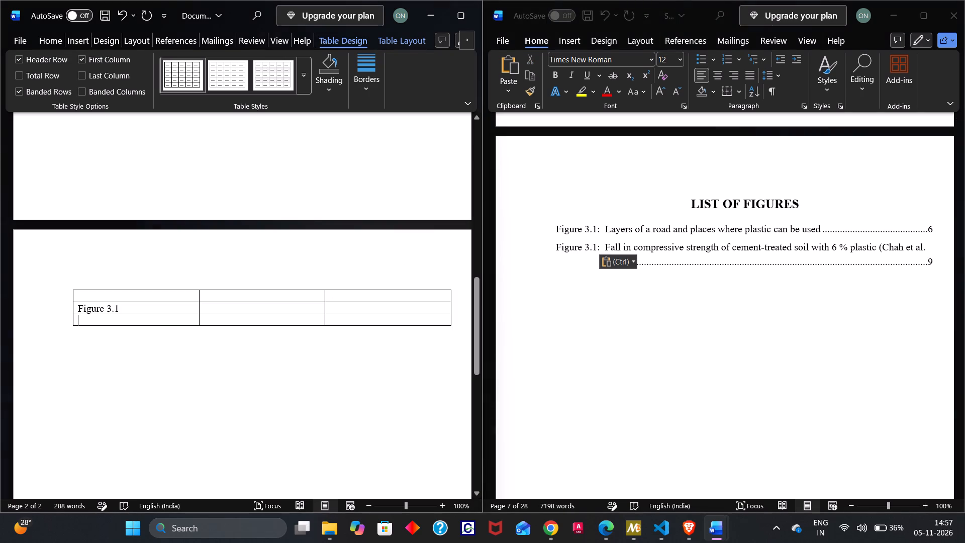
pyautogui.hotkey('ctrl', 'v')
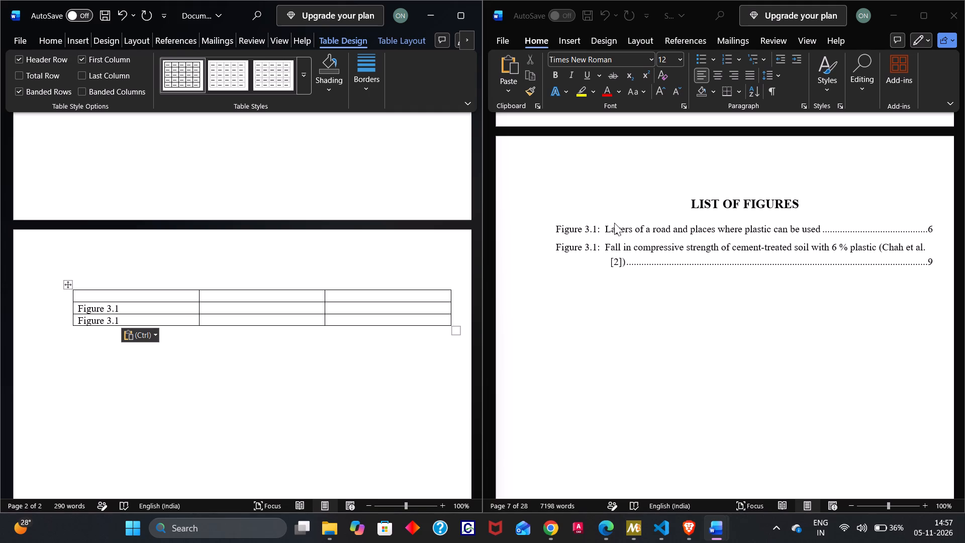
# Look through the seminar report for the second figure's caption to check its figure number.
pyautogui.click(605, 226)
pyautogui.scroll(-16, 615, 303)
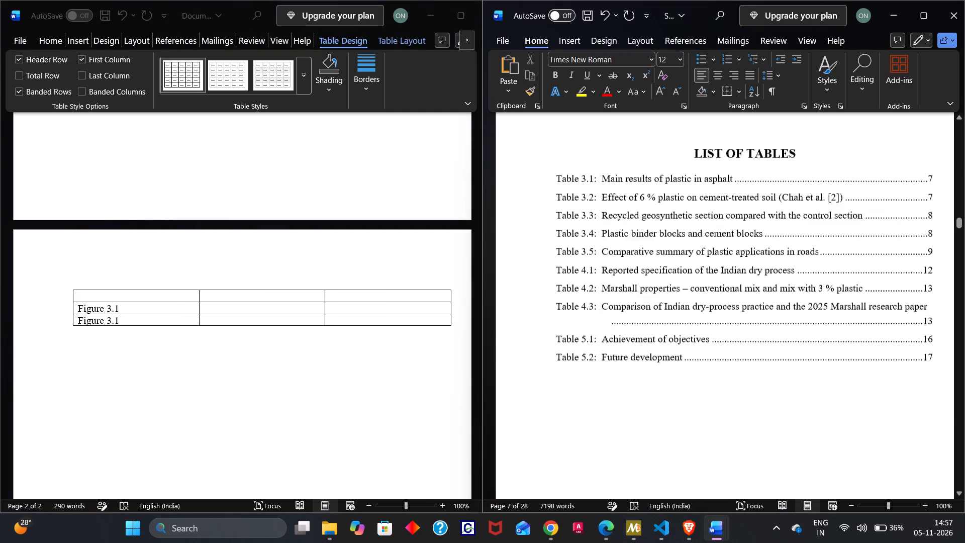
pyautogui.scroll(-20, 615, 303)
pyautogui.scroll(-20, 615, 303)
pyautogui.scroll(-20, 615, 303)
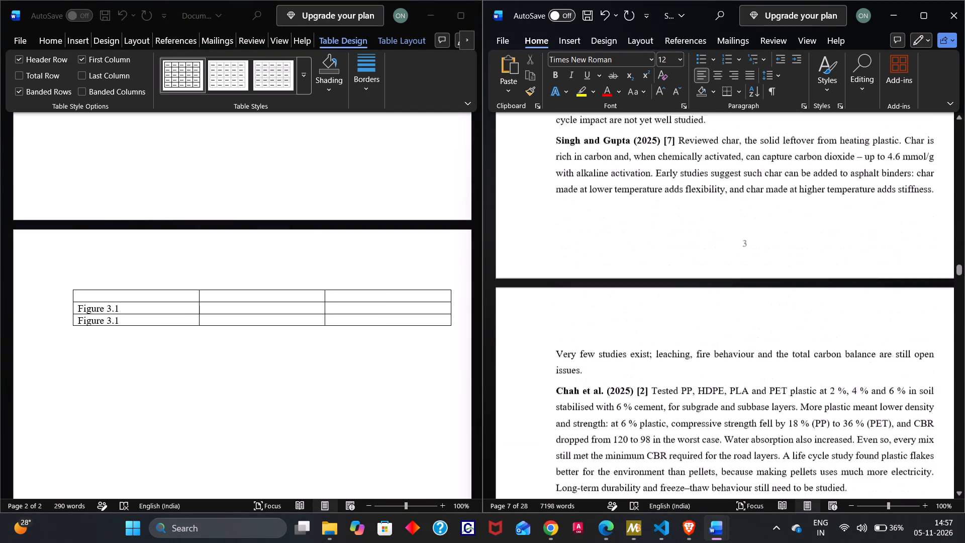
pyautogui.scroll(-20, 615, 303)
pyautogui.scroll(-20, 615, 303)
pyautogui.scroll(-20, 615, 303)
pyautogui.scroll(2, 615, 303)
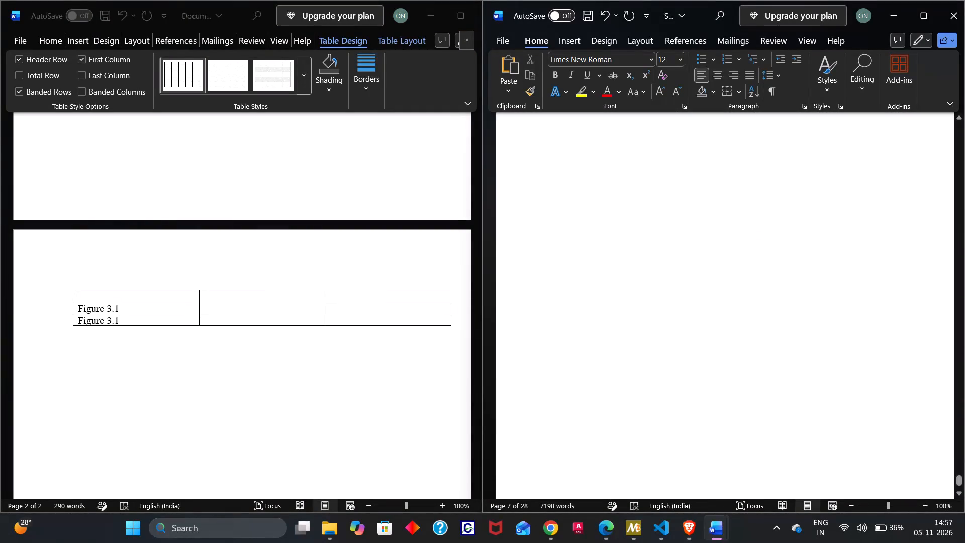
pyautogui.scroll(7, 615, 303)
pyautogui.scroll(-20, 615, 303)
pyautogui.scroll(-7, 615, 303)
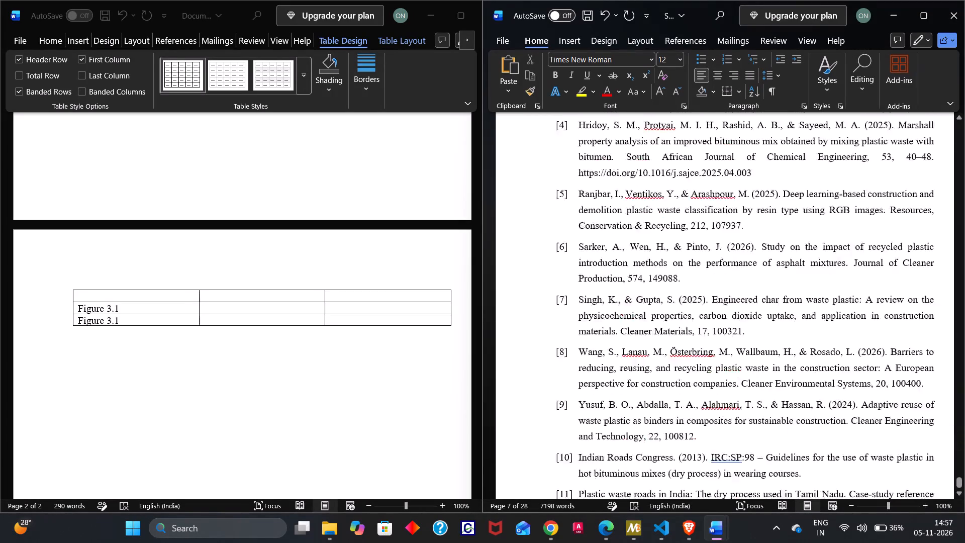
pyautogui.scroll(-20, 615, 303)
pyautogui.scroll(-3, 615, 303)
pyautogui.scroll(6, 615, 303)
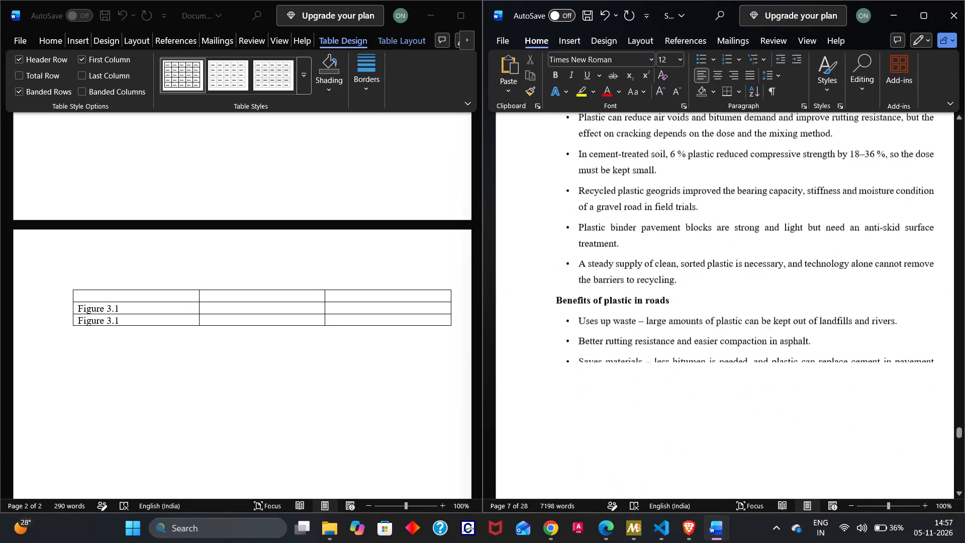
pyautogui.scroll(13, 615, 303)
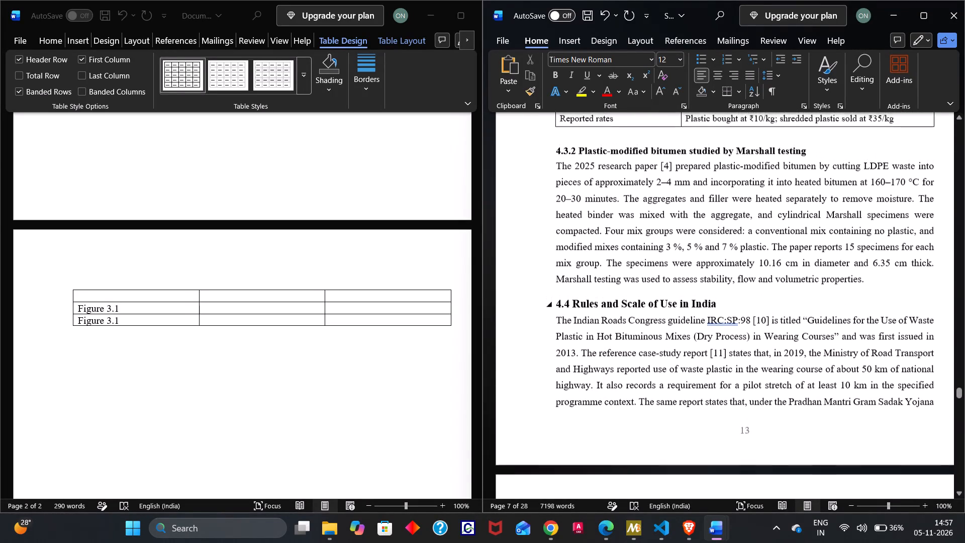
pyautogui.scroll(20, 615, 303)
pyautogui.scroll(4, 615, 303)
pyautogui.scroll(-12, 615, 303)
pyautogui.scroll(20, 615, 303)
pyautogui.scroll(20, 615, 303)
pyautogui.scroll(20, 615, 303)
pyautogui.scroll(-8, 615, 303)
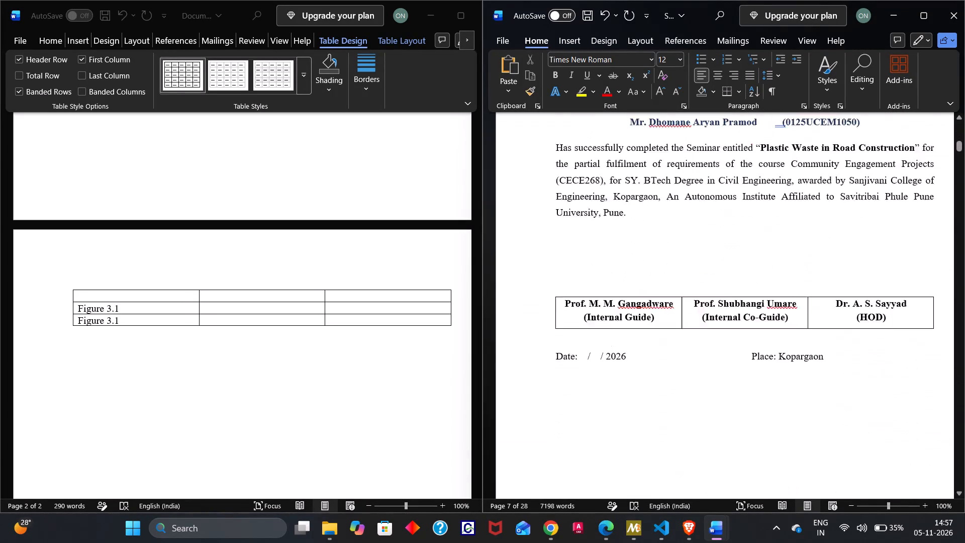
pyautogui.scroll(-13, 615, 303)
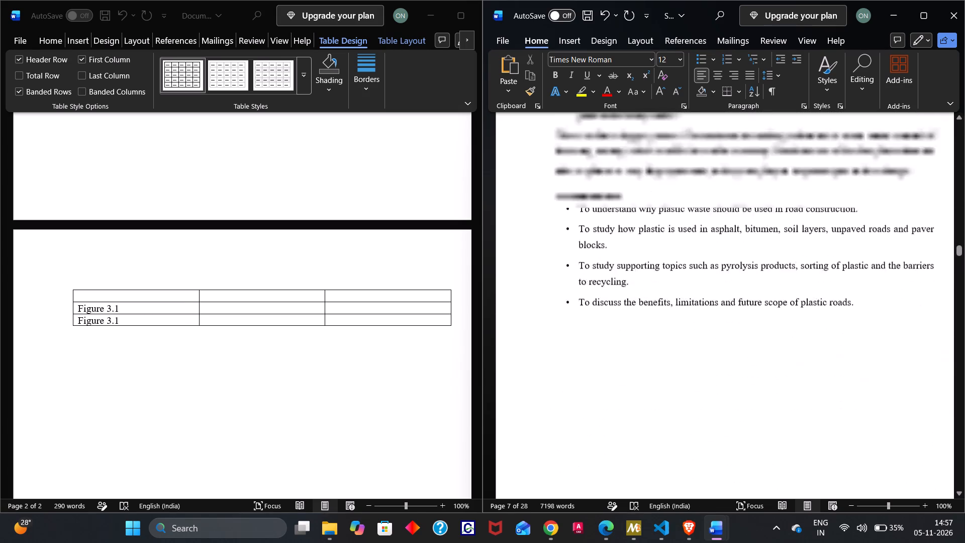
pyautogui.scroll(-20, 615, 303)
pyautogui.scroll(-20, 615, 303)
pyautogui.scroll(-20, 615, 303)
pyautogui.rightClick(615, 303)
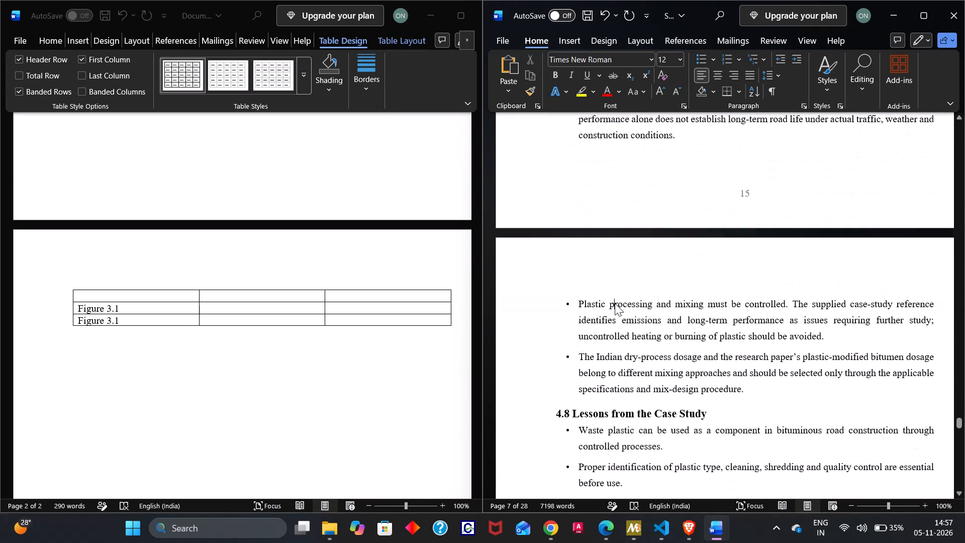
pyautogui.click(964, 396)
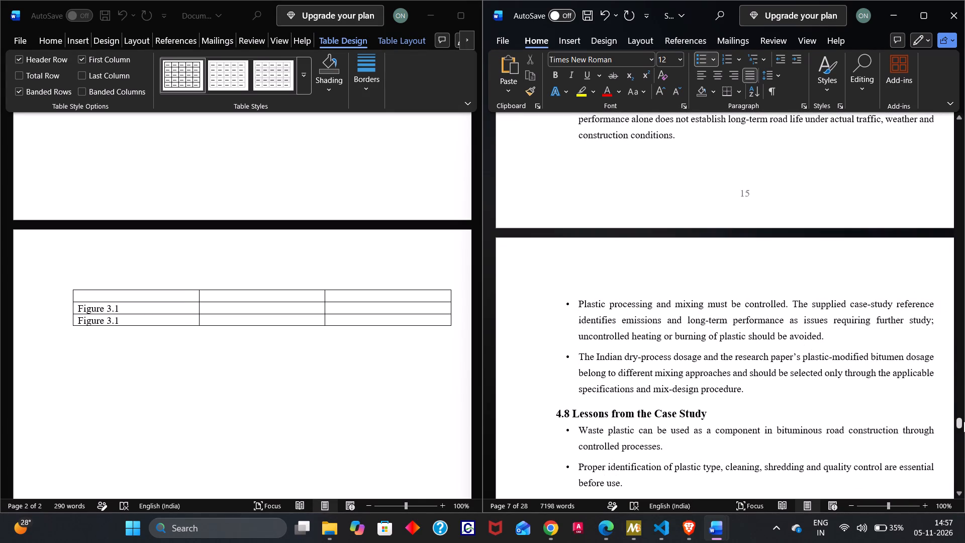
pyautogui.moveTo(961, 421); pyautogui.dragTo(951, 377)
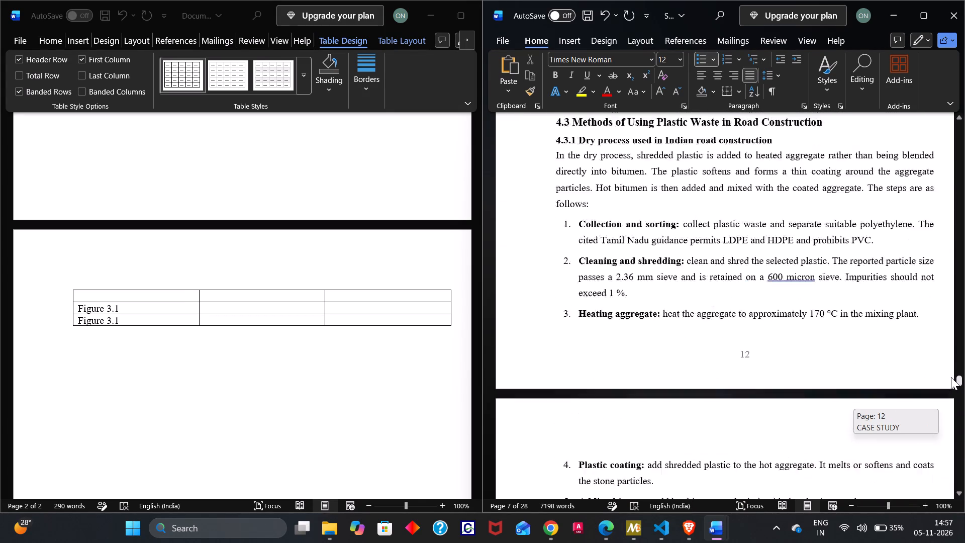
pyautogui.moveTo(951, 377); pyautogui.dragTo(947, 345)
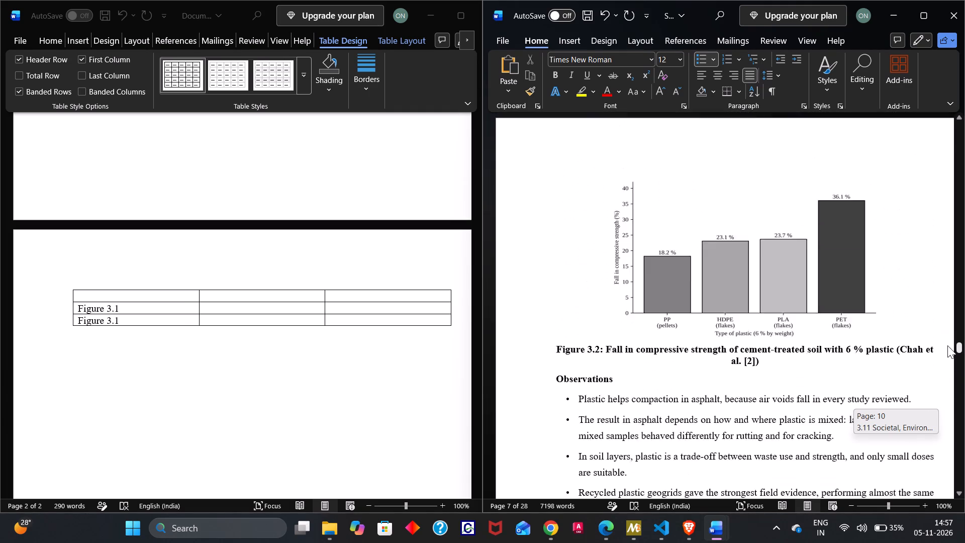
pyautogui.moveTo(947, 345); pyautogui.dragTo(947, 345)
pyautogui.click(795, 366)
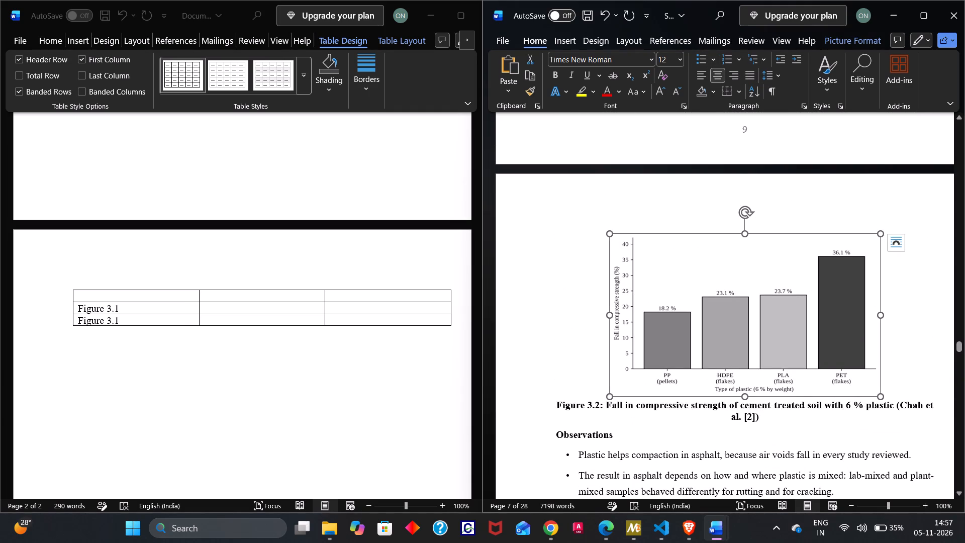
pyautogui.click(562, 373)
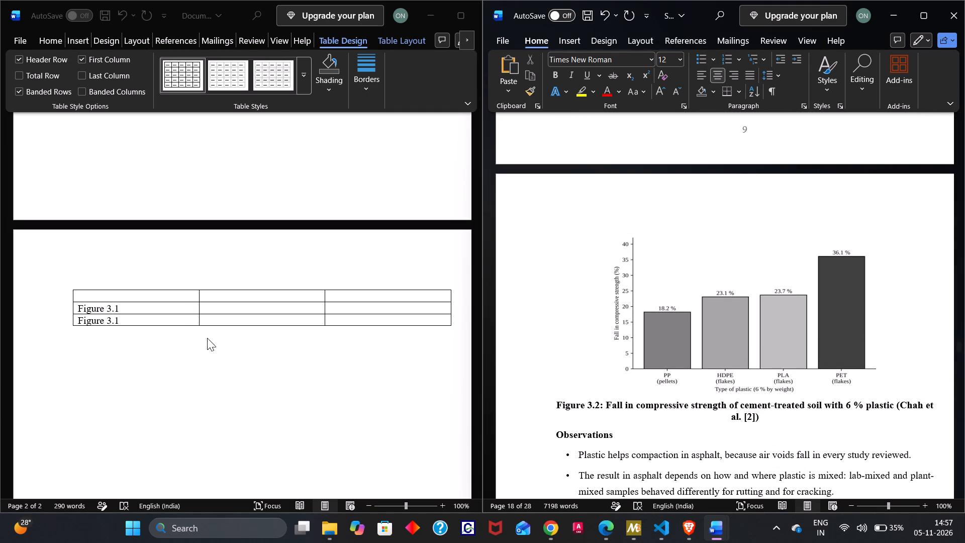
# Correct the label in the first cell of the table's third row to "Figure 3.2".
pyautogui.click(175, 317)
pyautogui.press('BackSpace')
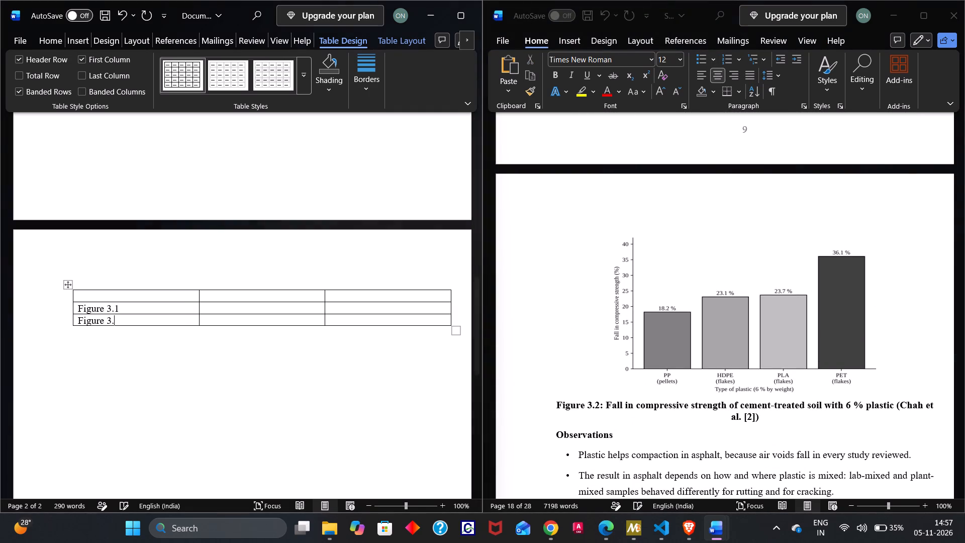
pyautogui.press('2')
# Copy the caption text "Layers of a road and places where plastic can be used" from the report into the middle cell beside Figure 3.1.
pyautogui.scroll(2, 616, 217)
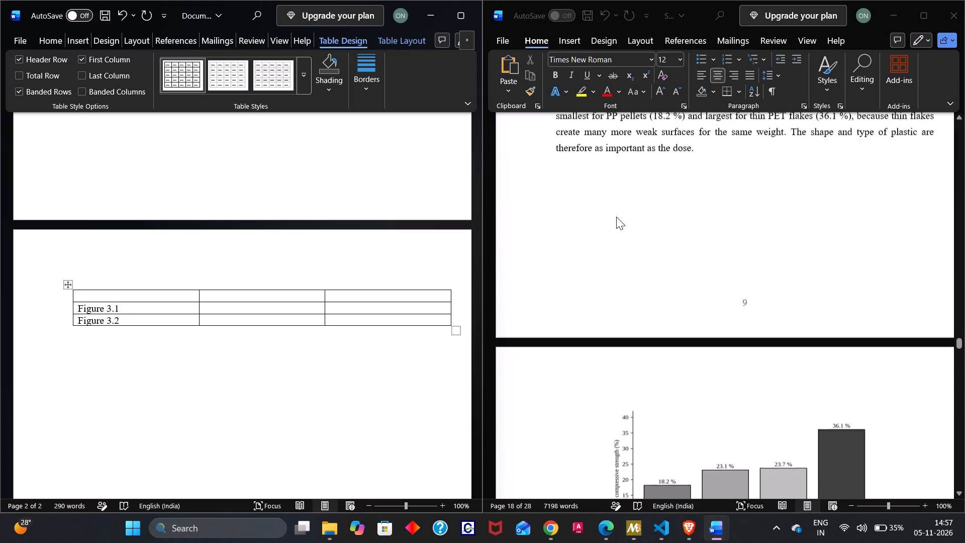
pyautogui.scroll(7, 616, 217)
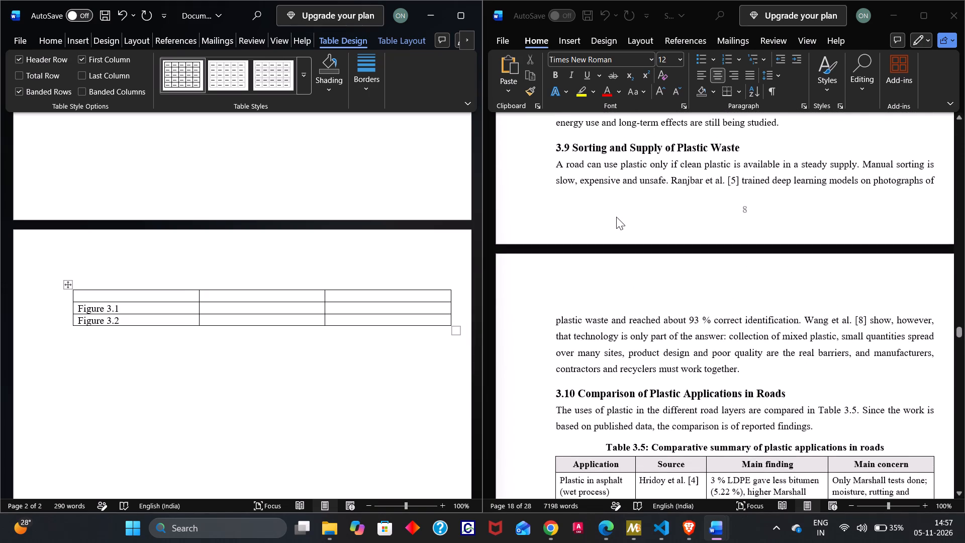
pyautogui.scroll(3, 616, 217)
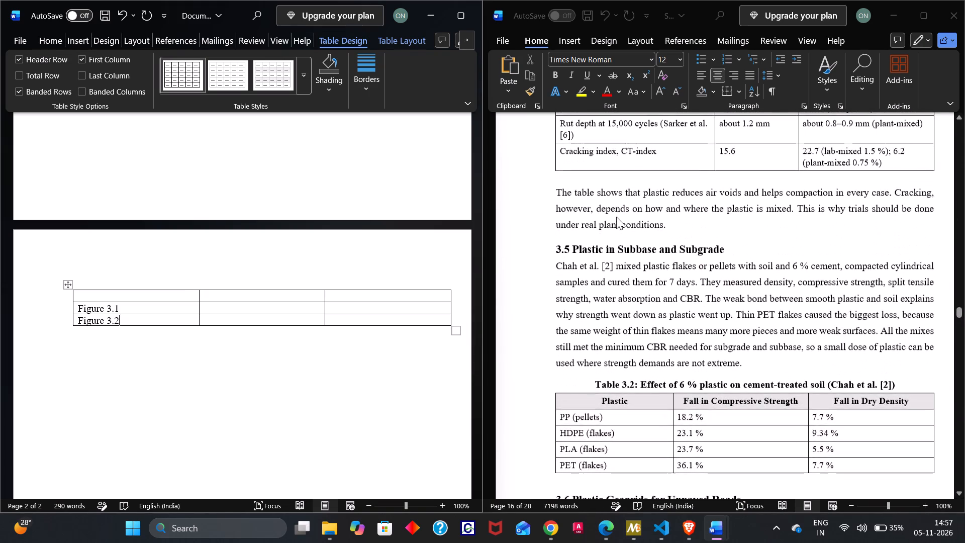
pyautogui.scroll(7, 616, 217)
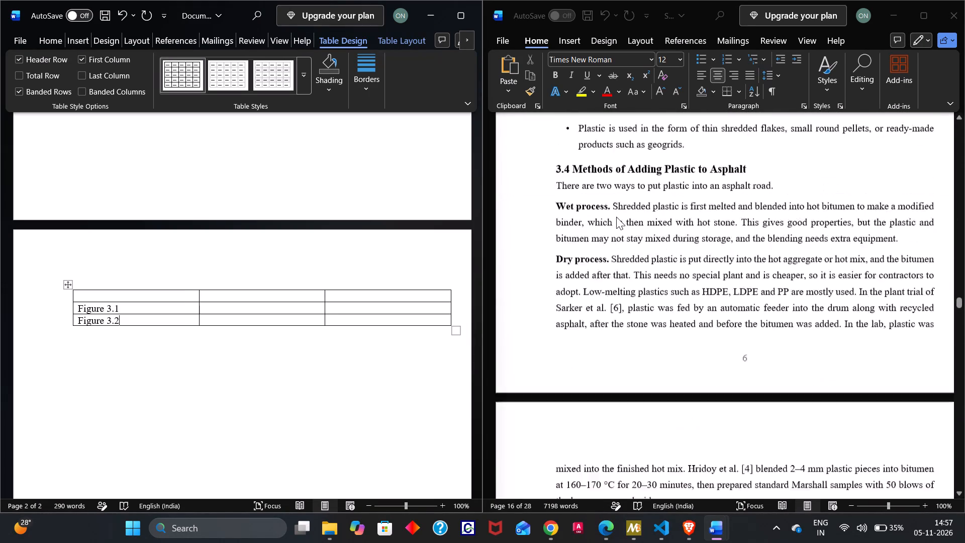
pyautogui.scroll(3, 616, 217)
pyautogui.scroll(-1, 616, 217)
pyautogui.scroll(2, 616, 217)
pyautogui.scroll(-2, 616, 217)
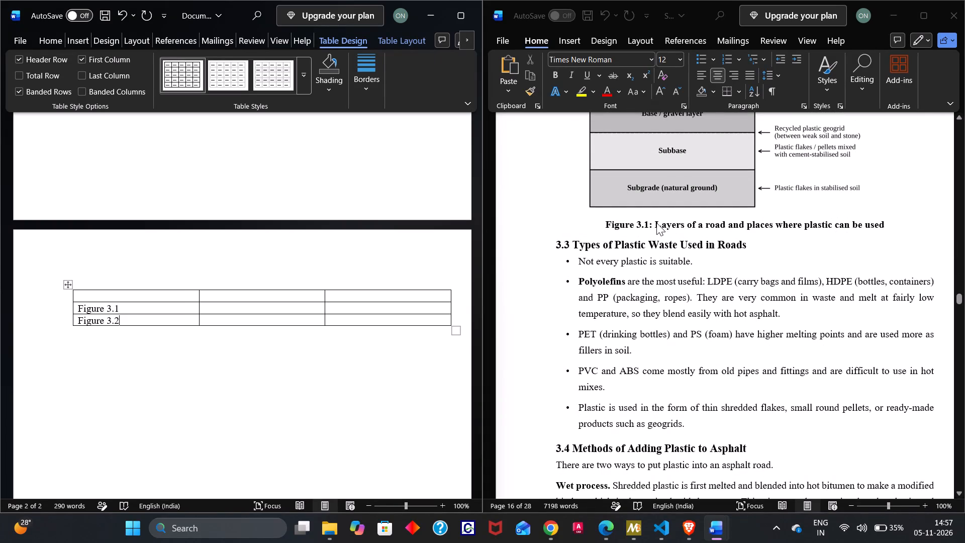
pyautogui.click(656, 223)
pyautogui.moveTo(656, 223); pyautogui.dragTo(893, 226)
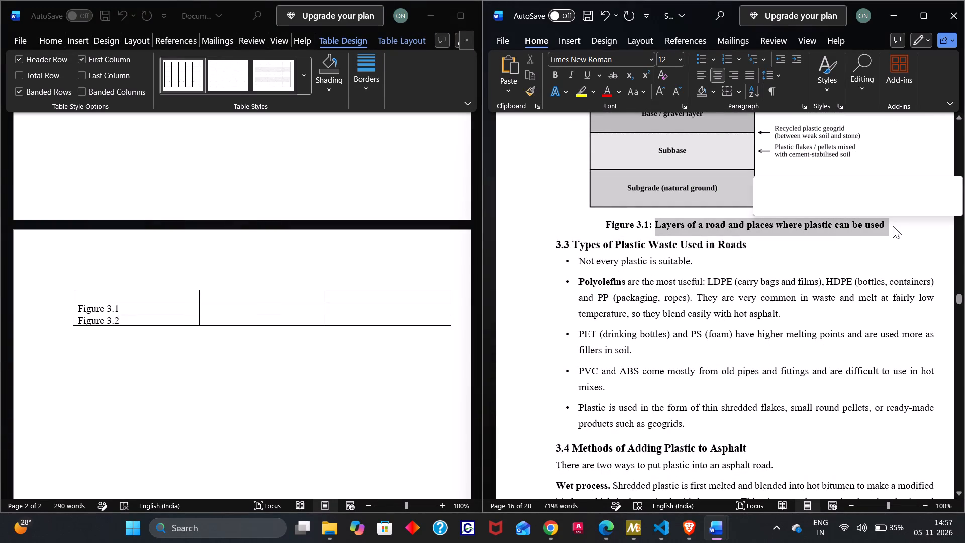
pyautogui.hotkey('ctrl', 'c')
pyautogui.click(296, 303)
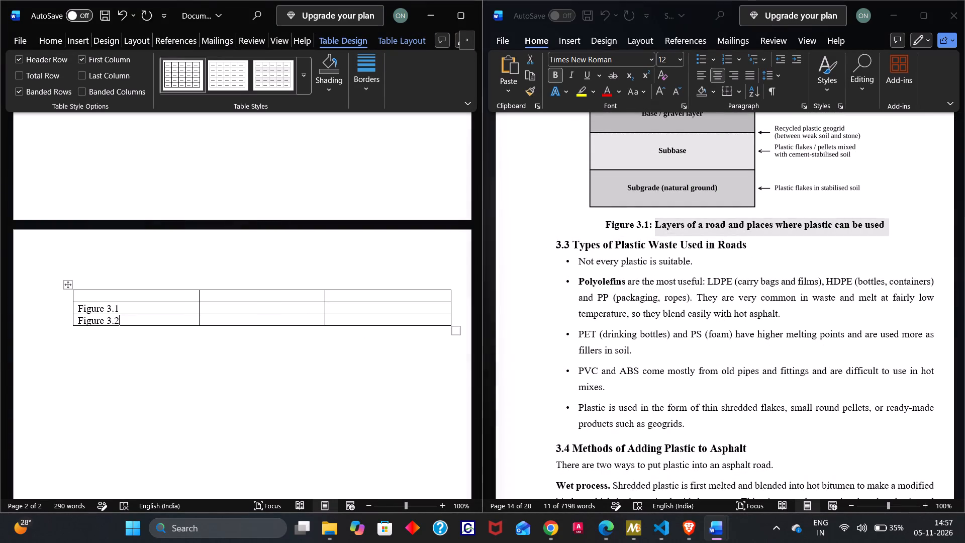
pyautogui.click(296, 307)
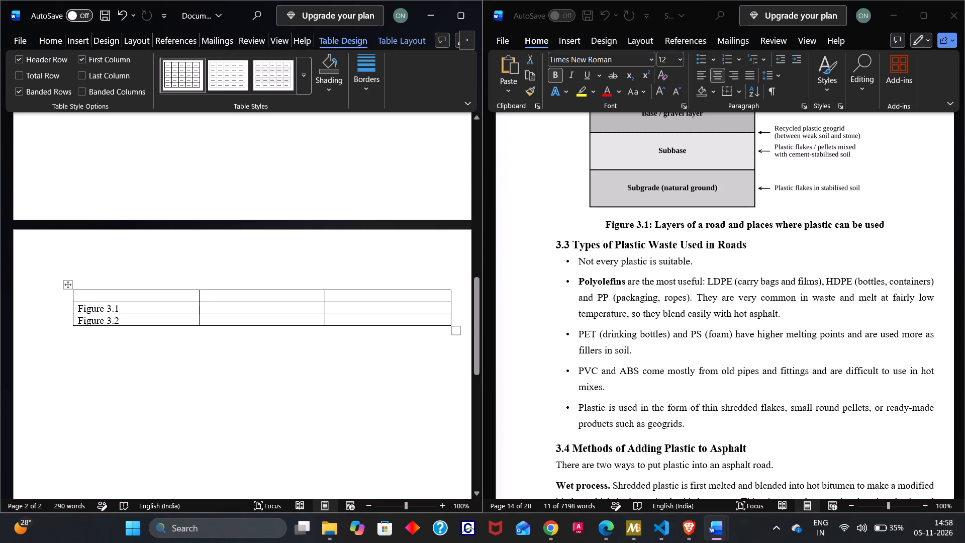
pyautogui.press('v')
pyautogui.press('BackSpace')
pyautogui.hotkey('ctrl', 'v')
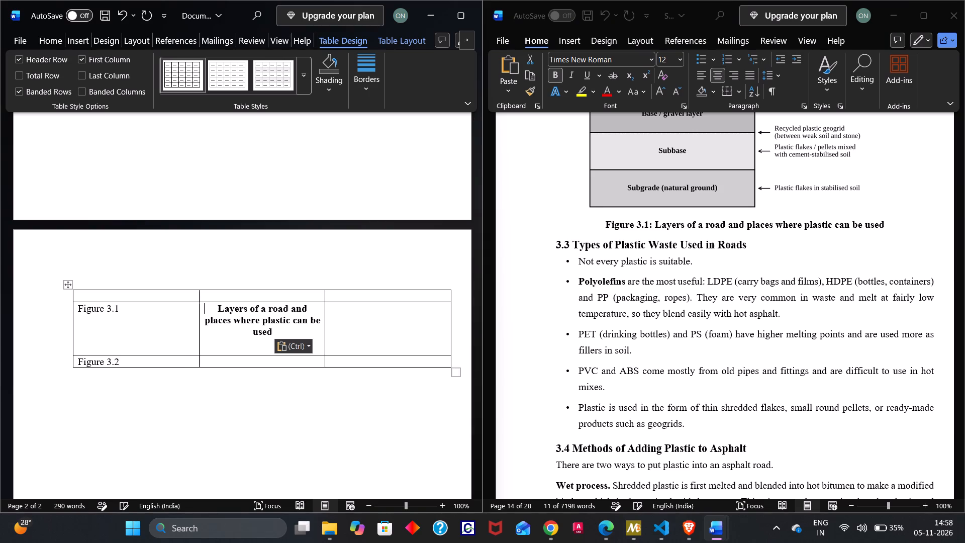
# Widen the table's middle column by narrowing the first and third columns, so the Figure 3.1 caption fits on one line.
pyautogui.moveTo(323, 335); pyautogui.dragTo(334, 333)
pyautogui.click(334, 333)
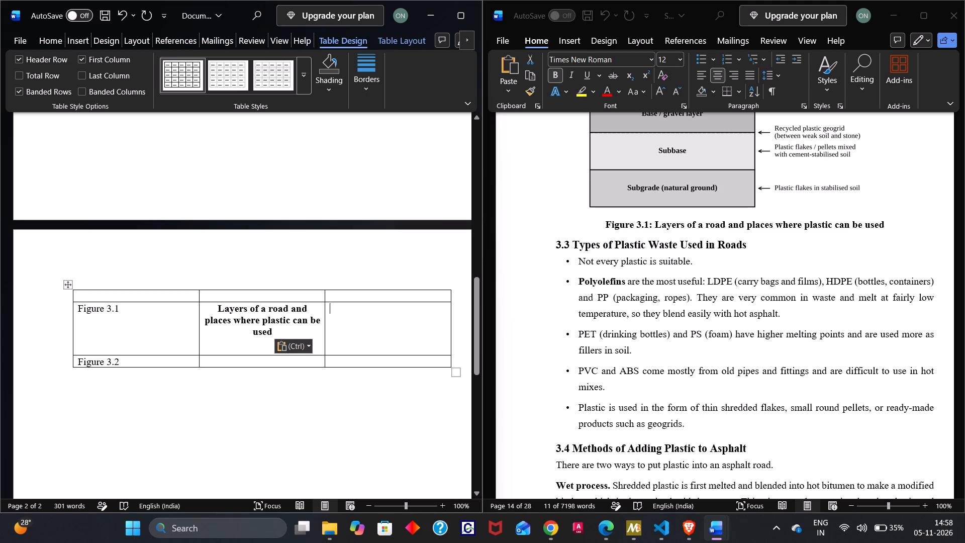
pyautogui.moveTo(324, 333); pyautogui.dragTo(412, 332)
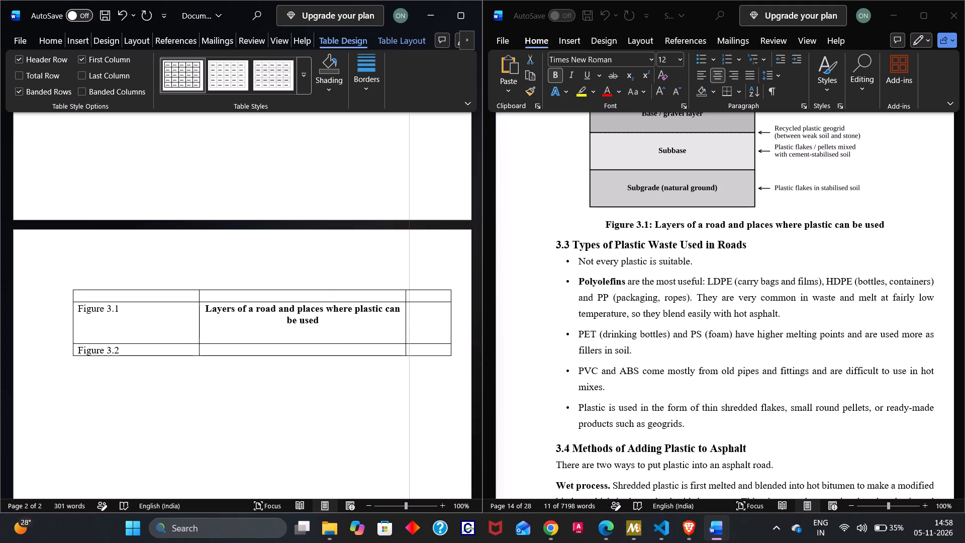
pyautogui.moveTo(412, 332); pyautogui.dragTo(398, 333)
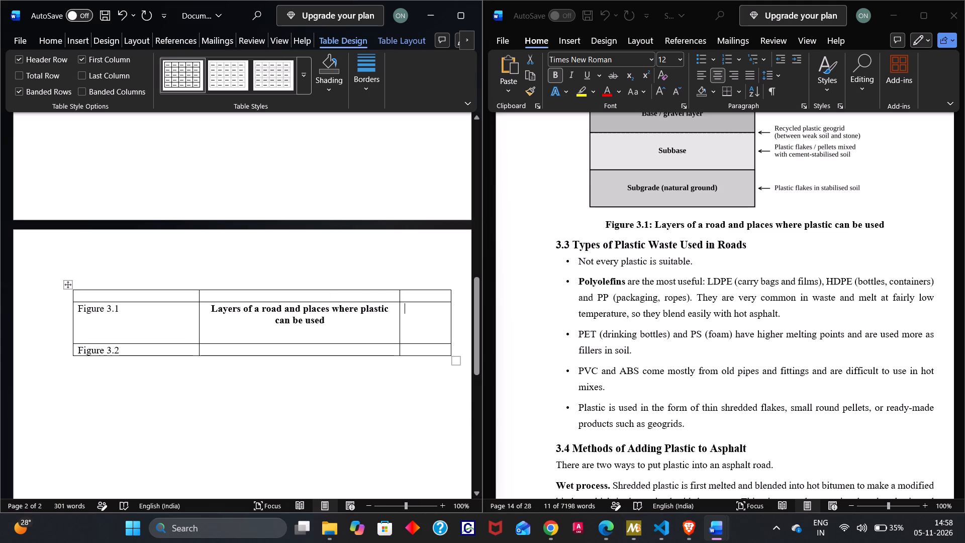
pyautogui.moveTo(199, 313); pyautogui.dragTo(139, 309)
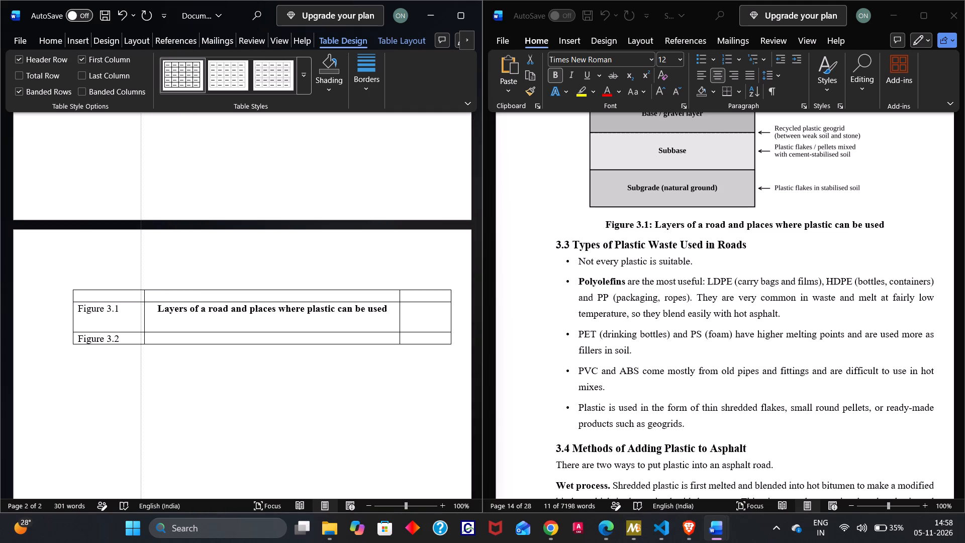
pyautogui.moveTo(139, 309); pyautogui.dragTo(134, 308)
pyautogui.click(218, 384)
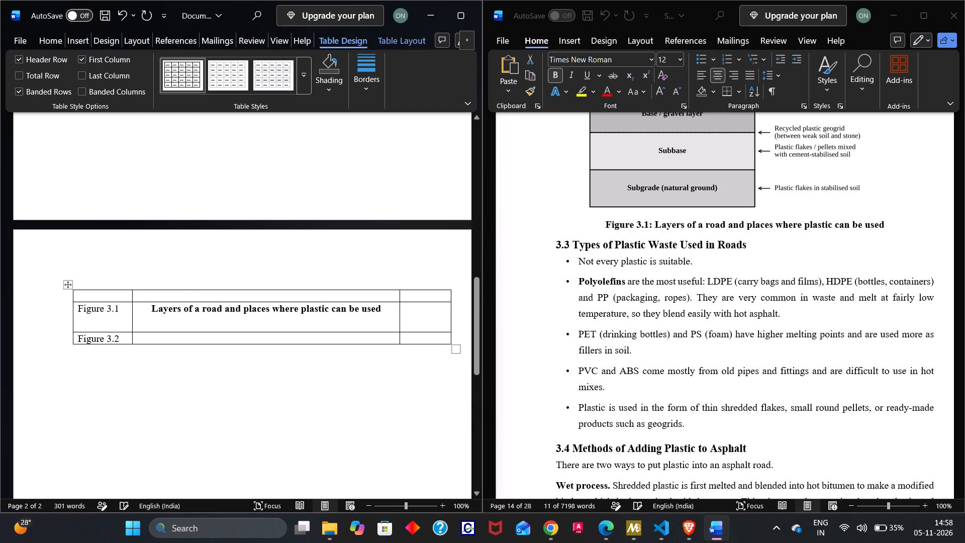
# Delete the empty line after the caption in the Figure 3.1 row's middle cell.
pyautogui.click(363, 325)
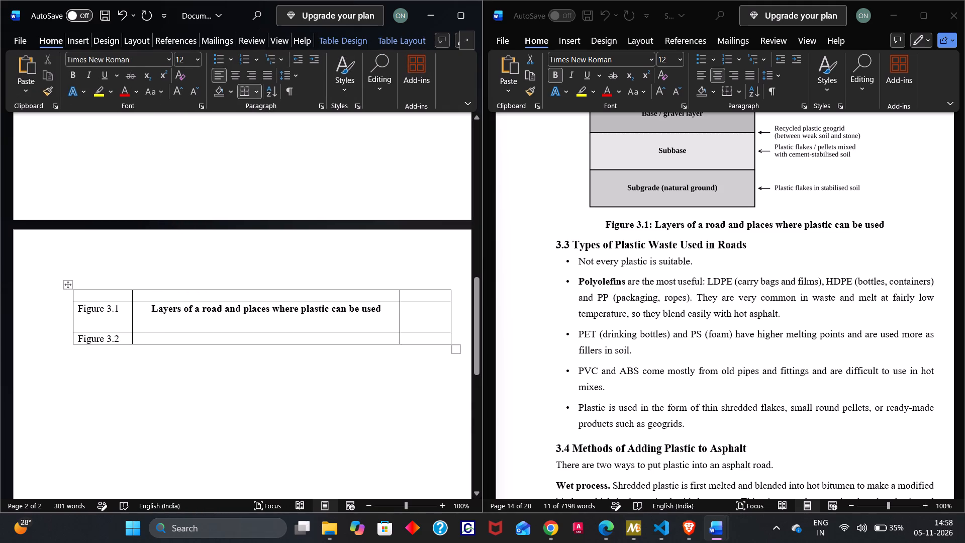
pyautogui.press('BackSpace')
# Copy the caption text "Fall in compressive strength of cement-treated soil with 6 % plastic" from the report into the middle cell beside Figure 3.2.
pyautogui.scroll(-6, 615, 354)
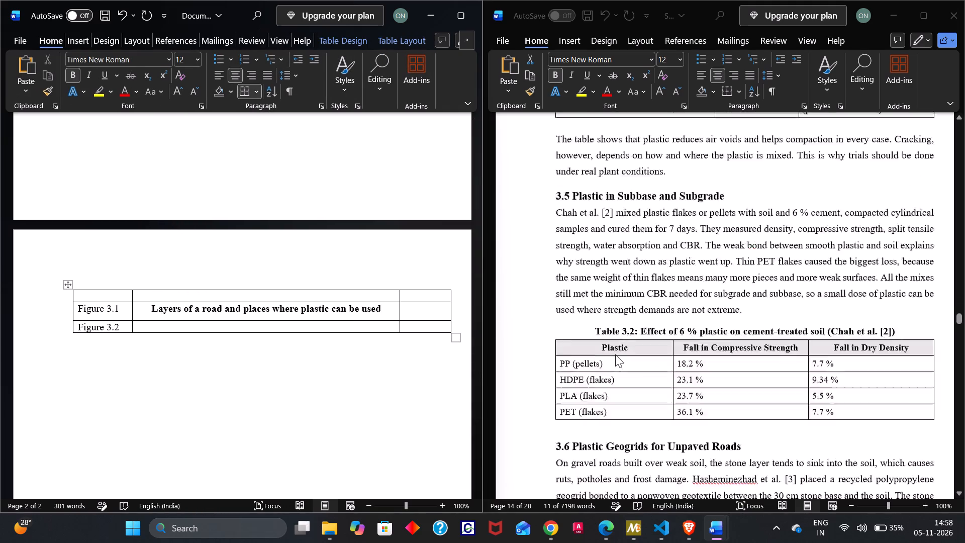
pyautogui.scroll(4, 615, 354)
pyautogui.scroll(-4, 615, 354)
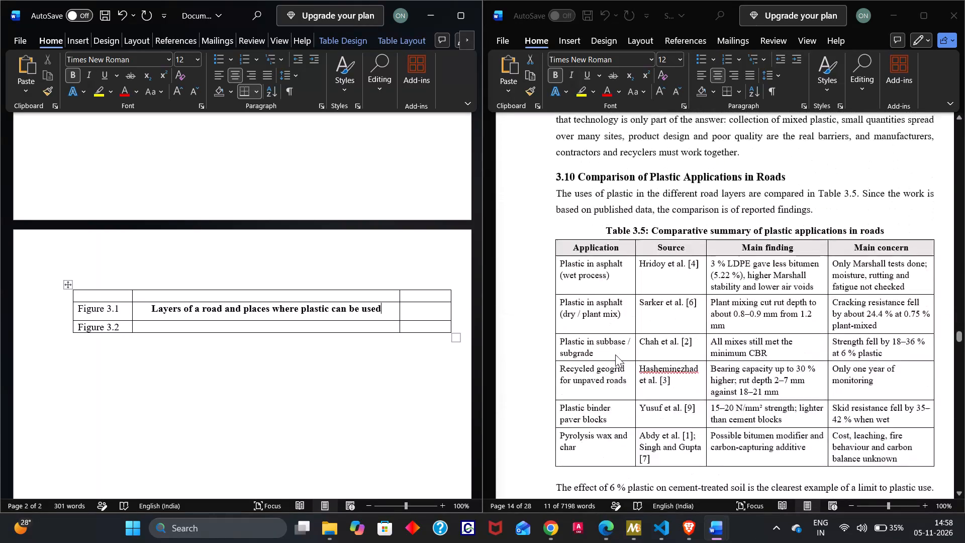
pyautogui.scroll(-3, 615, 354)
pyautogui.click(610, 380)
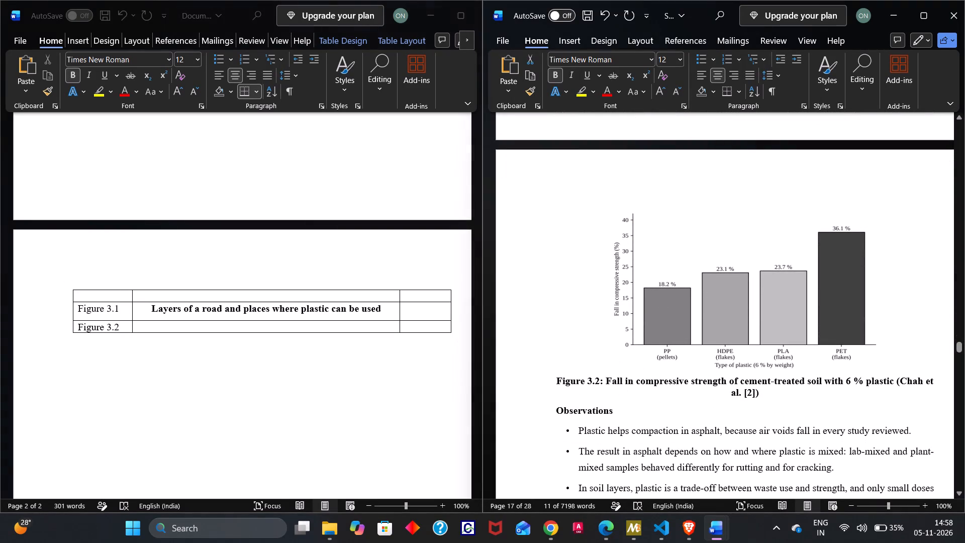
pyautogui.moveTo(607, 380); pyautogui.dragTo(768, 397)
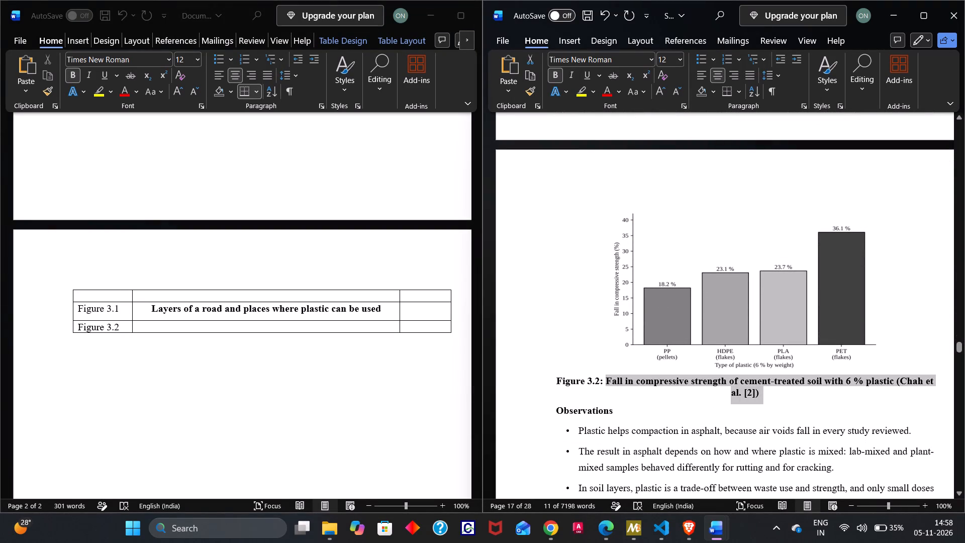
pyautogui.moveTo(768, 397); pyautogui.dragTo(859, 370)
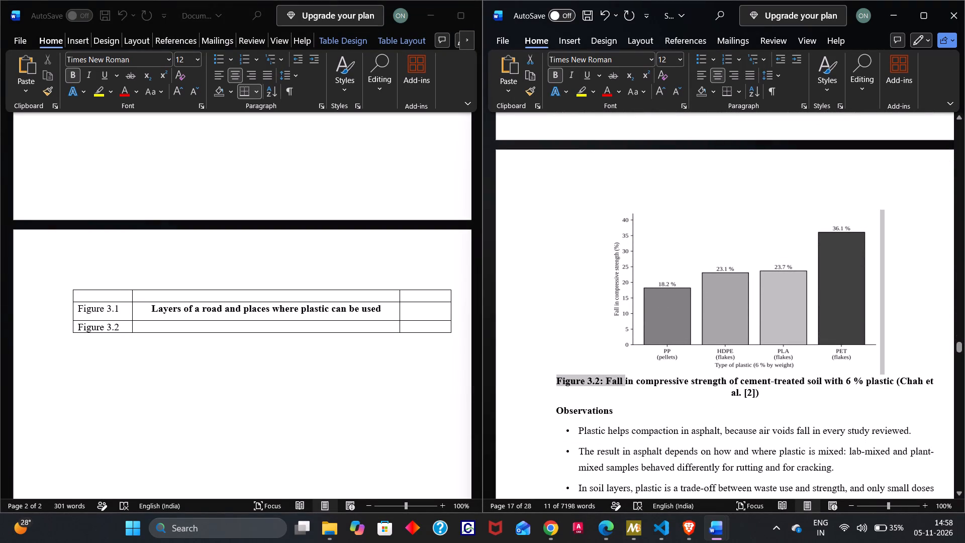
pyautogui.moveTo(859, 370); pyautogui.dragTo(896, 383)
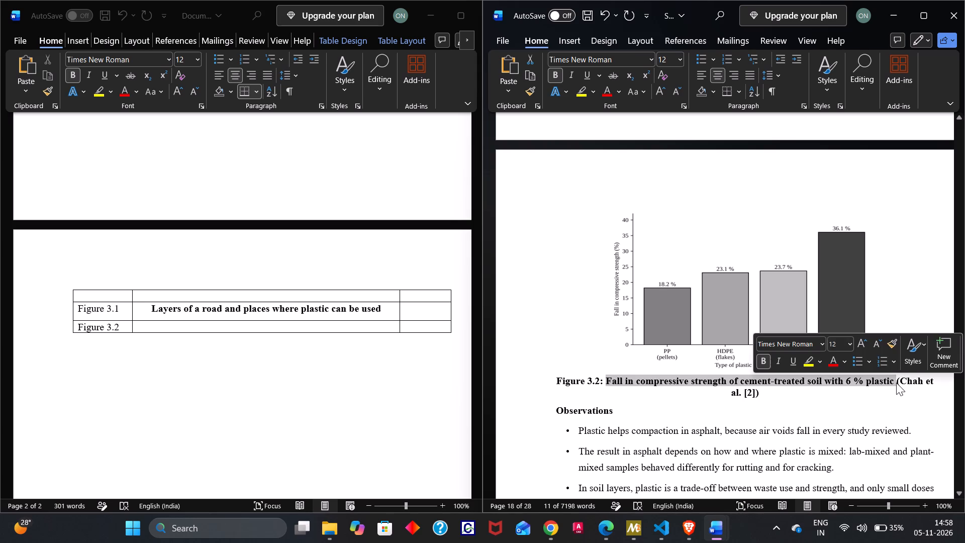
pyautogui.press('c')
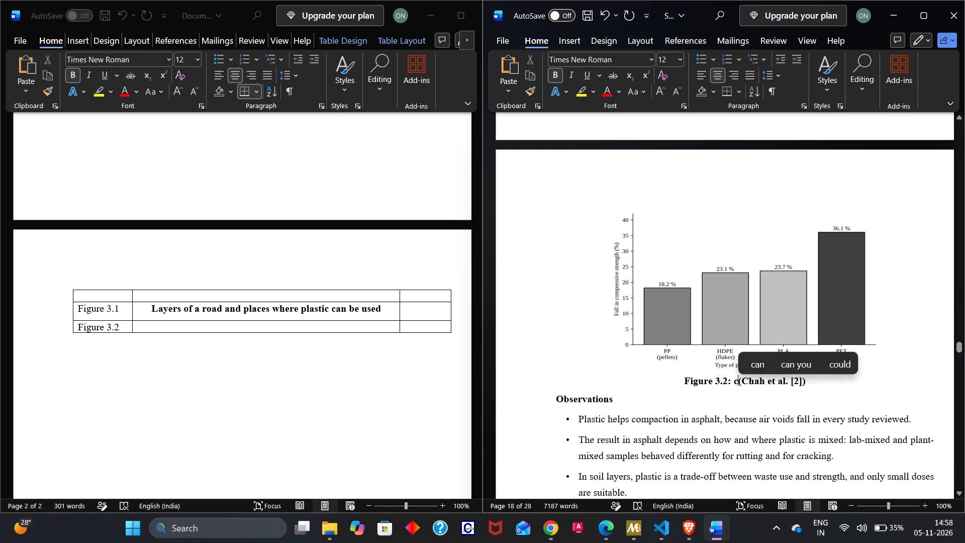
pyautogui.click(650, 374)
pyautogui.hotkey('ctrl', 'z')
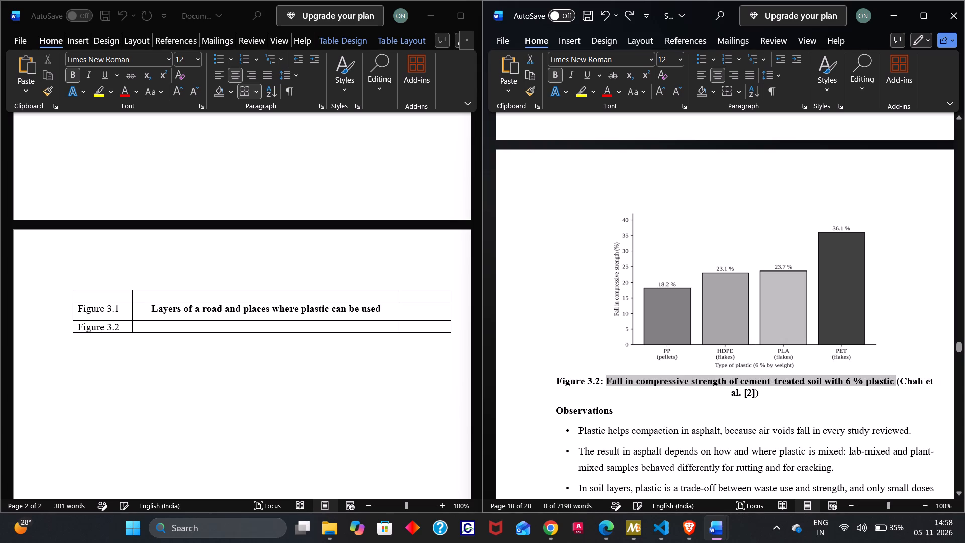
pyautogui.hotkey('ctrl', 'c')
pyautogui.click(262, 326)
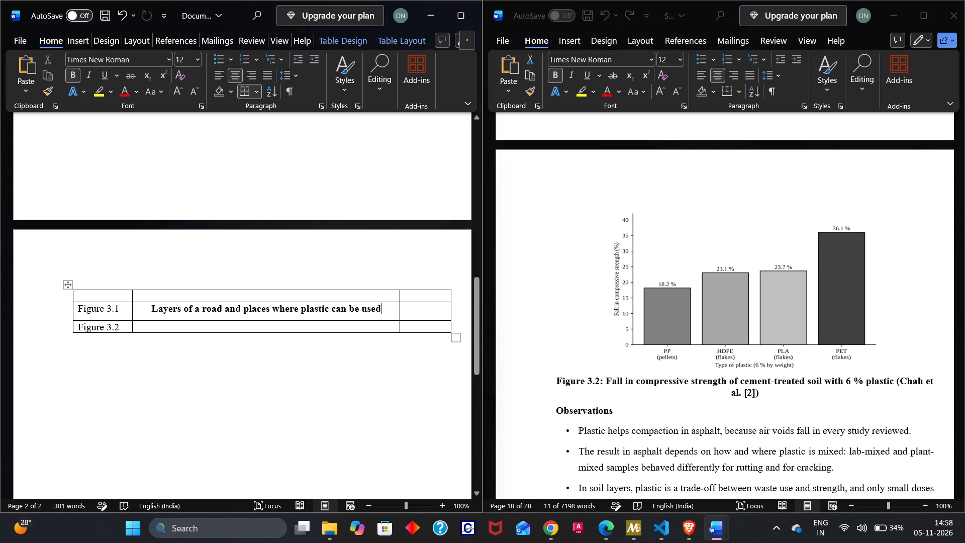
pyautogui.click(285, 324)
pyautogui.hotkey('ctrl', 'v')
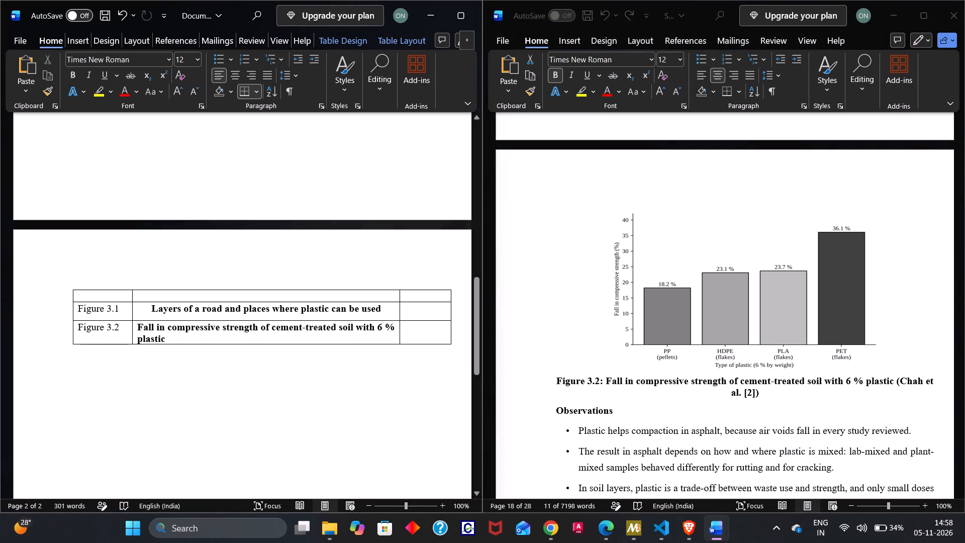
# Remove the bold formatting from both figure captions in the table's middle column.
pyautogui.moveTo(147, 311); pyautogui.dragTo(186, 341)
pyautogui.click(198, 319)
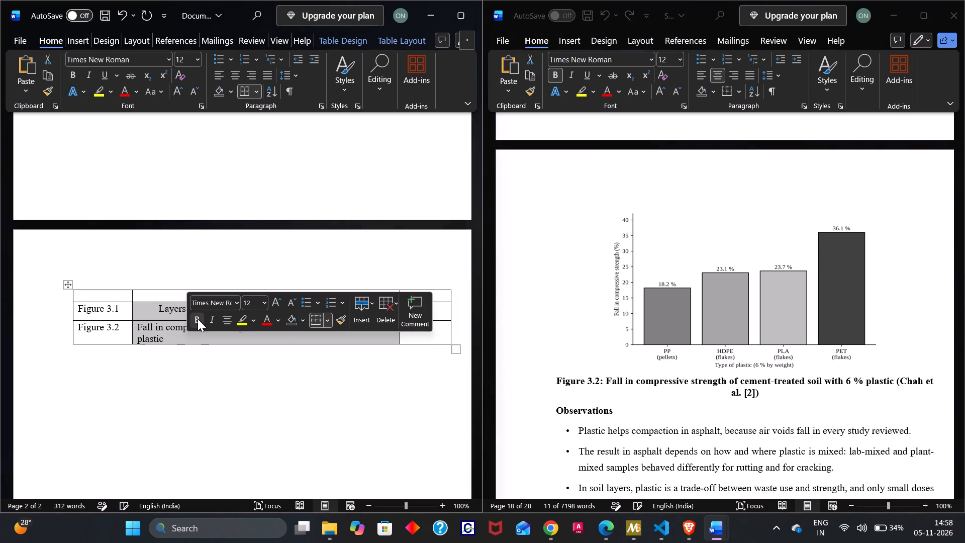
pyautogui.click(175, 340)
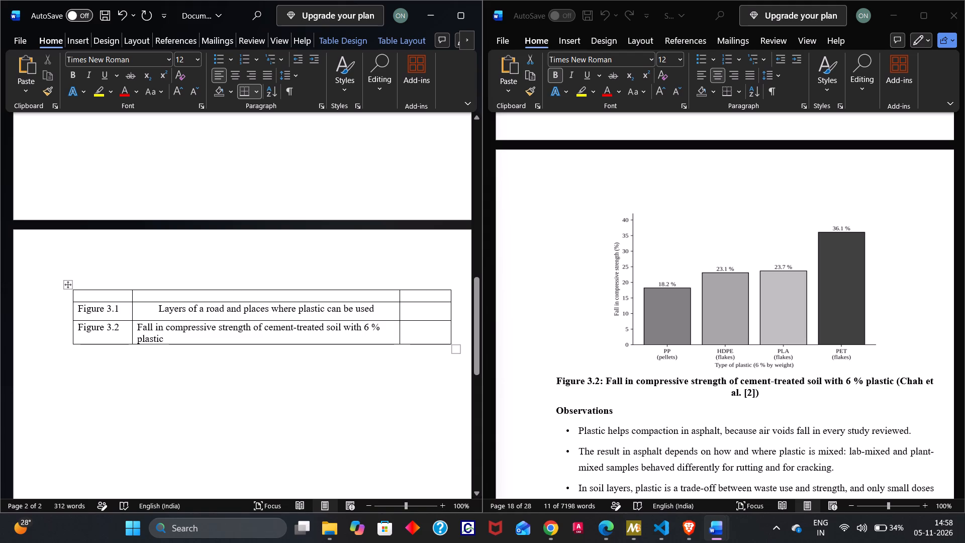
# Left-align the Figure 3.1 caption in its cell to match the Figure 3.2 caption.
pyautogui.click(157, 311)
pyautogui.press('BackSpace')
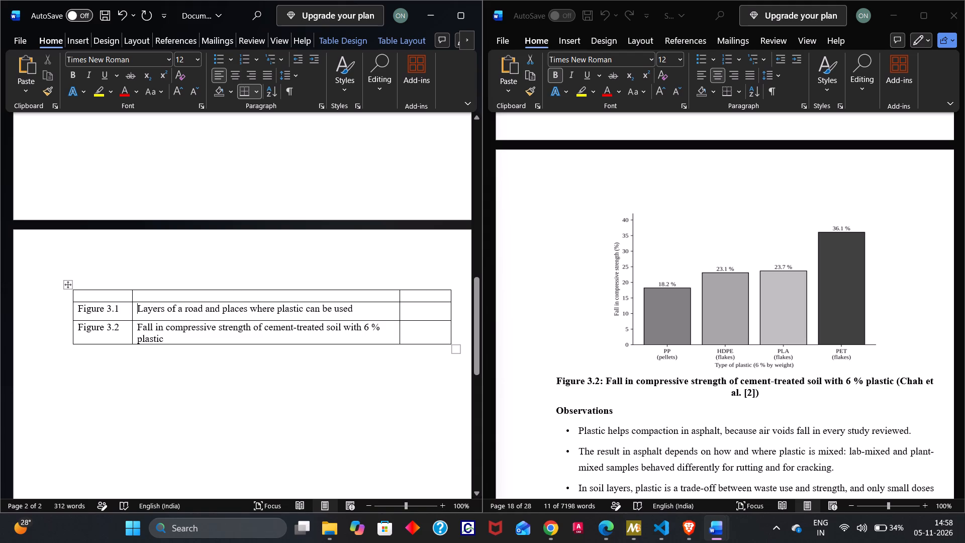
pyautogui.press('BackSpace')
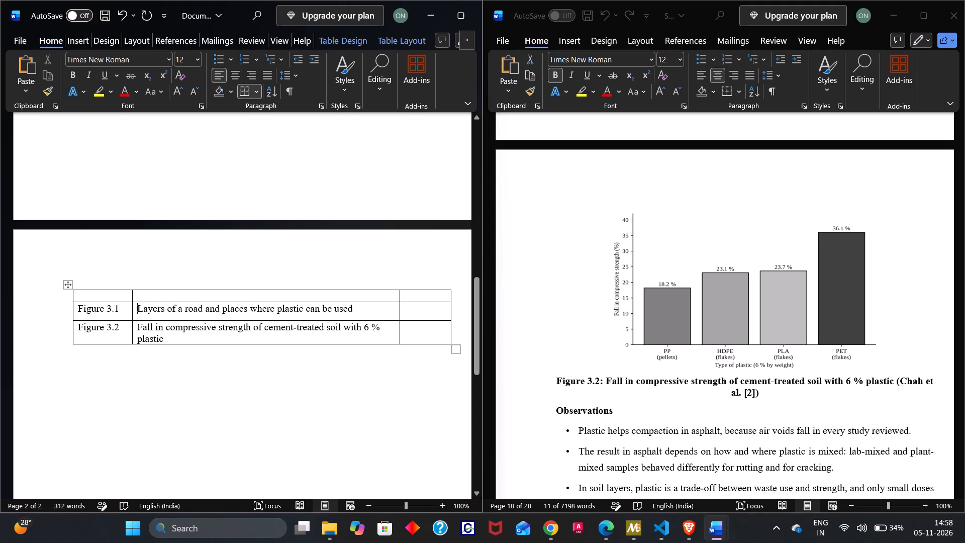
pyautogui.click(136, 327)
pyautogui.click(390, 318)
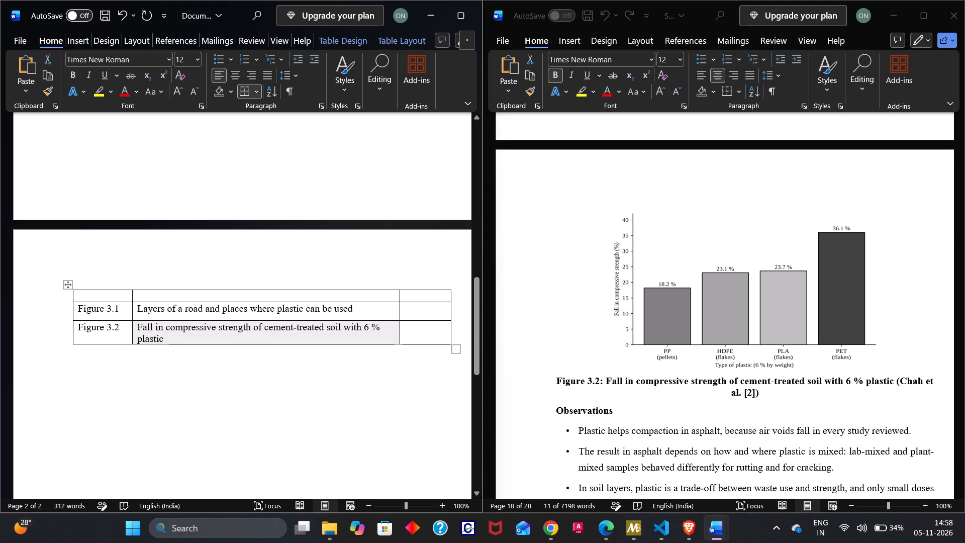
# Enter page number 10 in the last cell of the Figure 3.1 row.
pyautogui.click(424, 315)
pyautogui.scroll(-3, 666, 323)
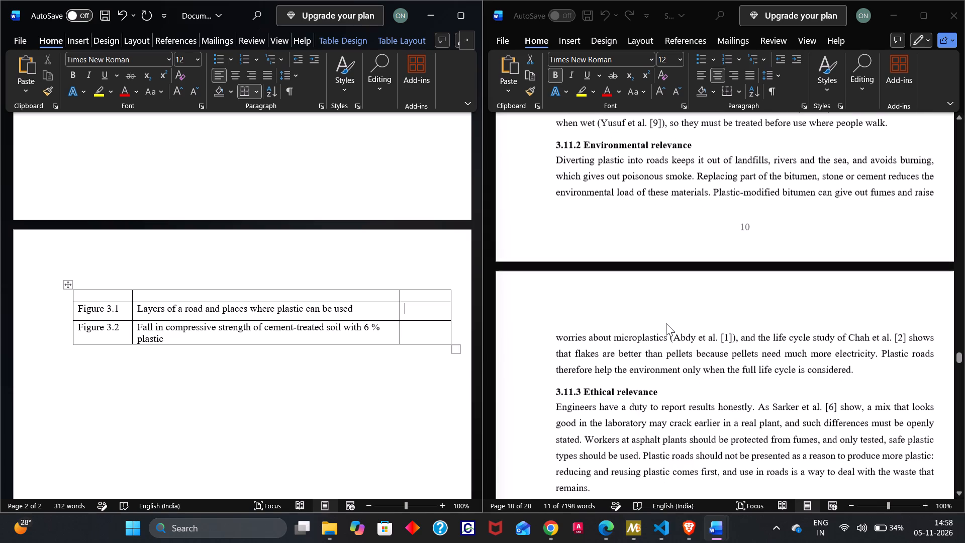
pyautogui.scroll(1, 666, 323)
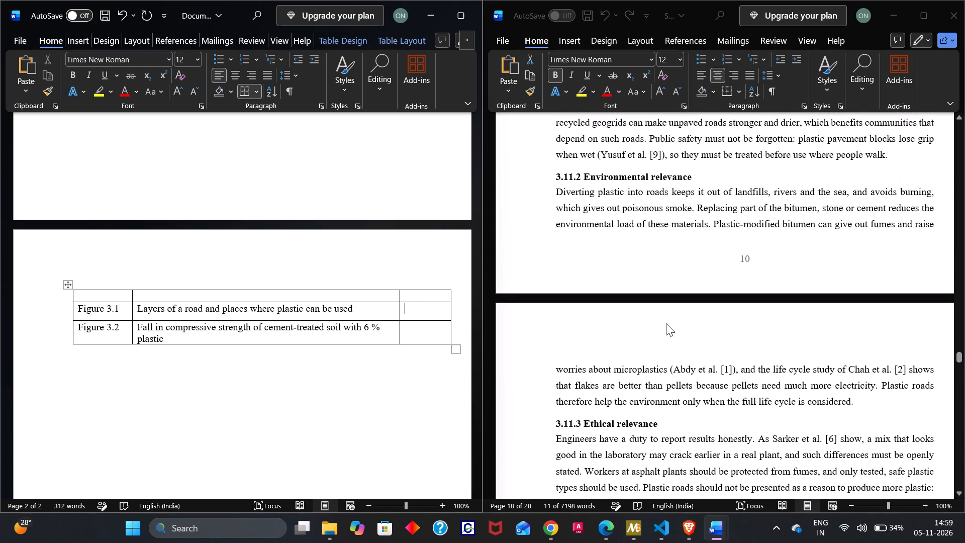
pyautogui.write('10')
# Enter page number 10 in the last cell of the Figure 3.2 row.
pyautogui.scroll(2, 592, 324)
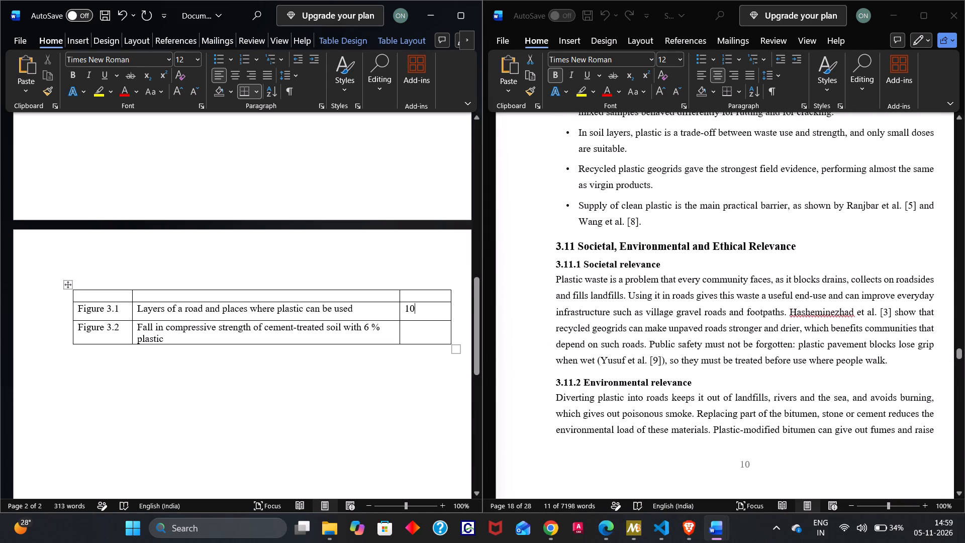
pyautogui.click(431, 330)
pyautogui.write('10')
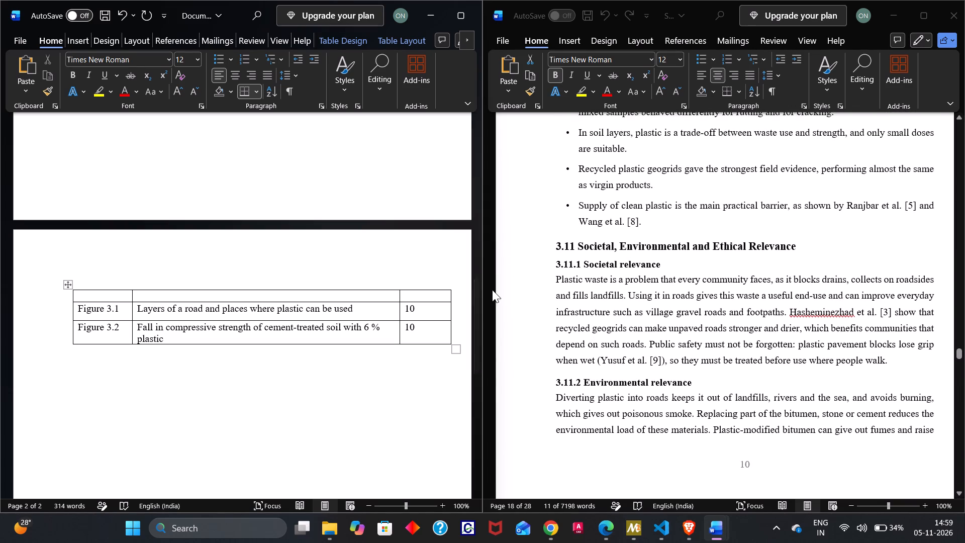
# Find the page of Figure 3.1 in the report and change its page number in the table to 6.
pyautogui.scroll(5, 561, 290)
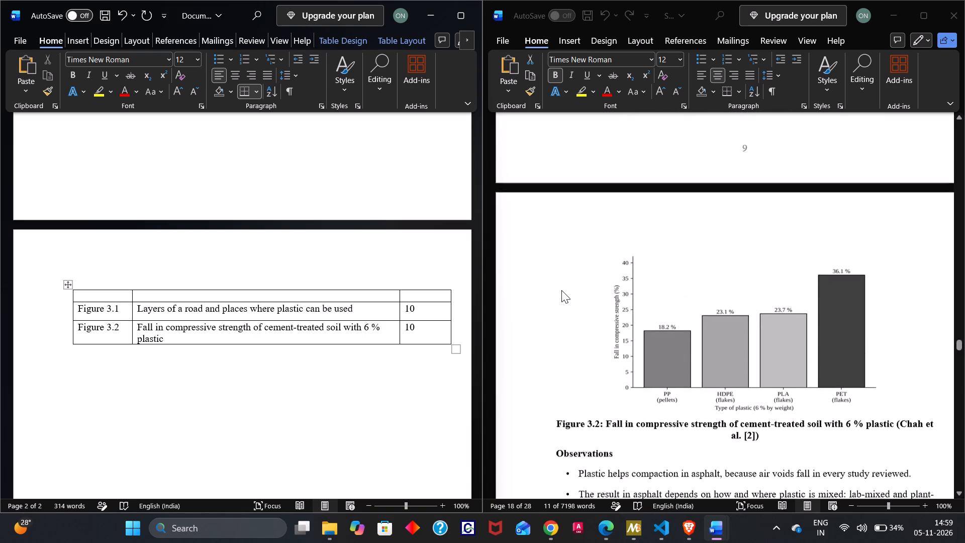
pyautogui.scroll(3, 561, 290)
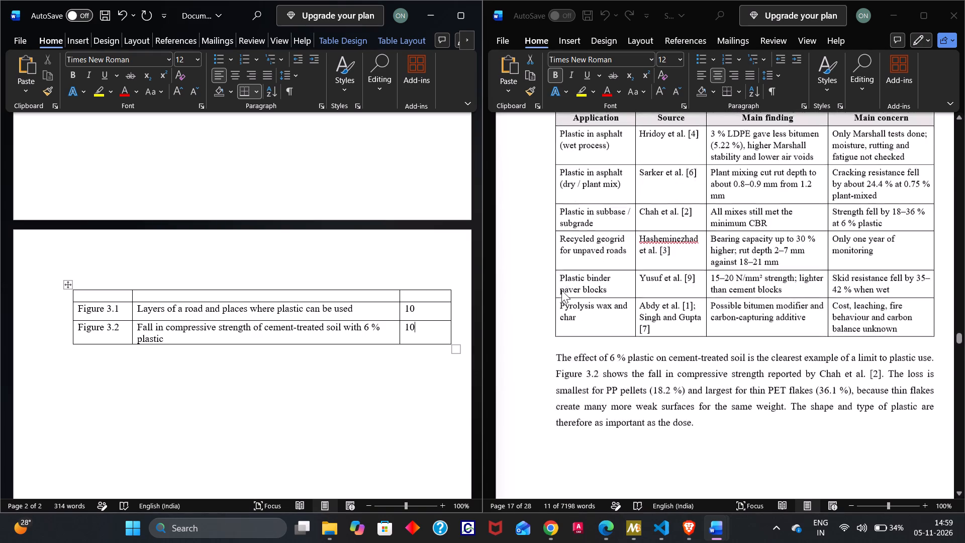
pyautogui.scroll(6, 561, 290)
pyautogui.scroll(-4, 561, 290)
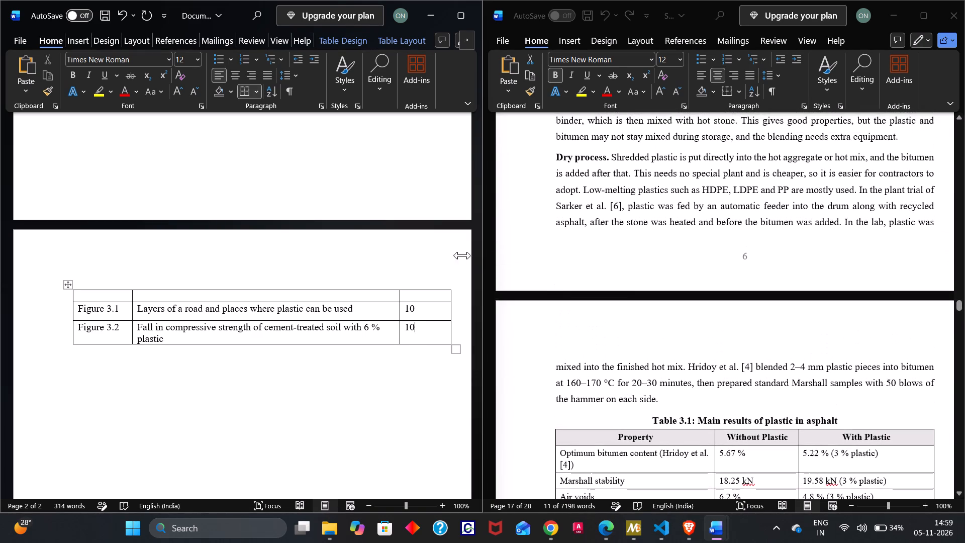
pyautogui.click(435, 307)
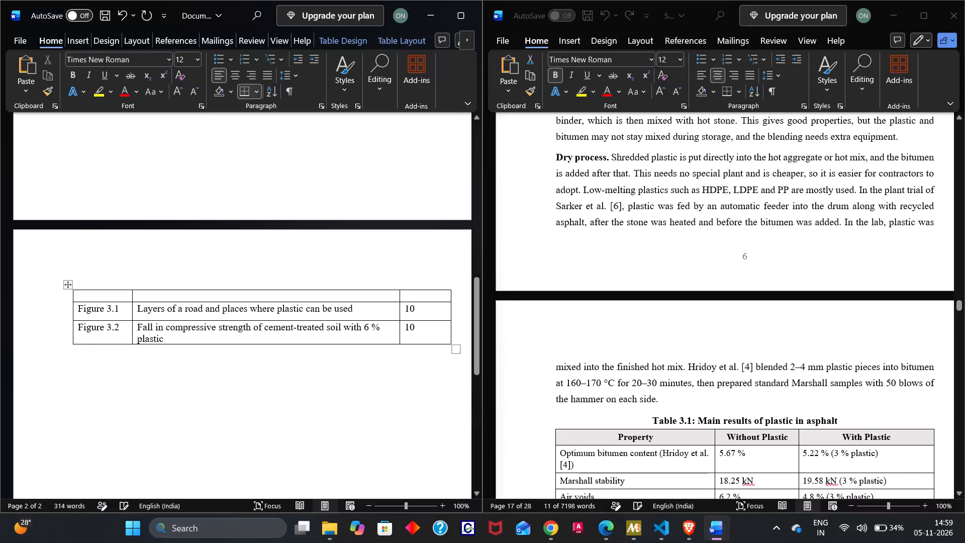
pyautogui.press('BackSpace')
pyautogui.press('BackSpace')
pyautogui.press('6')
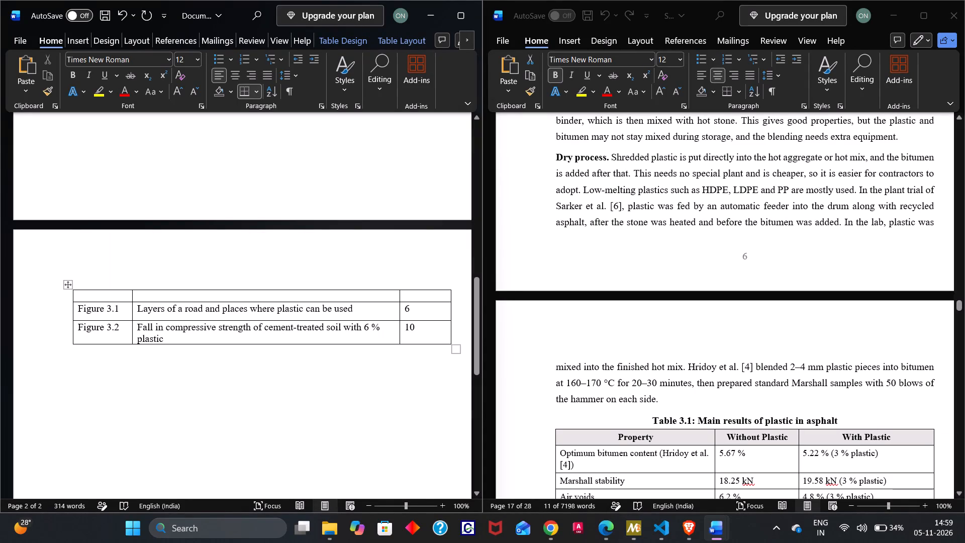
# Examine the column headings on the report's Content page as a reference for the table's empty header row.
pyautogui.click(418, 301)
pyautogui.scroll(9, 718, 261)
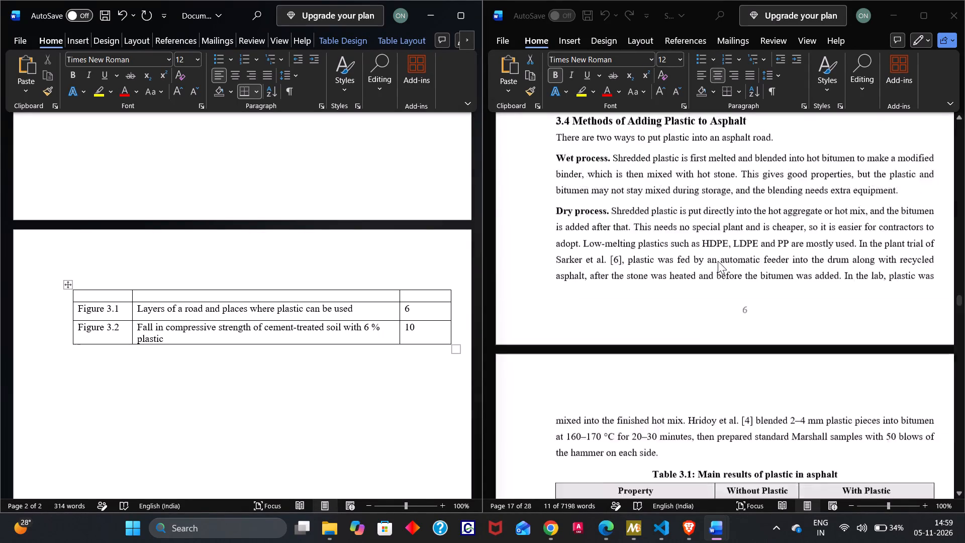
pyautogui.scroll(2, 718, 261)
pyautogui.scroll(-1, 718, 261)
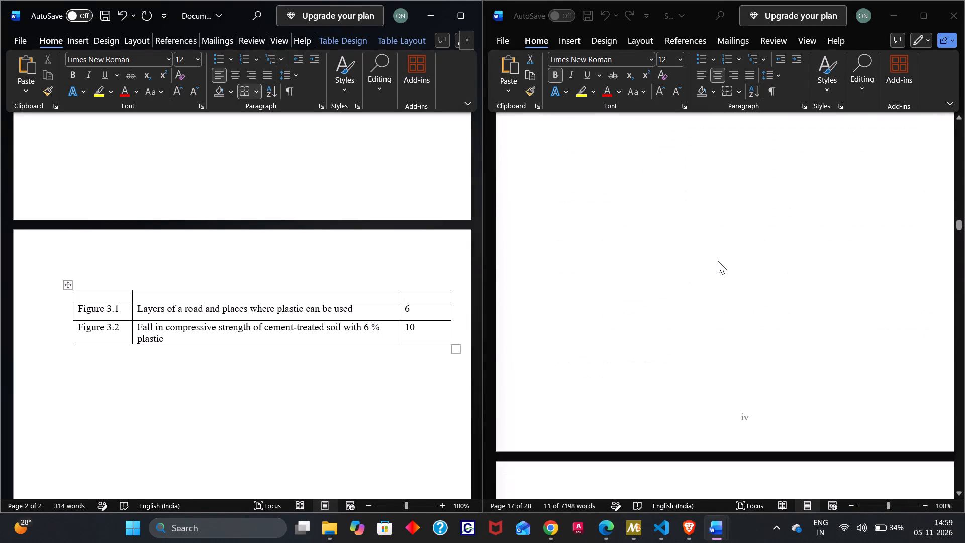
pyautogui.scroll(9, 718, 261)
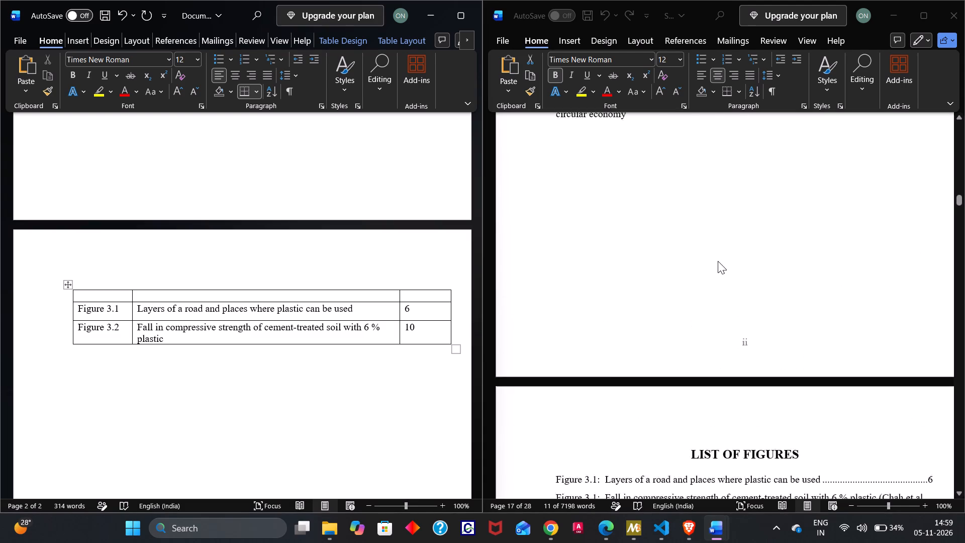
pyautogui.scroll(8, 718, 261)
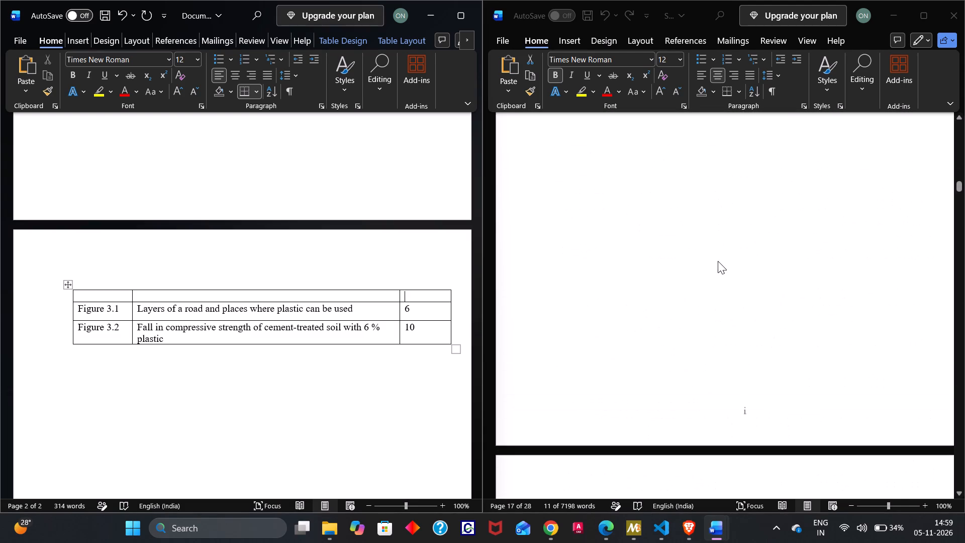
pyautogui.scroll(7, 718, 261)
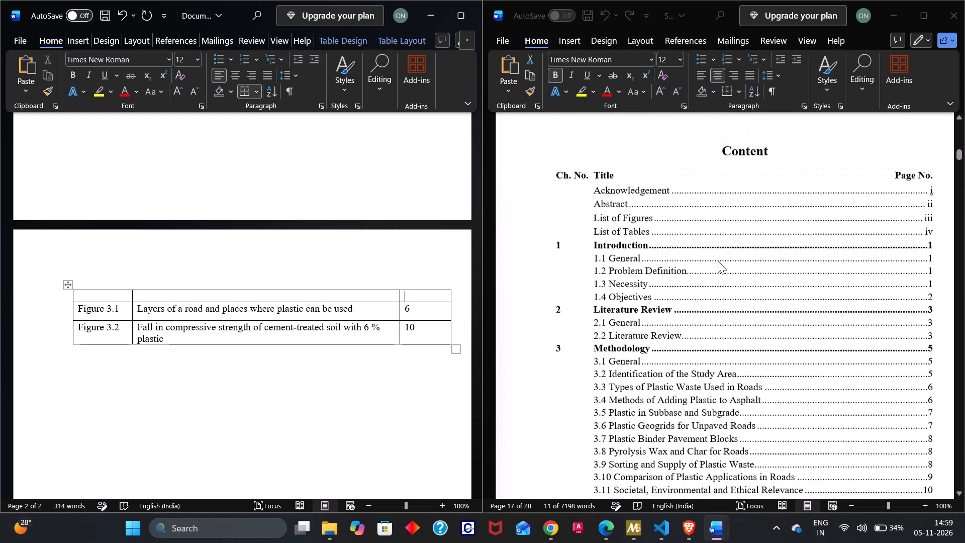
pyautogui.scroll(1, 718, 261)
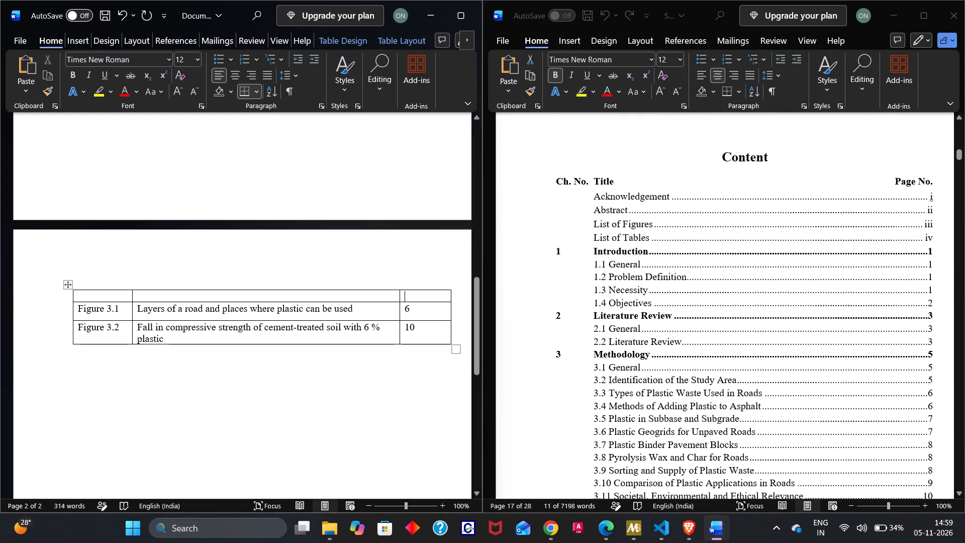
# Place the cursor in the first cell of the table's empty top row.
pyautogui.click(300, 300)
pyautogui.press('Left')
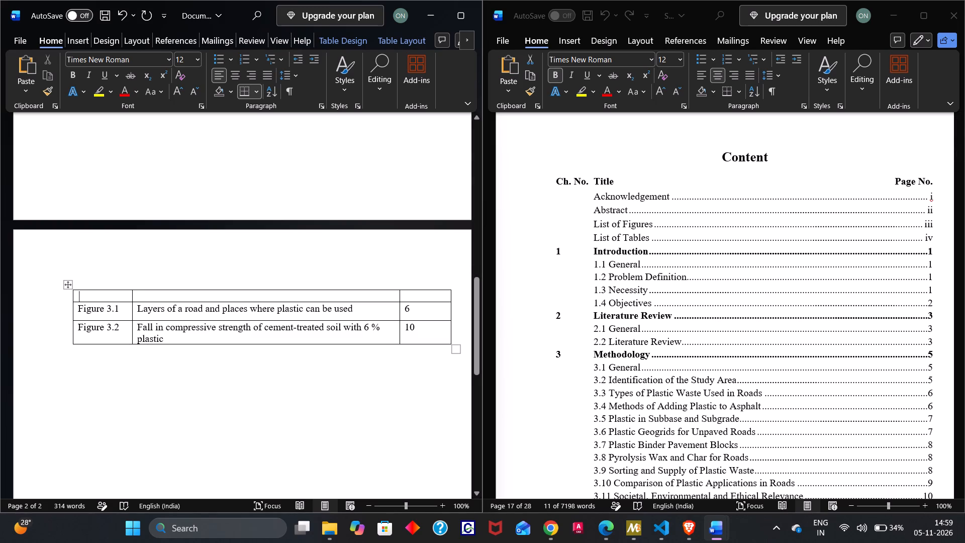
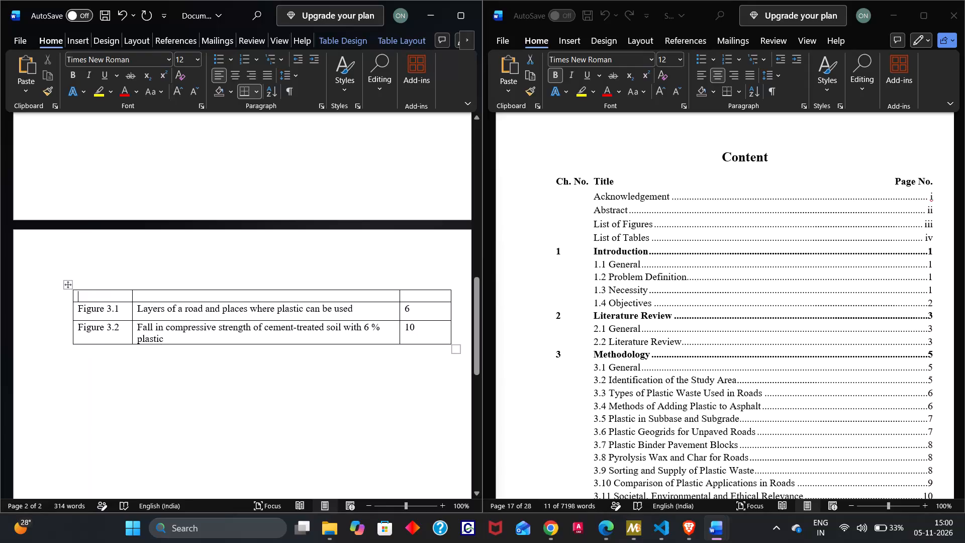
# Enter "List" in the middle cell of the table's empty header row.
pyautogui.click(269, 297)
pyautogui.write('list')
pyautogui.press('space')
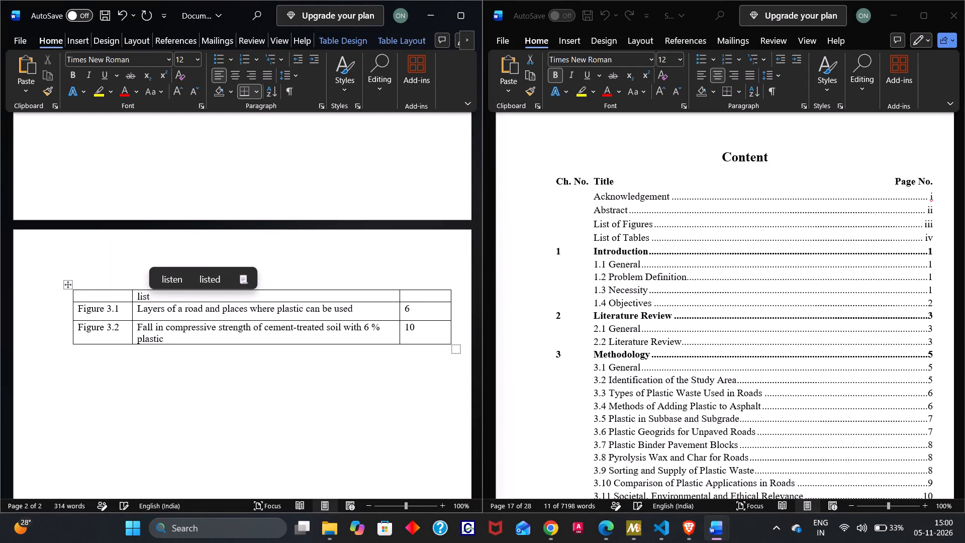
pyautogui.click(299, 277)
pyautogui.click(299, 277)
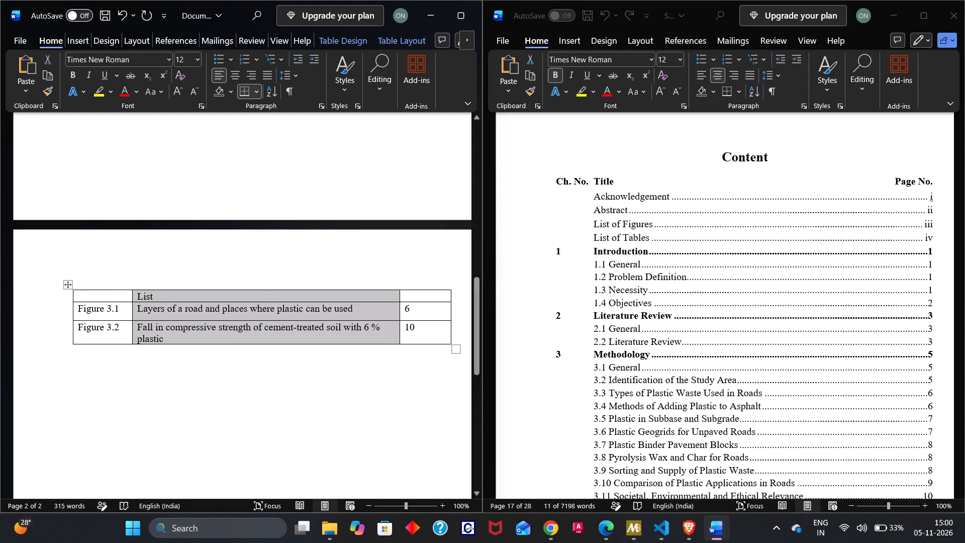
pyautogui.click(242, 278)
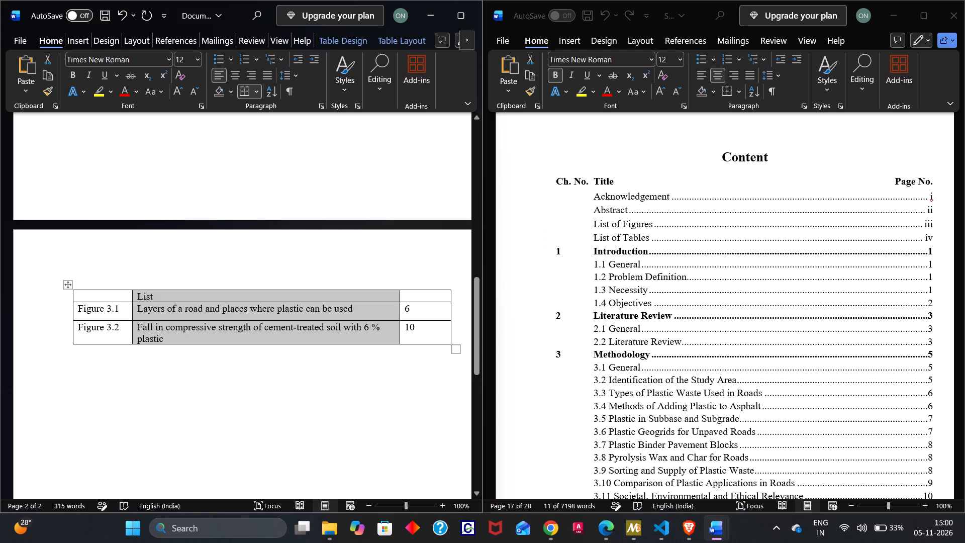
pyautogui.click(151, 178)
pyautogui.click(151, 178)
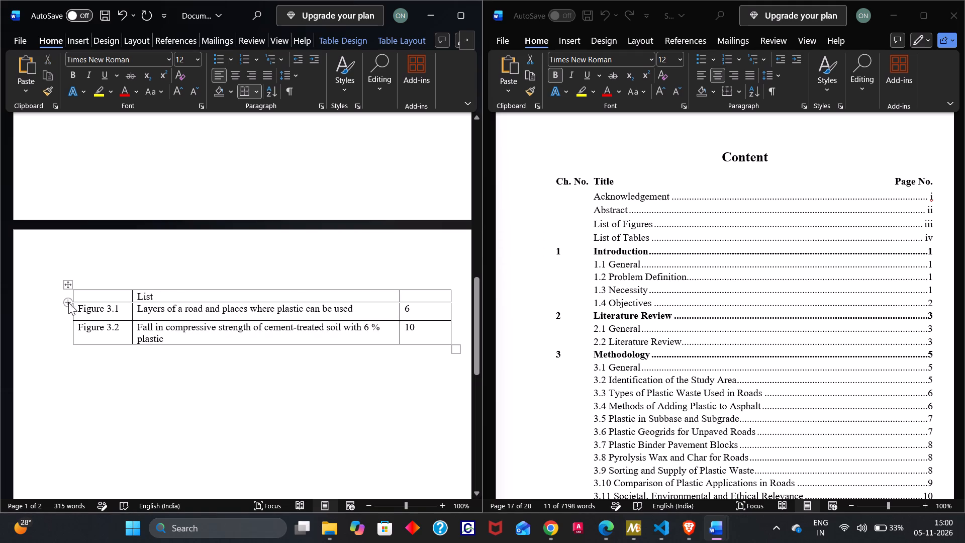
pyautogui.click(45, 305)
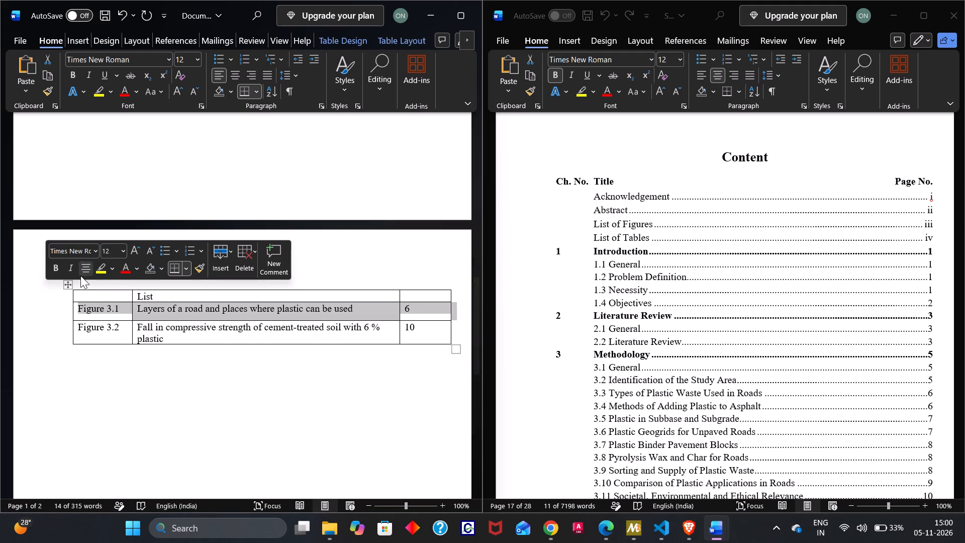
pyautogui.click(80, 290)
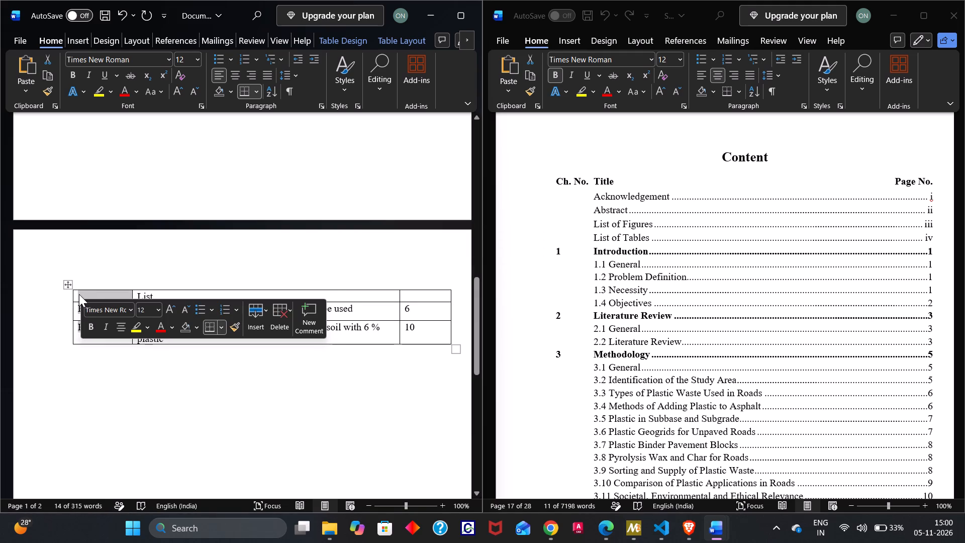
# Add the heading "List of Figures" on the line directly above the table.
pyautogui.click(77, 294)
pyautogui.click(84, 293)
pyautogui.click(84, 293)
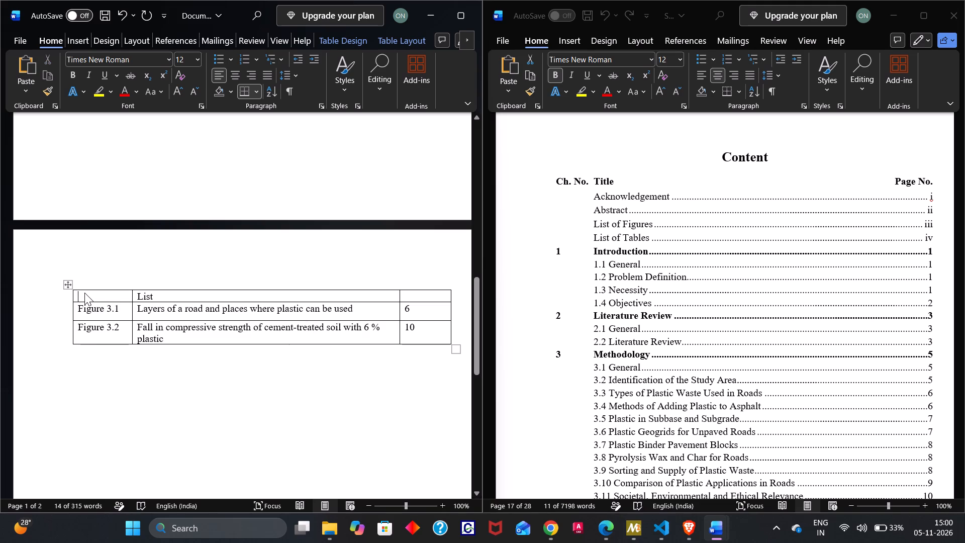
pyautogui.press('Left')
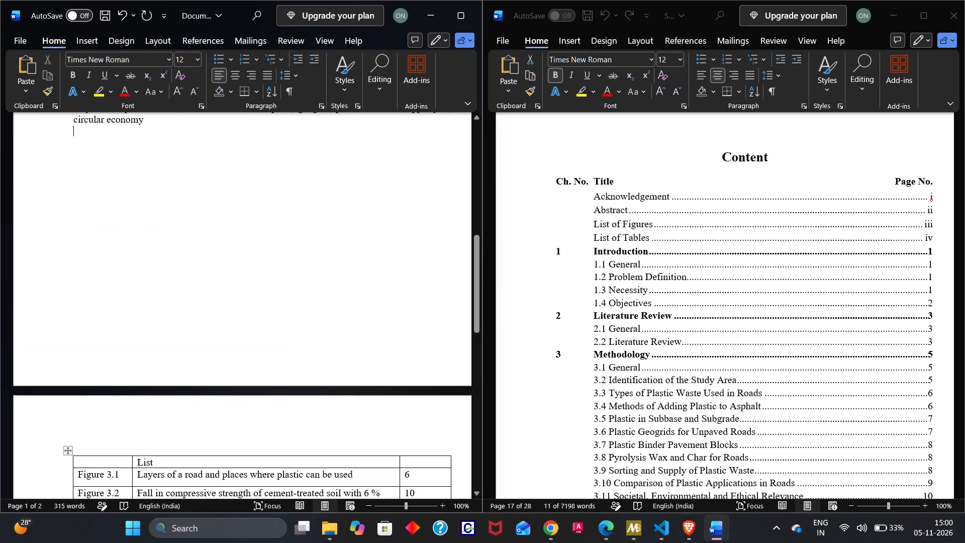
pyautogui.press('Right')
pyautogui.press('Right')
pyautogui.press('Right')
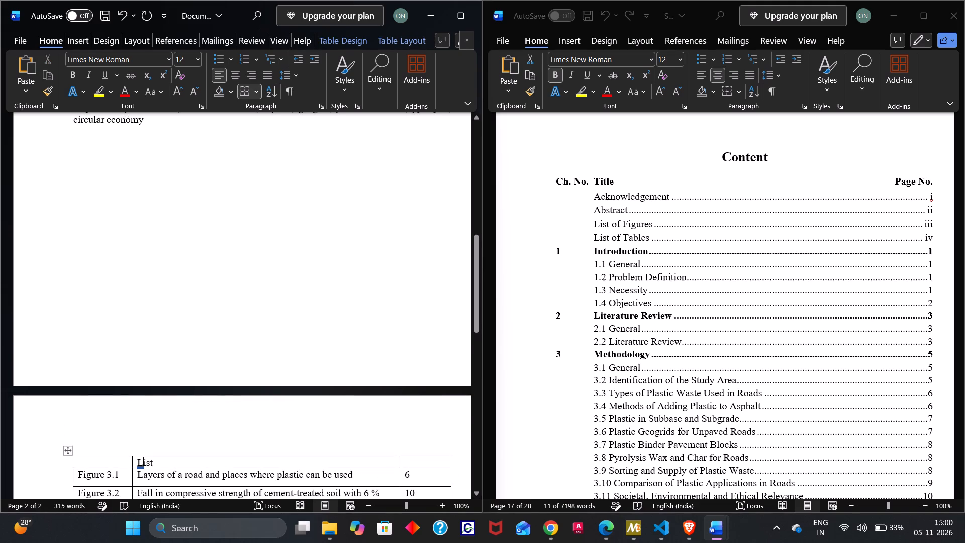
pyautogui.press('Left')
pyautogui.press('Left')
pyautogui.press('Left')
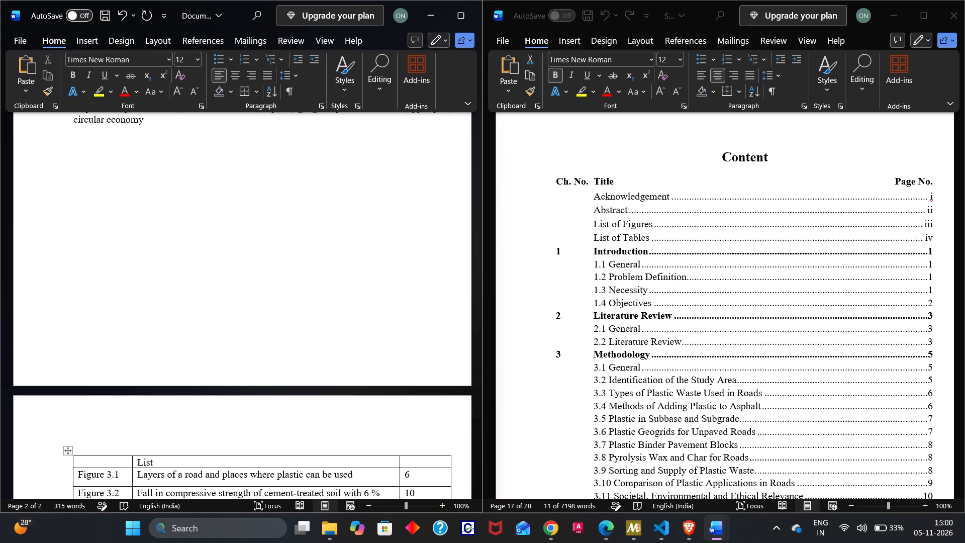
pyautogui.write('list')
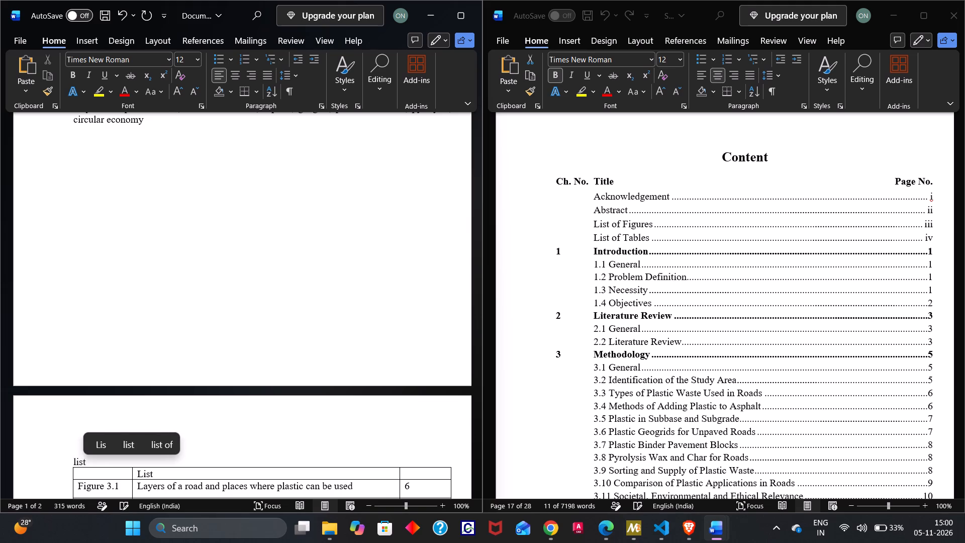
pyautogui.press('space')
pyautogui.hotkey('shift', 'o')
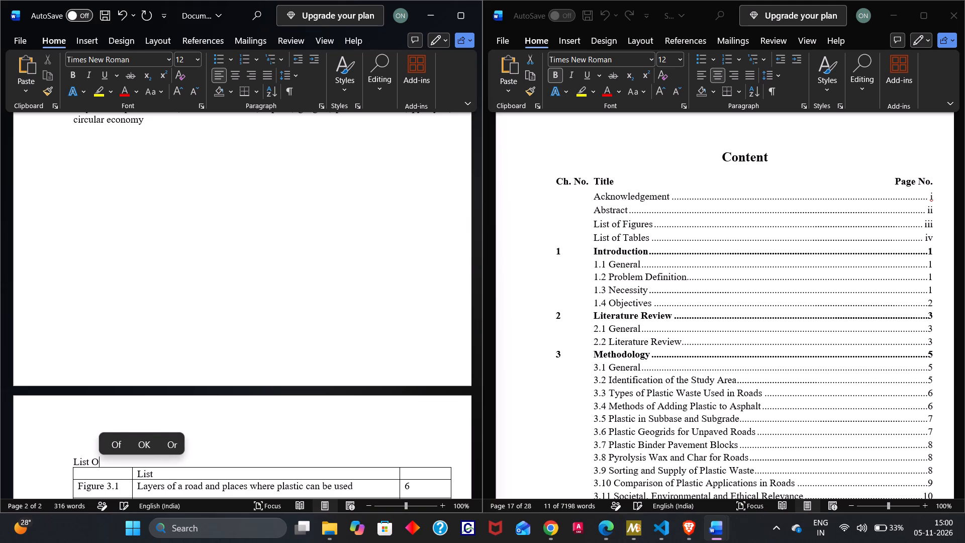
pyautogui.press('BackSpace')
pyautogui.write('of')
pyautogui.press('space')
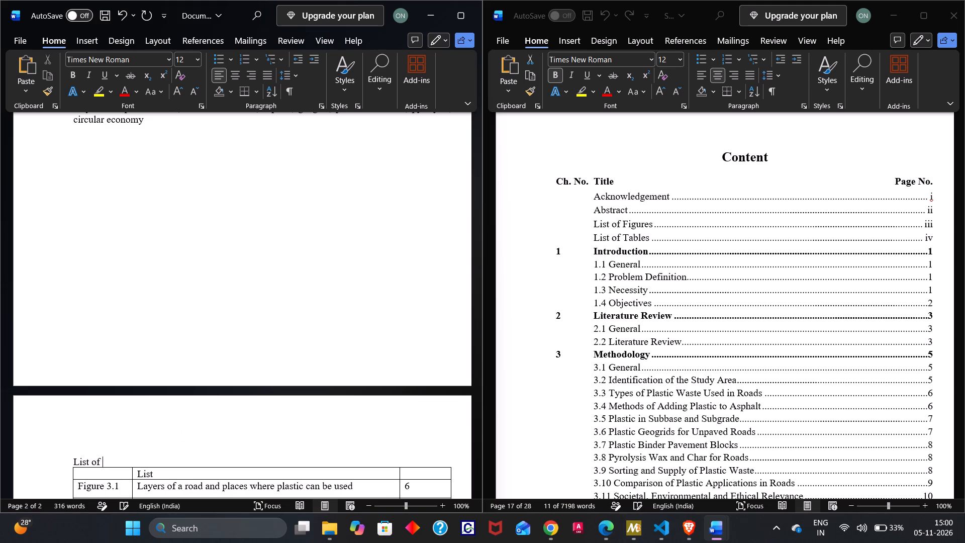
pyautogui.write('Figures')
pyautogui.press('space')
pyautogui.press('Left')
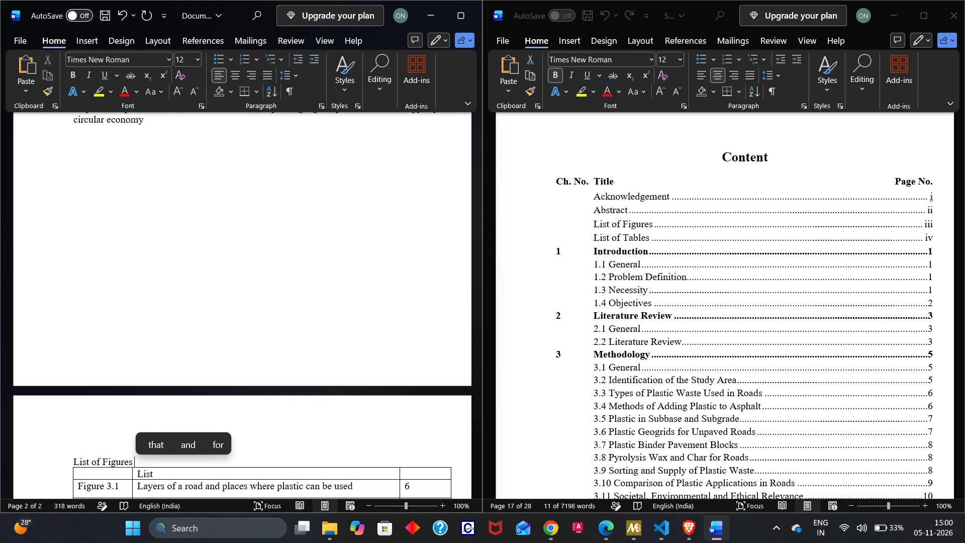
# Make the "List of Figures" heading above the table bold and centre it.
pyautogui.moveTo(145, 462); pyautogui.dragTo(133, 460)
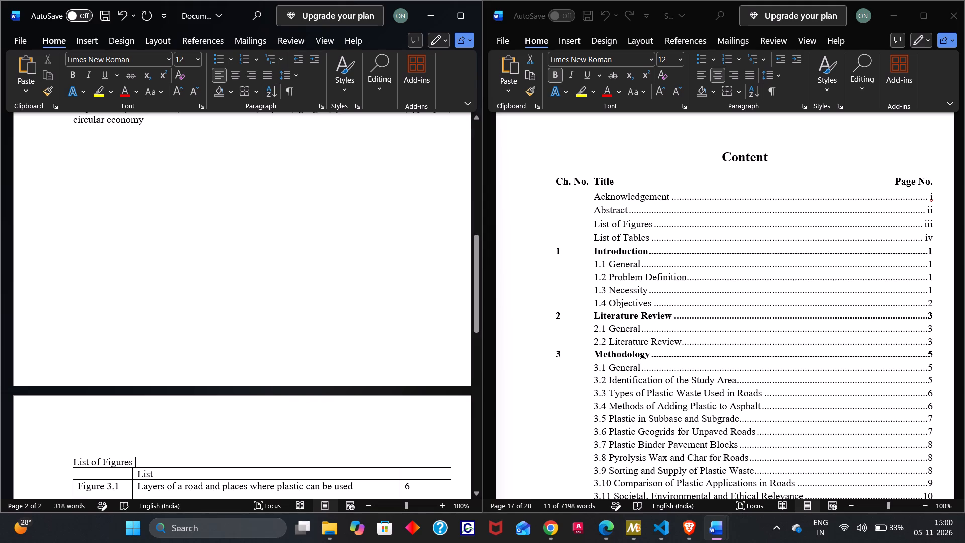
pyautogui.moveTo(133, 460); pyautogui.dragTo(63, 460)
pyautogui.click(69, 445)
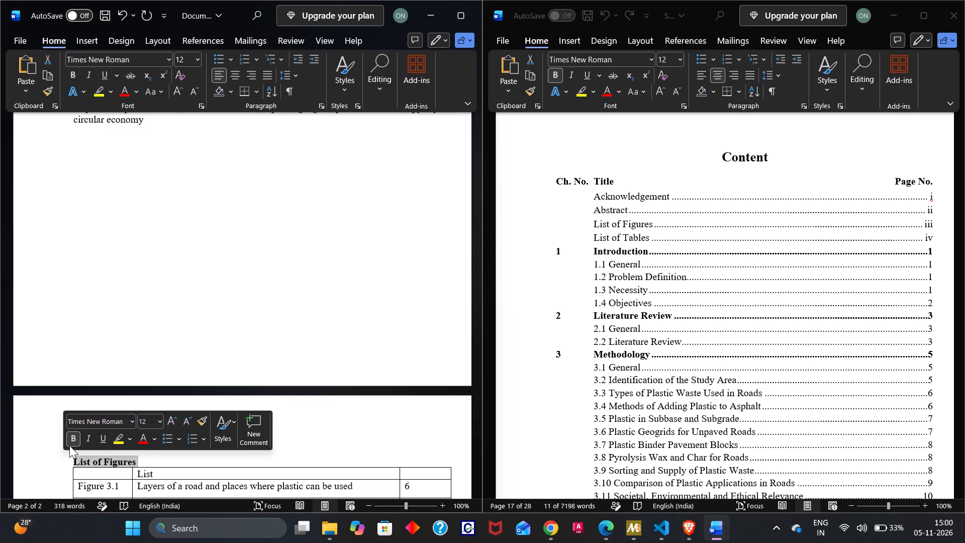
pyautogui.click(237, 200)
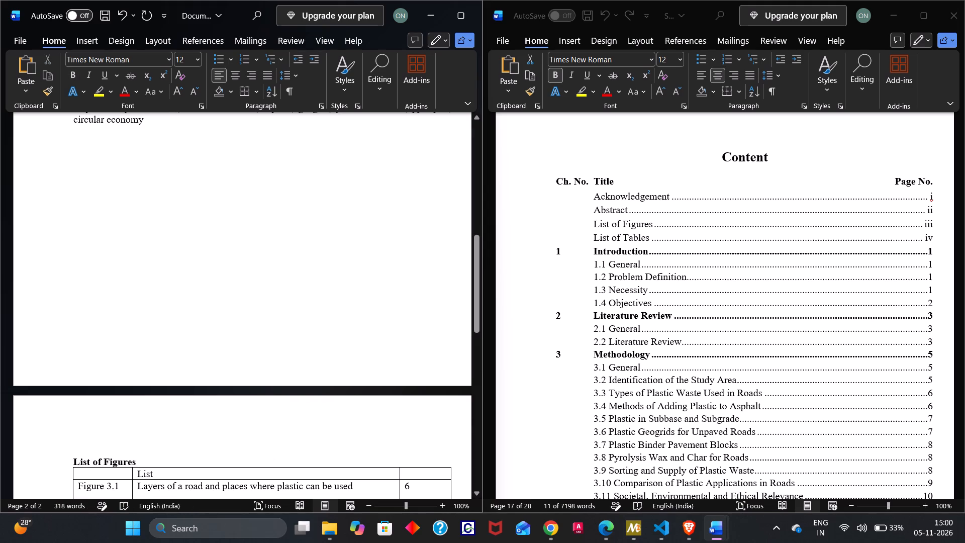
pyautogui.moveTo(180, 452); pyautogui.dragTo(40, 457)
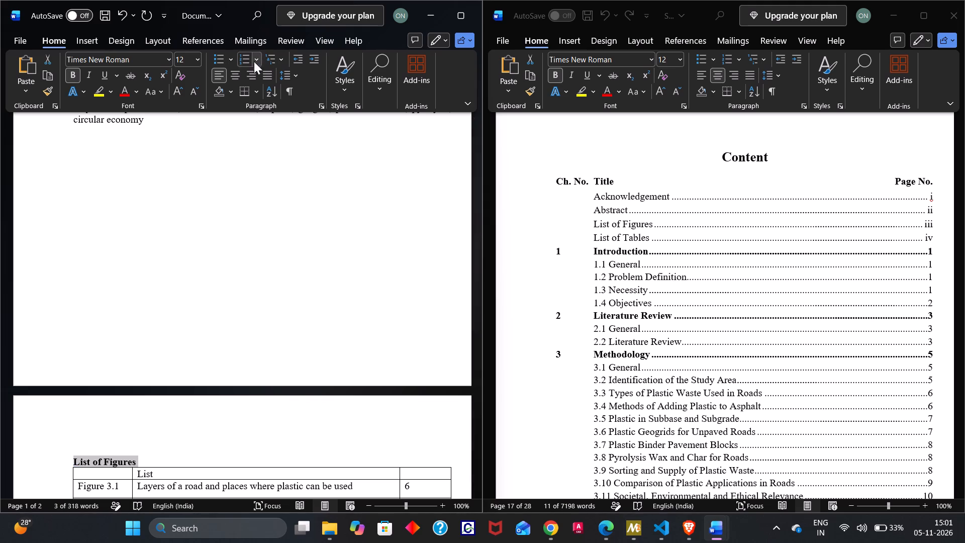
pyautogui.click(234, 78)
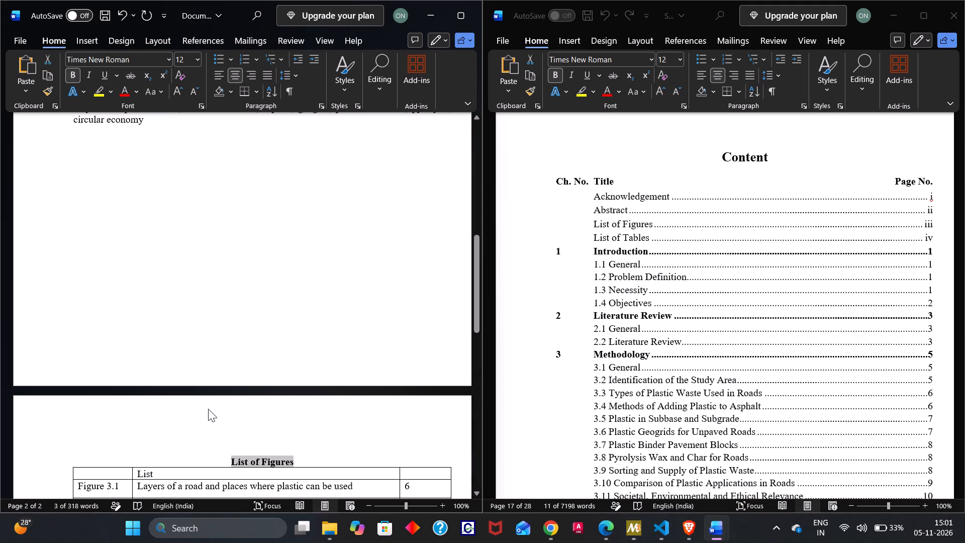
pyautogui.click(201, 432)
# Centre the text in the middle cell of the table's header row.
pyautogui.scroll(-2, 201, 432)
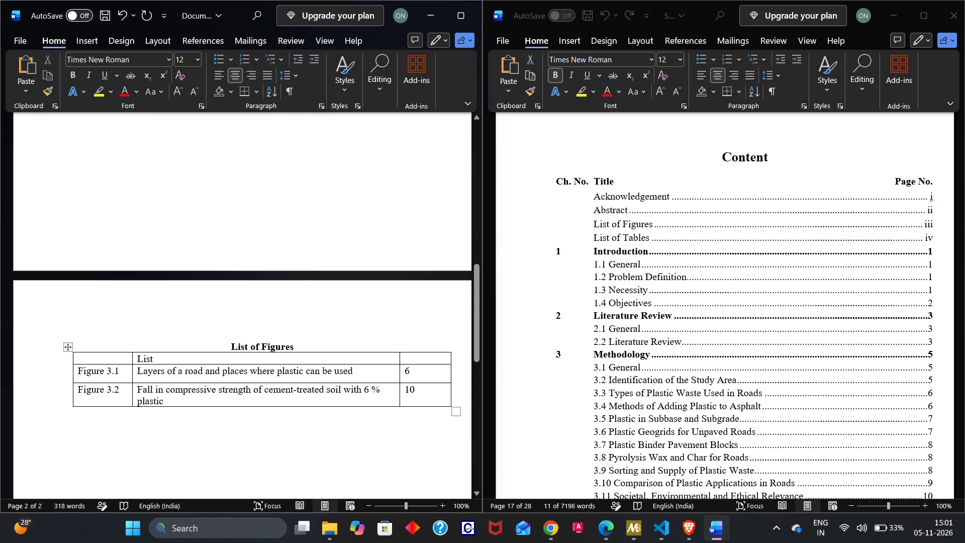
pyautogui.moveTo(162, 357); pyautogui.dragTo(133, 354)
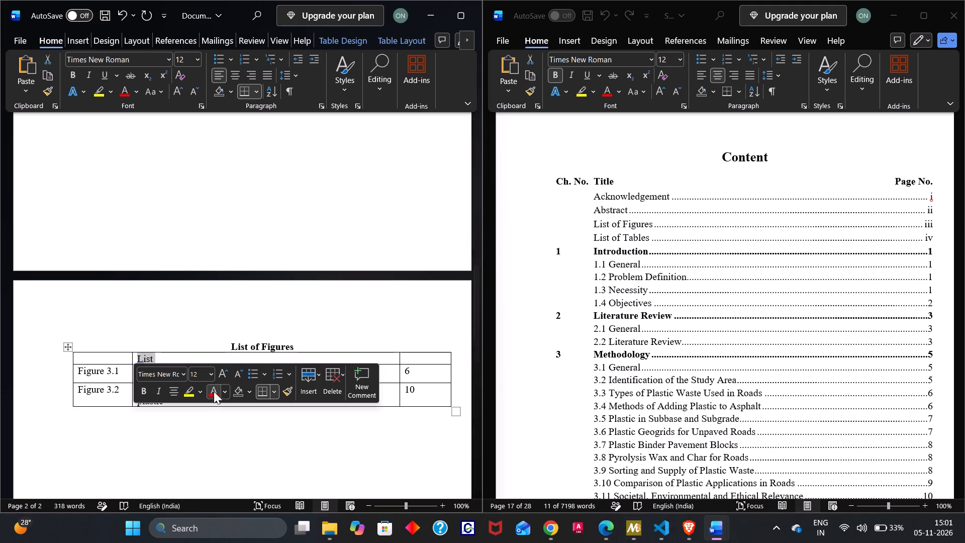
pyautogui.click(229, 75)
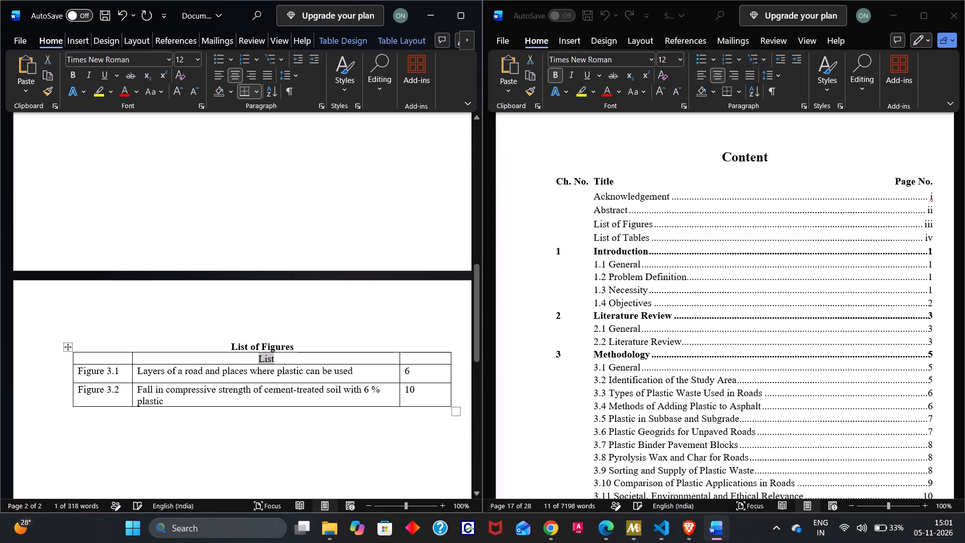
# Enter "Page No." in the last cell of the table's header row and make it bold.
pyautogui.click(419, 358)
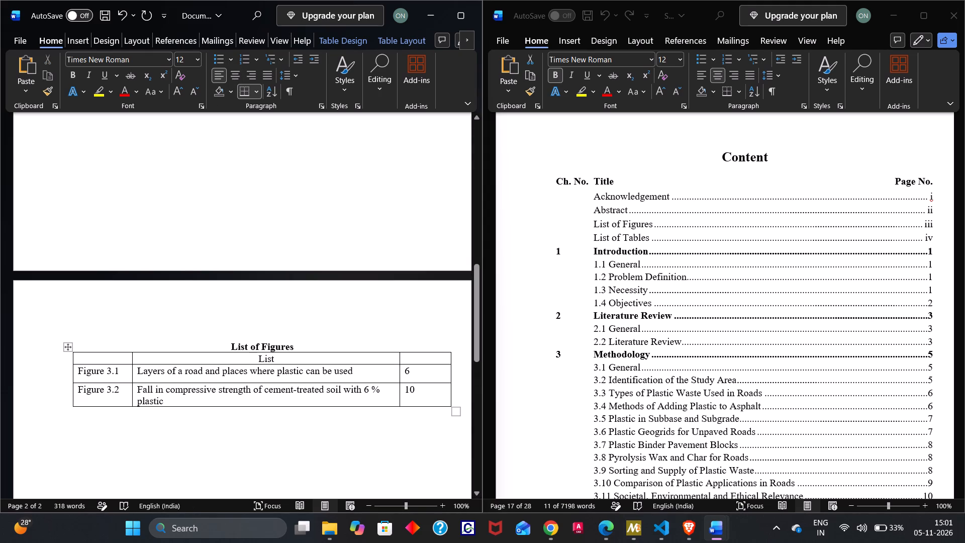
pyautogui.write('page')
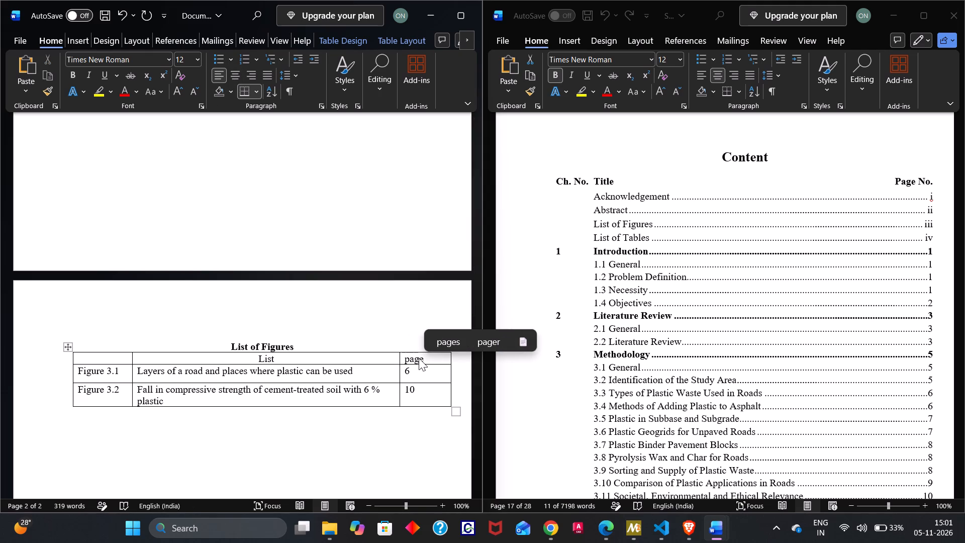
pyautogui.press('space')
pyautogui.write('No')
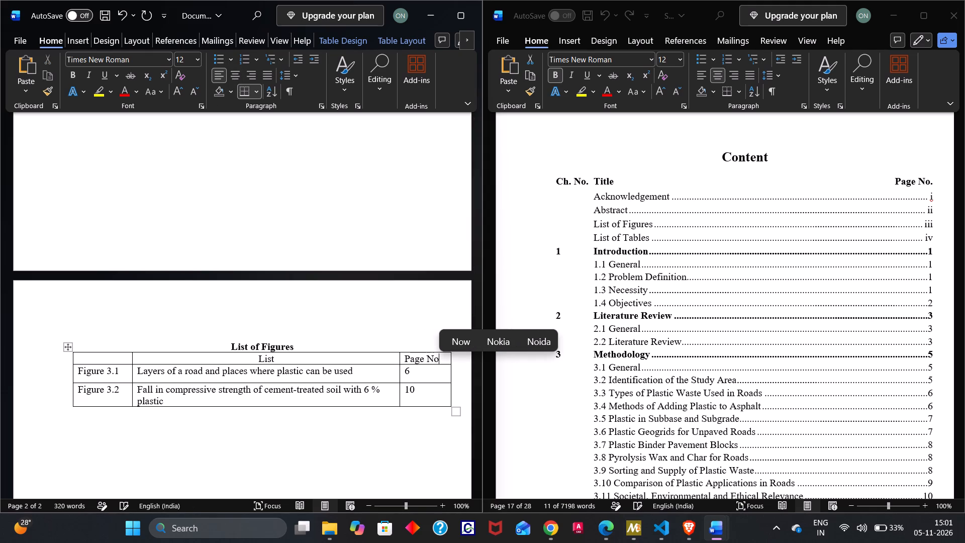
pyautogui.press('space')
pyautogui.press('BackSpace')
pyautogui.press('.')
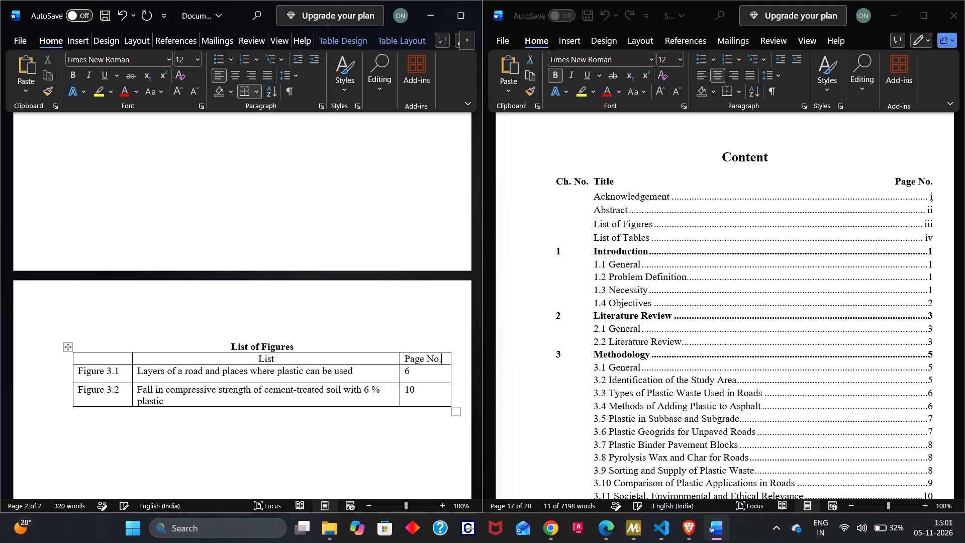
pyautogui.moveTo(441, 363); pyautogui.dragTo(400, 357)
pyautogui.click(410, 394)
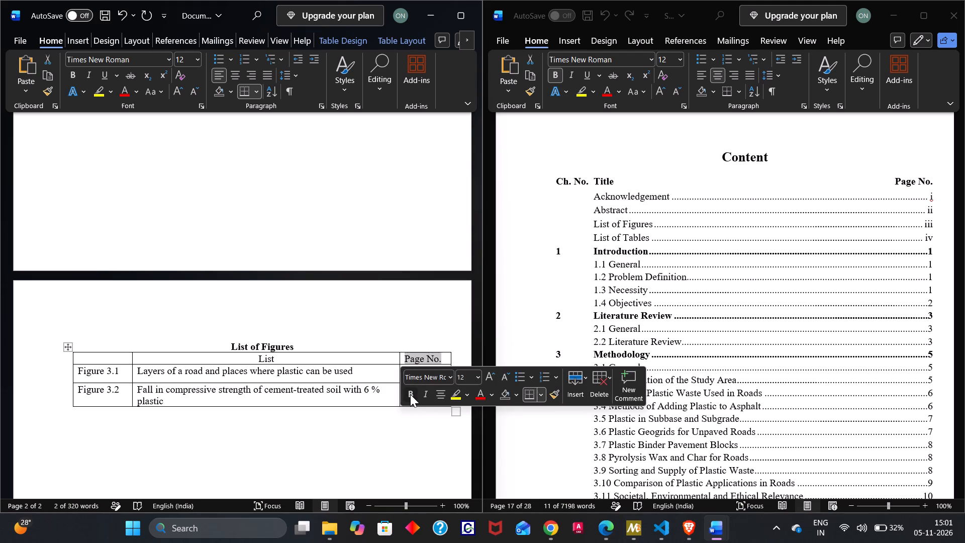
# Enter "Fig No." in the first cell of the table's header row.
pyautogui.click(106, 360)
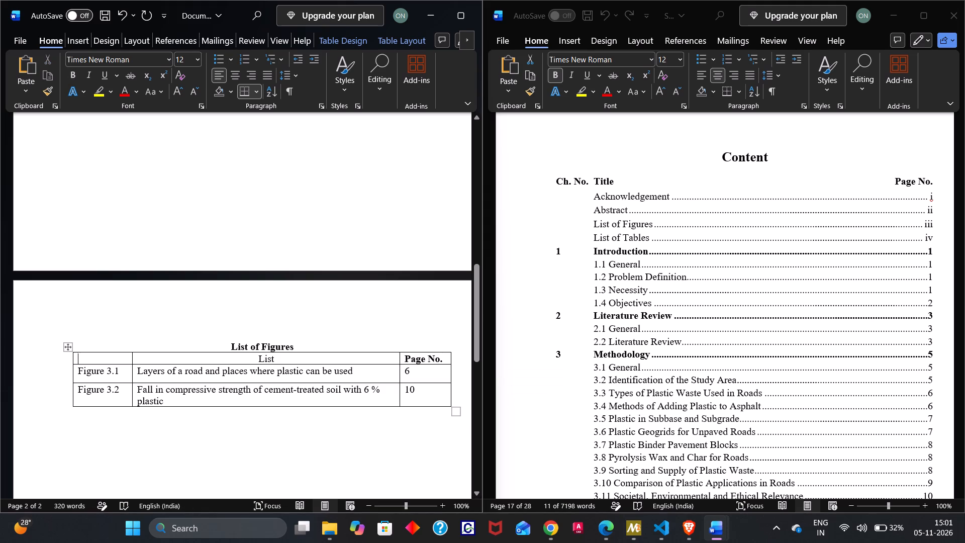
pyautogui.write('fig')
pyautogui.press('BackSpace')
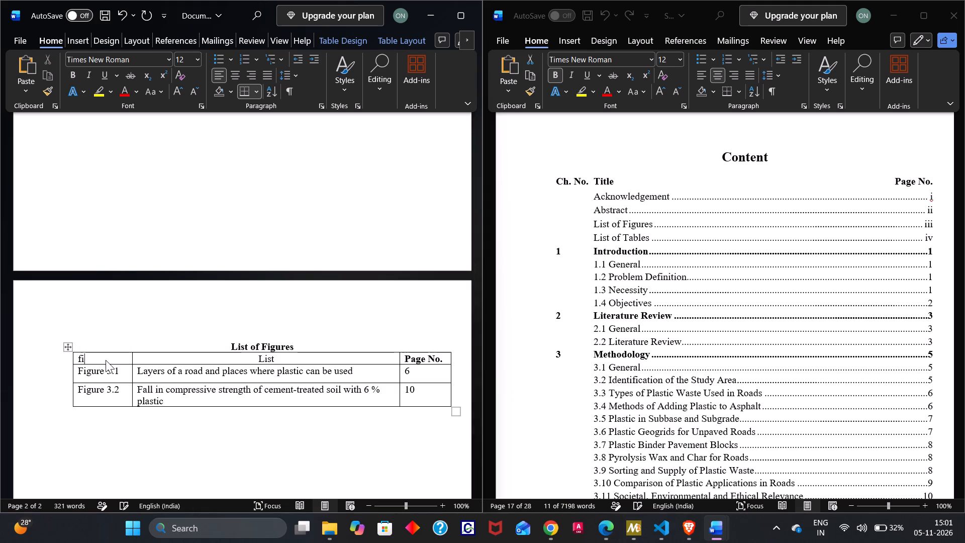
pyautogui.press('BackSpace')
pyautogui.press('BackSpace')
pyautogui.write('fig')
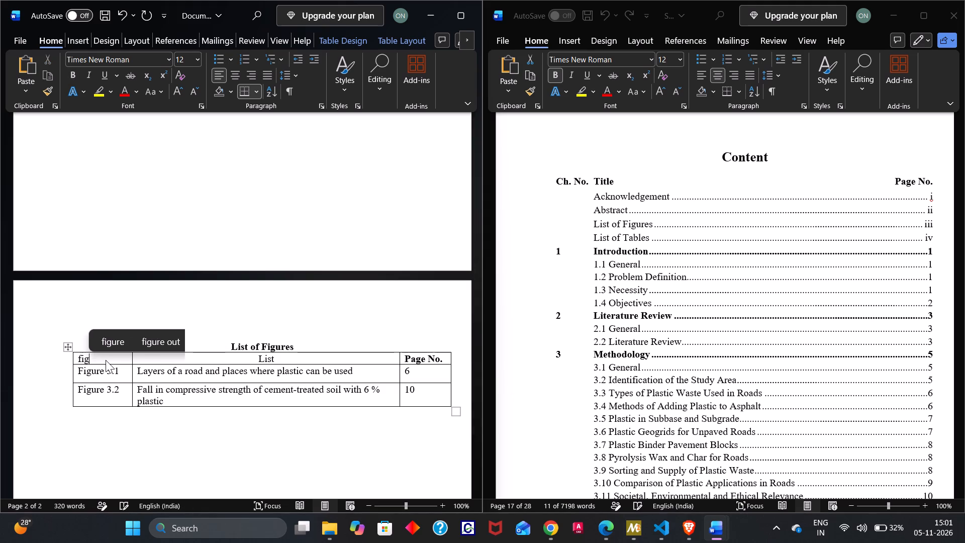
pyautogui.press('space')
pyautogui.write('No')
pyautogui.press('.')
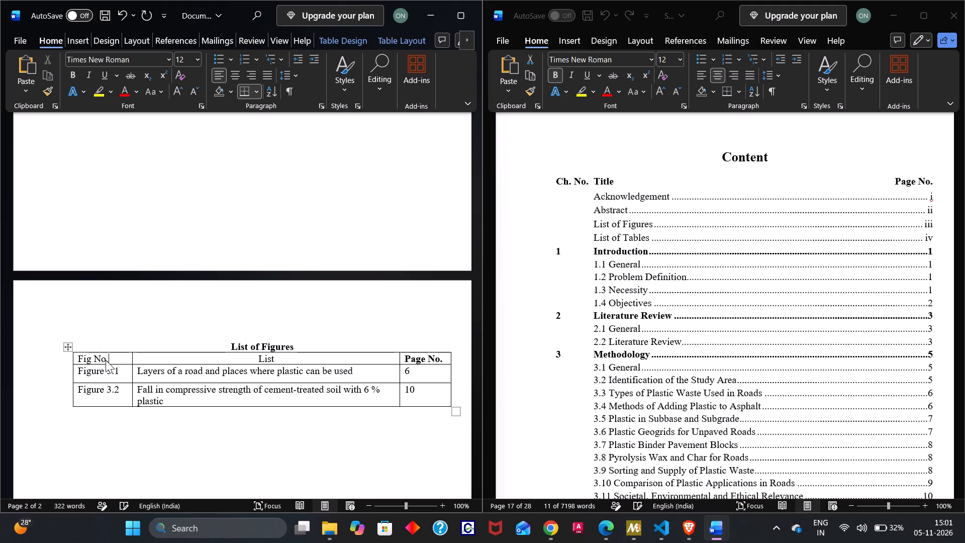
# Replace the text in the middle cell of the table's header row with "Title".
pyautogui.moveTo(306, 359); pyautogui.dragTo(202, 361)
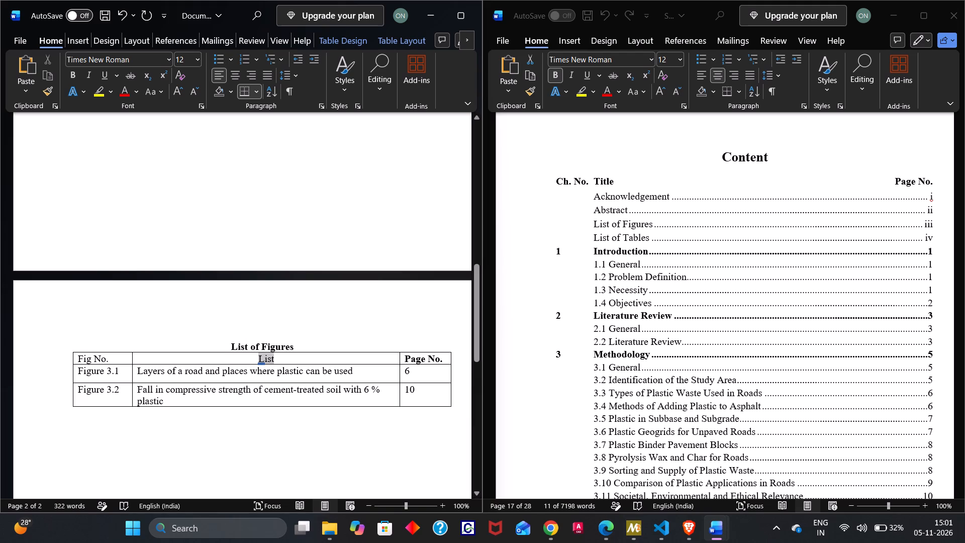
pyautogui.moveTo(202, 361); pyautogui.dragTo(207, 357)
pyautogui.write('list')
pyautogui.press('space')
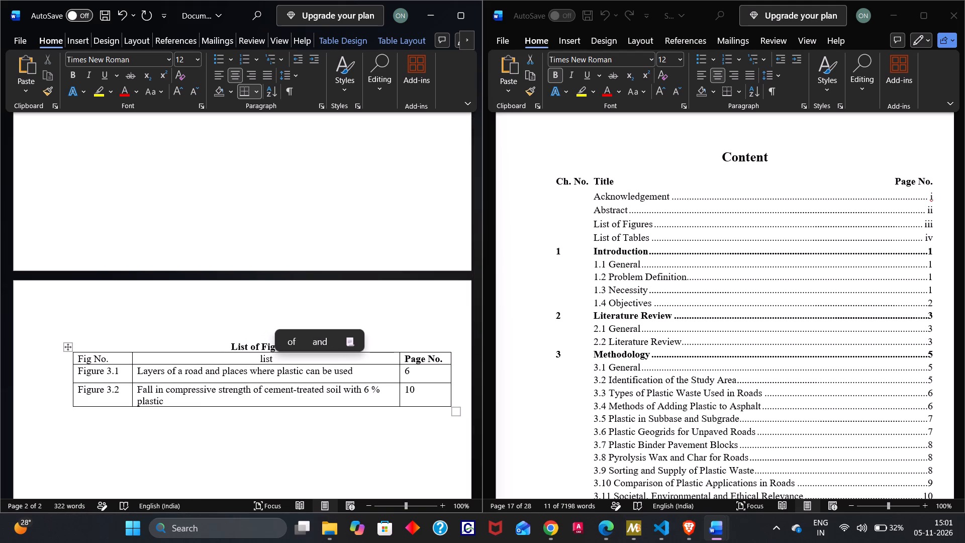
pyautogui.press('\\')
pyautogui.press('BackSpace')
pyautogui.press('BackSpace')
pyautogui.press('BackSpace')
pyautogui.press('BackSpace')
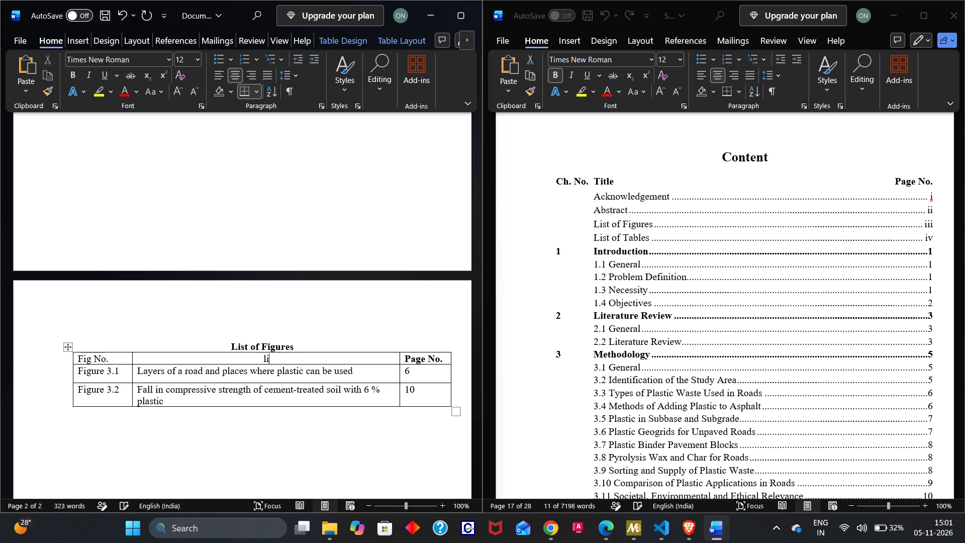
pyautogui.press('BackSpace')
pyautogui.press('BackSpace')
pyautogui.write('Title')
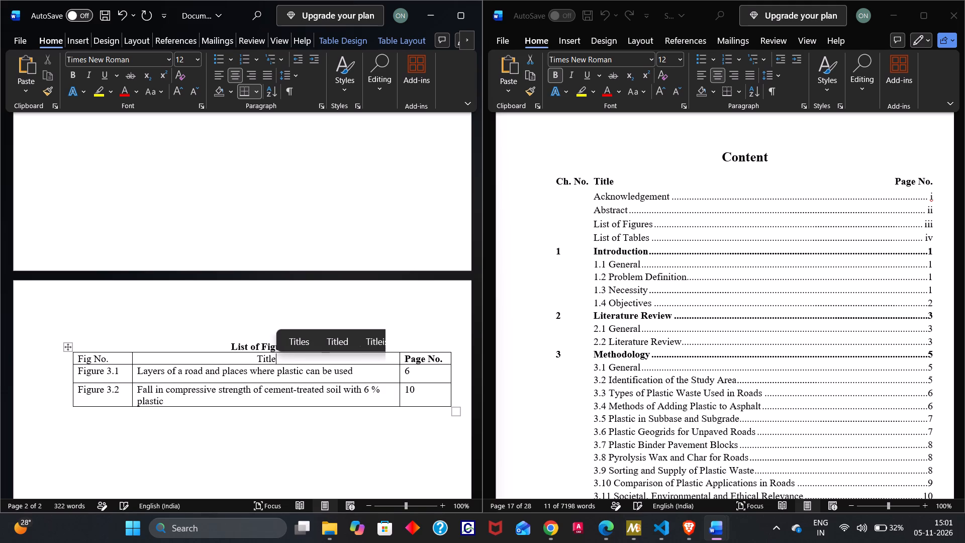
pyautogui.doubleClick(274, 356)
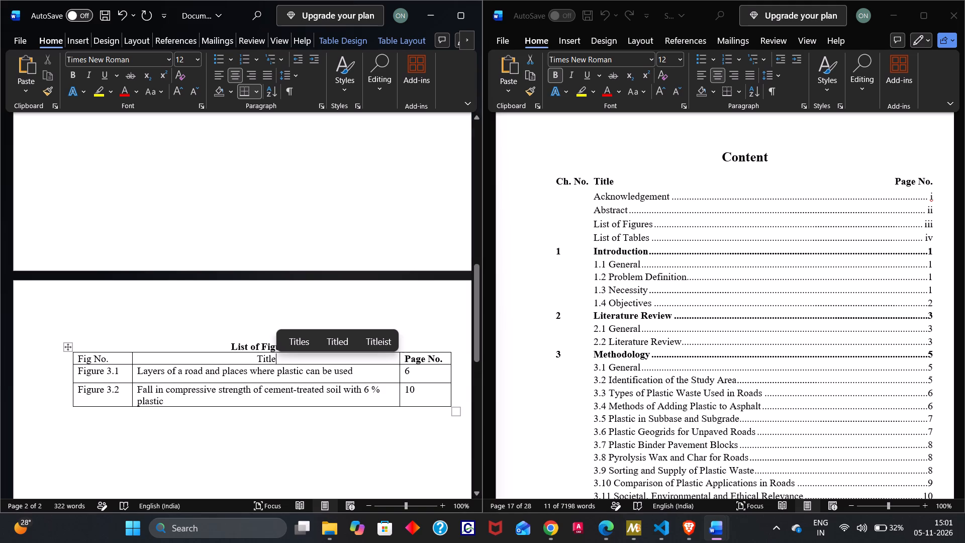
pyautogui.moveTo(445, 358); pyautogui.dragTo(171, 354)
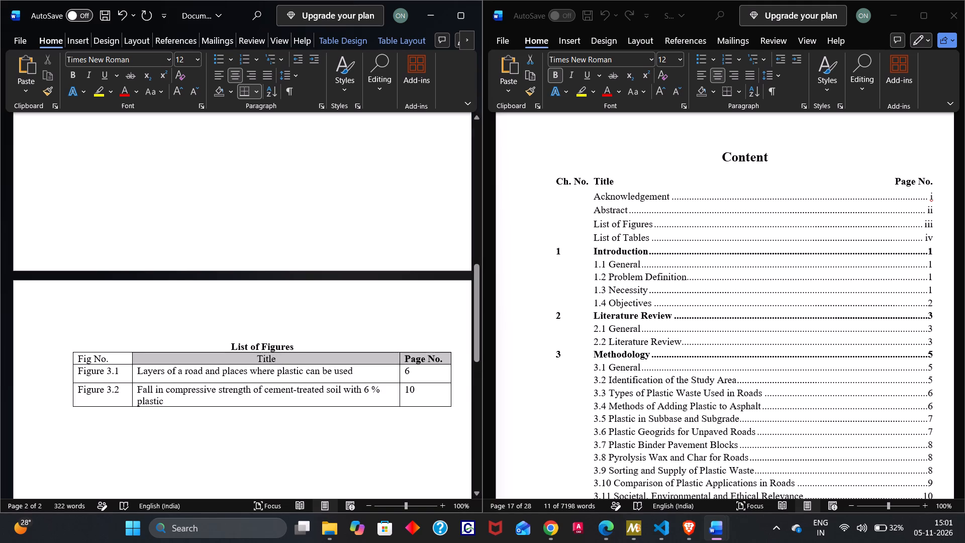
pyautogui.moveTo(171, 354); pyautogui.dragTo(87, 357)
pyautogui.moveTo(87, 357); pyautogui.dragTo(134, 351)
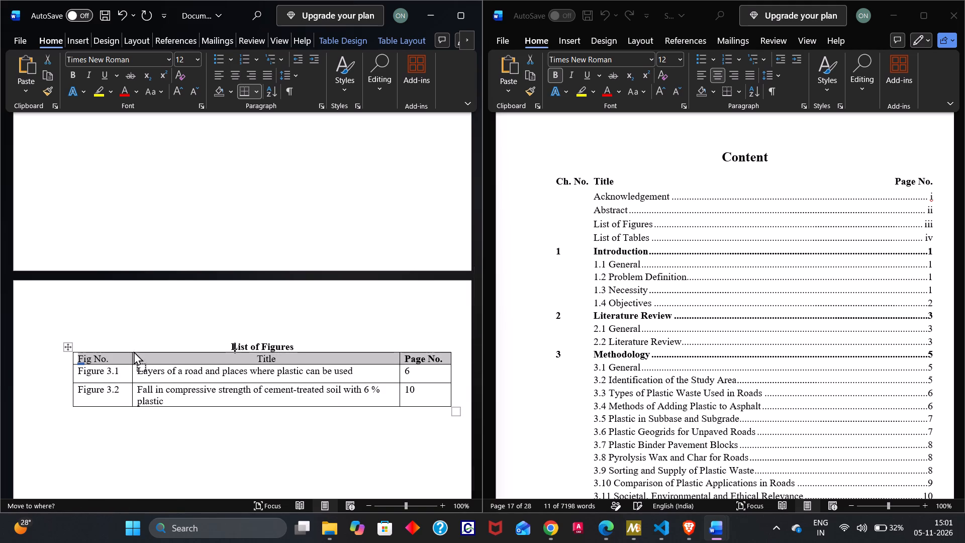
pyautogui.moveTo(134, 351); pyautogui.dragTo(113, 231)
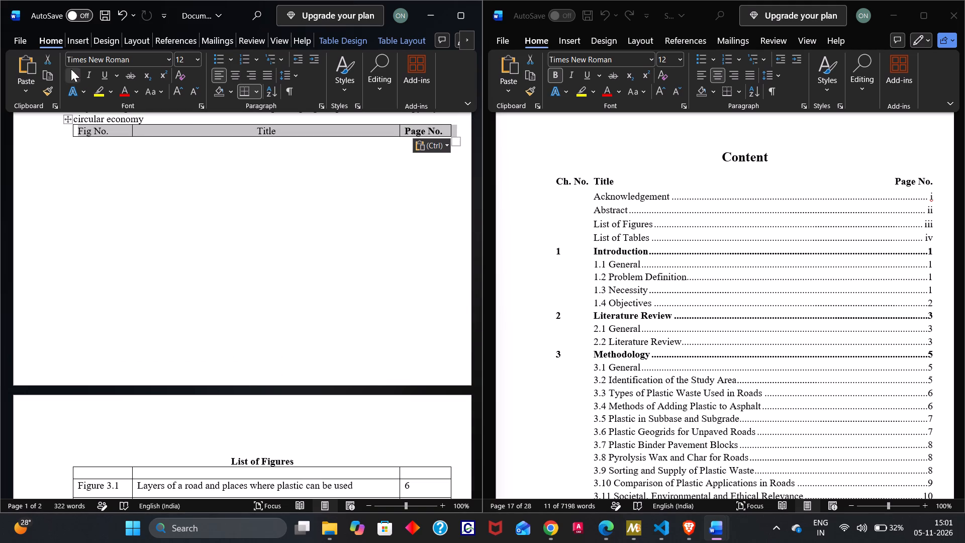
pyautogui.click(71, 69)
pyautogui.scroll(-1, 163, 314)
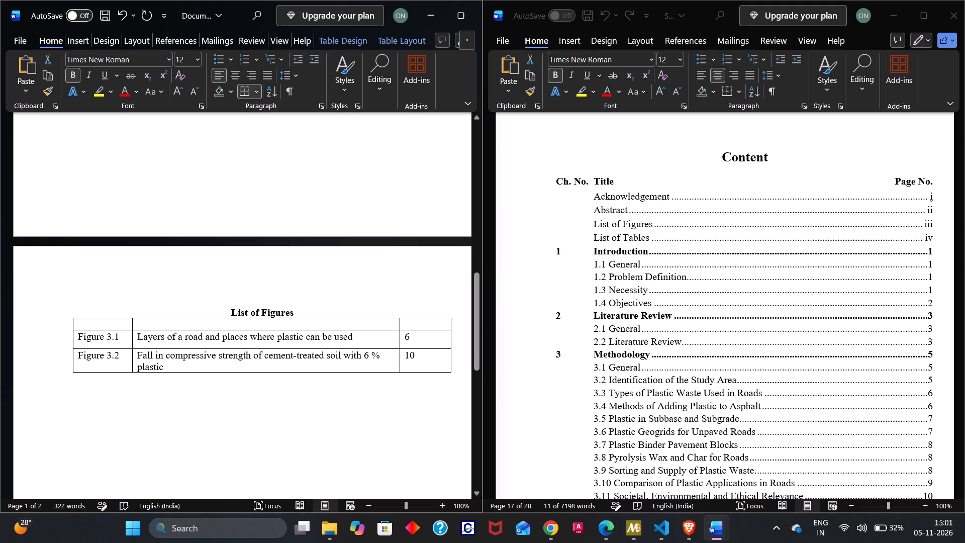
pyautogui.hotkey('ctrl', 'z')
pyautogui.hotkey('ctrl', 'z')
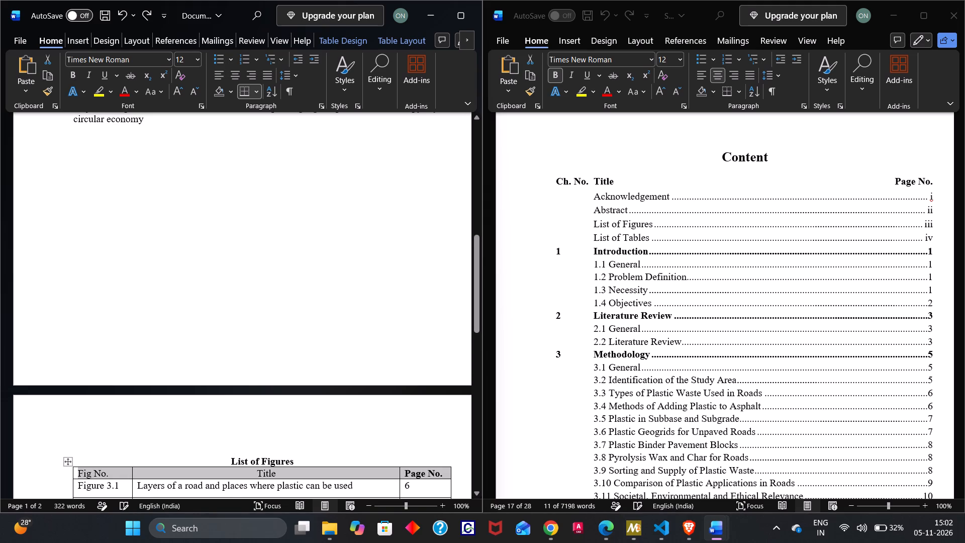
# Make the whole header row of the list of figures table bold.
pyautogui.scroll(-1, 257, 340)
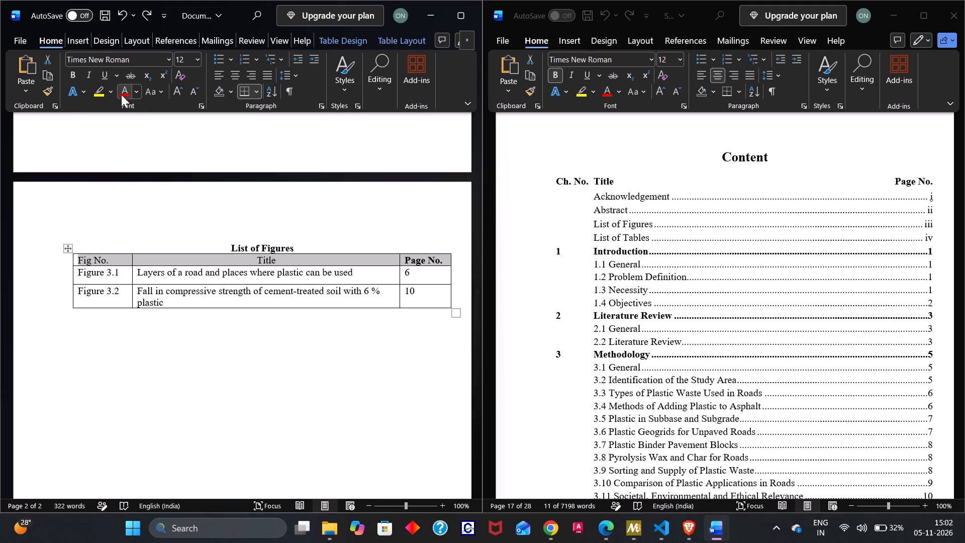
pyautogui.click(74, 71)
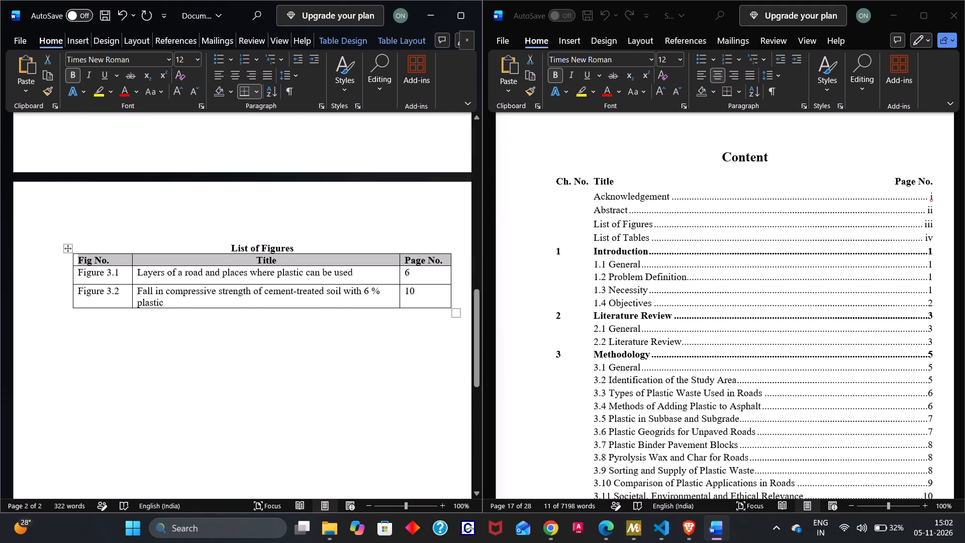
pyautogui.click(180, 230)
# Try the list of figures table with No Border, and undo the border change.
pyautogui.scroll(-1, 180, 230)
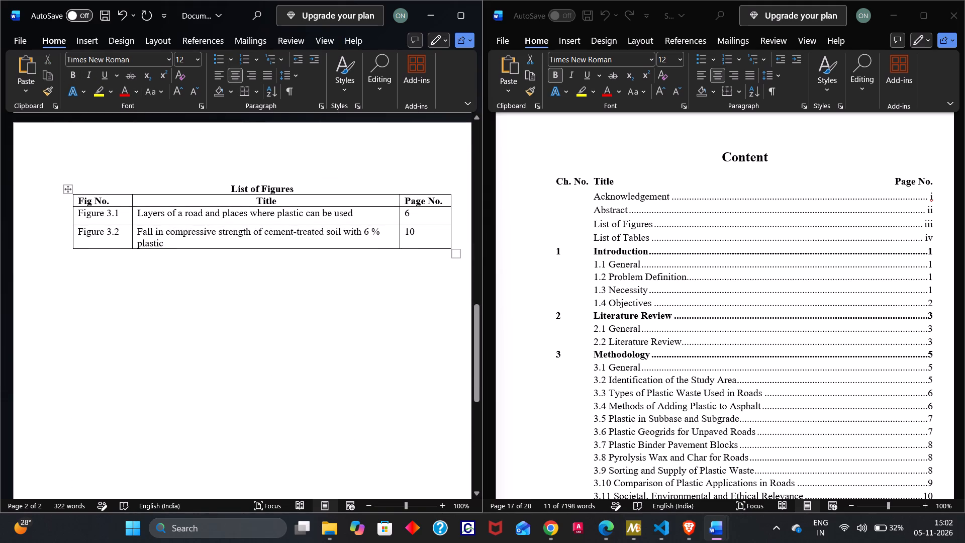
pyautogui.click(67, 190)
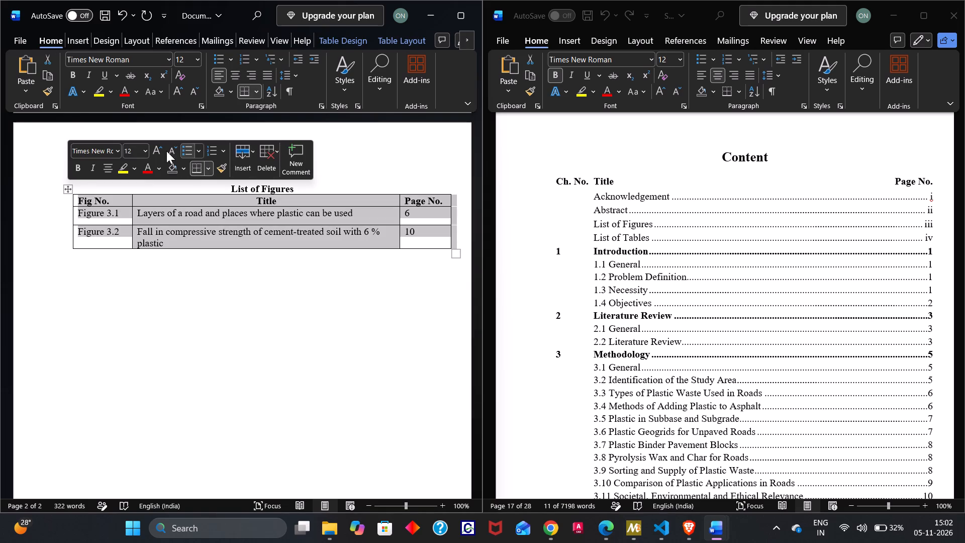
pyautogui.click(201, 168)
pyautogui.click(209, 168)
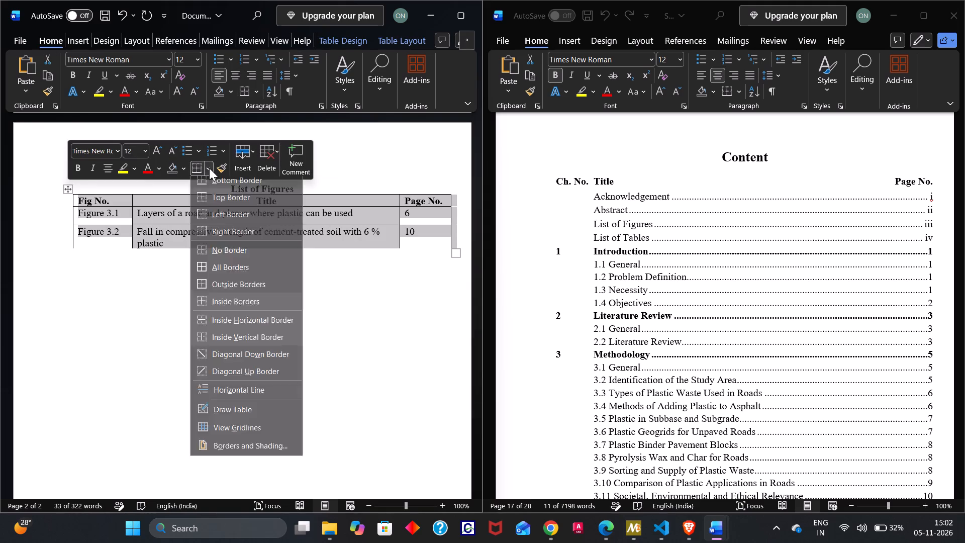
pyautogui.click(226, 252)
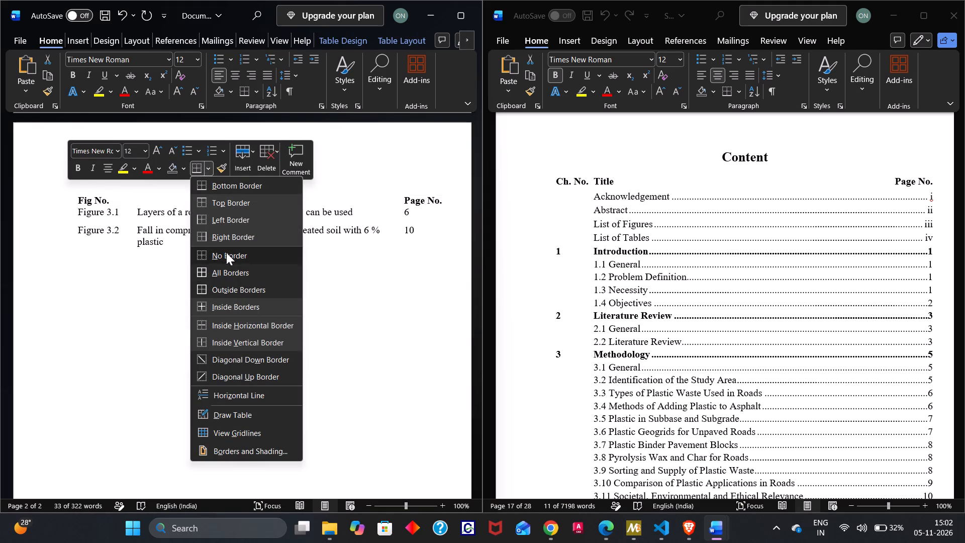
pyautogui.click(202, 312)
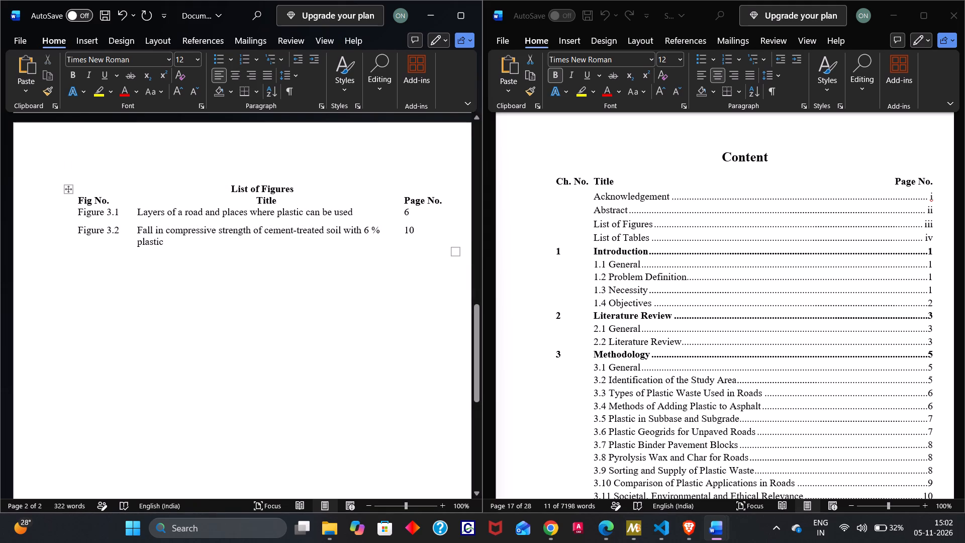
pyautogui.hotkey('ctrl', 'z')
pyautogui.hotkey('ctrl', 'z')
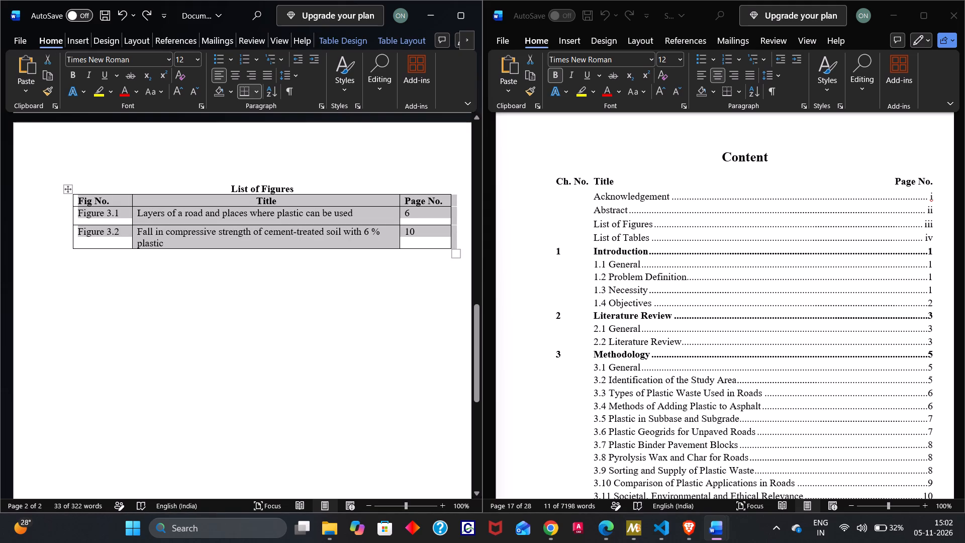
# Set the "List of Figures" heading and its table to 1.5 line spacing with 0 pt spacing after.
pyautogui.moveTo(199, 179); pyautogui.dragTo(426, 261)
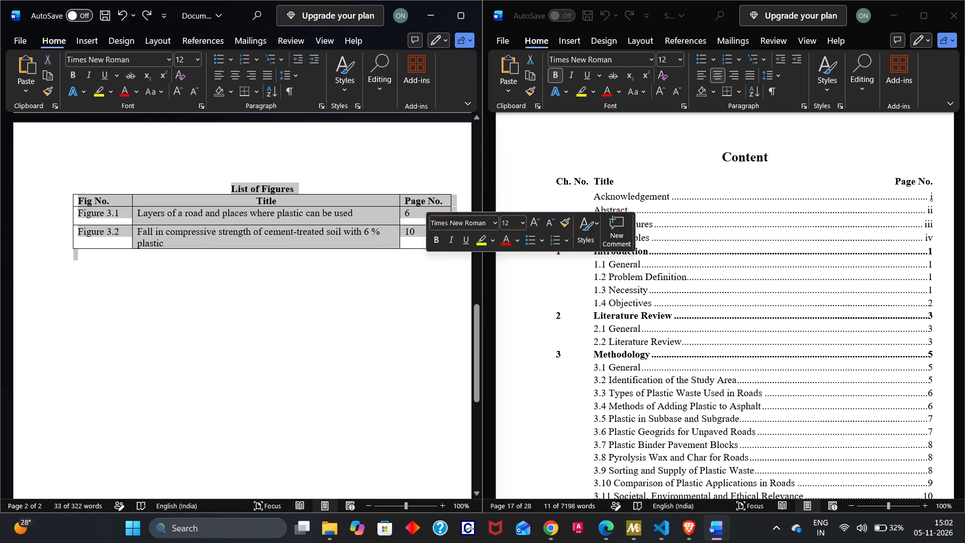
pyautogui.rightClick(358, 235)
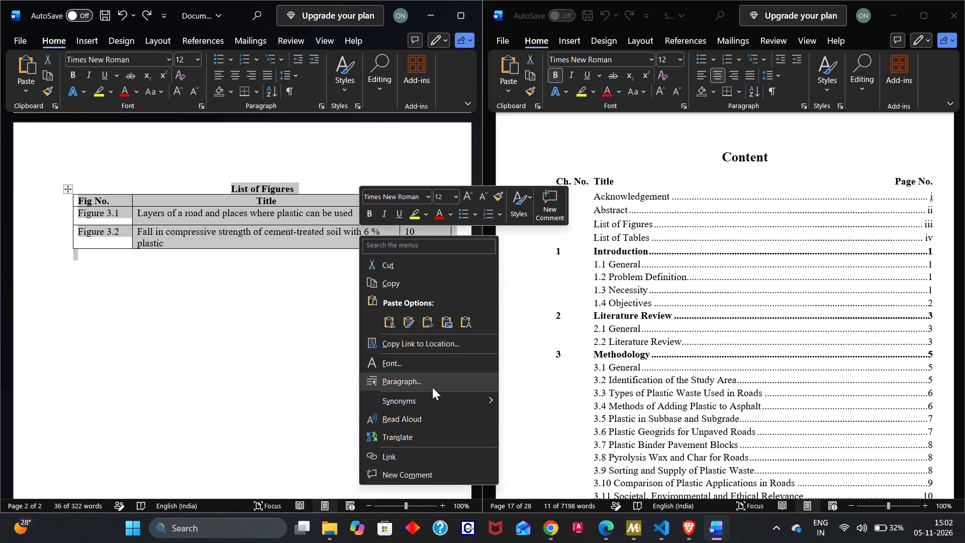
pyautogui.click(433, 386)
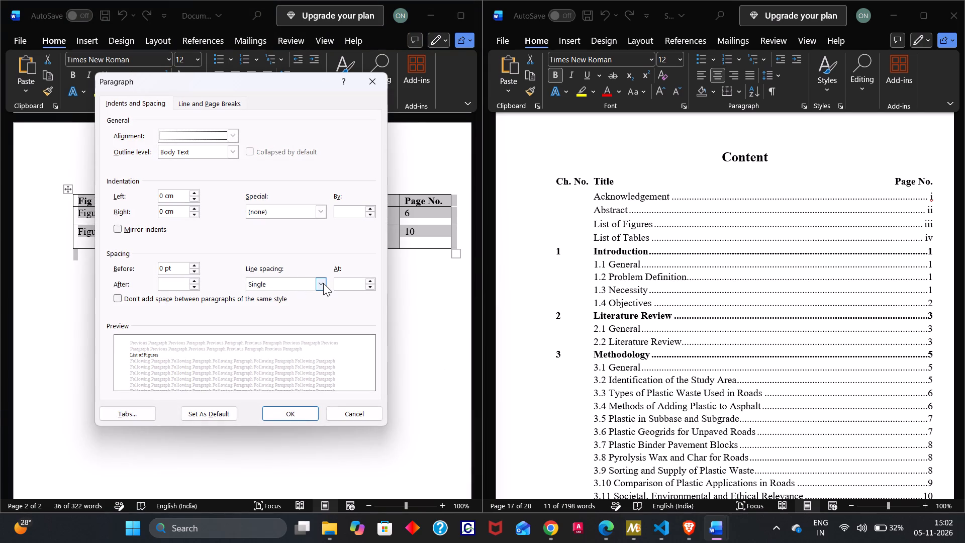
pyautogui.click(323, 283)
pyautogui.click(312, 306)
pyautogui.click(198, 282)
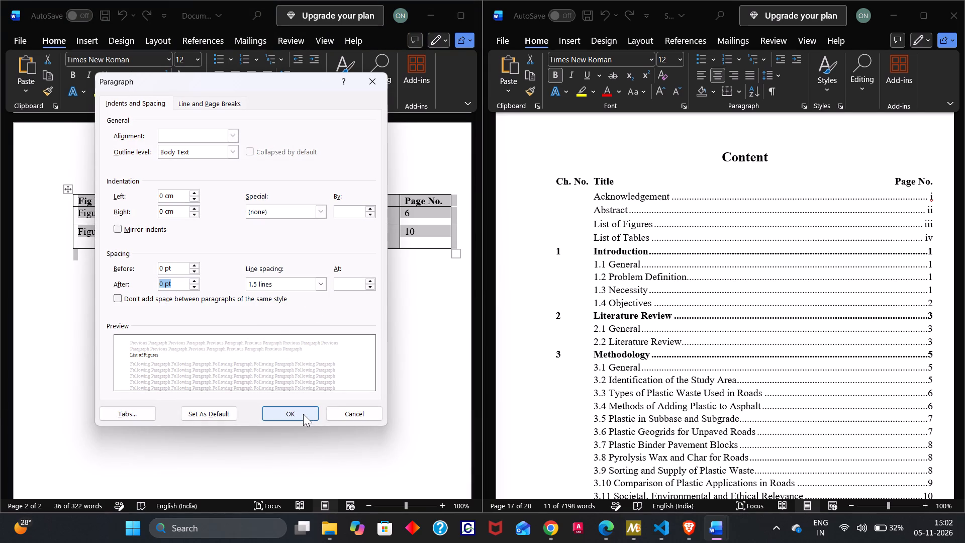
pyautogui.click(303, 412)
pyautogui.click(332, 359)
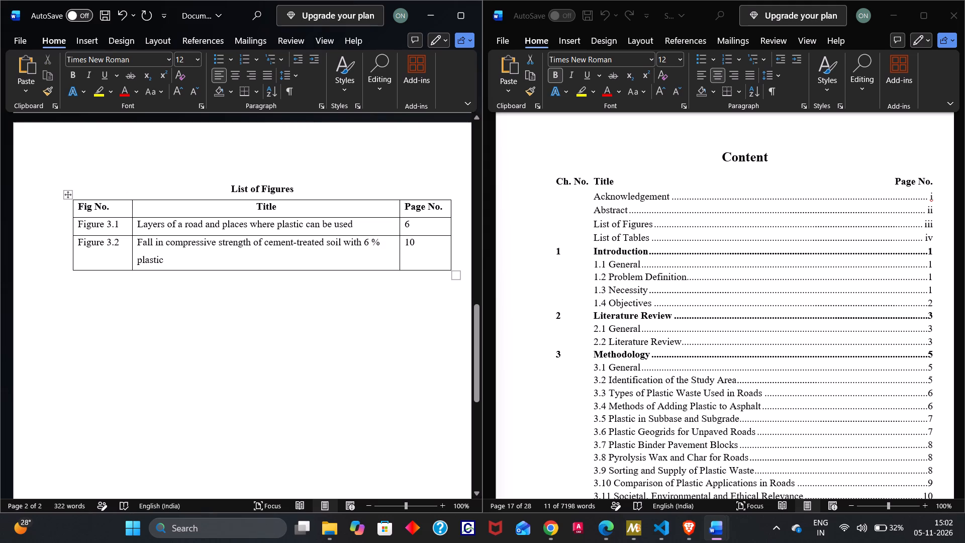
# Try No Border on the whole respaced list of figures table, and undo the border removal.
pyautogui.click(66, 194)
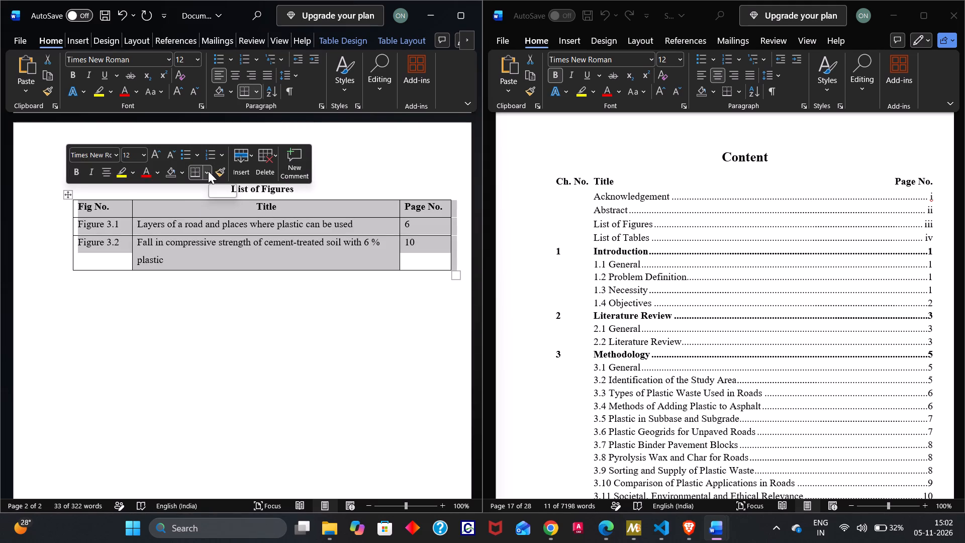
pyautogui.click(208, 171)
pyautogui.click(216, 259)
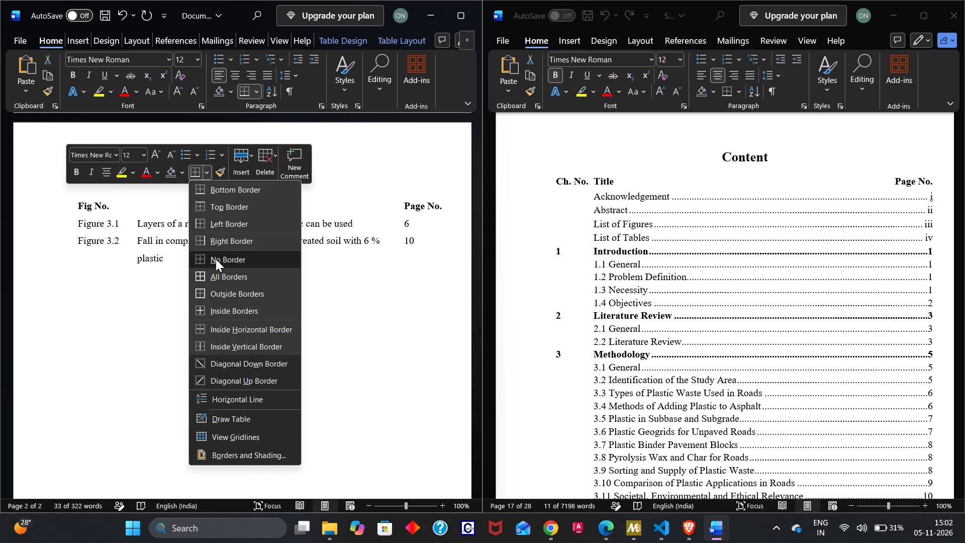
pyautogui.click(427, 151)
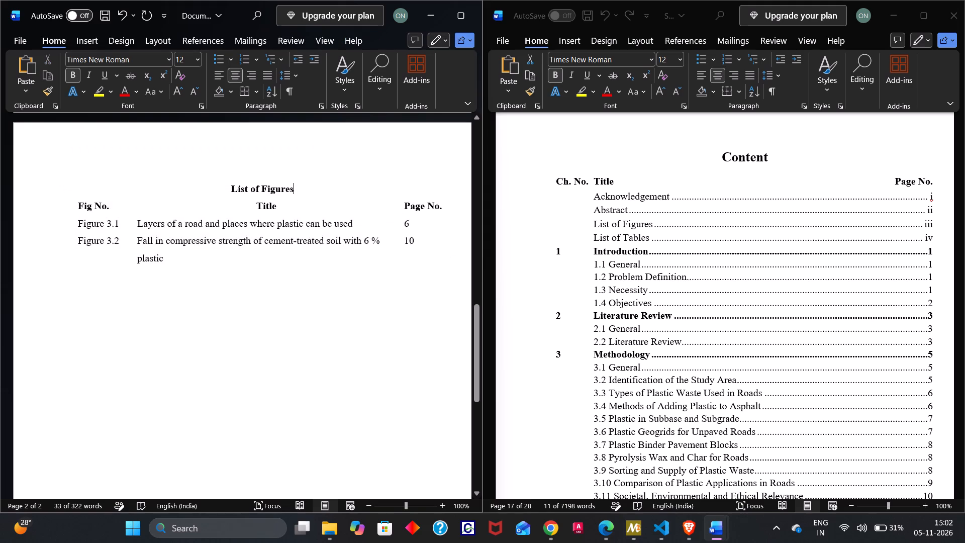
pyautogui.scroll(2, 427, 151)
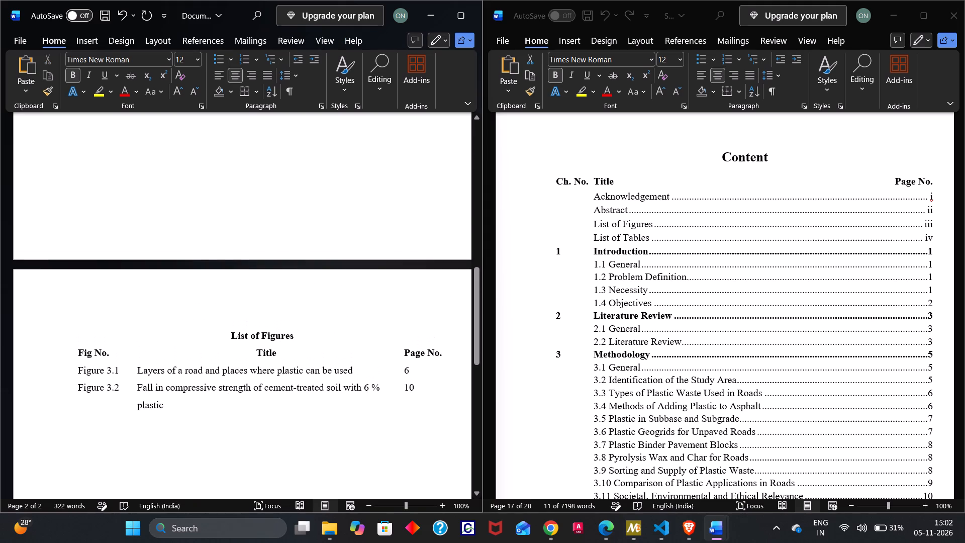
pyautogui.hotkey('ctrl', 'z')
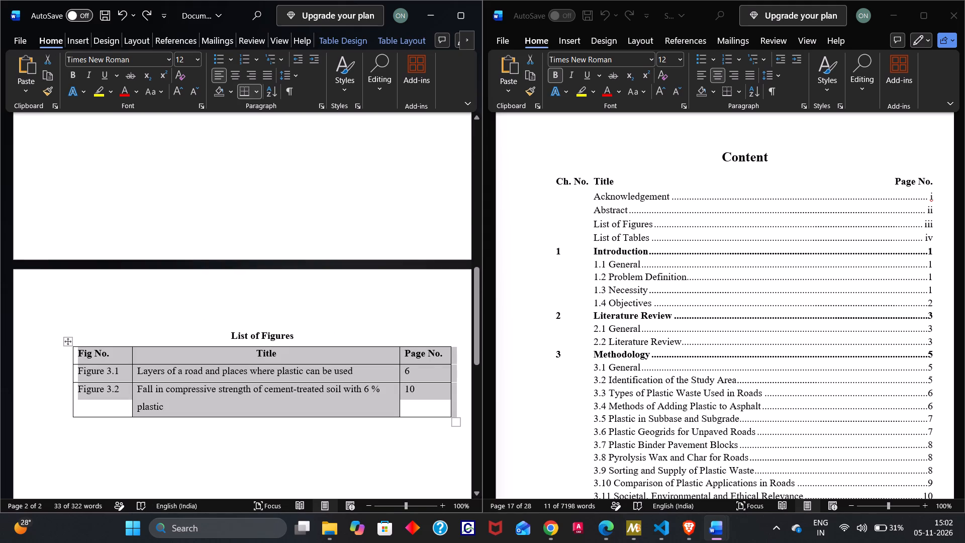
# Centre the page numbers of Figure 3.1 and Figure 3.2 in the table's last column.
pyautogui.click(417, 381)
pyautogui.moveTo(421, 401); pyautogui.dragTo(406, 377)
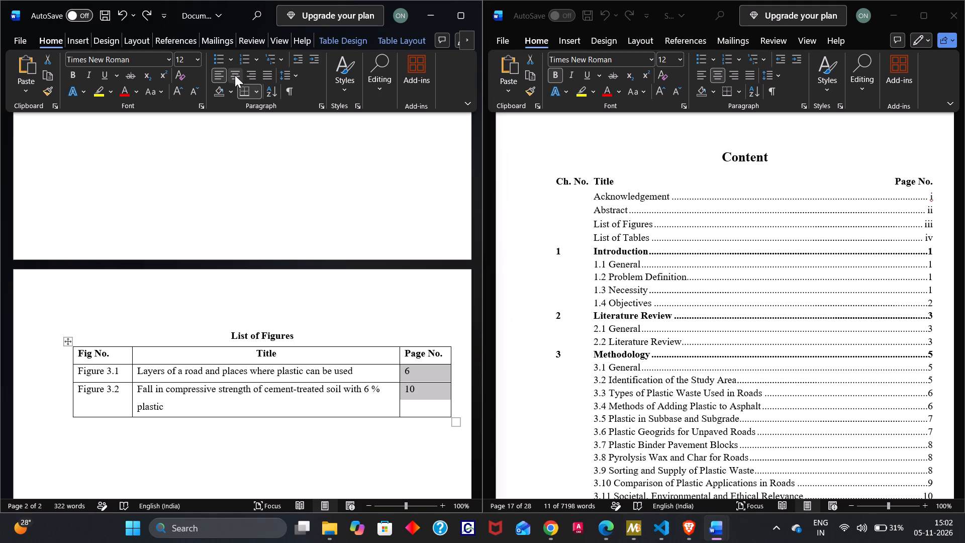
pyautogui.click(235, 74)
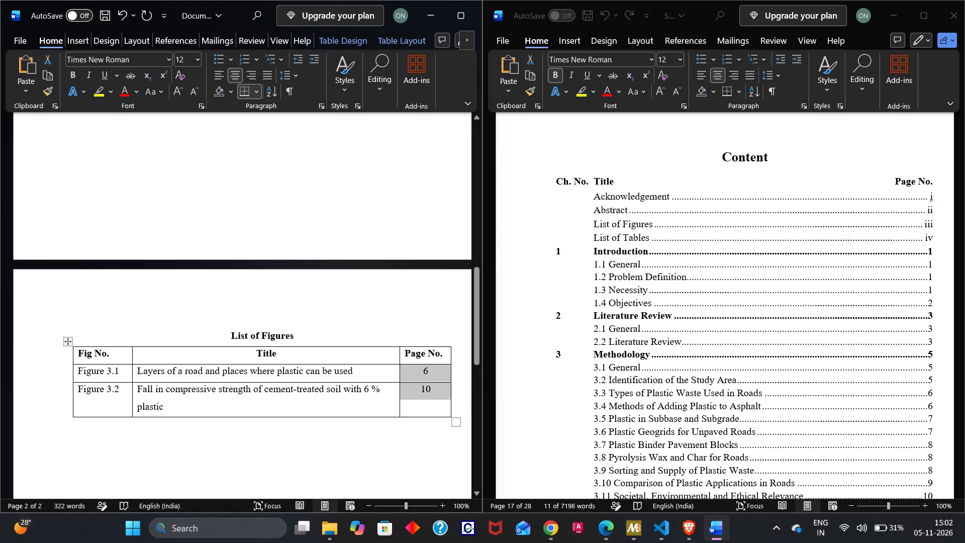
# Centre the "Fig No." column of the table, including its header and both figure numbers.
pyautogui.moveTo(124, 393); pyautogui.dragTo(76, 355)
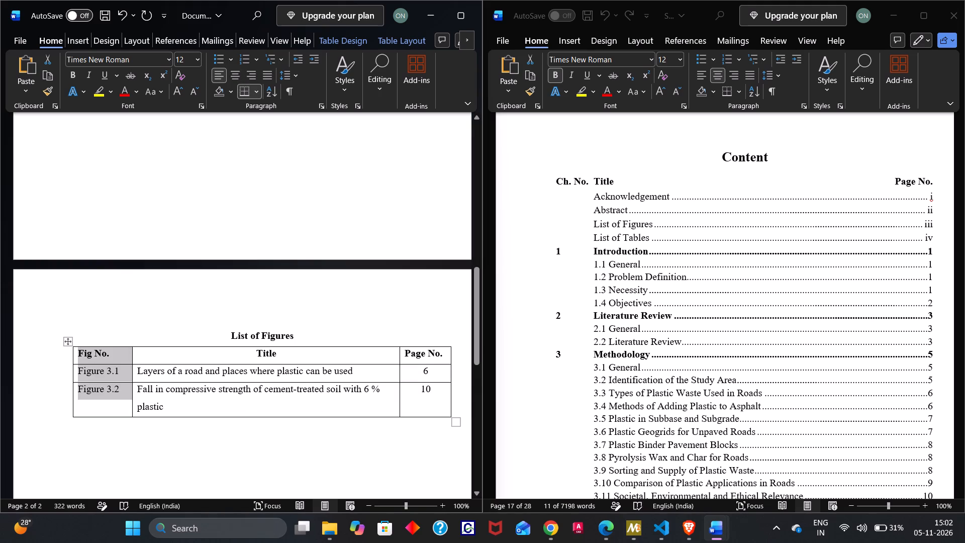
pyautogui.click(234, 75)
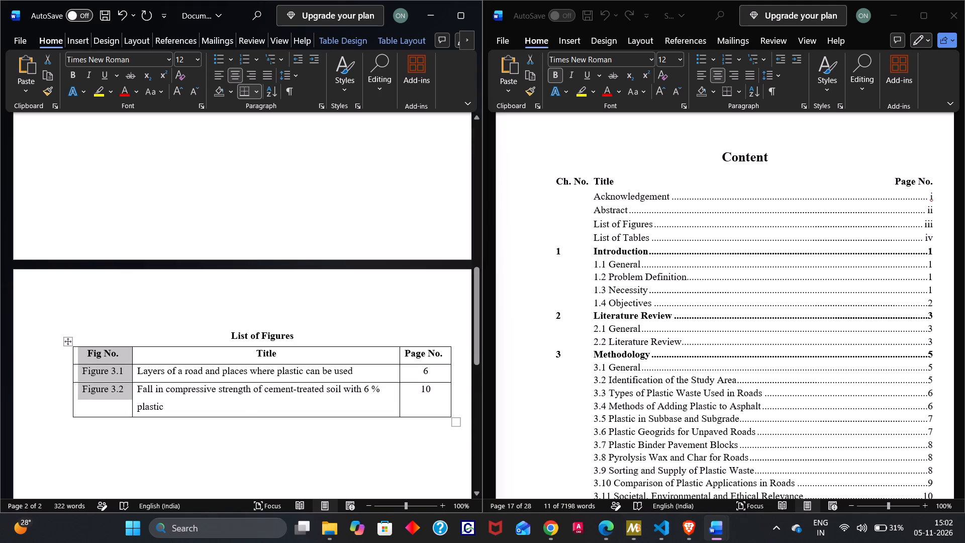
pyautogui.click(191, 176)
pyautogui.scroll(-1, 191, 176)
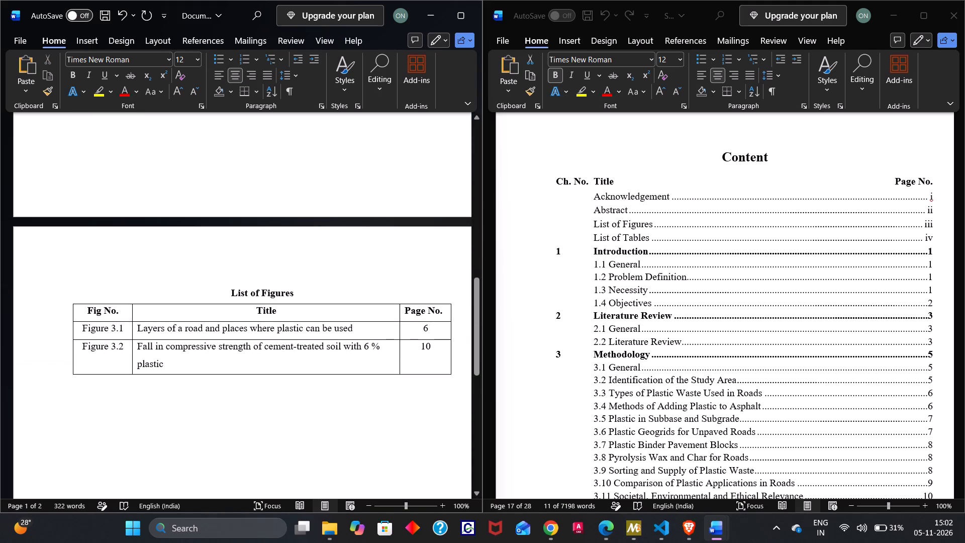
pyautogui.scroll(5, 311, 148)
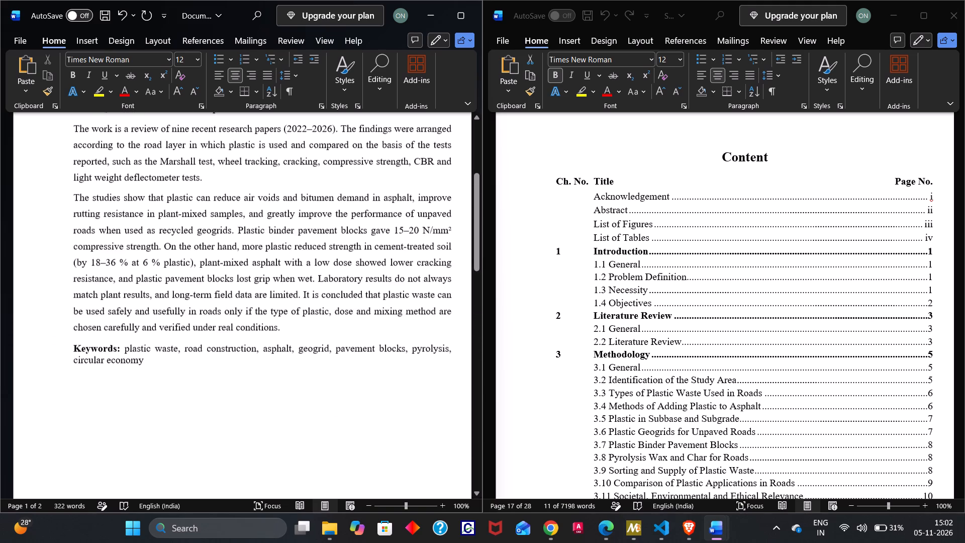
# Add blank lines below the list of figures table until the insertion point reaches a new page.
pyautogui.scroll(3, 311, 148)
pyautogui.scroll(-13, 311, 148)
pyautogui.scroll(1, 284, 258)
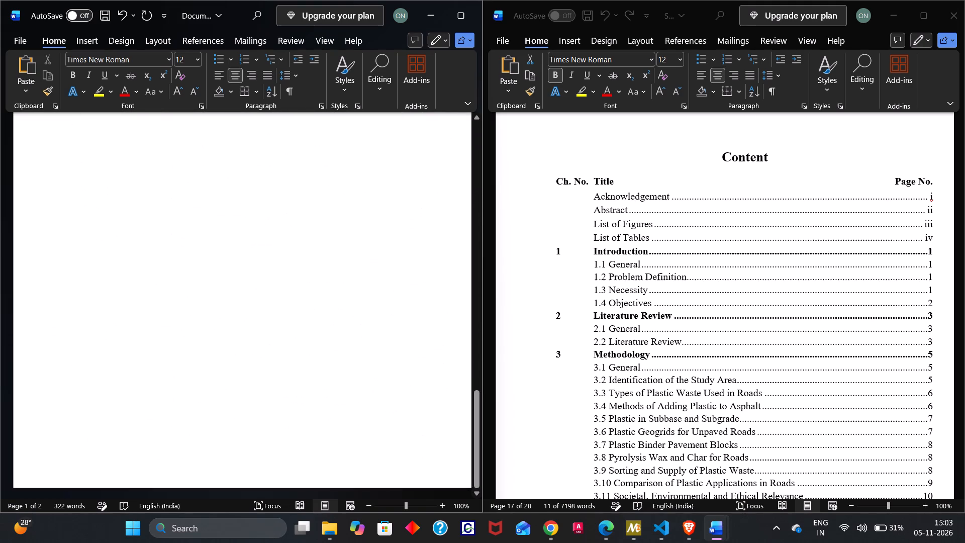
pyautogui.scroll(2, 284, 258)
pyautogui.scroll(-3, 284, 258)
pyautogui.click(202, 313)
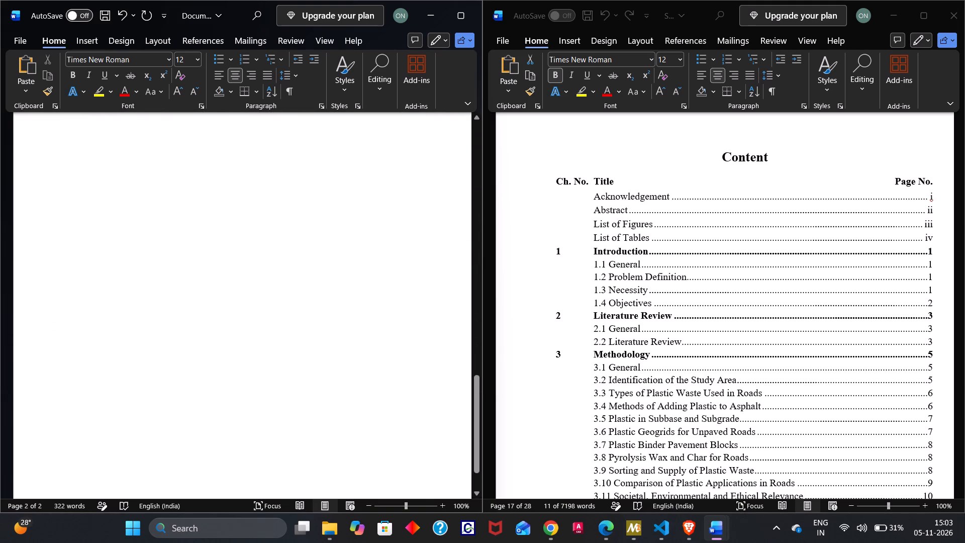
pyautogui.press('Return')
pyautogui.press('Return')
pyautogui.press('Return')
pyautogui.press('Return')
pyautogui.press('Return')
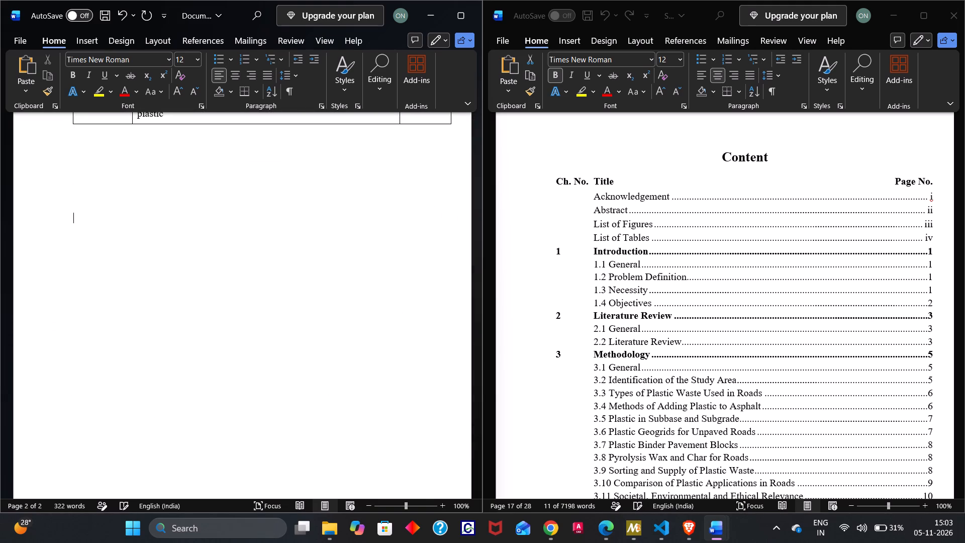
pyautogui.press('Down')
pyautogui.press('Down')
pyautogui.press('Down')
pyautogui.press('Down')
pyautogui.press('Down')
pyautogui.press('Down')
pyautogui.press('Down')
pyautogui.press('Down')
pyautogui.press('Down')
pyautogui.press('Down')
pyautogui.press('Down')
pyautogui.press('Down')
pyautogui.press('Down')
pyautogui.press('Down')
pyautogui.press('Down')
pyautogui.press('Down')
pyautogui.press('Down')
pyautogui.press('Down')
pyautogui.press('Down')
pyautogui.press('Down')
pyautogui.press('Down')
pyautogui.press('Return')
pyautogui.press('Return')
pyautogui.press('Return')
pyautogui.press('Return')
pyautogui.press('Return')
pyautogui.press('Return')
pyautogui.press('Return')
pyautogui.press('Return')
pyautogui.press('Return')
pyautogui.press('Return')
pyautogui.press('Return')
pyautogui.press('Return')
pyautogui.press('Return')
pyautogui.press('Return')
pyautogui.press('Return')
pyautogui.press('Return')
pyautogui.press('Return')
pyautogui.press('Return')
pyautogui.press('Return')
pyautogui.press('Return')
pyautogui.press('Return')
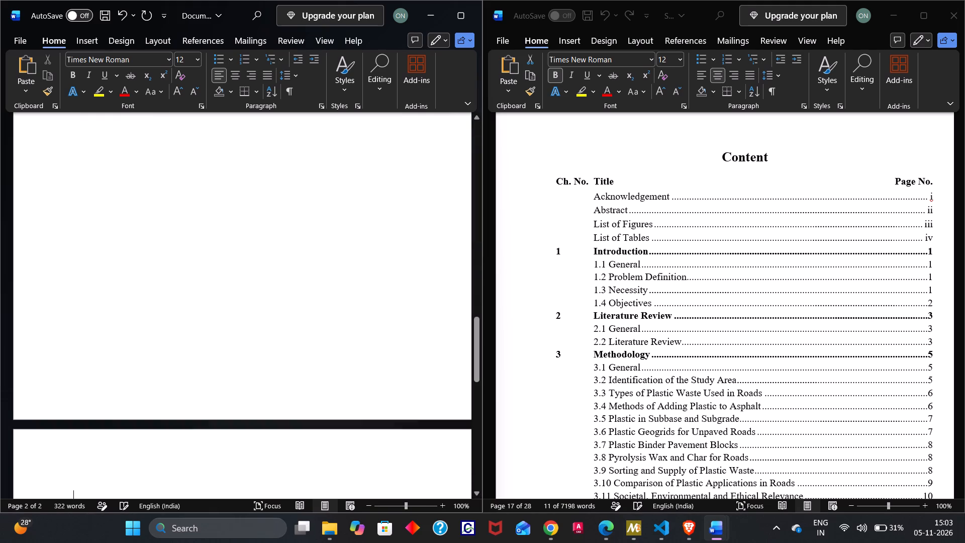
pyautogui.press('BackSpace')
pyautogui.press('Return')
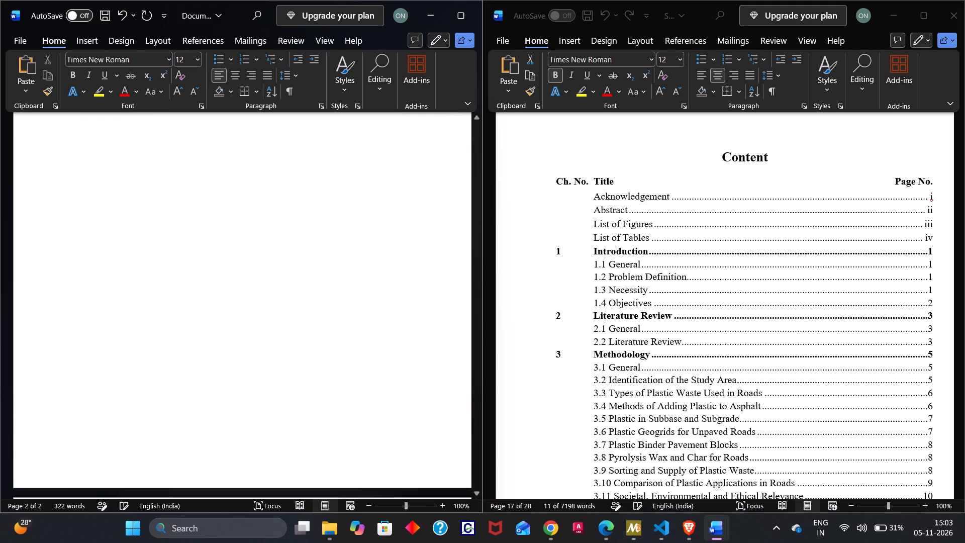
# Enter the heading "List of Tables" on the first line of the new page.
pyautogui.write('list')
pyautogui.press('space')
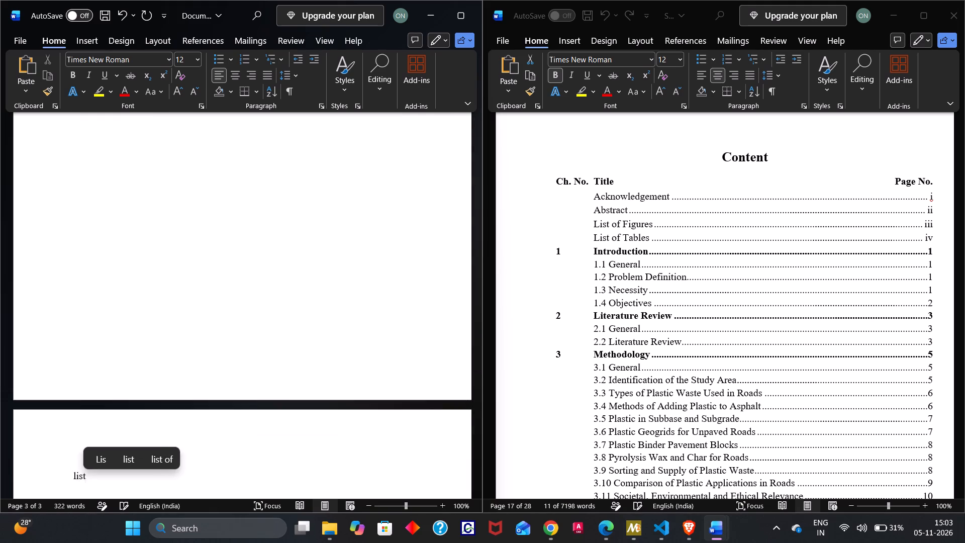
pyautogui.write('of')
pyautogui.press('space')
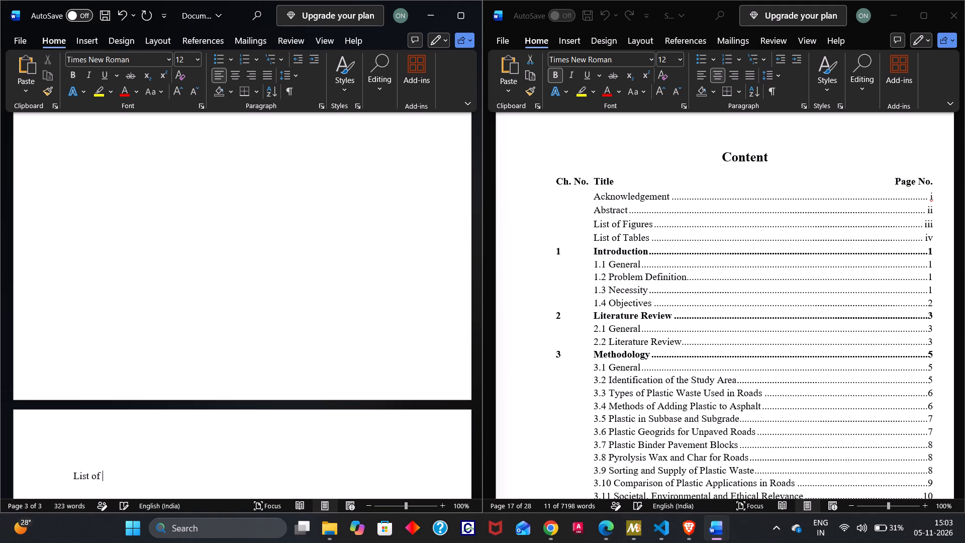
pyautogui.write('Tables')
pyautogui.press('space')
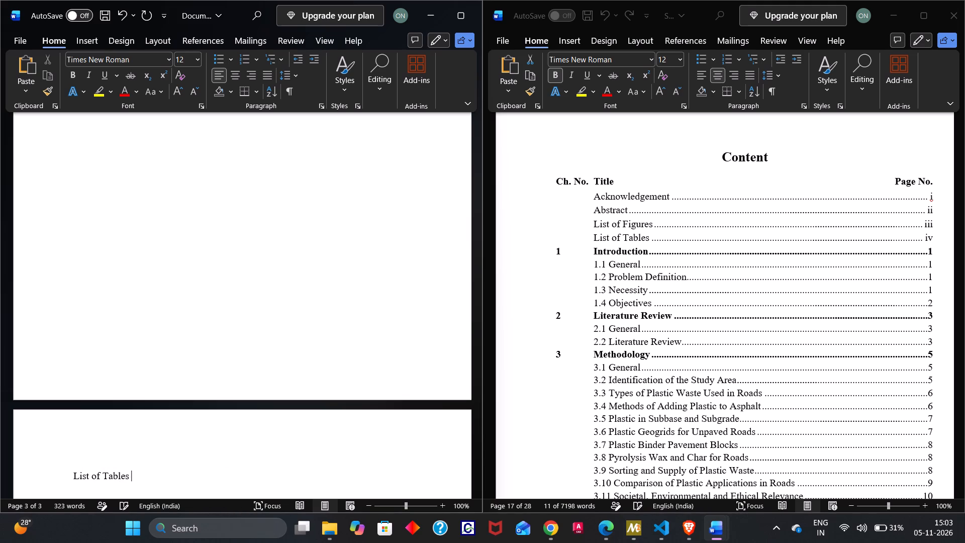
# Make the "List of Tables" heading bold and centre it on the page.
pyautogui.click(202, 313)
pyautogui.moveTo(202, 313); pyautogui.dragTo(134, 327)
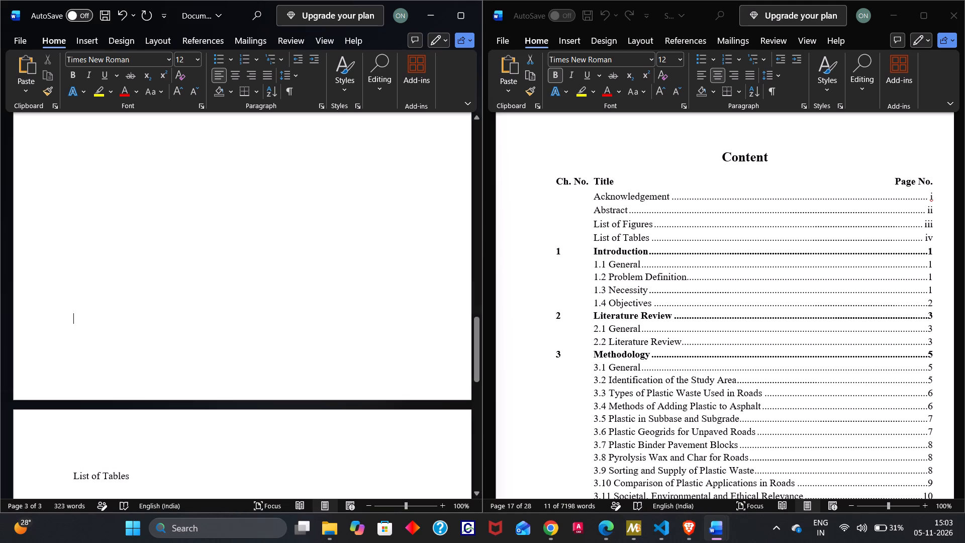
pyautogui.moveTo(134, 327); pyautogui.dragTo(150, 339)
pyautogui.click(162, 478)
pyautogui.moveTo(162, 478); pyautogui.dragTo(48, 477)
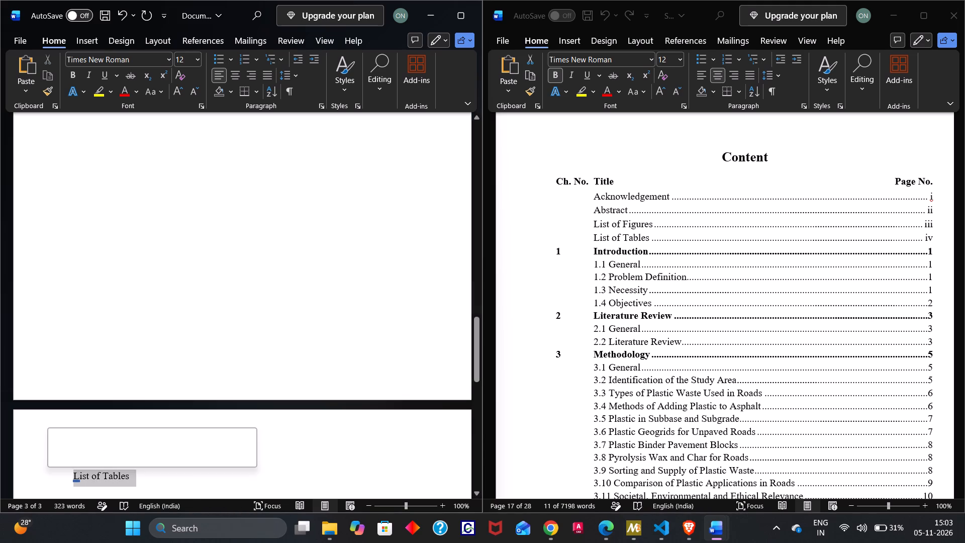
pyautogui.click(55, 452)
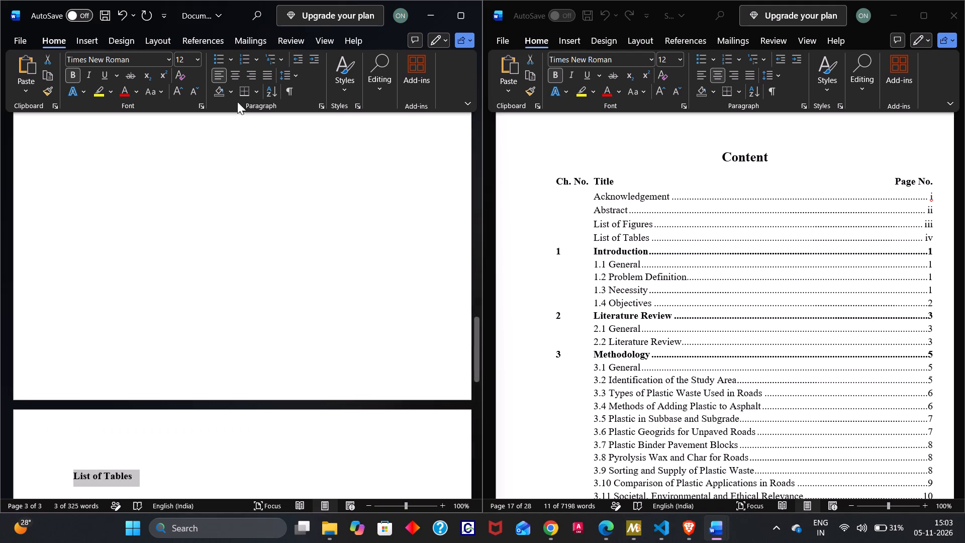
pyautogui.click(235, 77)
pyautogui.scroll(-1, 246, 310)
pyautogui.click(206, 388)
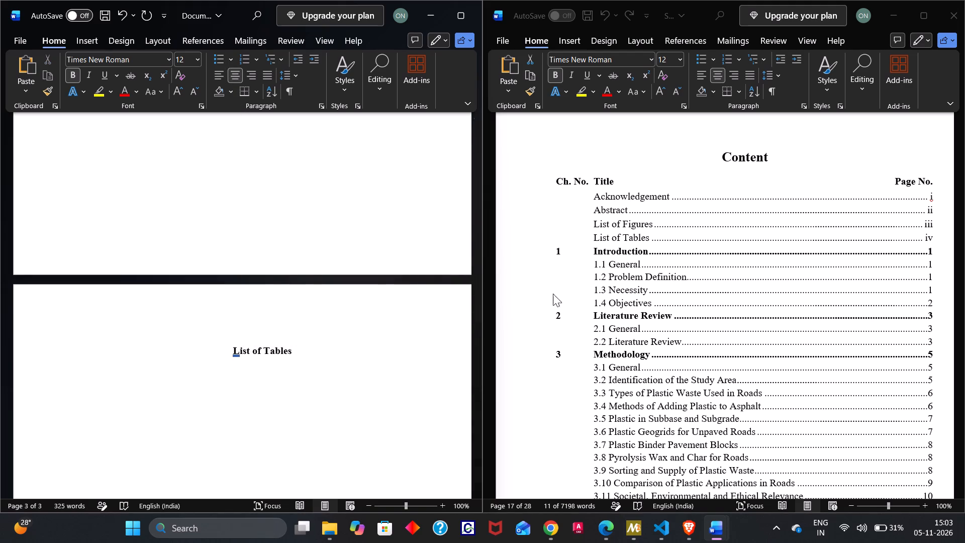
# Insert a table with 3 columns and 10 rows below the "List of Tables" heading, using the report's list as reference.
pyautogui.click(332, 364)
pyautogui.press('Return')
pyautogui.scroll(-9, 732, 335)
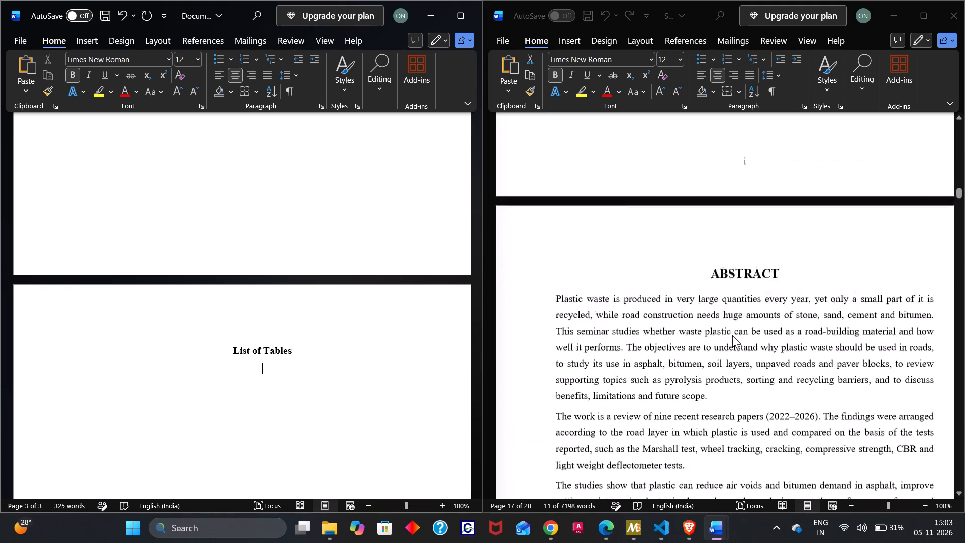
pyautogui.scroll(-7, 732, 335)
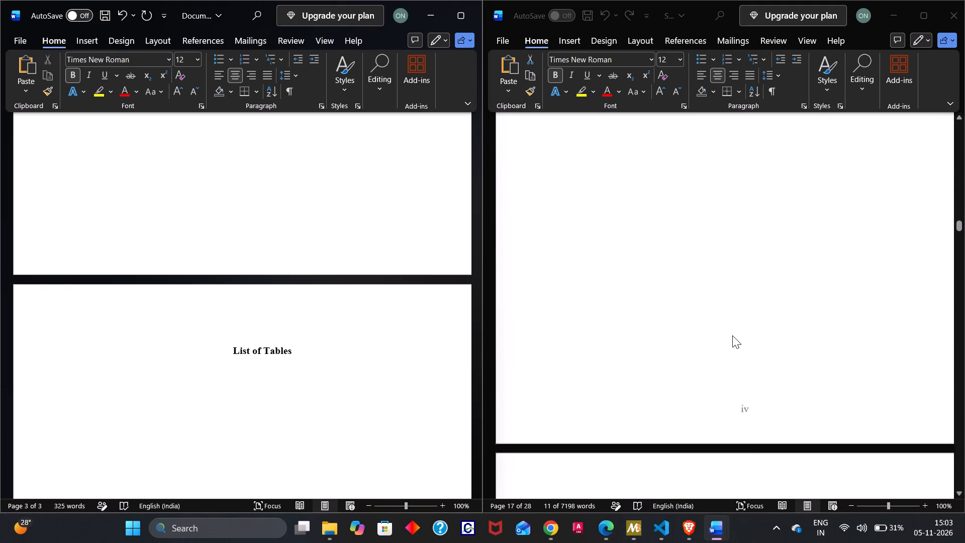
pyautogui.scroll(-1, 732, 335)
pyautogui.scroll(5, 732, 335)
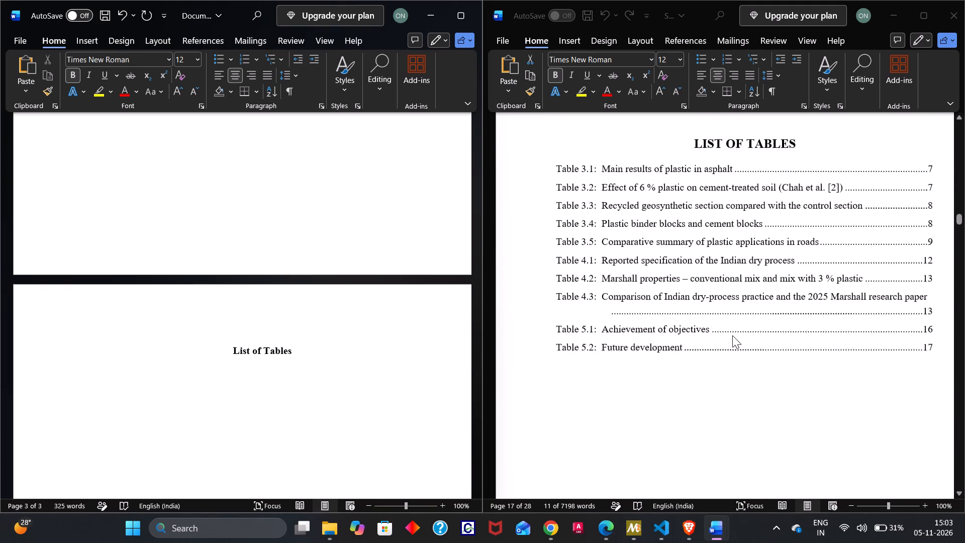
pyautogui.scroll(1, 732, 335)
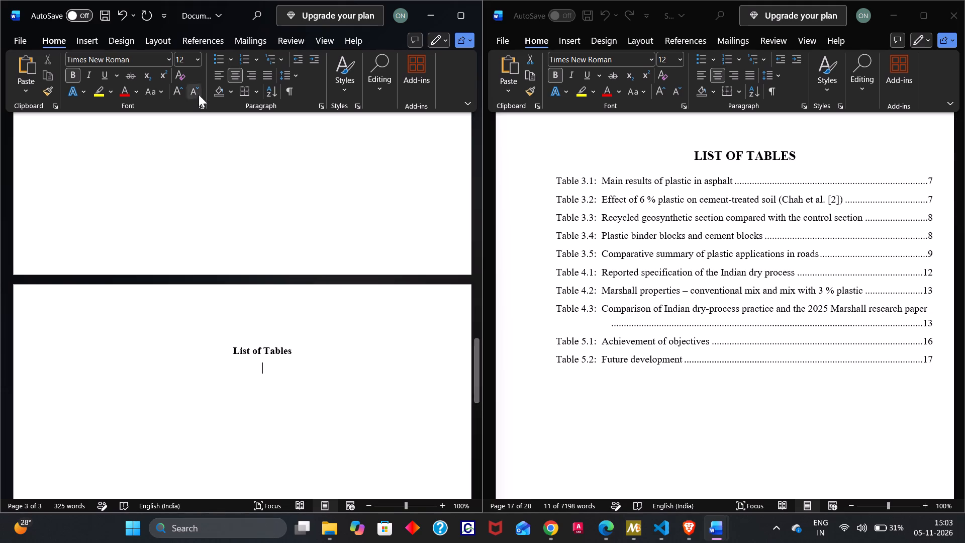
pyautogui.click(87, 35)
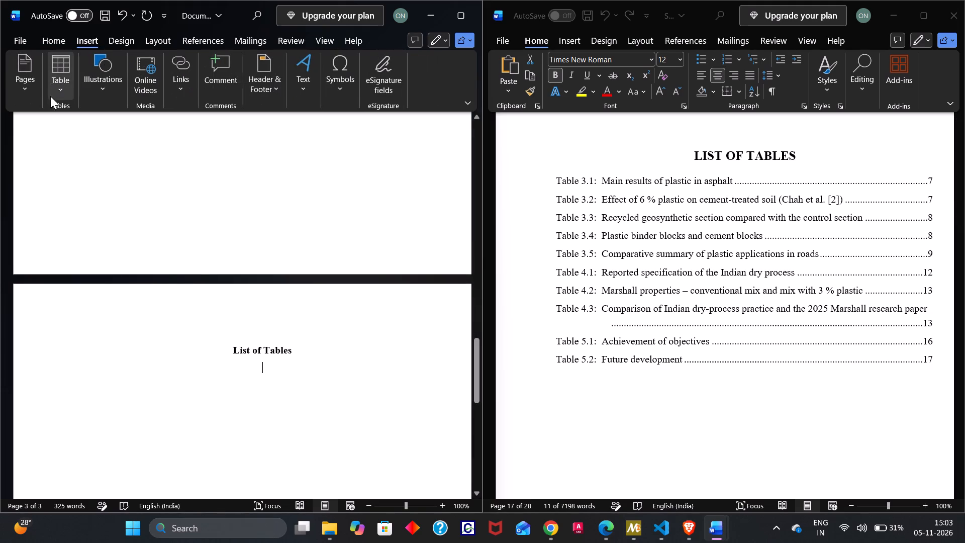
pyautogui.click(54, 95)
pyautogui.click(79, 239)
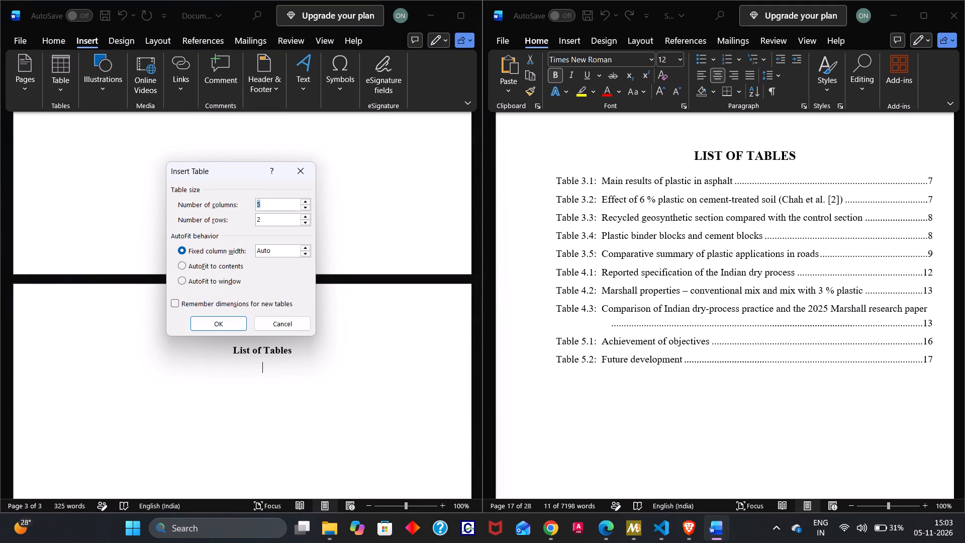
pyautogui.press('3')
pyautogui.press('Down')
pyautogui.press('Up')
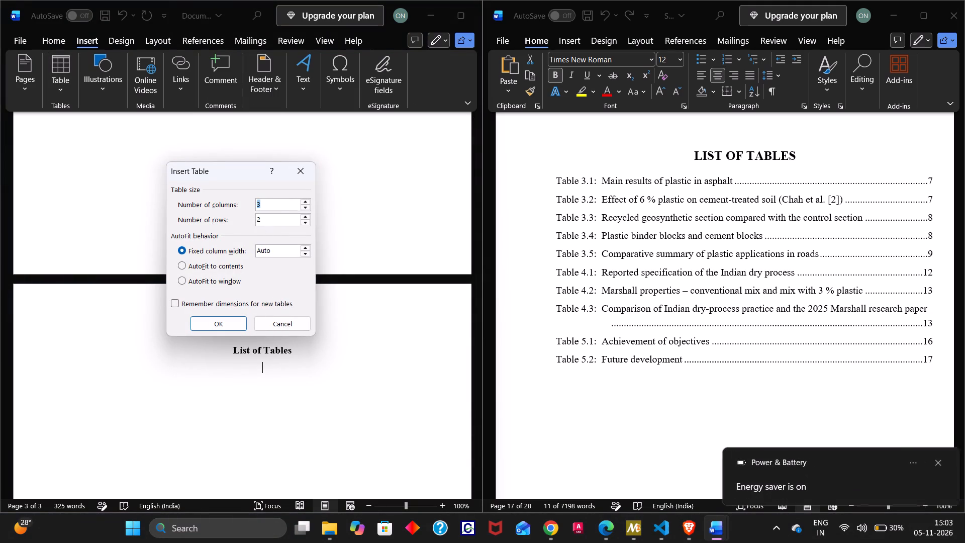
pyautogui.click(279, 223)
pyautogui.press('BackSpace')
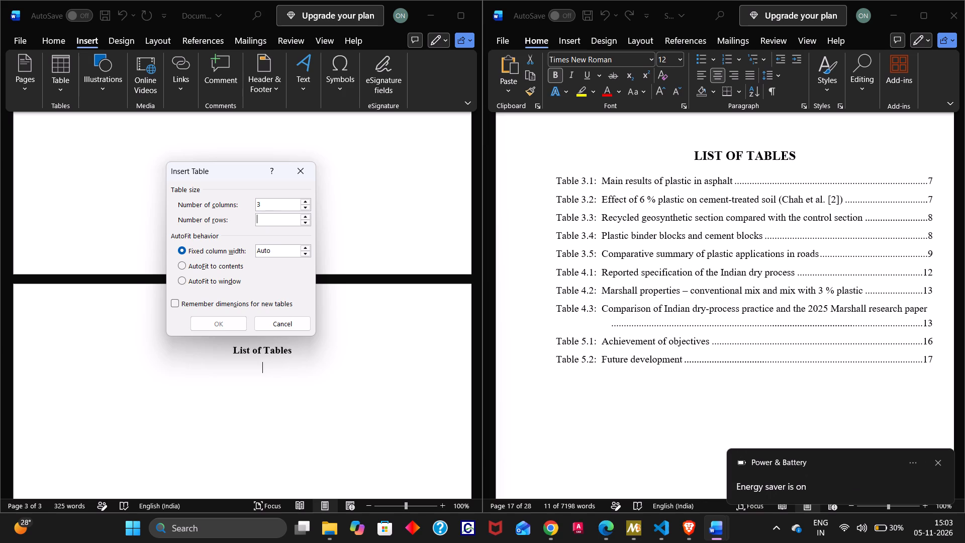
pyautogui.write('10')
pyautogui.press('Return')
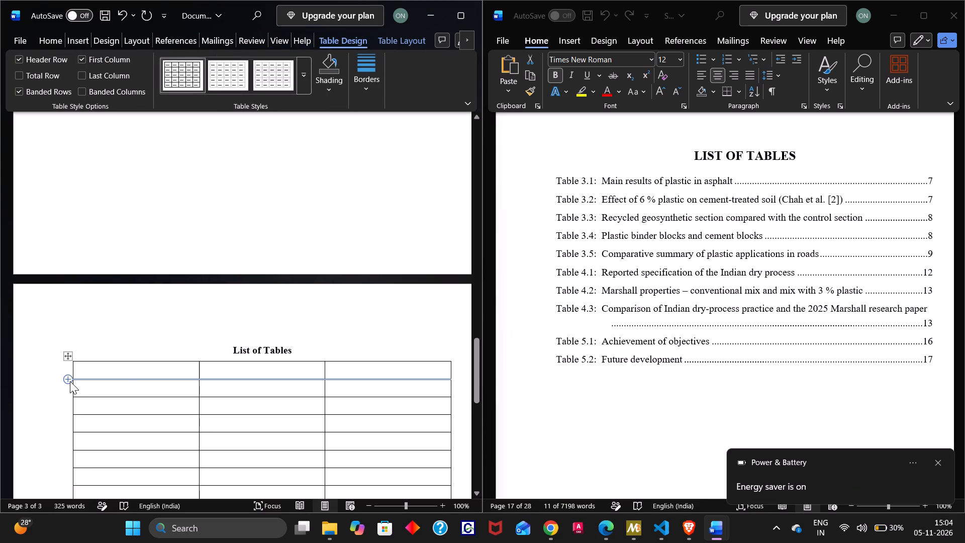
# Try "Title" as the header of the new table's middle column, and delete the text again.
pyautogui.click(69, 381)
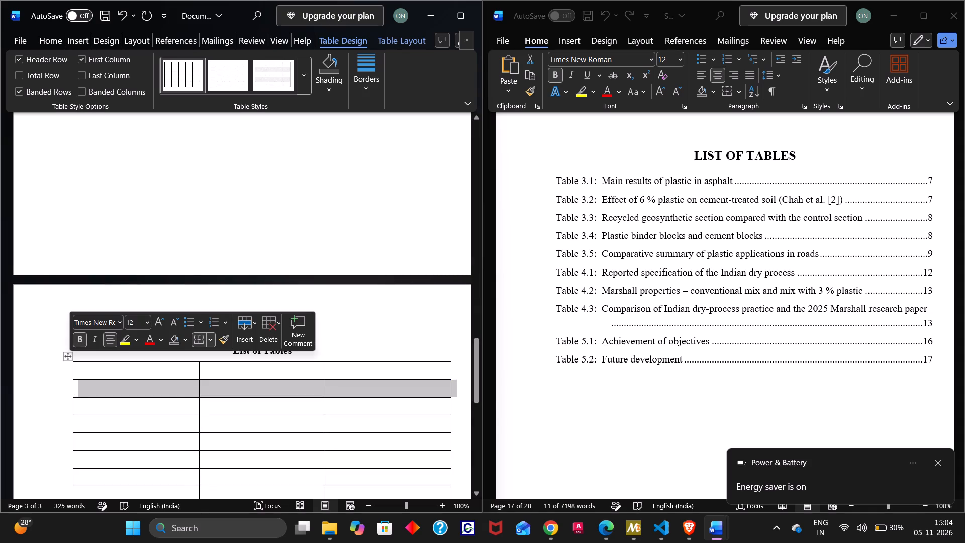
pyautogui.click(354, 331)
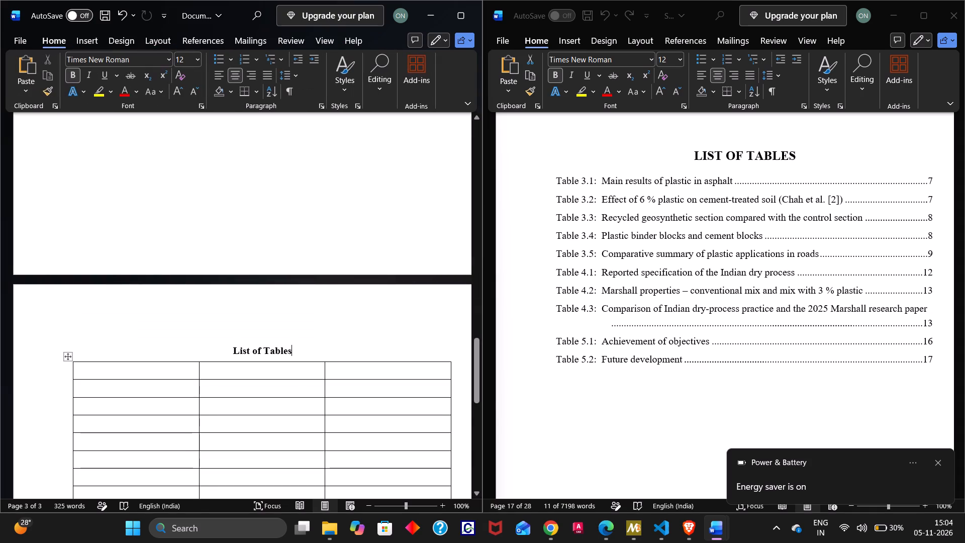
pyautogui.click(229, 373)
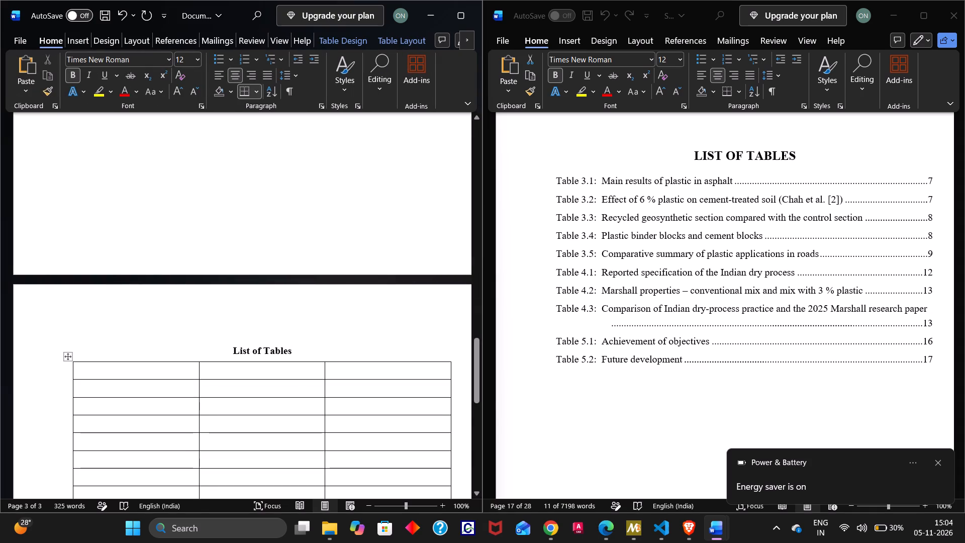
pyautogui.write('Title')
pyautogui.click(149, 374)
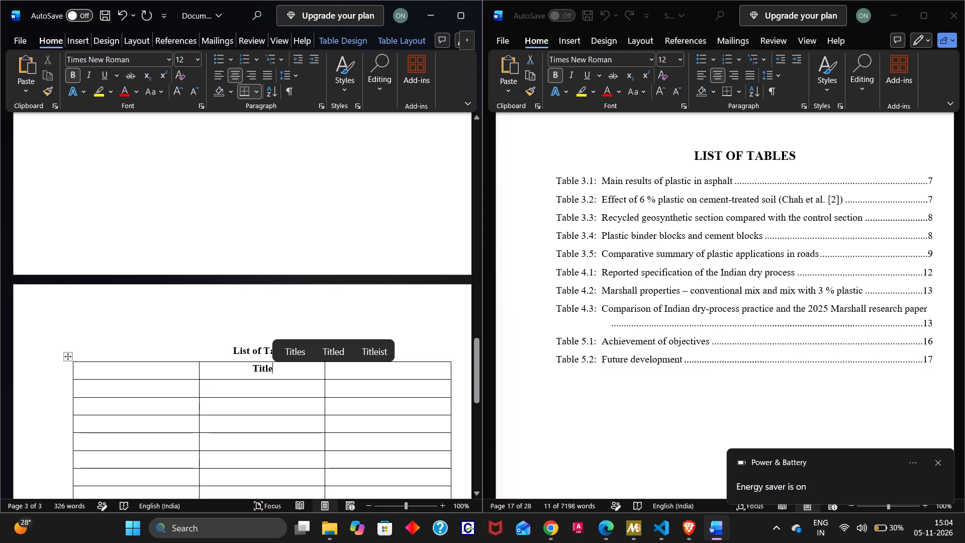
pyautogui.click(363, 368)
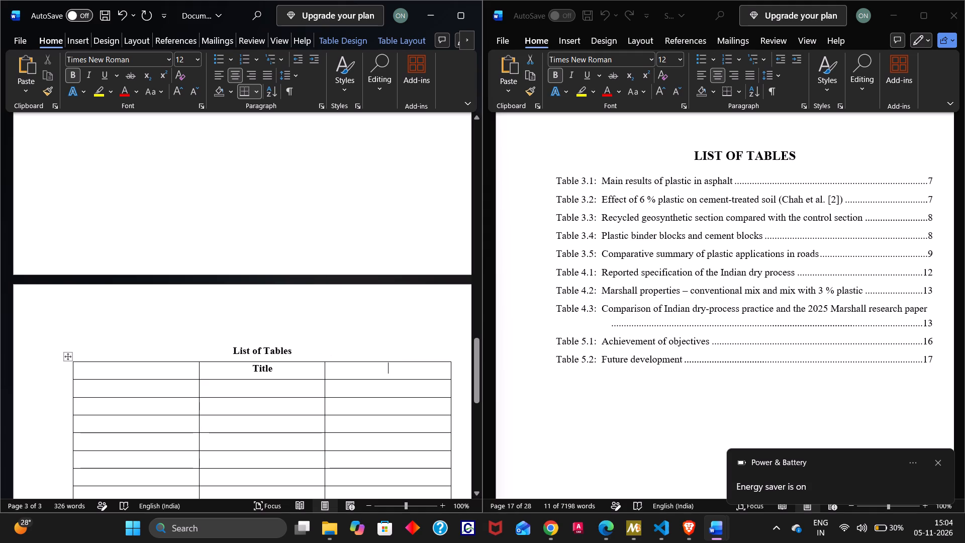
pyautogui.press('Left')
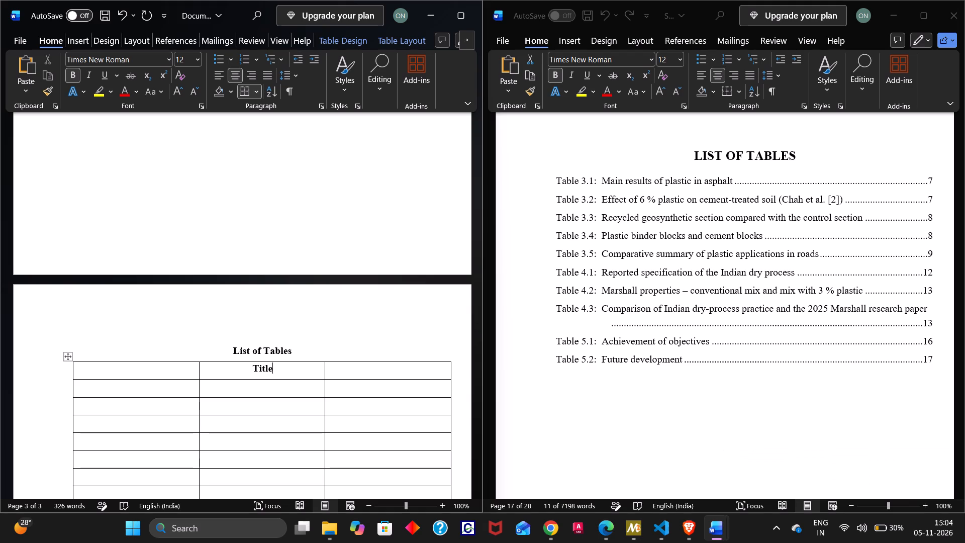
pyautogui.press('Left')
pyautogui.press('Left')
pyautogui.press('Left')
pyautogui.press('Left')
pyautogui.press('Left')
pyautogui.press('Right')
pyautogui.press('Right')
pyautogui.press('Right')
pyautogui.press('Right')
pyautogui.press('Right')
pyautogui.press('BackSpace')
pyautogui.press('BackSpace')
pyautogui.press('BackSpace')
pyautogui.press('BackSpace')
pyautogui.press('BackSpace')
# Copy the "List of Tables" heading into the header cell of the new table's middle column, without an extra blank line.
pyautogui.moveTo(328, 349); pyautogui.dragTo(242, 347)
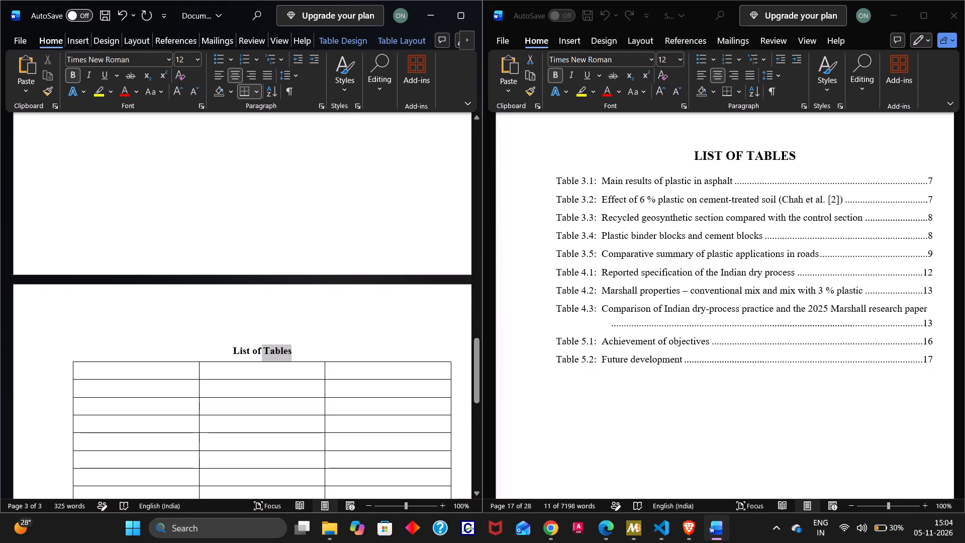
pyautogui.moveTo(242, 347); pyautogui.dragTo(223, 348)
pyautogui.press('c')
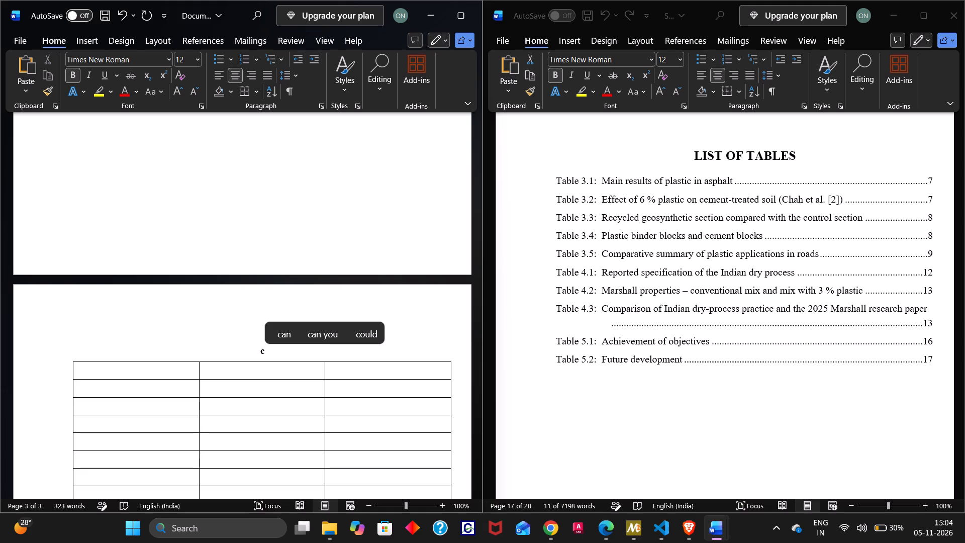
pyautogui.press('BackSpace')
pyautogui.press('BackSpace')
pyautogui.hotkey('ctrl', 'z')
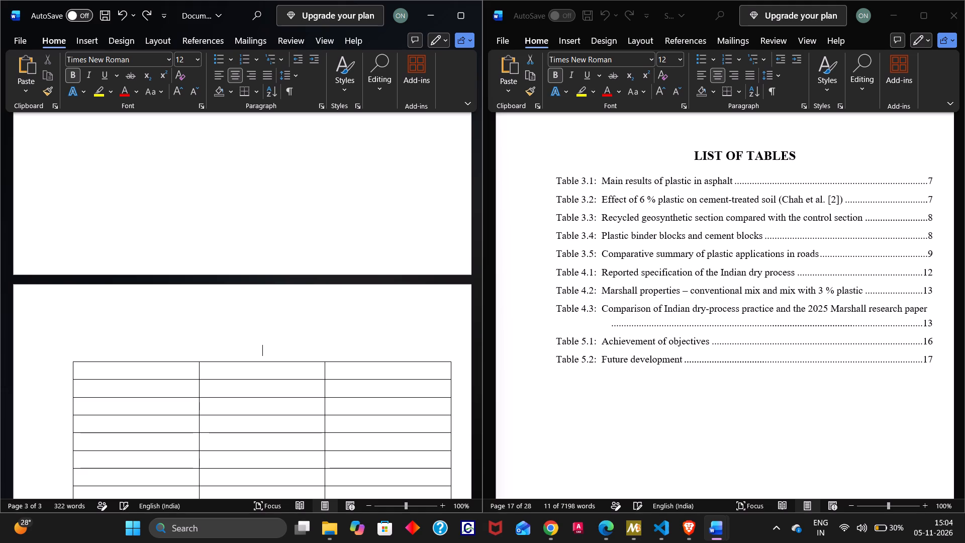
pyautogui.hotkey('ctrl', 'z')
pyautogui.hotkey('ctrl', 'z')
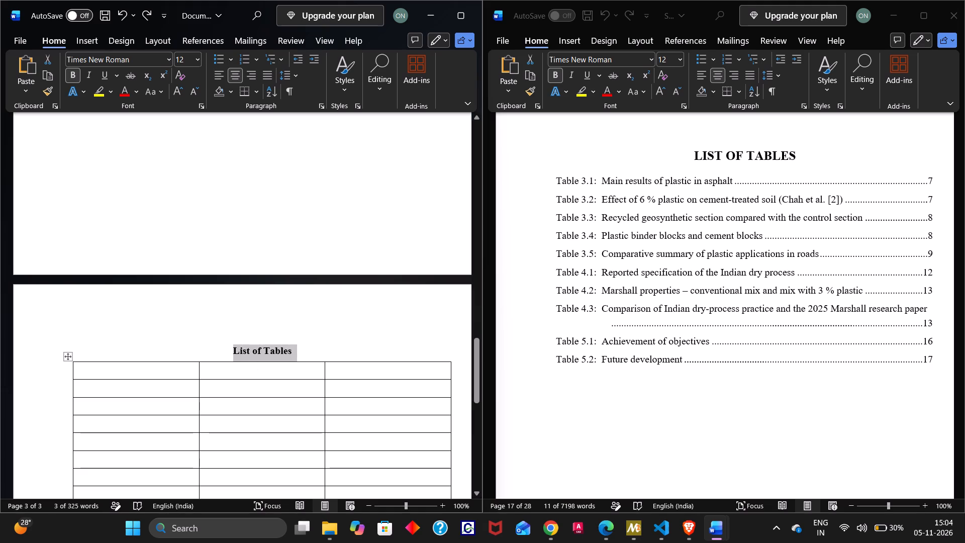
pyautogui.hotkey('ctrl', 'c')
pyautogui.click(296, 373)
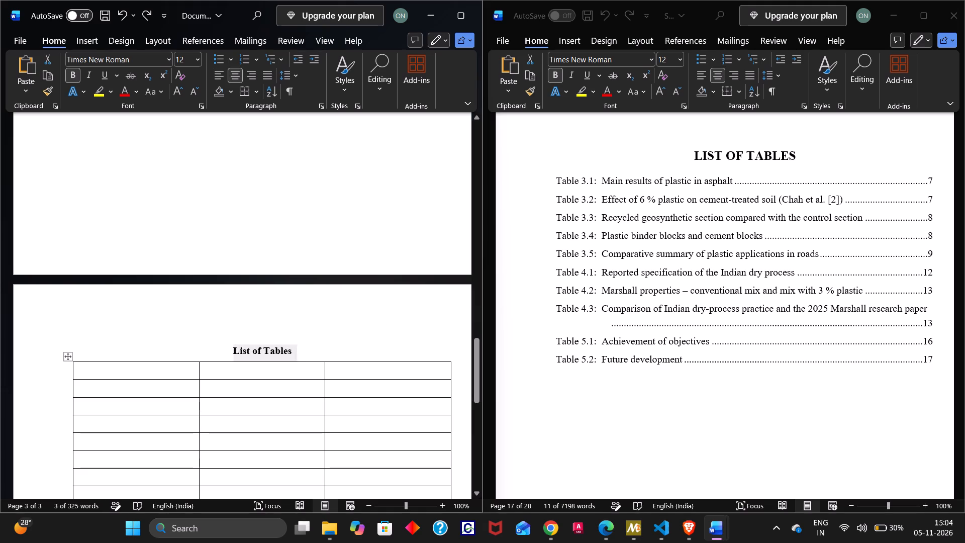
pyautogui.hotkey('ctrl', 'v')
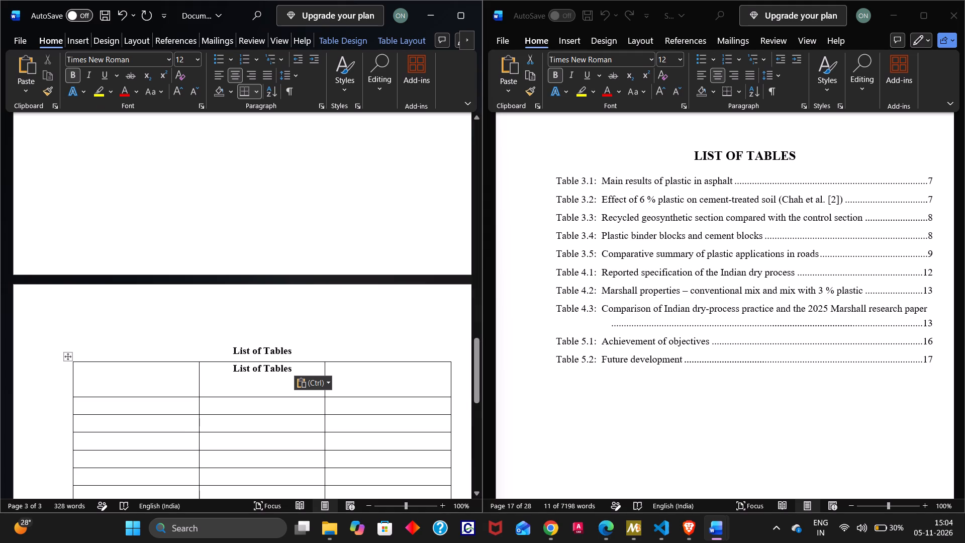
pyautogui.press('BackSpace')
pyautogui.press('BackSpace')
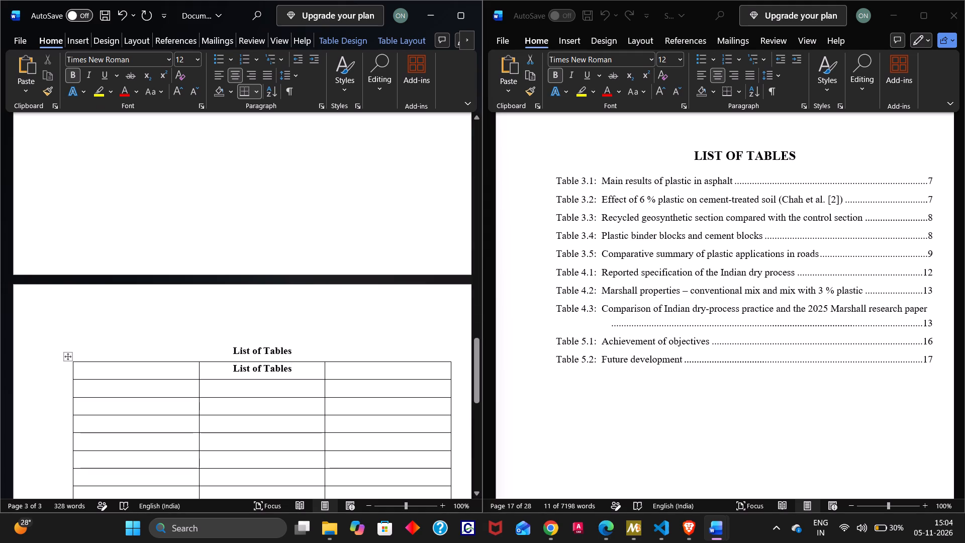
# Narrow the first column of the List of Tables table to about half its width, widening the middle column.
pyautogui.moveTo(199, 371); pyautogui.dragTo(133, 373)
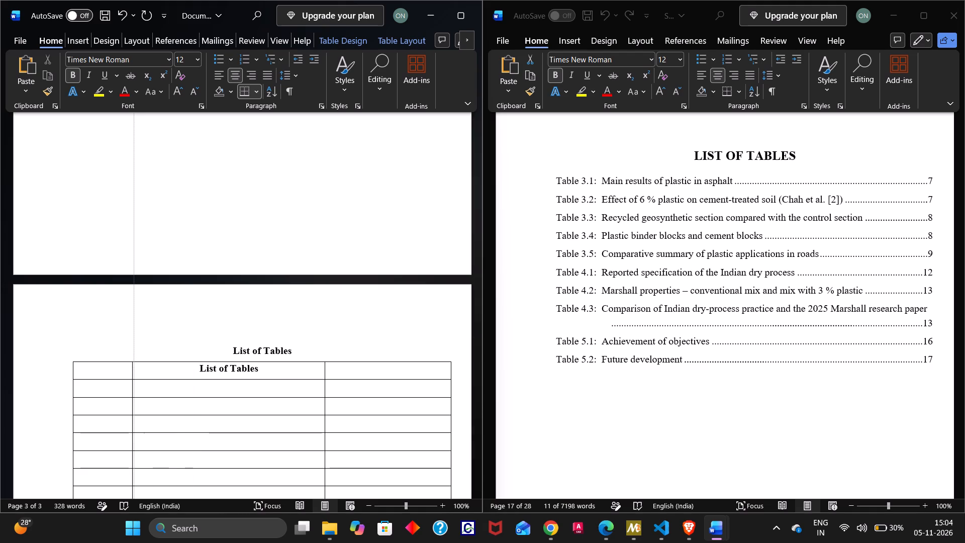
pyautogui.moveTo(133, 373); pyautogui.dragTo(138, 460)
pyautogui.scroll(1, 142, 395)
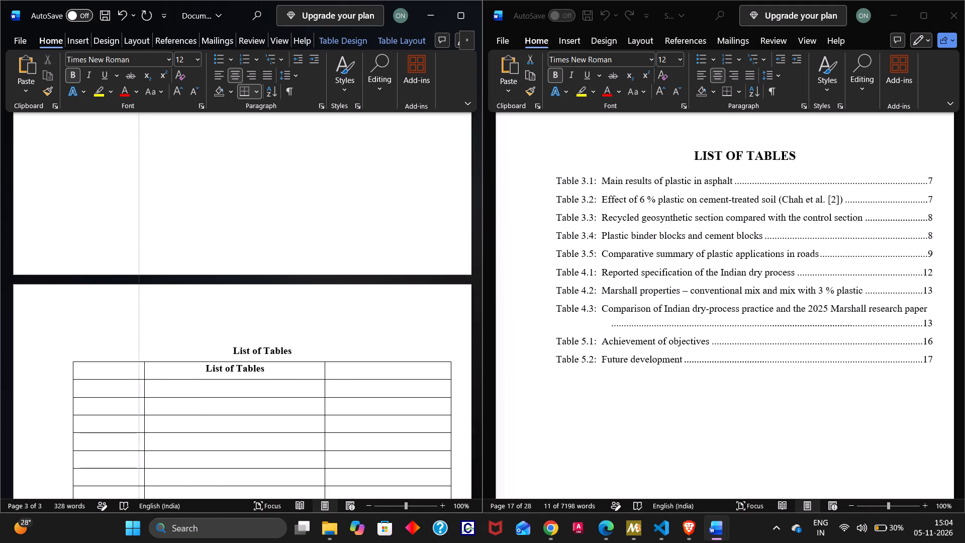
pyautogui.scroll(1, 138, 460)
pyautogui.moveTo(138, 460); pyautogui.dragTo(135, 464)
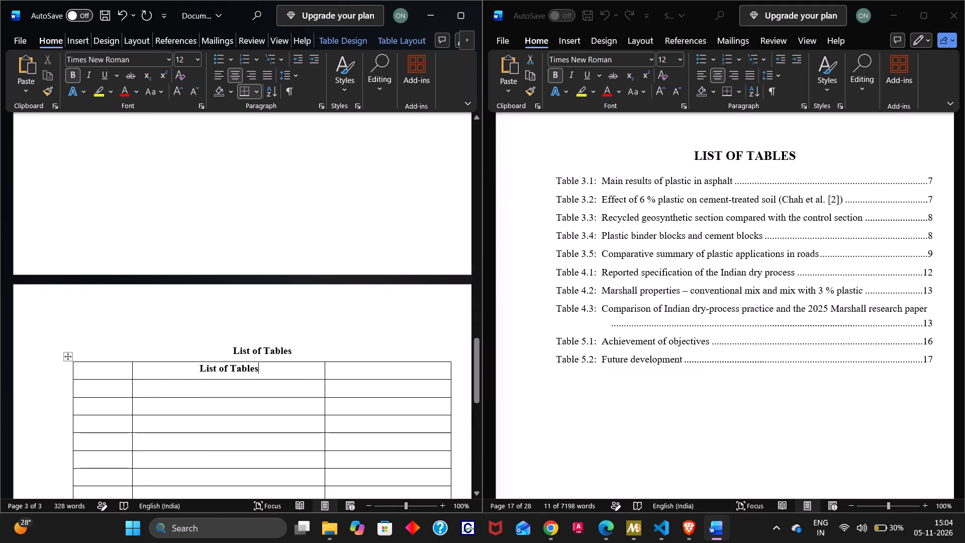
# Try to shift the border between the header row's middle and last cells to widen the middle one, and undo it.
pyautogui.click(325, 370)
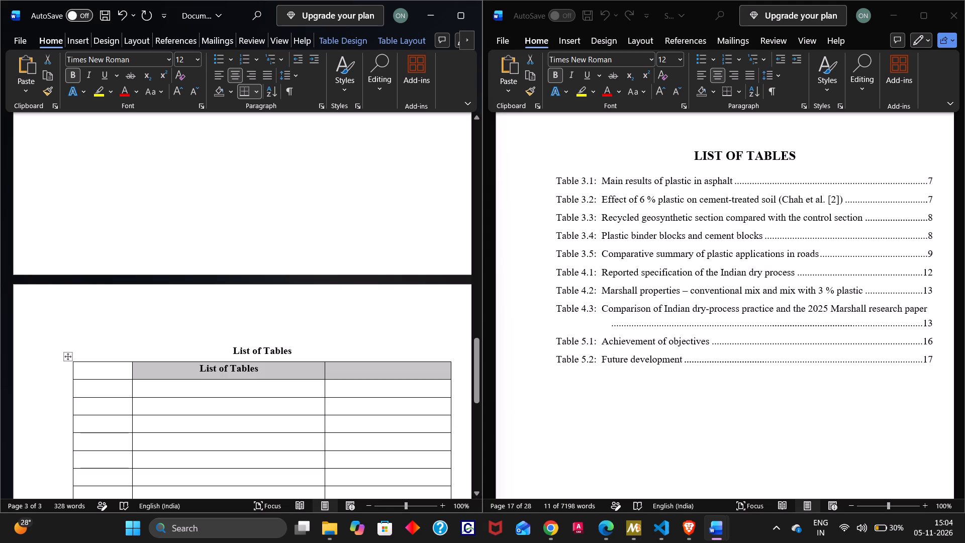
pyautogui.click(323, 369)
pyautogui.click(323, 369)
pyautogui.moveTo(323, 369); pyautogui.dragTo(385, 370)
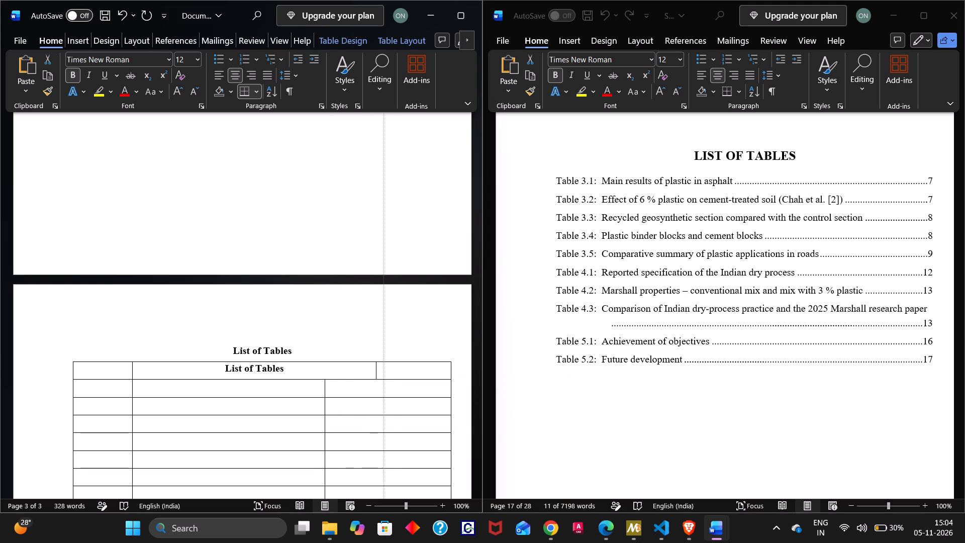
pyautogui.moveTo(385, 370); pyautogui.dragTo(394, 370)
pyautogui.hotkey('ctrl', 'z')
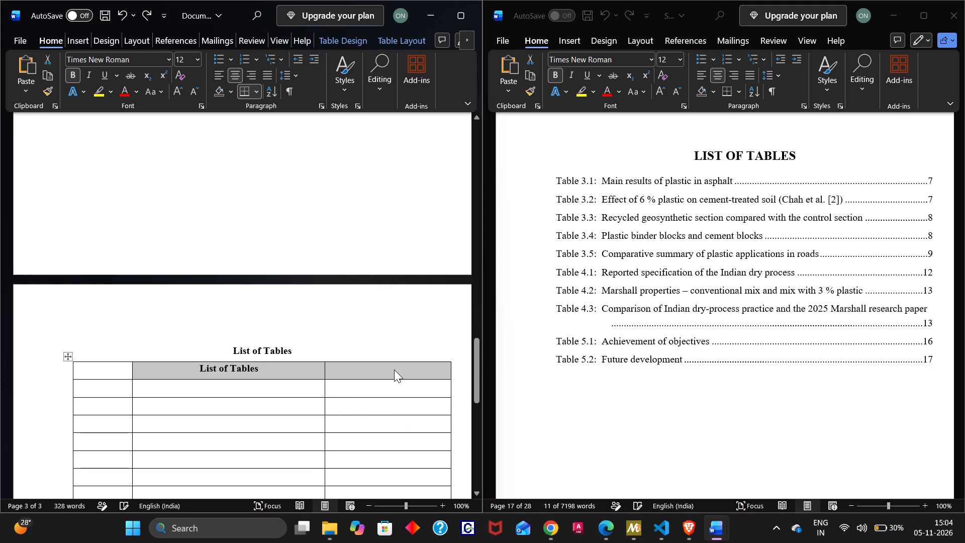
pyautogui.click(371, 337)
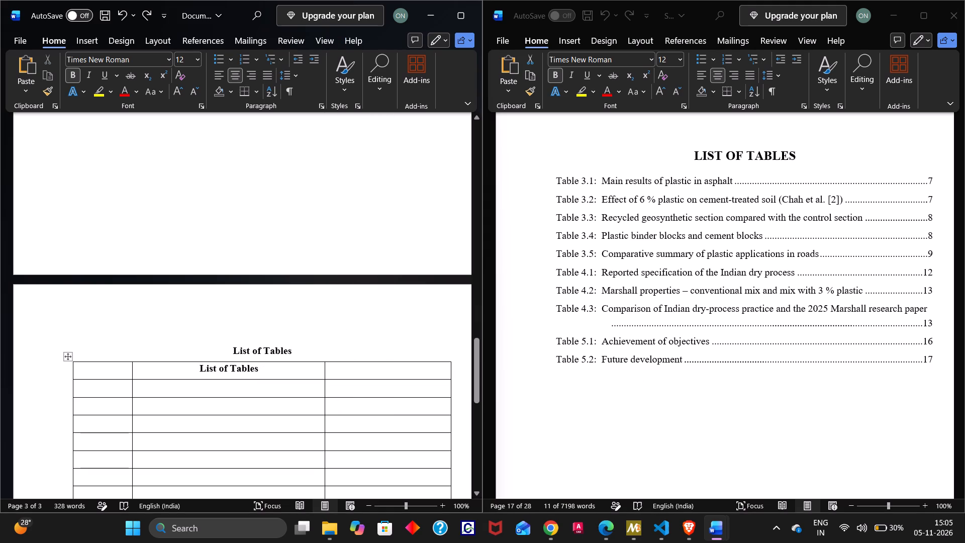
# Narrow the last column of the List of Tables table to about half its width, widening the middle column.
pyautogui.moveTo(324, 385); pyautogui.dragTo(362, 387)
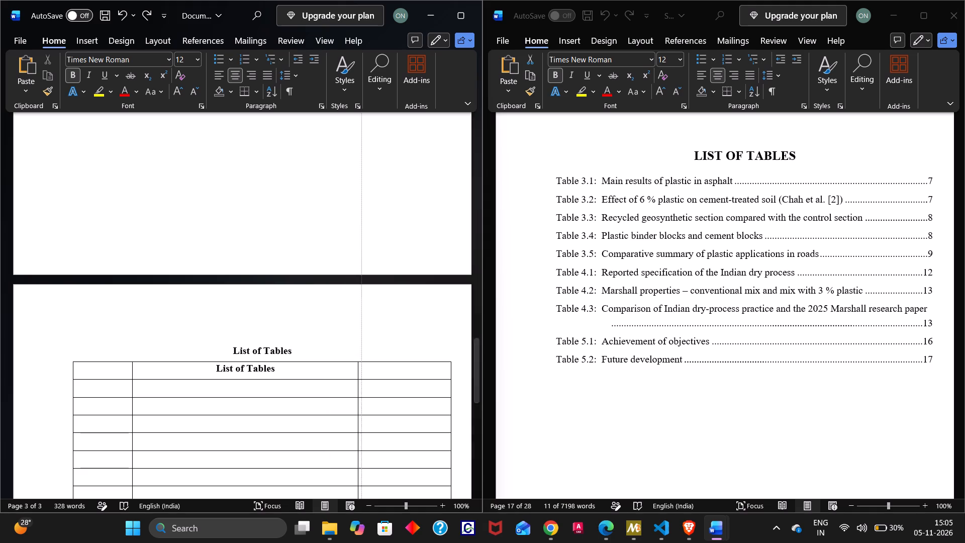
pyautogui.moveTo(362, 387); pyautogui.dragTo(387, 392)
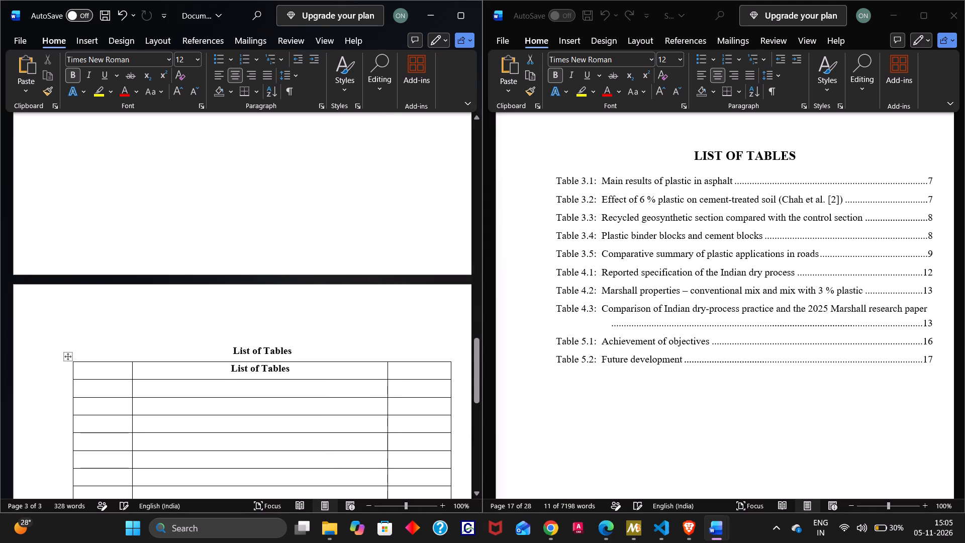
pyautogui.click(373, 292)
# Enter "Table No." as the header of the List of Tables table's first column.
pyautogui.click(106, 368)
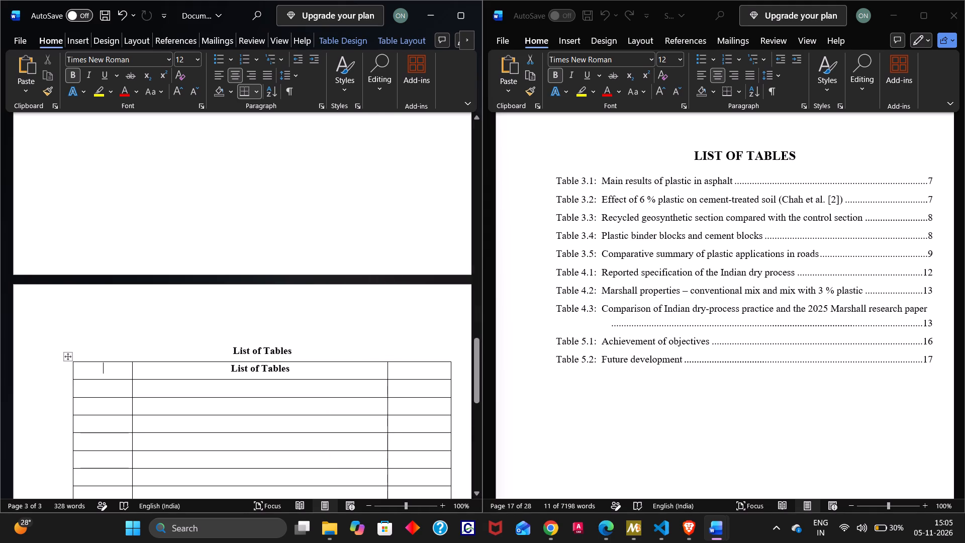
pyautogui.write('Table')
pyautogui.press('space')
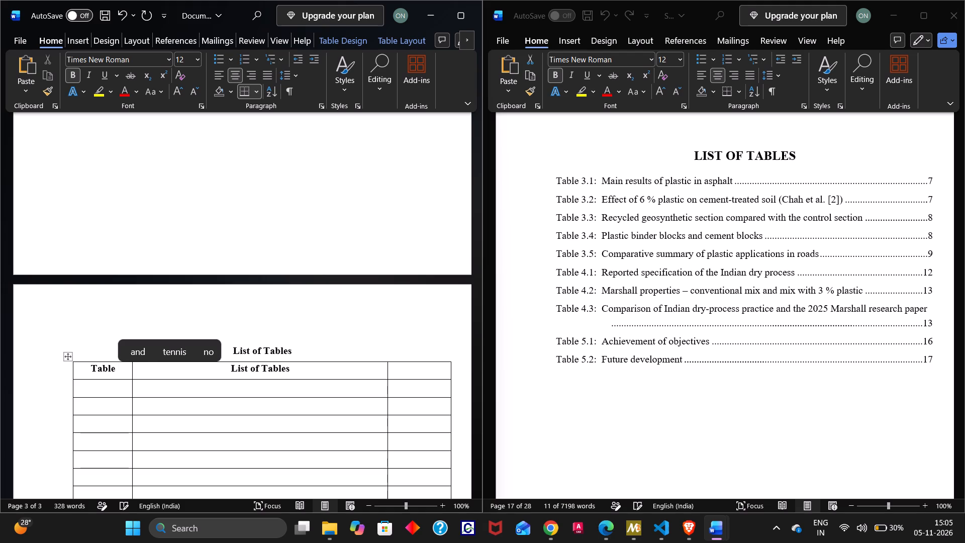
pyautogui.write('no')
pyautogui.press('space')
pyautogui.press('BackSpace')
pyautogui.press('BackSpace')
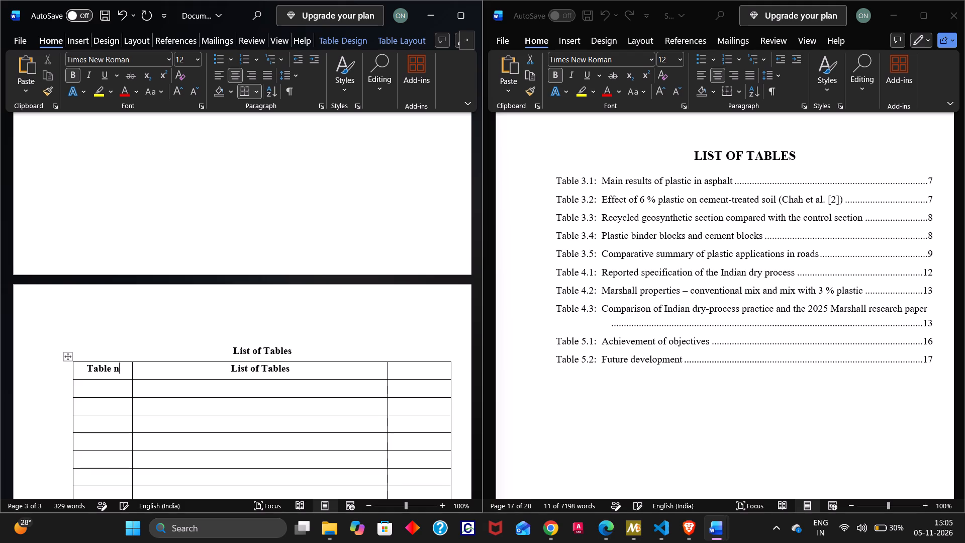
pyautogui.press('BackSpace')
pyautogui.write('No')
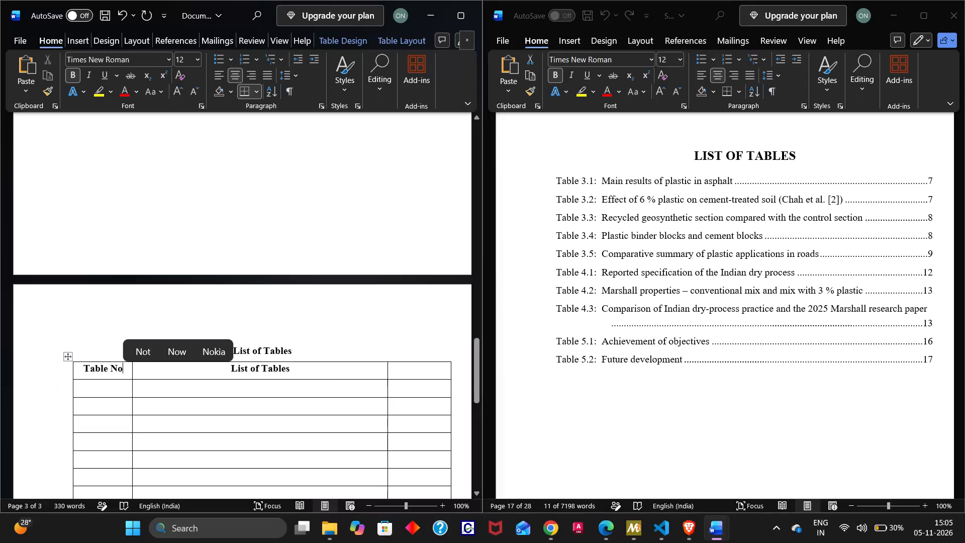
pyautogui.press('.')
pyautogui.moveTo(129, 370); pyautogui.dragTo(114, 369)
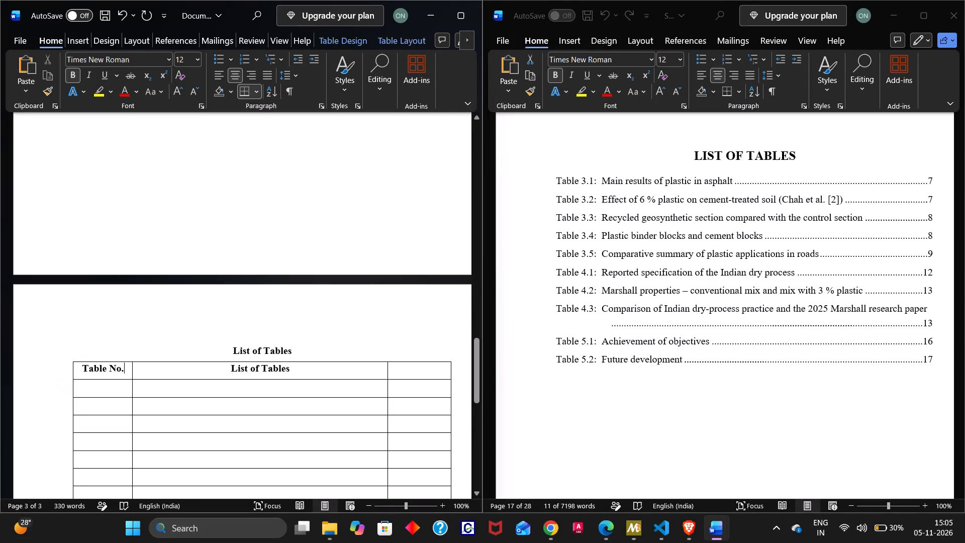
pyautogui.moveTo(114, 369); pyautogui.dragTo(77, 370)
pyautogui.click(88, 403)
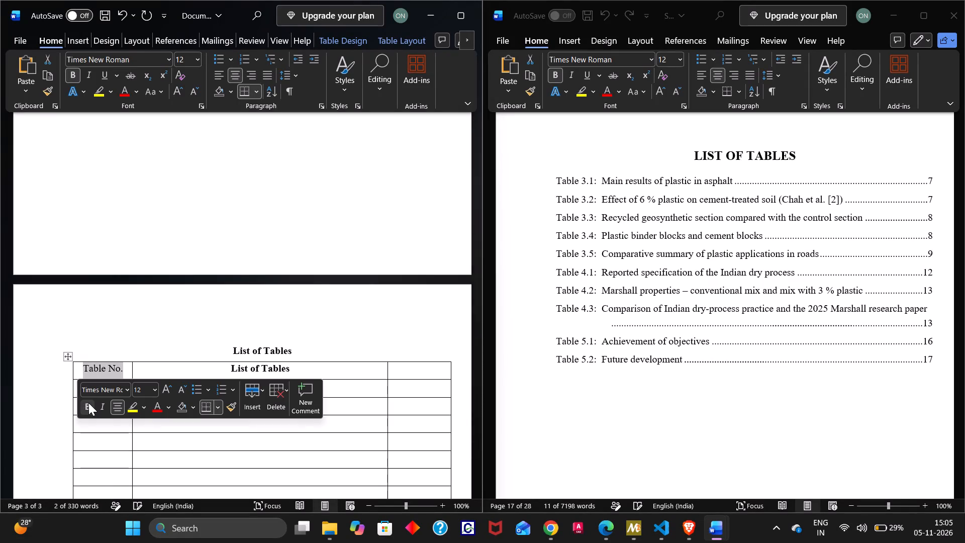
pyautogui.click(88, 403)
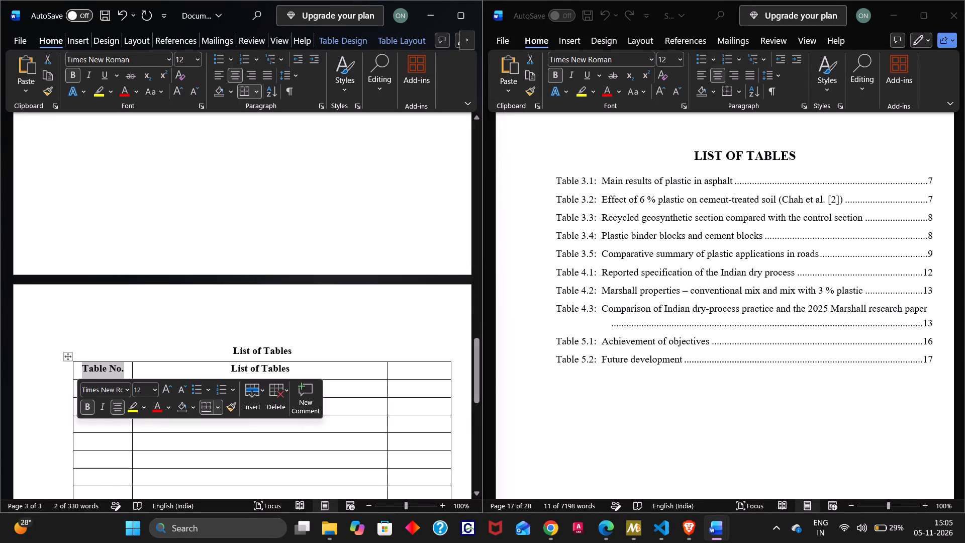
# Enter "Page No." as the header of the List of Tables table's last column.
pyautogui.click(413, 371)
pyautogui.write('Page No')
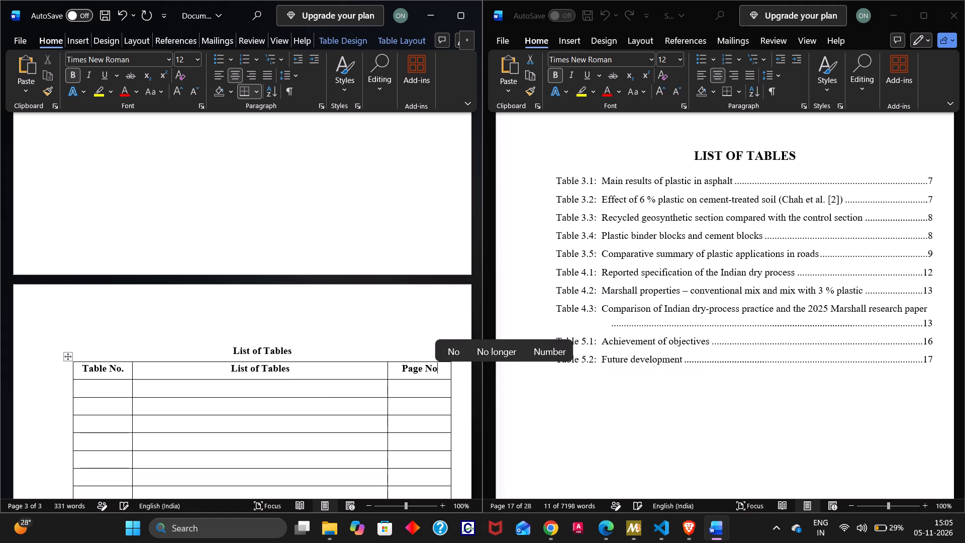
pyautogui.press('.')
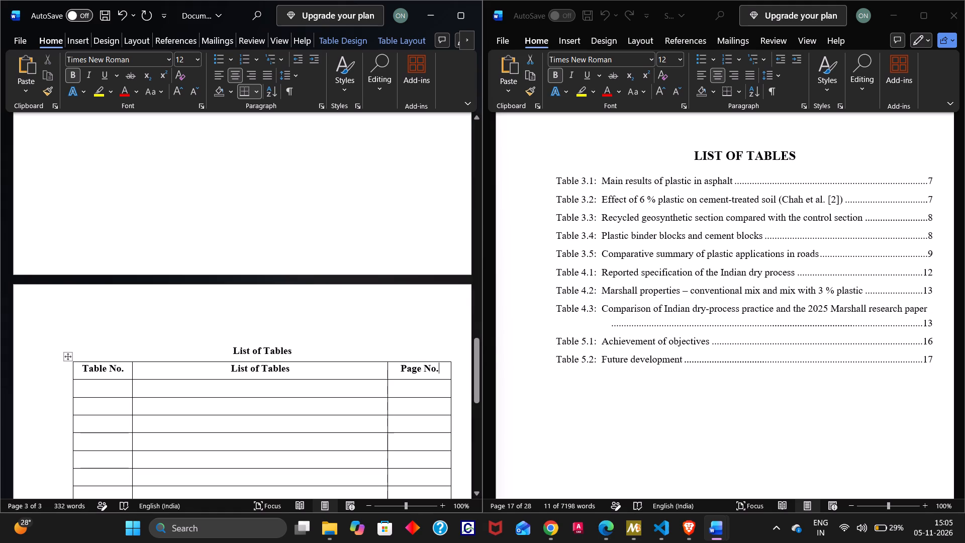
# Delete the word "Figure" before 3.1 in the Fig No. column of the List of Figures table.
pyautogui.scroll(-1, 363, 350)
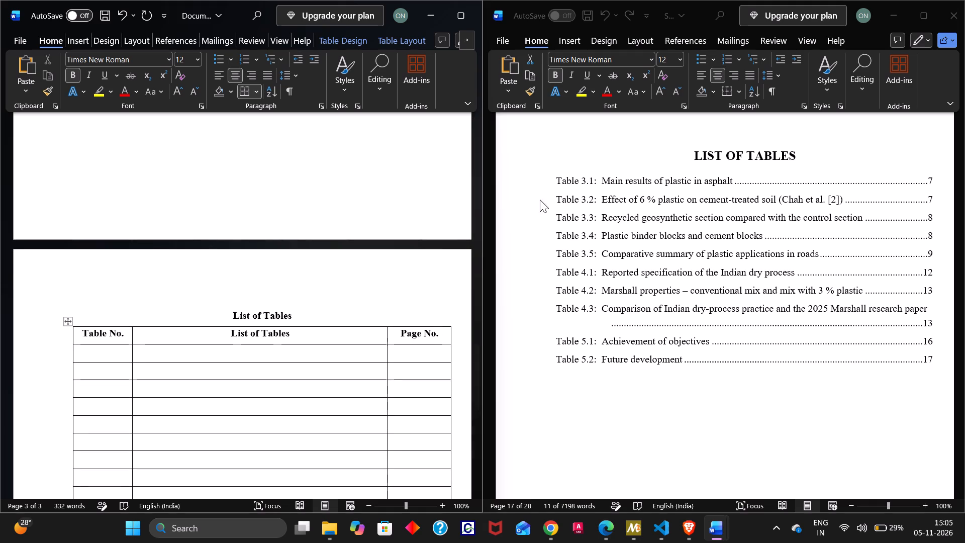
pyautogui.click(559, 178)
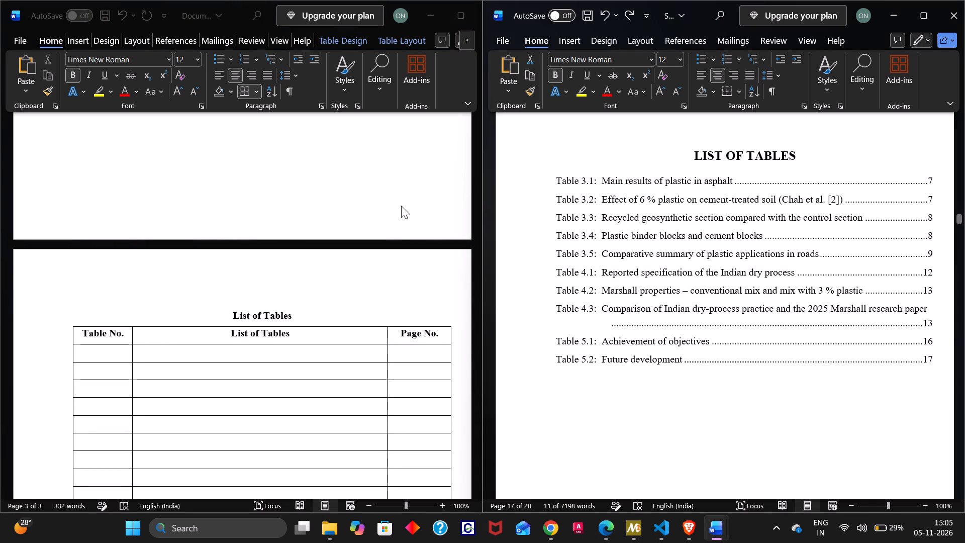
pyautogui.scroll(6, 401, 206)
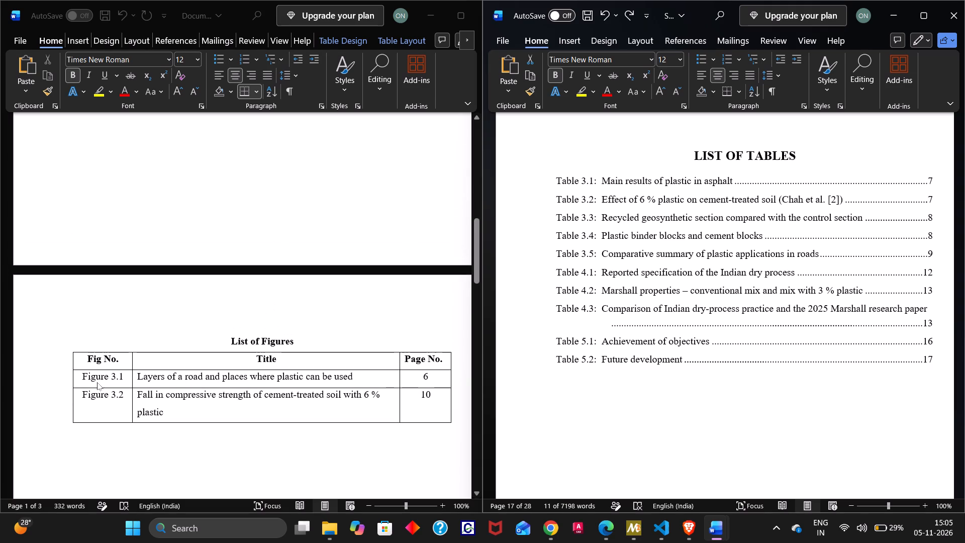
pyautogui.click(109, 373)
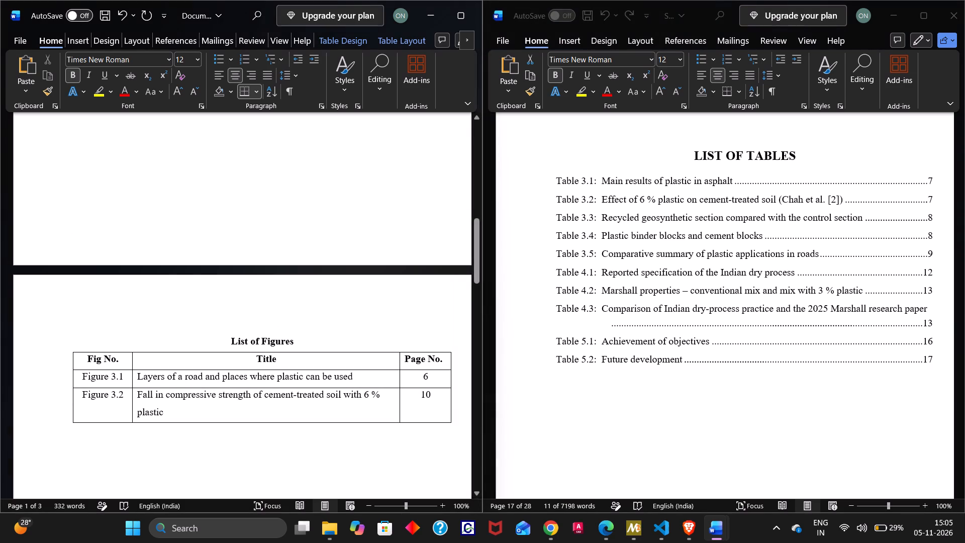
pyautogui.click(108, 384)
pyautogui.press('BackSpace')
pyautogui.press('BackSpace')
pyautogui.press('BackSpace')
pyautogui.press('BackSpace')
pyautogui.press('BackSpace')
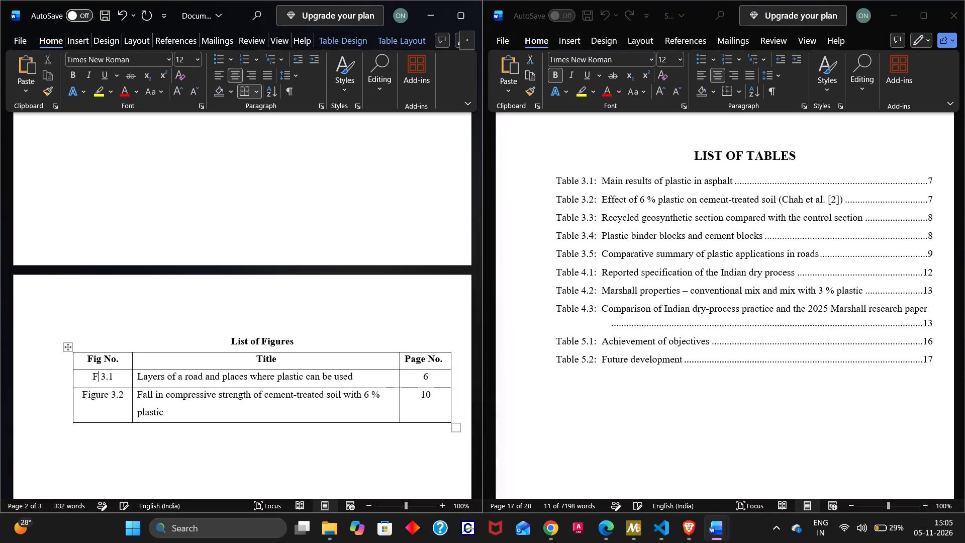
pyautogui.press('BackSpace')
# Delete the word "Figure" before 3.2 in the Fig No. column of the List of Figures table.
pyautogui.press('Down')
pyautogui.press('Right')
pyautogui.press('Right')
pyautogui.press('Right')
pyautogui.press('BackSpace')
pyautogui.press('BackSpace')
pyautogui.press('BackSpace')
pyautogui.press('BackSpace')
pyautogui.press('BackSpace')
pyautogui.press('BackSpace')
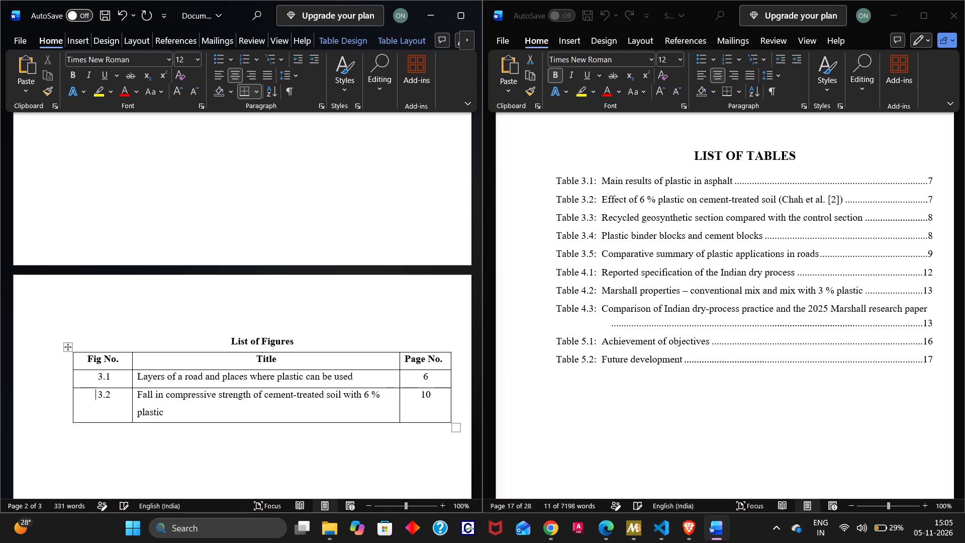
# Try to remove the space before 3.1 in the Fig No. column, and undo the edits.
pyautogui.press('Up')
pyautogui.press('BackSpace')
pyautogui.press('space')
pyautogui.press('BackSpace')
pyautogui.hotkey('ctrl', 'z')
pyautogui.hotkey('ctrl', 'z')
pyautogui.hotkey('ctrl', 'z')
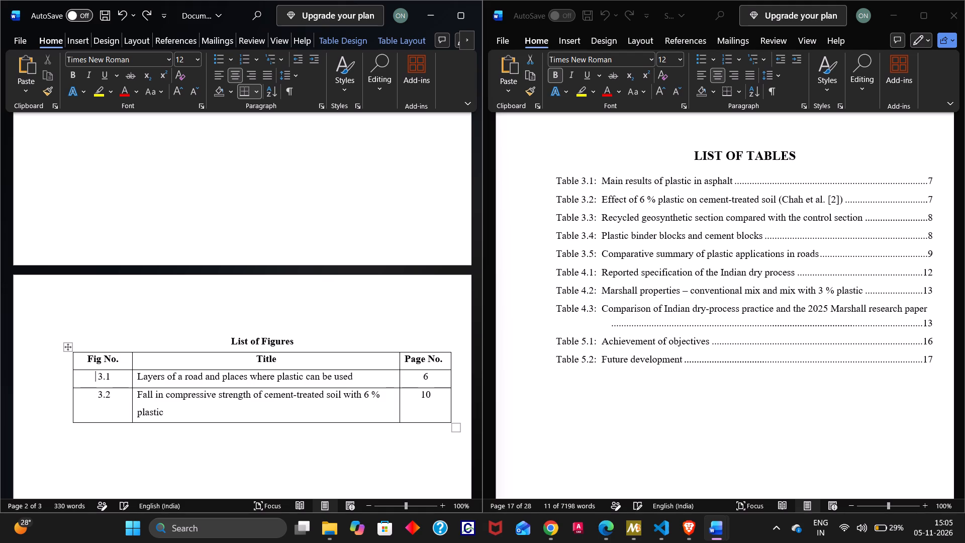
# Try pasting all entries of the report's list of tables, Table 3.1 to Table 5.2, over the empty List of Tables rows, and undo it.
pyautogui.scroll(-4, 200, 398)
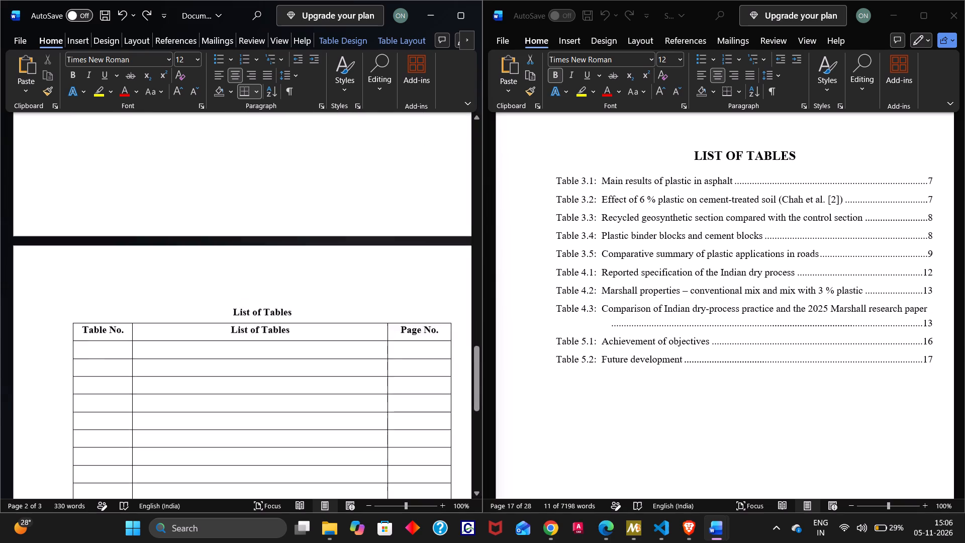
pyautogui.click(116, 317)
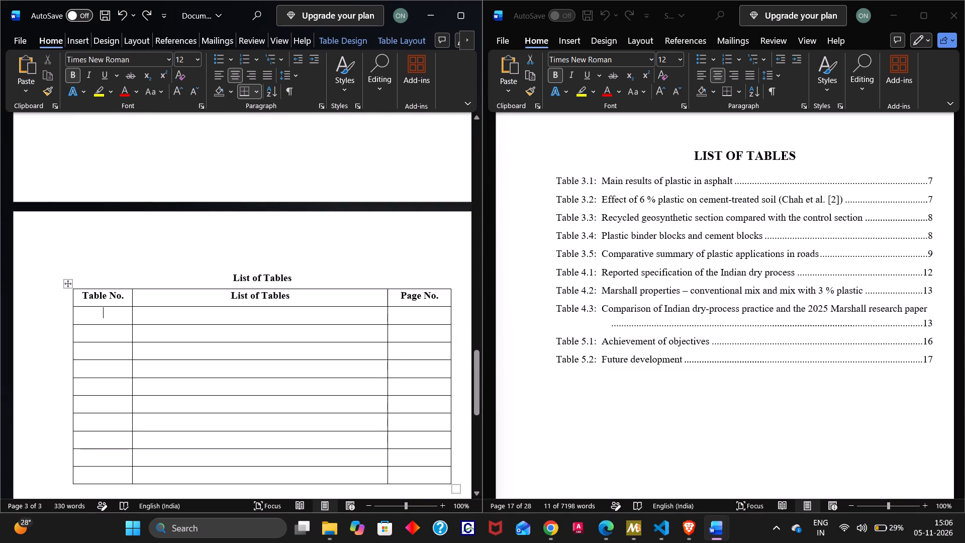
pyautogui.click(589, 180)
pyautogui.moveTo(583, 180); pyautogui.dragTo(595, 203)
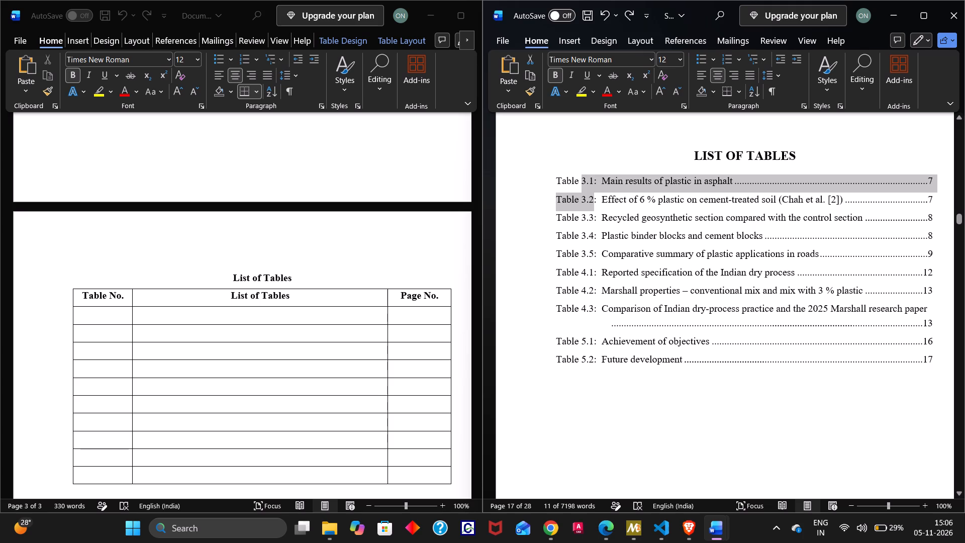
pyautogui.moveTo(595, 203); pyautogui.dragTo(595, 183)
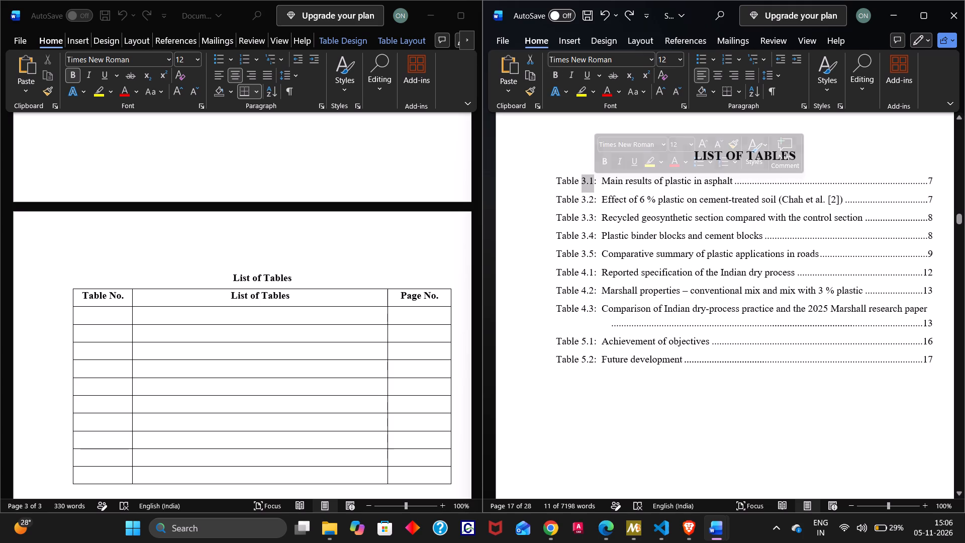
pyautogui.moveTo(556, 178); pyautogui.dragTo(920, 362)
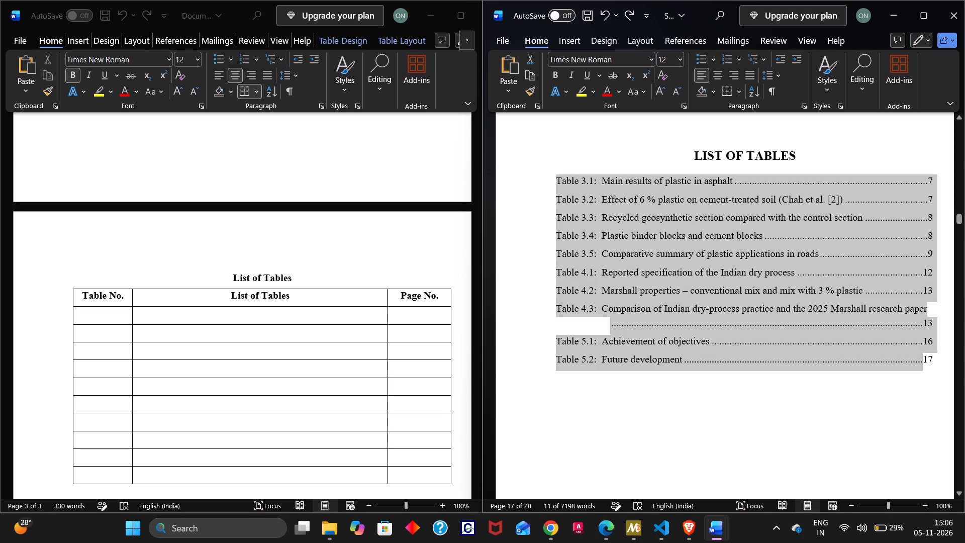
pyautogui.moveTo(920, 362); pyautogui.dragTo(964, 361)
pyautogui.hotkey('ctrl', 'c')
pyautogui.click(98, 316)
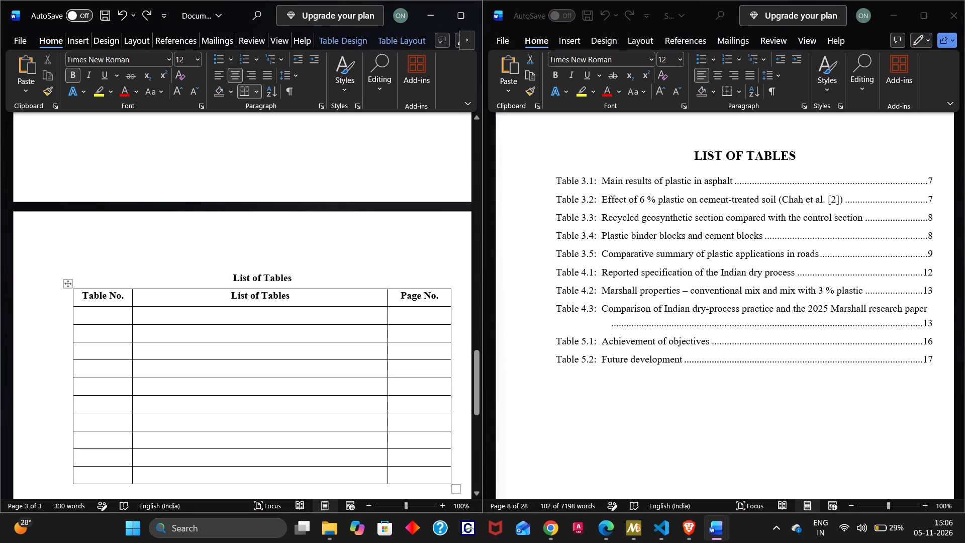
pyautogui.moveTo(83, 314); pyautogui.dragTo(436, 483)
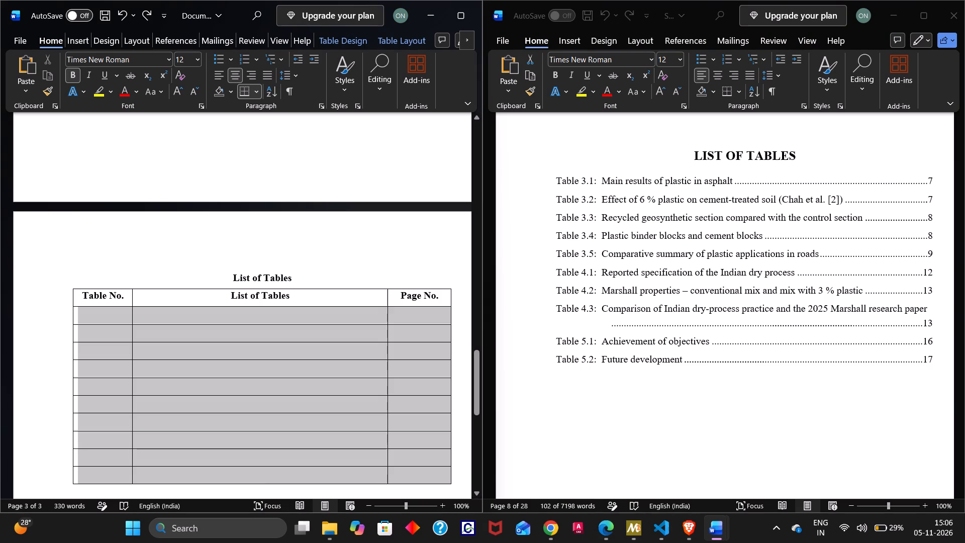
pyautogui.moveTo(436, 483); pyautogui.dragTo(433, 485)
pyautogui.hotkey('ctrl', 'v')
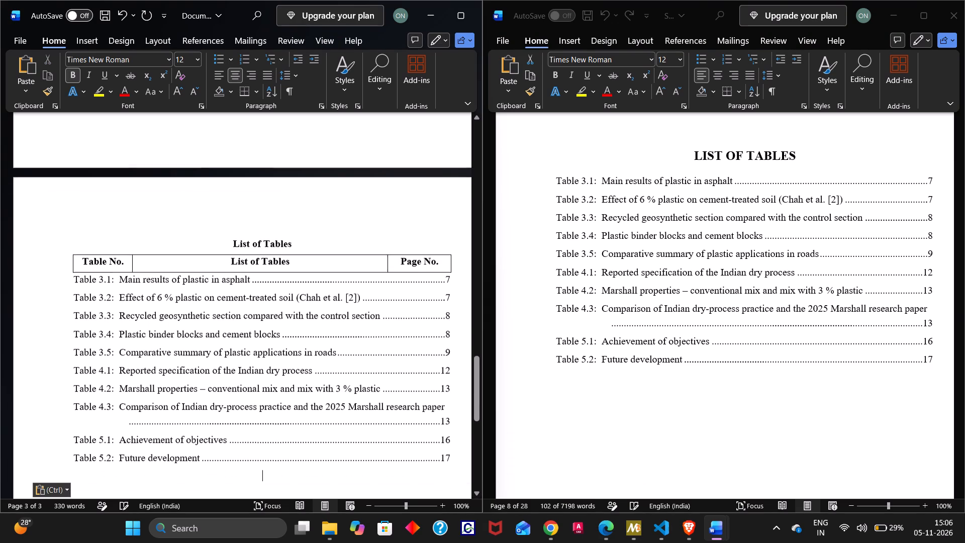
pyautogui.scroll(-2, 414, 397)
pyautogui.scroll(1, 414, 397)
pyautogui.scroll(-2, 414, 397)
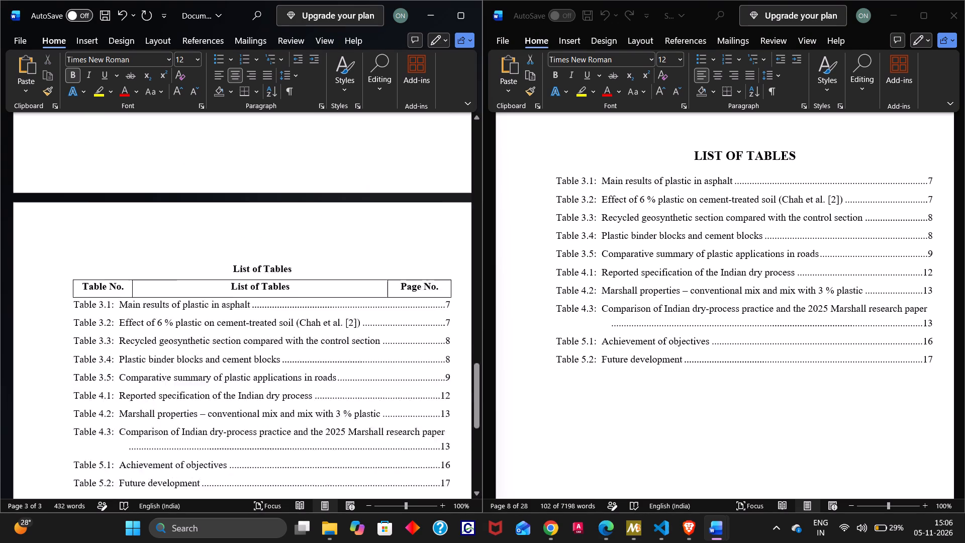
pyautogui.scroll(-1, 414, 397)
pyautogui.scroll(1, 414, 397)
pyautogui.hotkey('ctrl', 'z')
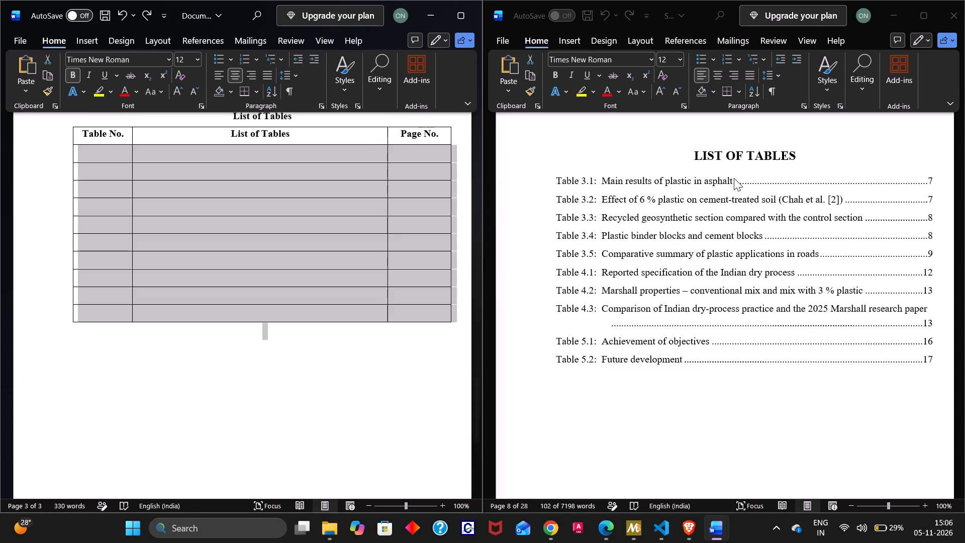
# Enter the numbers 3.1, 3.2, 3.3, 3.4 and 3.5 in the first five rows of the Table No. column.
pyautogui.click(611, 178)
pyautogui.click(603, 178)
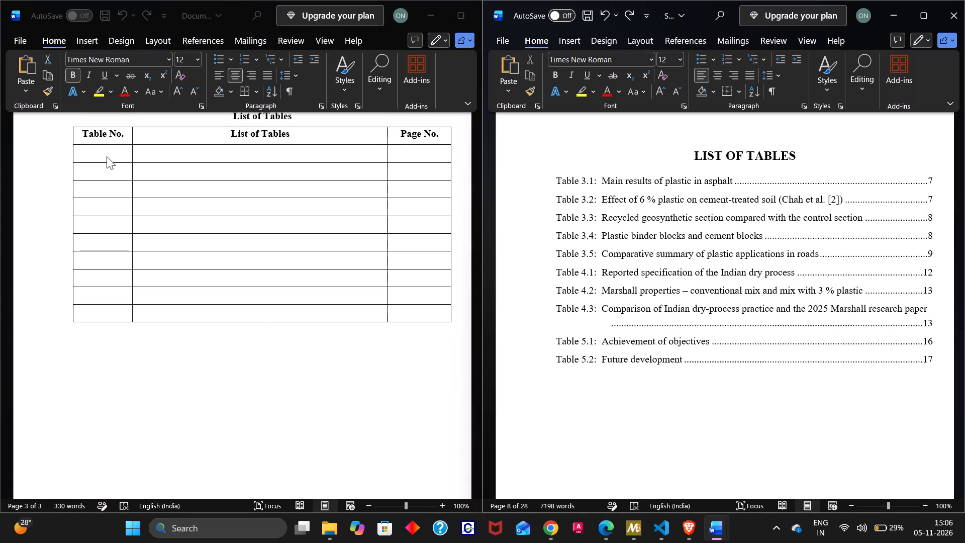
pyautogui.click(107, 156)
pyautogui.click(107, 156)
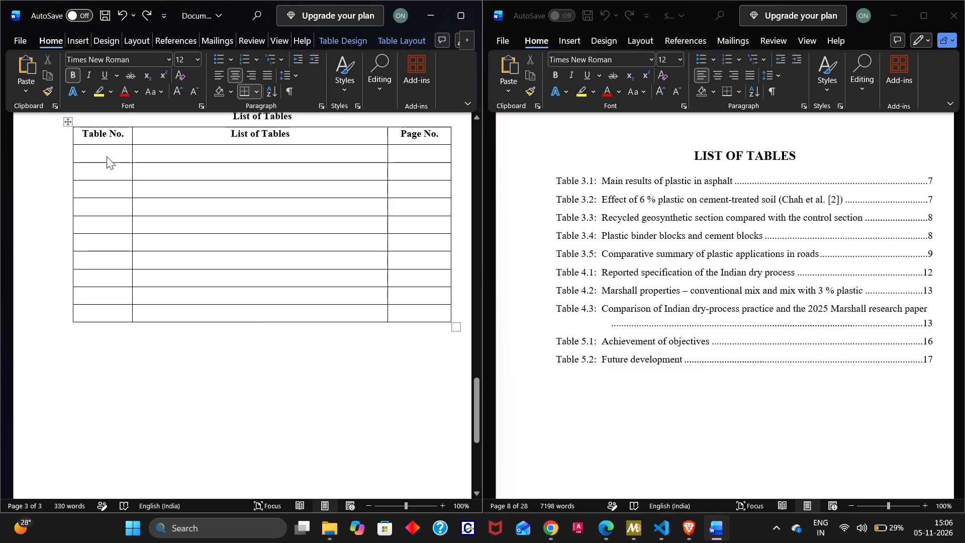
pyautogui.write('3.1')
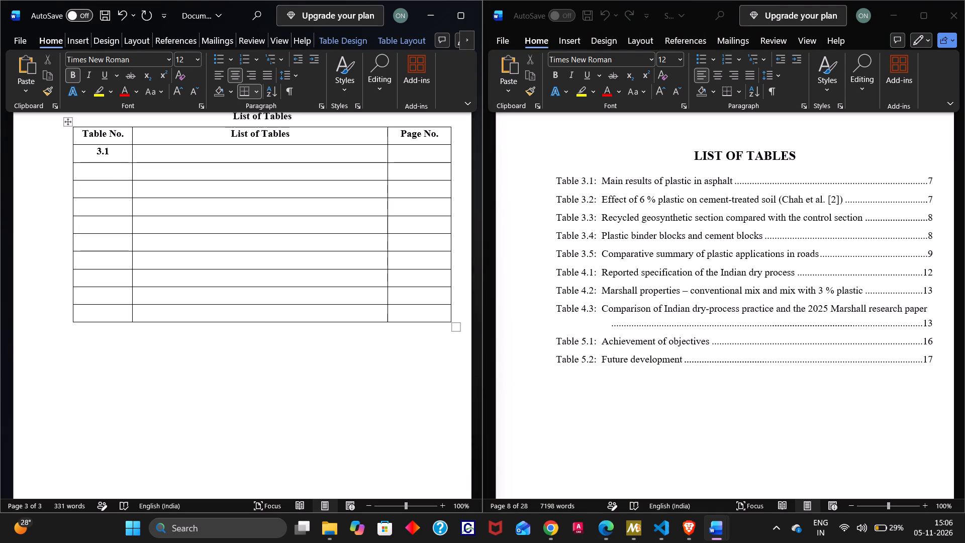
pyautogui.press('Down')
pyautogui.write('3.2')
pyautogui.press('Down')
pyautogui.write('3.3')
pyautogui.press('Down')
pyautogui.write('3.4')
pyautogui.press('Down')
pyautogui.press('.')
pyautogui.press('\\')
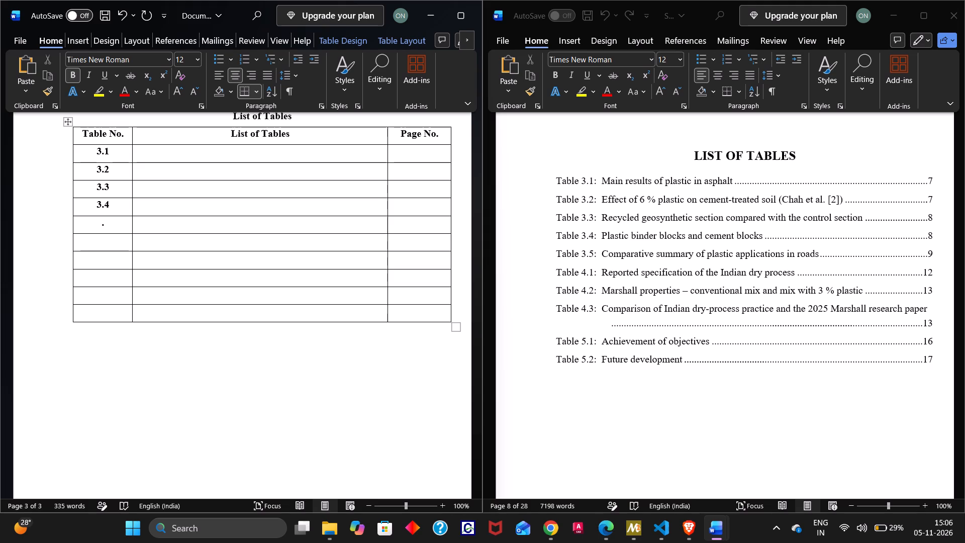
pyautogui.press('BackSpace')
pyautogui.press('BackSpace')
pyautogui.write('3.')
pyautogui.press('5')
pyautogui.press('Down')
# Enter the numbers 4.1, 4.2, 4.3, 5.1 and 5.2 in the remaining rows of the Table No. column.
pyautogui.write('4.1')
pyautogui.press('Down')
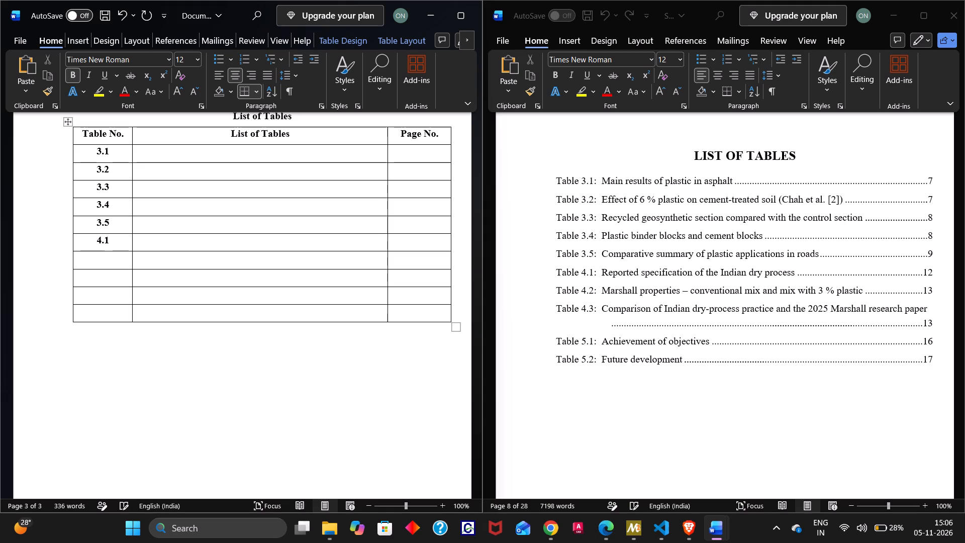
pyautogui.write('4.2')
pyautogui.press('Down')
pyautogui.write('4.3')
pyautogui.press('Down')
pyautogui.write('5.1')
pyautogui.press('Down')
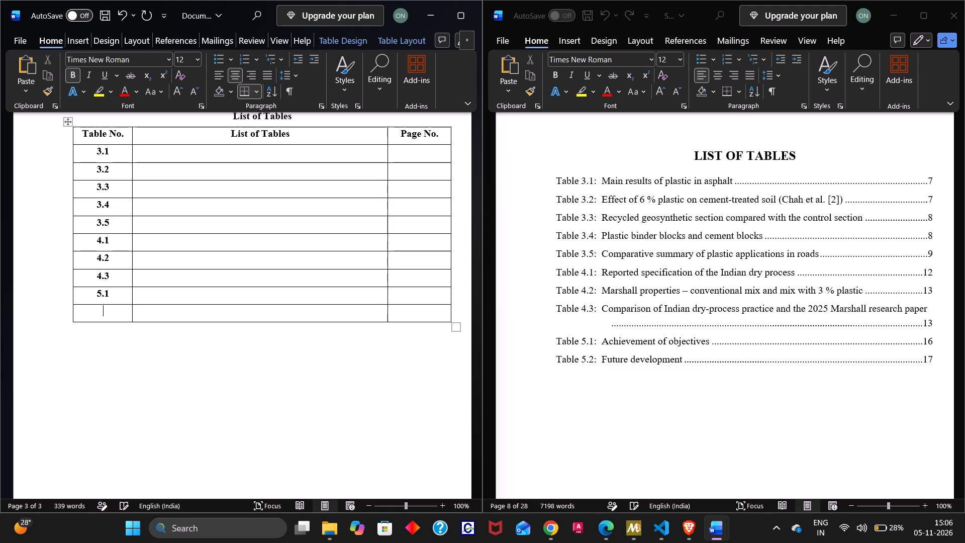
pyautogui.write('5.2')
pyautogui.press('Down')
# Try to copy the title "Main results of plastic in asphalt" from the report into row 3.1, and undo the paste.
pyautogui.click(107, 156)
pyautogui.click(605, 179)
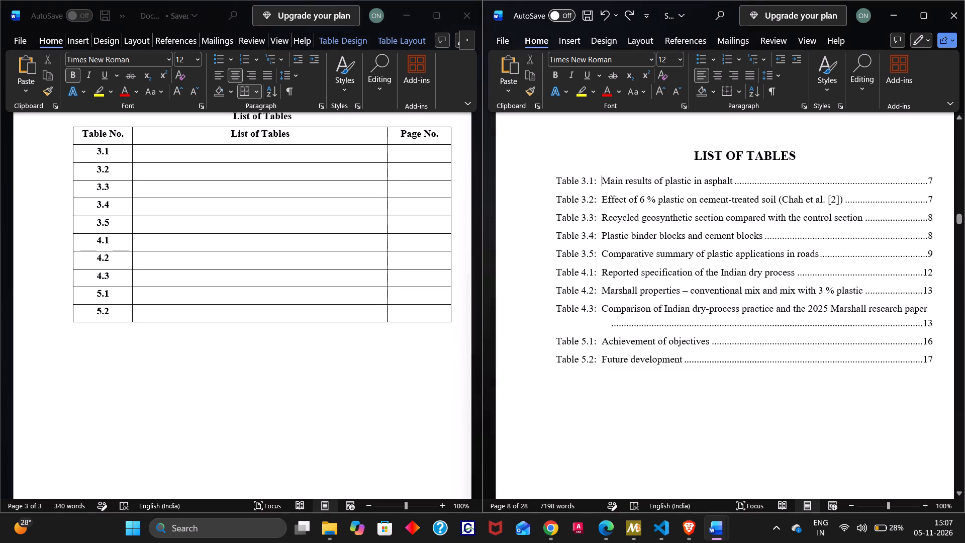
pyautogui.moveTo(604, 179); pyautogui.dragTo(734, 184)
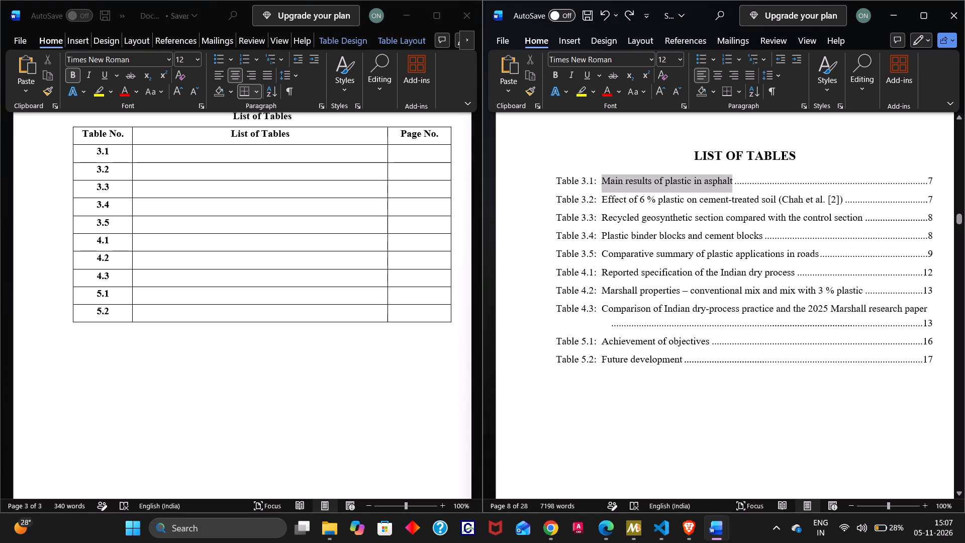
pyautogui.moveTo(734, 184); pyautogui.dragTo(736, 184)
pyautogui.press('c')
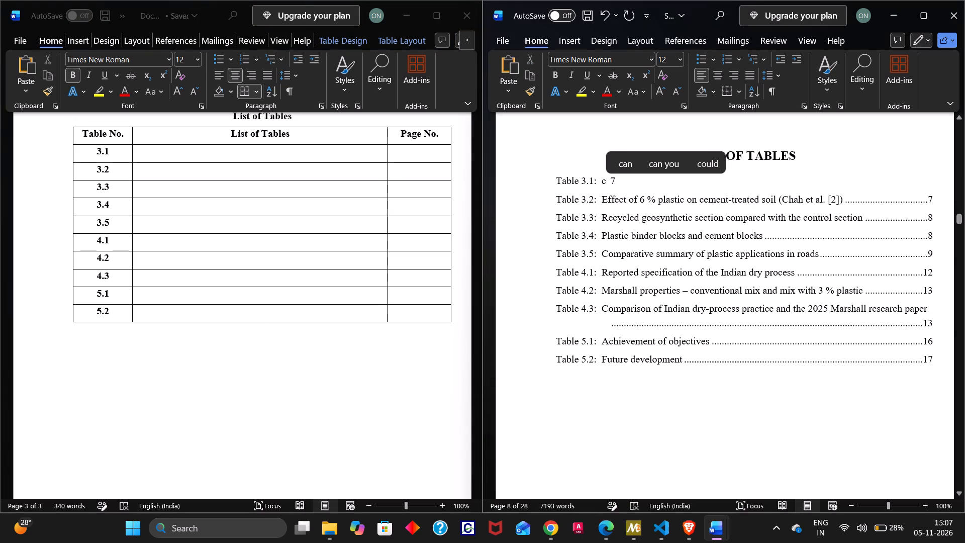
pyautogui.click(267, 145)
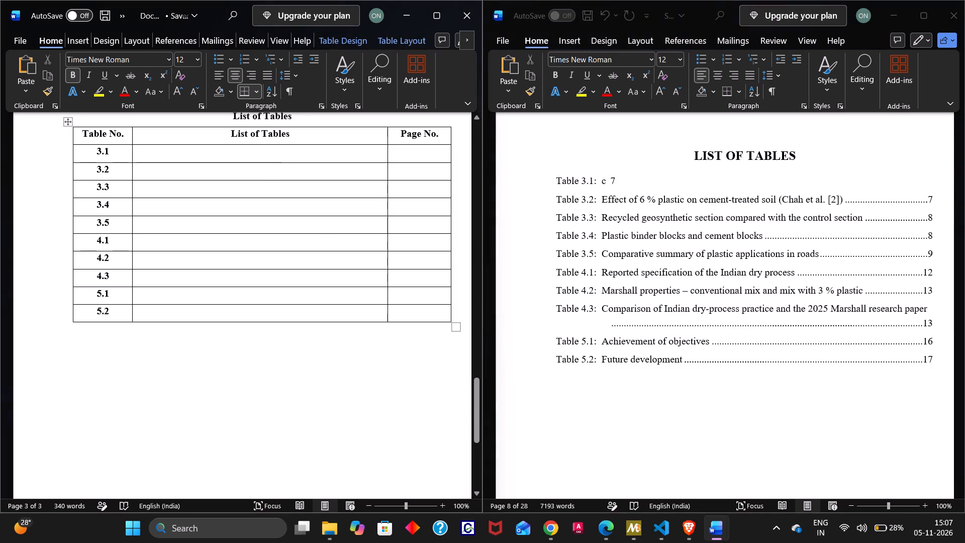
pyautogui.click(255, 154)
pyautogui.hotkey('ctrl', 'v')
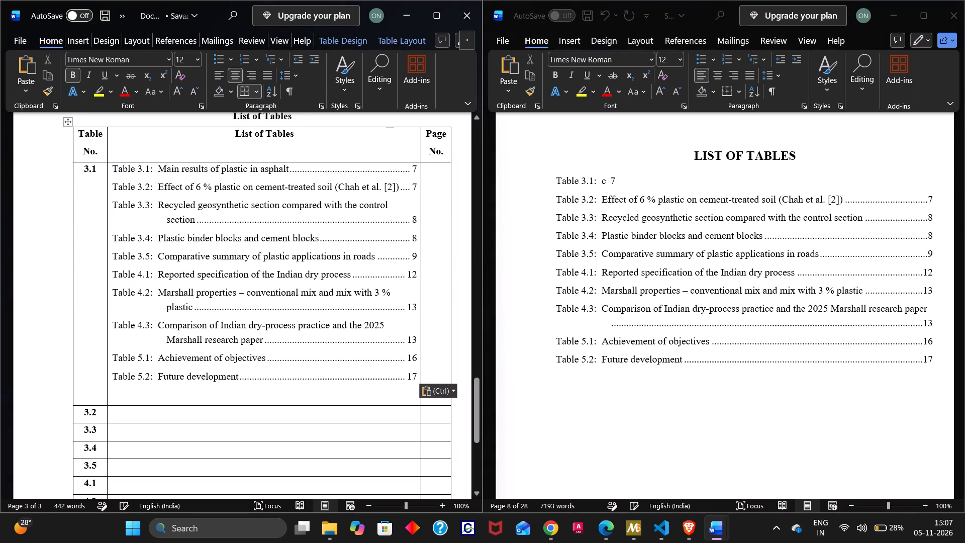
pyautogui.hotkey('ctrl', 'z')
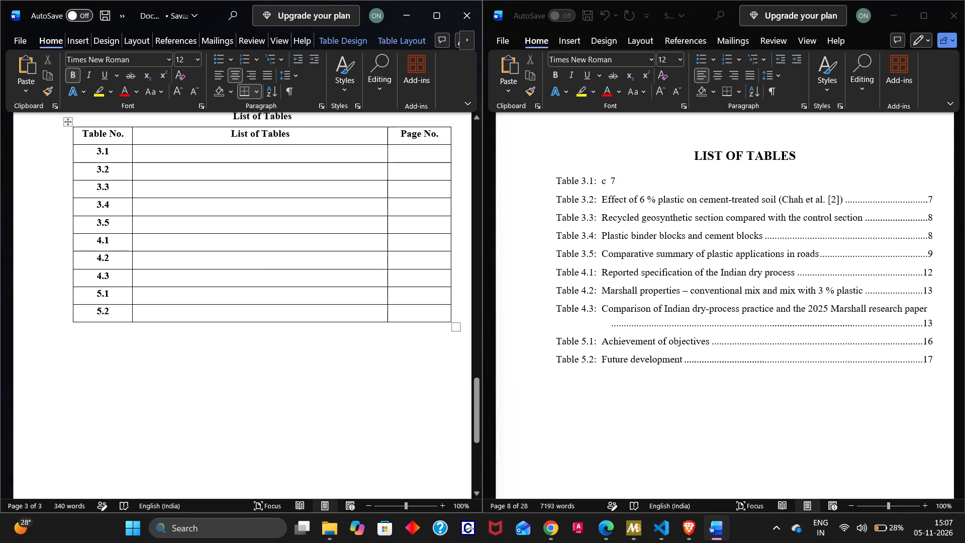
# Remove bold from the numbers 3.1 to 5.2 in the Table No. column.
pyautogui.moveTo(95, 150); pyautogui.dragTo(119, 315)
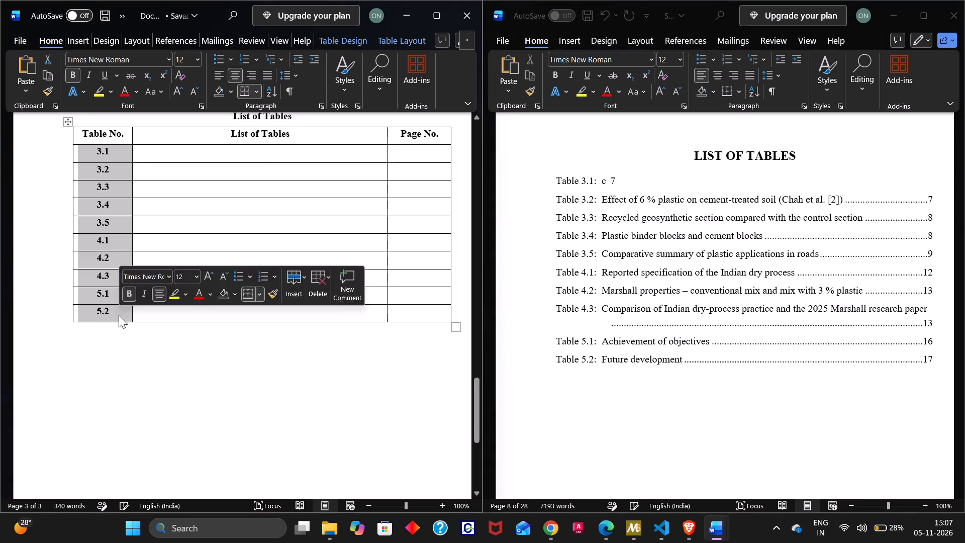
pyautogui.click(74, 79)
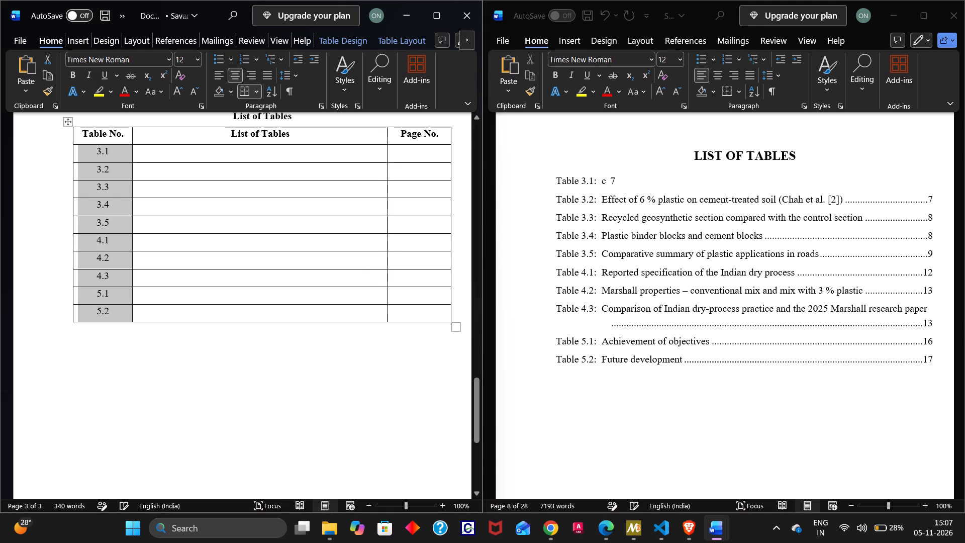
pyautogui.click(225, 208)
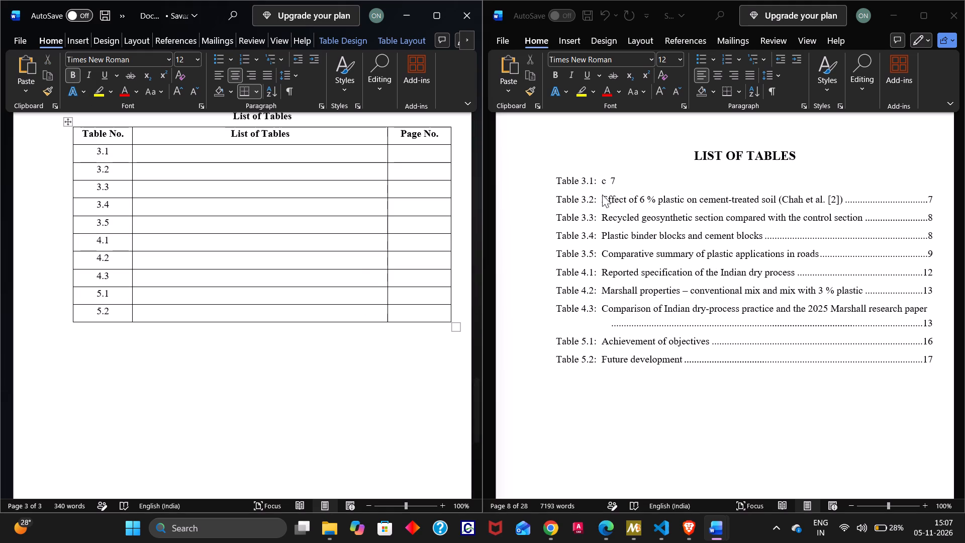
# Undo the accidental overwrite of the Table 3.1 entry in the report's list of tables.
pyautogui.click(619, 173)
pyautogui.hotkey('ctrl', 'z')
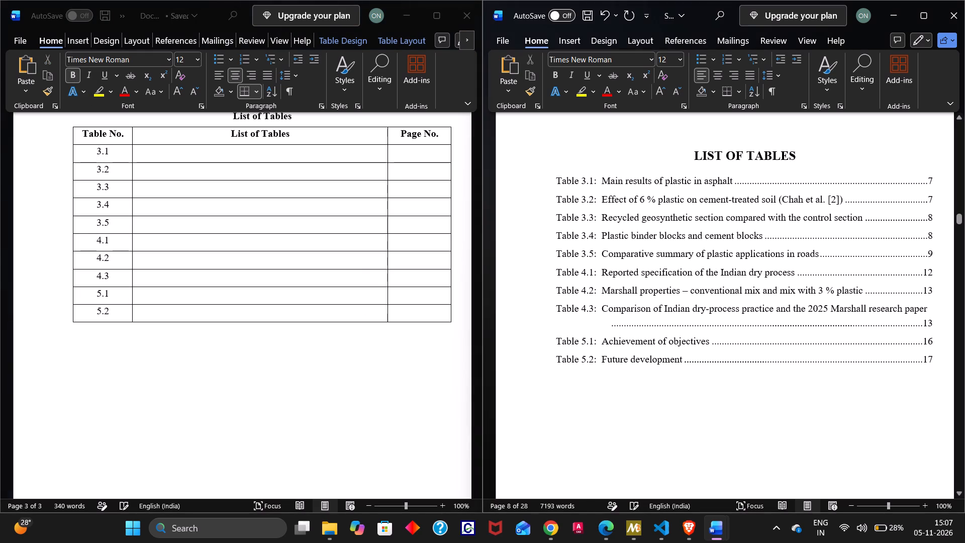
# Copy the title "Main results of plastic in asphalt" from the report into row 3.1, flush with the cell's left edge.
pyautogui.hotkey('ctrl', 'c')
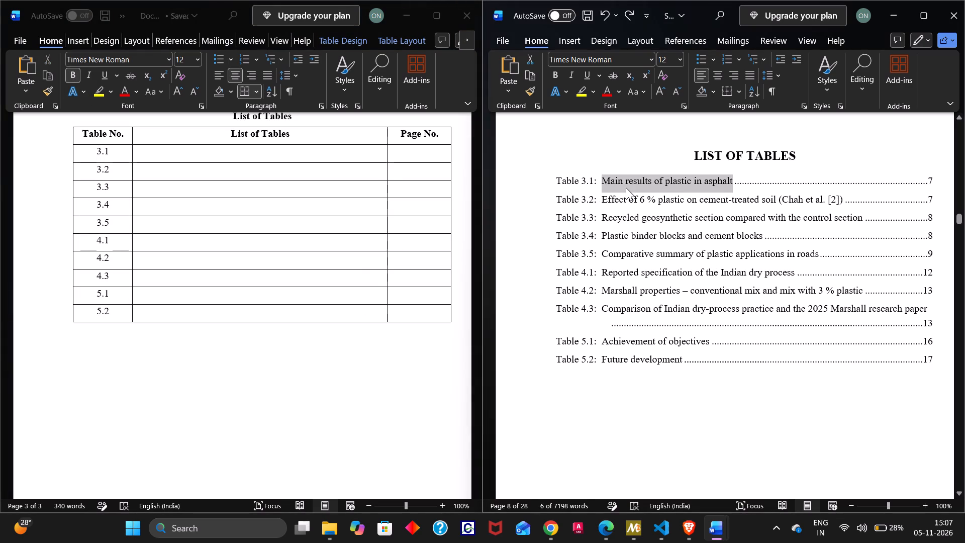
pyautogui.click(317, 154)
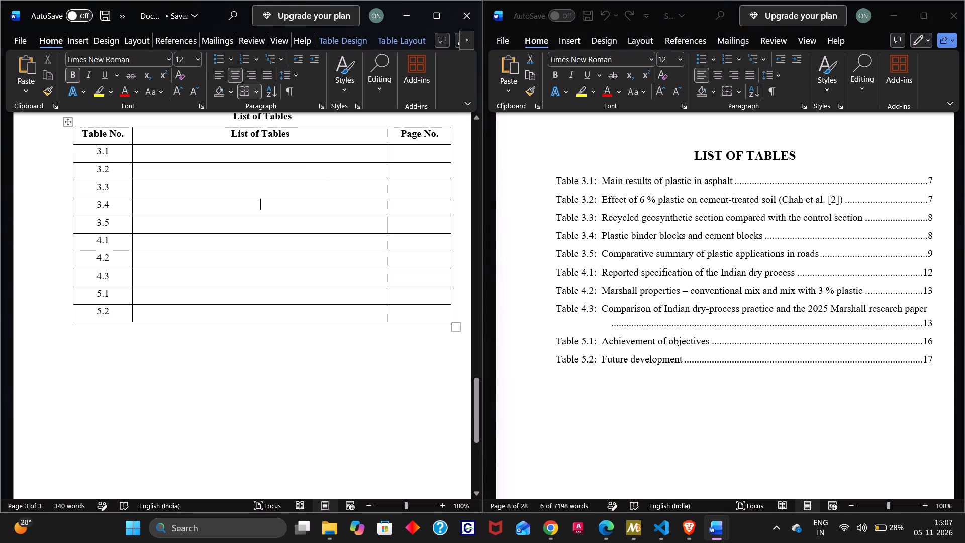
pyautogui.doubleClick(317, 154)
pyautogui.hotkey('ctrl', 'v')
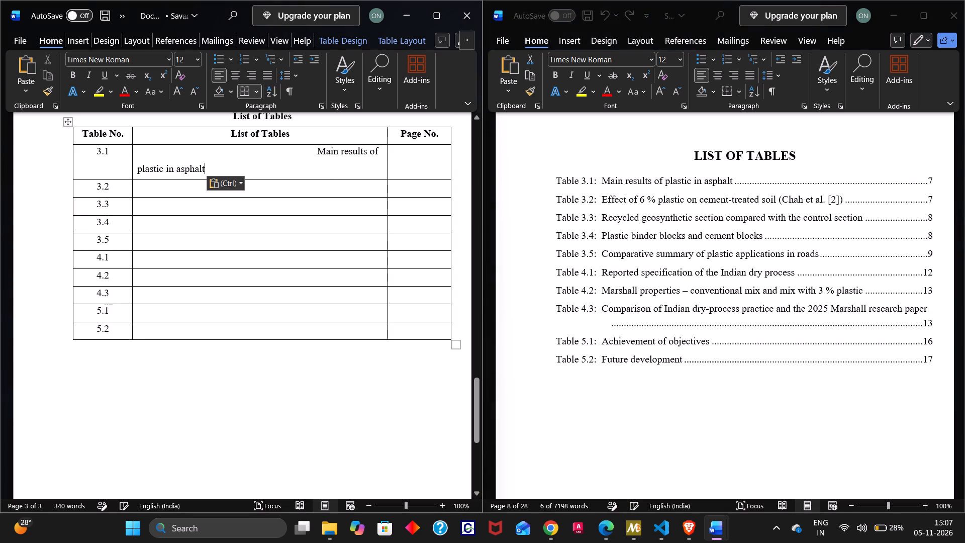
pyautogui.click(317, 154)
pyautogui.press('BackSpace')
pyautogui.press('BackSpace')
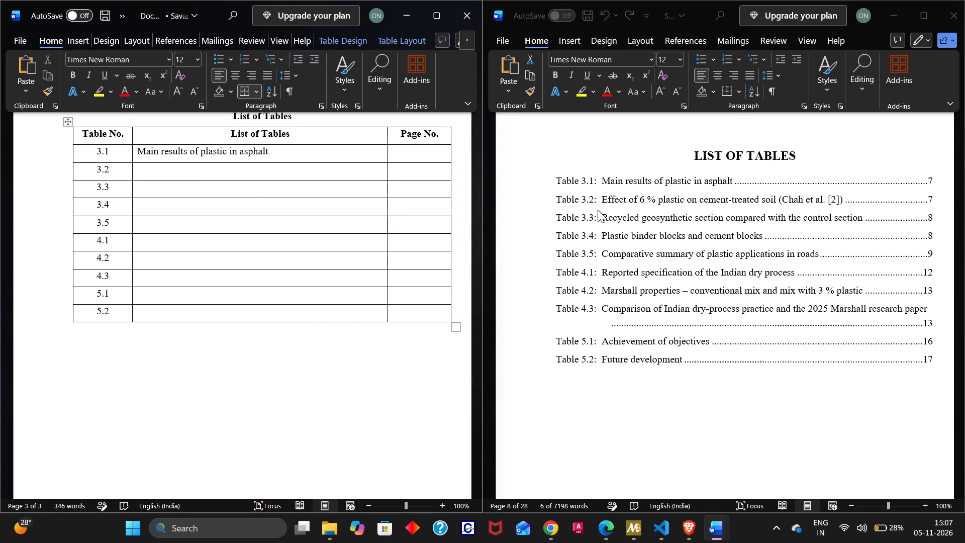
# Copy the title "Effect of 6 % plastic on cement-treated soil" without its citation into row 3.2 and left-align it.
pyautogui.click(603, 199)
pyautogui.click(603, 199)
pyautogui.moveTo(603, 199); pyautogui.dragTo(763, 198)
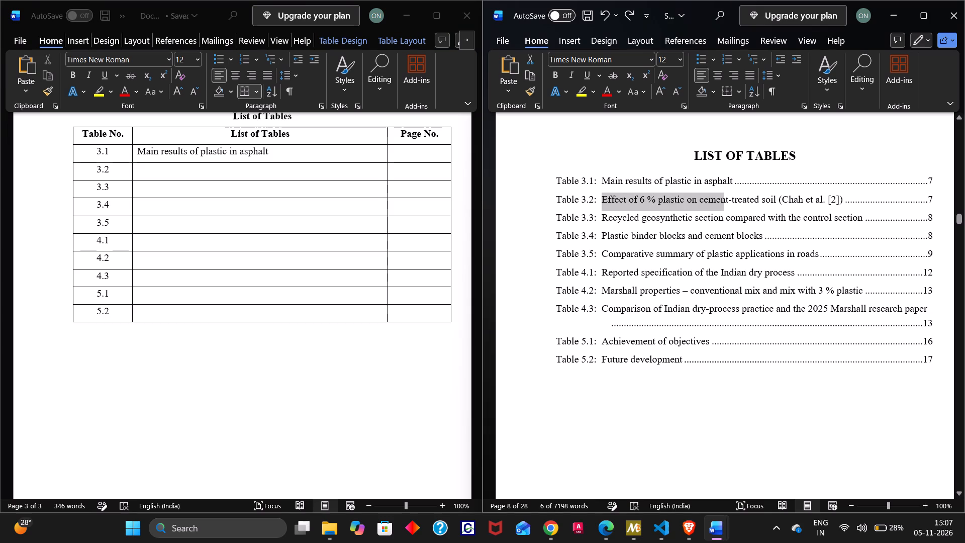
pyautogui.moveTo(763, 198); pyautogui.dragTo(775, 199)
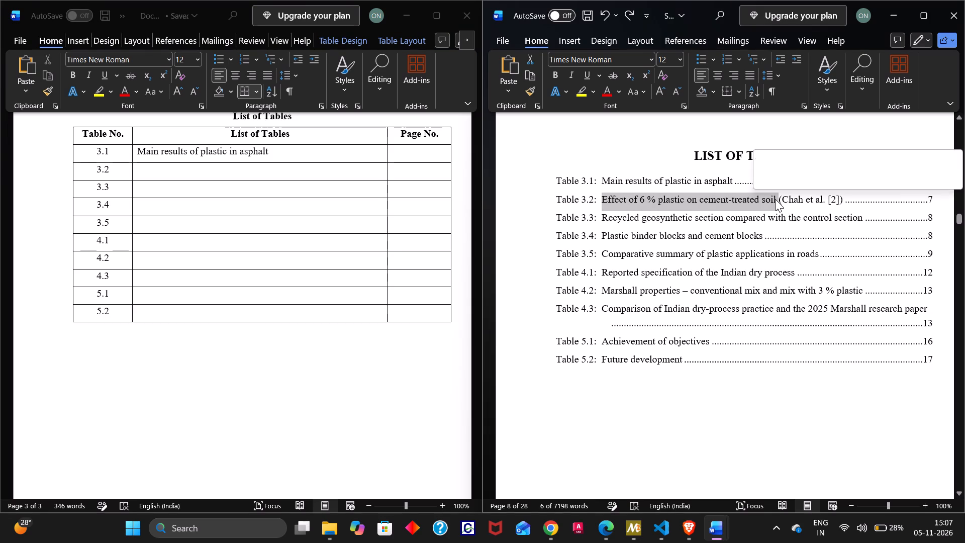
pyautogui.hotkey('ctrl', 'c')
pyautogui.click(316, 169)
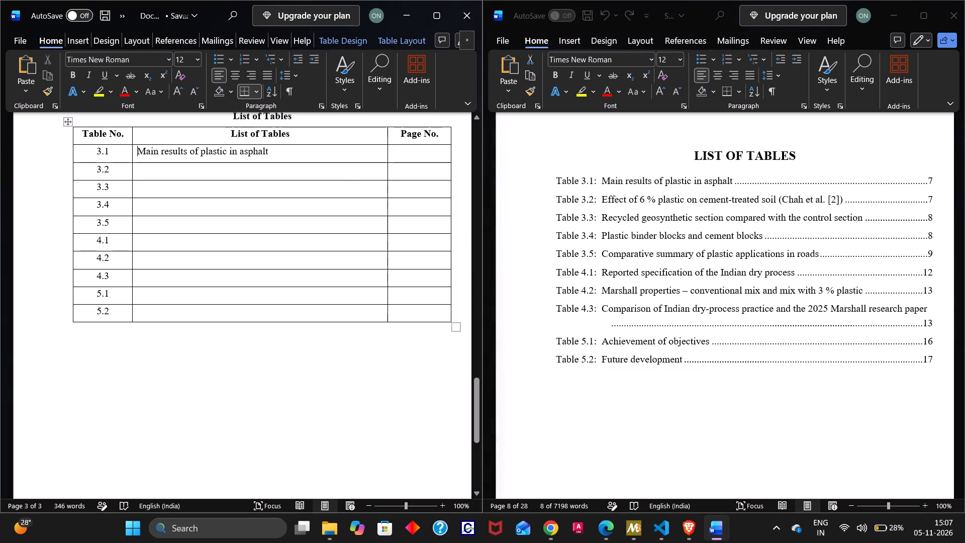
pyautogui.click(315, 170)
pyautogui.hotkey('ctrl', 'v')
pyautogui.press('Left')
pyautogui.press('Left')
pyautogui.press('Left')
pyautogui.press('Left')
pyautogui.press('Left')
pyautogui.press('Left')
pyautogui.press('Left')
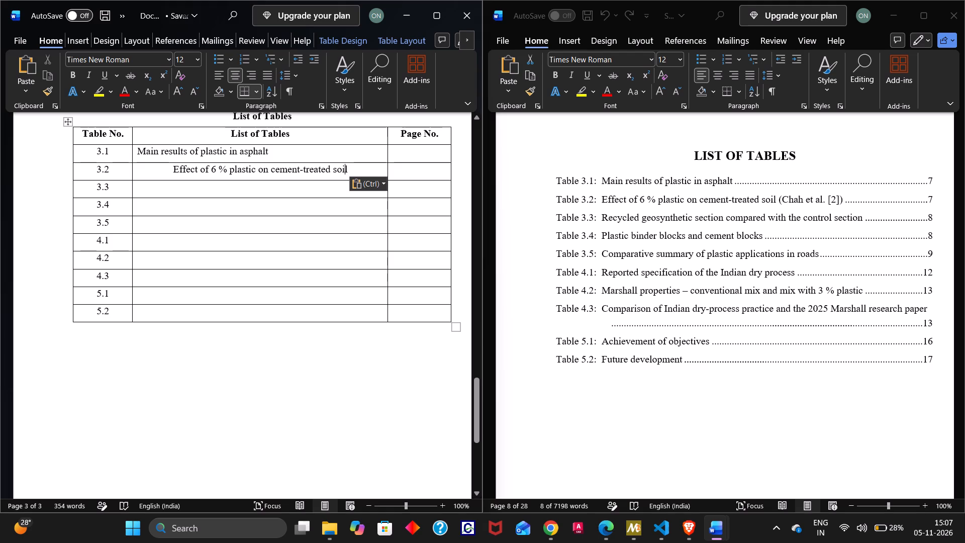
pyautogui.click(215, 75)
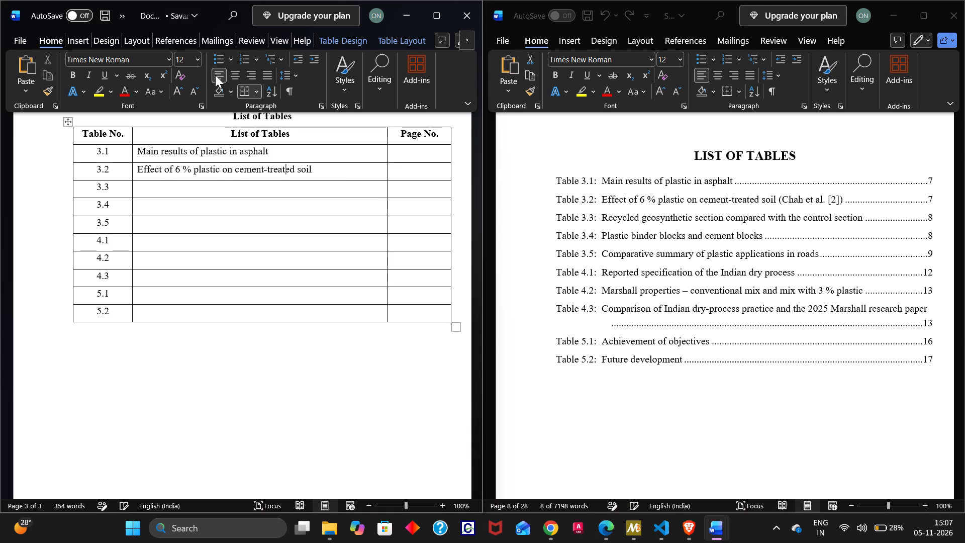
# Copy the title "Recycled geosynthetic section compared with the control section" from the report into row 3.3, left-aligned.
pyautogui.click(604, 216)
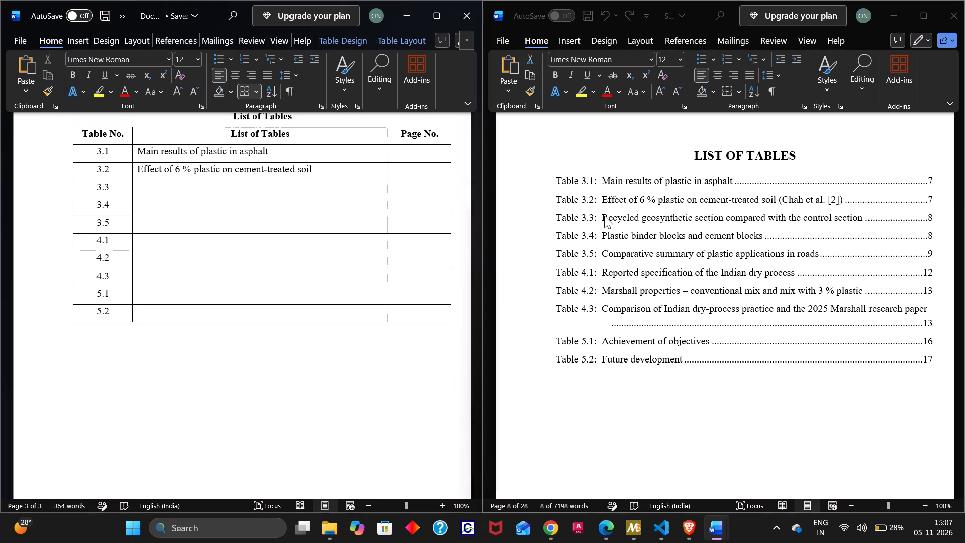
pyautogui.moveTo(604, 216); pyautogui.dragTo(861, 225)
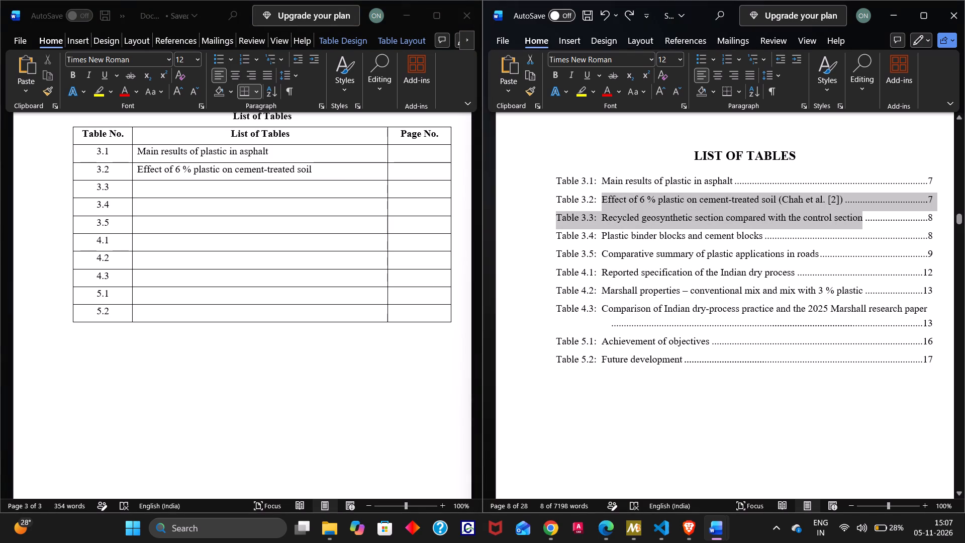
pyautogui.click(861, 225)
pyautogui.moveTo(861, 221); pyautogui.dragTo(637, 233)
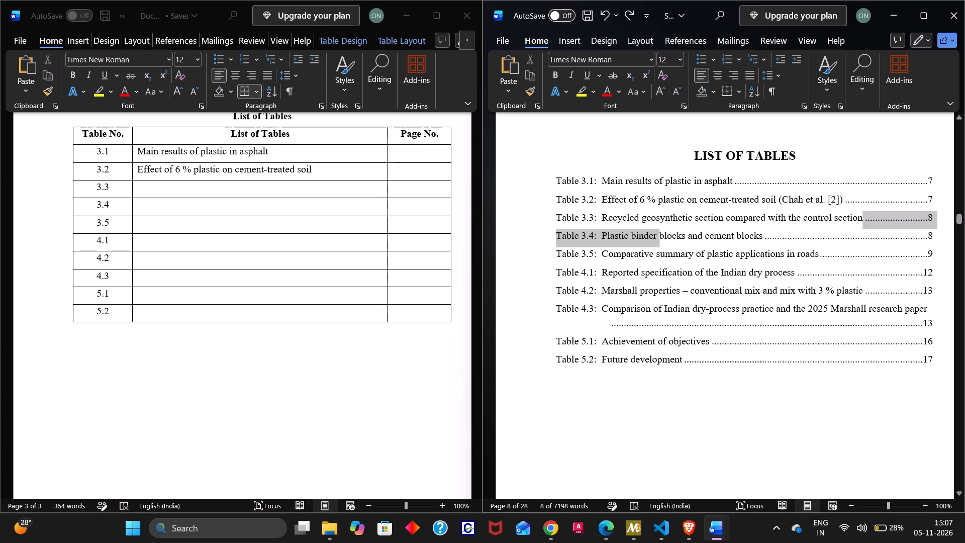
pyautogui.moveTo(637, 233); pyautogui.dragTo(611, 218)
pyautogui.hotkey('ctrl', 'c')
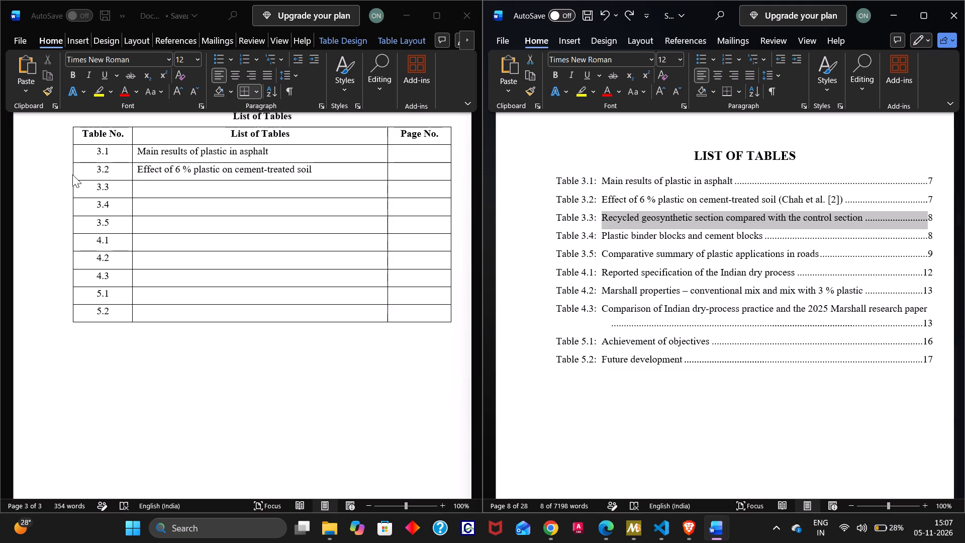
pyautogui.click(146, 185)
pyautogui.click(147, 188)
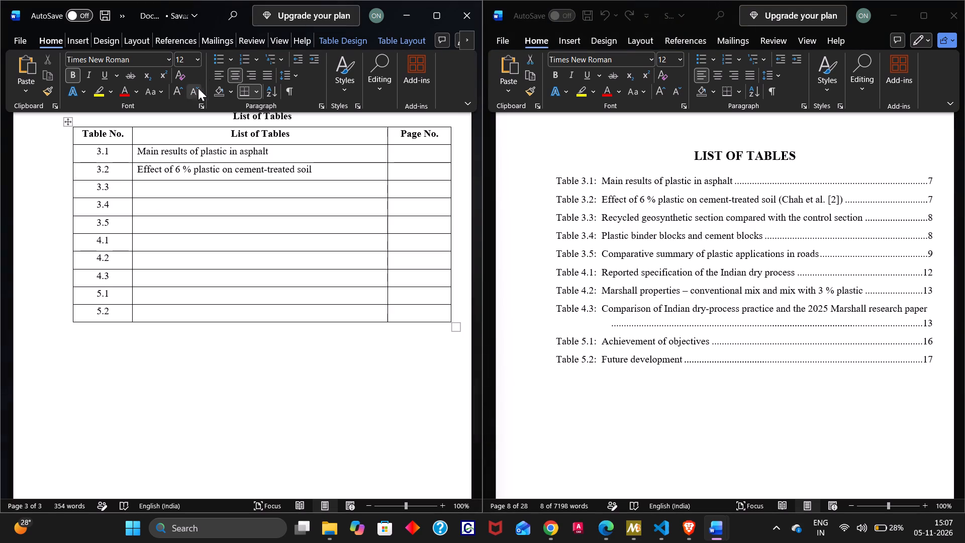
pyautogui.click(214, 75)
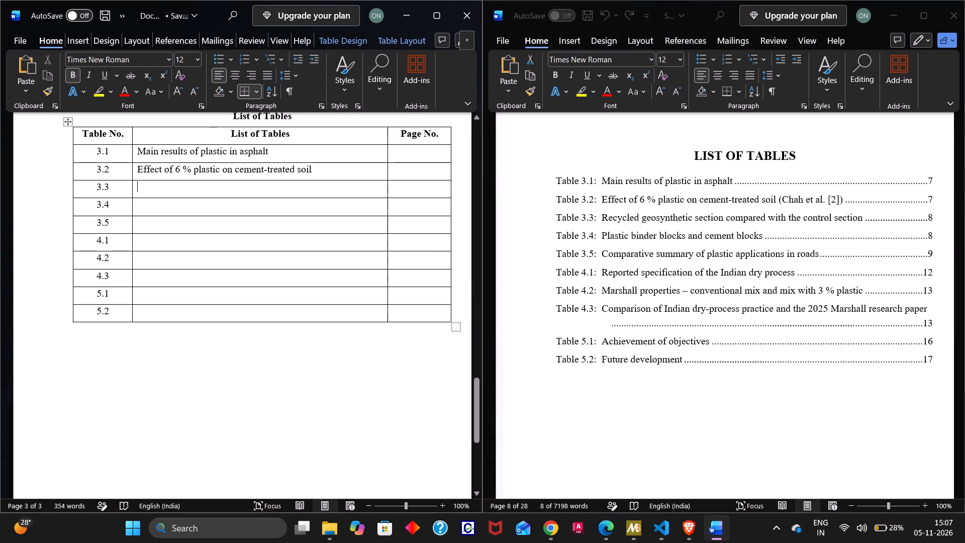
pyautogui.hotkey('ctrl', 'v')
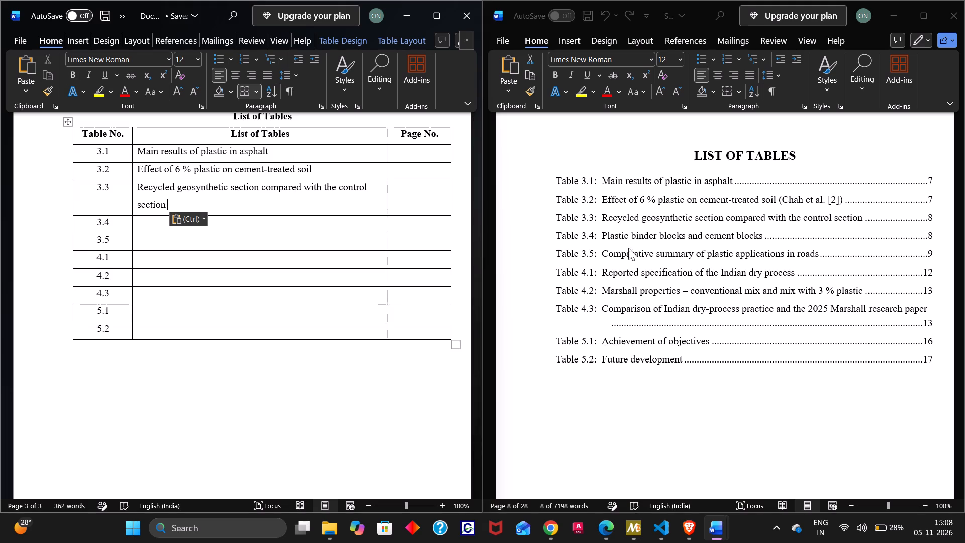
# Copy the title "Plastic binder blocks and cement blocks" from the report into row 3.4 and left-align it.
pyautogui.click(605, 233)
pyautogui.moveTo(602, 232); pyautogui.dragTo(760, 237)
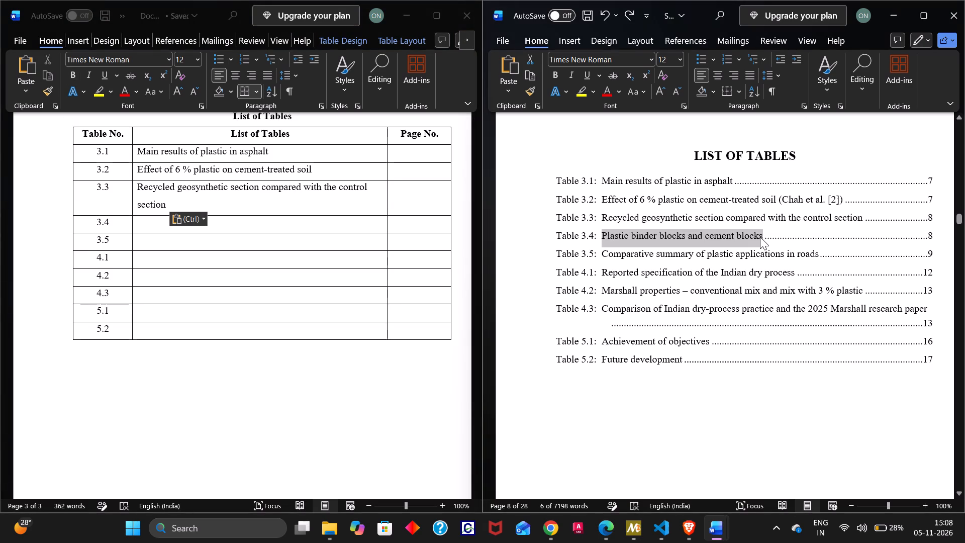
pyautogui.hotkey('ctrl', 'c')
pyautogui.click(254, 220)
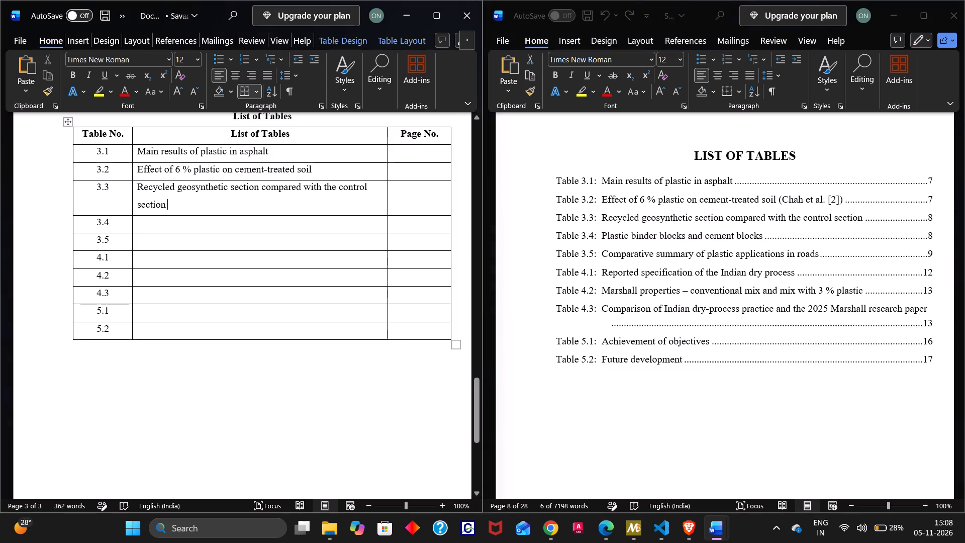
pyautogui.click(252, 220)
pyautogui.hotkey('ctrl', 'v')
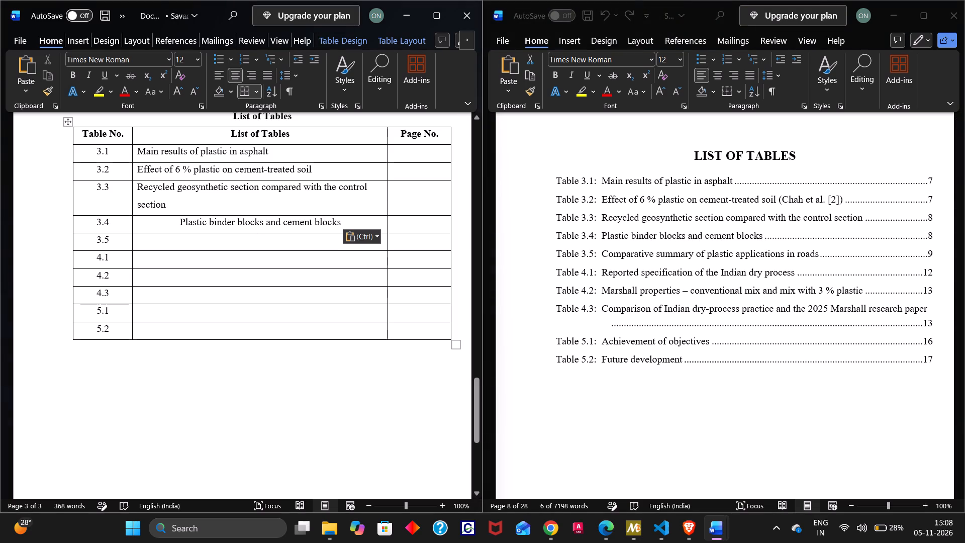
pyautogui.hotkey('ctrl', 'Left')
pyautogui.hotkey('ctrl', 'Left')
pyautogui.hotkey('ctrl', 'Left')
pyautogui.hotkey('ctrl', 'Left')
pyautogui.hotkey('ctrl', 'Left')
pyautogui.hotkey('ctrl', 'Left')
pyautogui.hotkey('ctrl', 'Left')
pyautogui.hotkey('ctrl', 'Left')
pyautogui.hotkey('ctrl', 'Left')
pyautogui.hotkey('ctrl', 'Left')
pyautogui.hotkey('ctrl', 'Left')
pyautogui.hotkey('ctrl', 'Left')
pyautogui.hotkey('ctrl', 'Left')
pyautogui.click(173, 230)
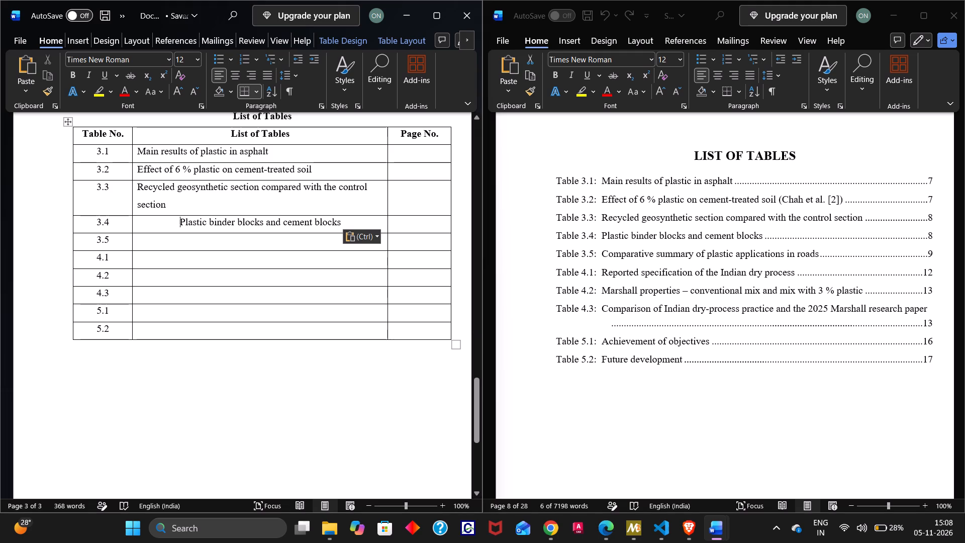
pyautogui.click(222, 72)
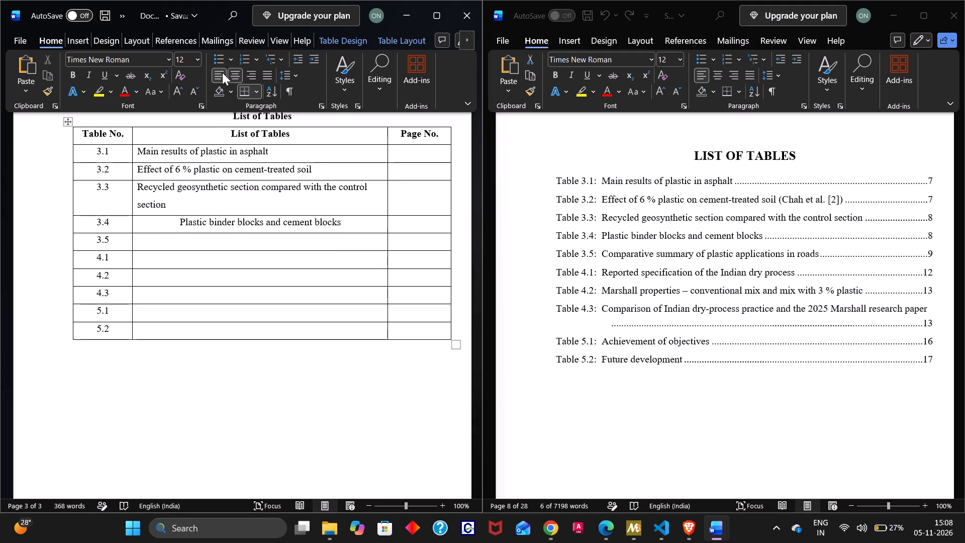
# Copy the title "Comparative summary of plastic applications in roads" into row 3.5 and remove the space before it.
pyautogui.click(607, 253)
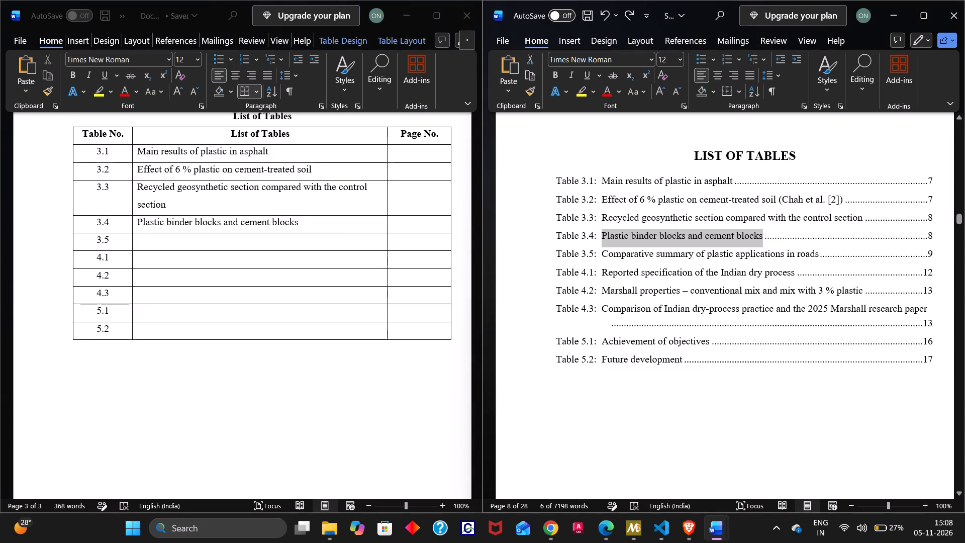
pyautogui.moveTo(604, 253); pyautogui.dragTo(814, 253)
pyautogui.hotkey('ctrl', 'c')
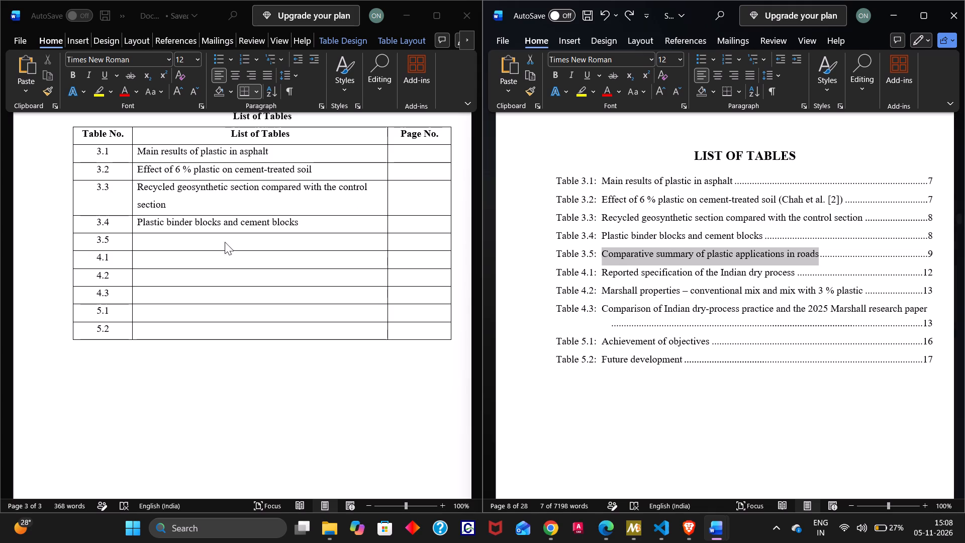
pyautogui.click(224, 239)
pyautogui.doubleClick(224, 239)
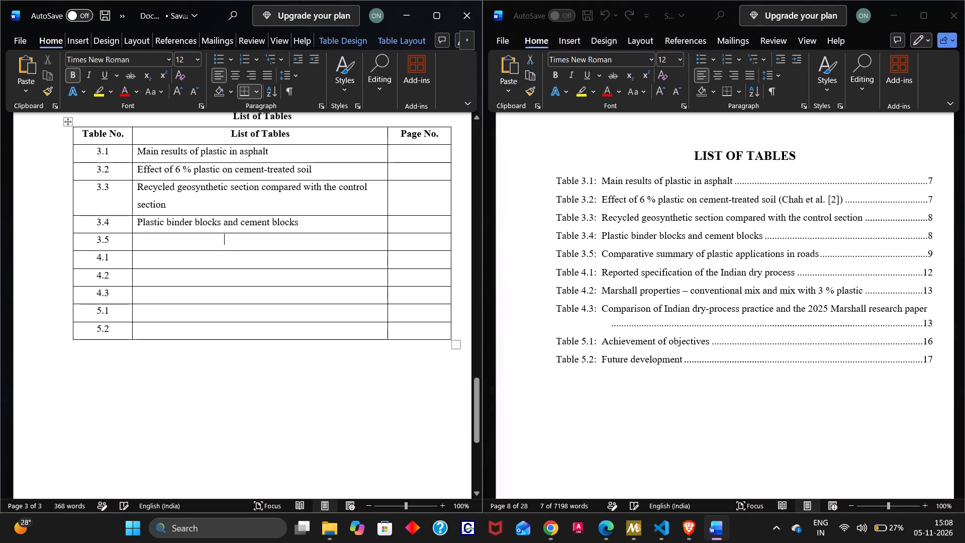
pyautogui.hotkey('ctrl', 'v')
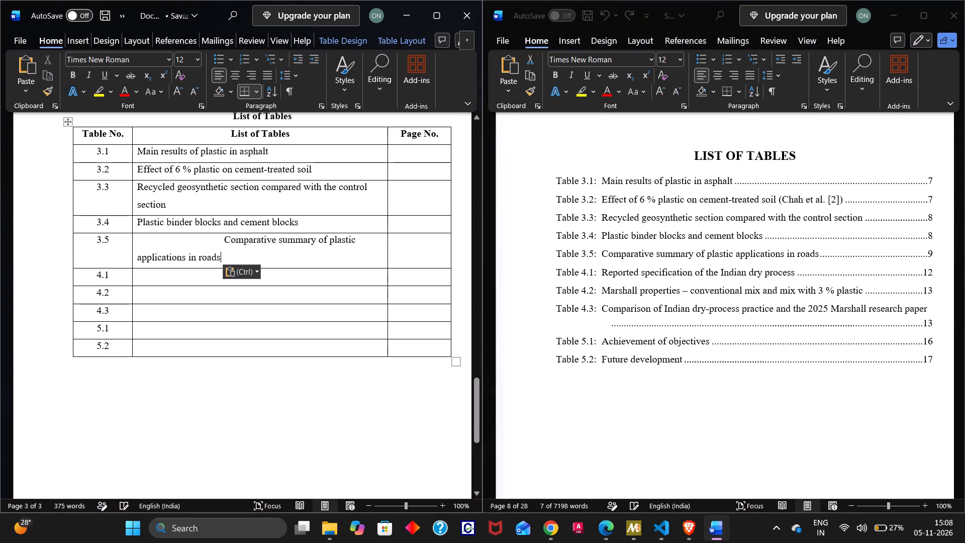
pyautogui.click(219, 69)
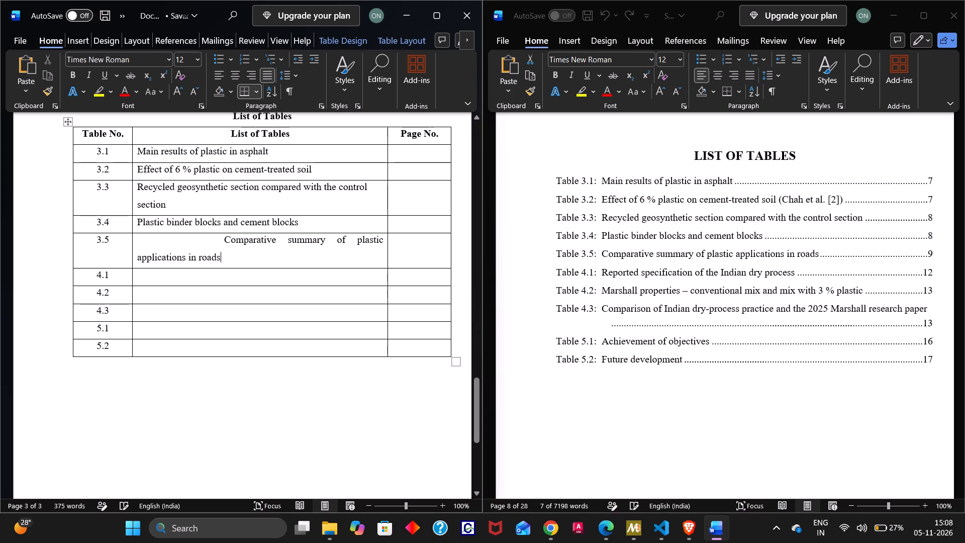
pyautogui.click(208, 246)
pyautogui.moveTo(223, 241); pyautogui.dragTo(233, 258)
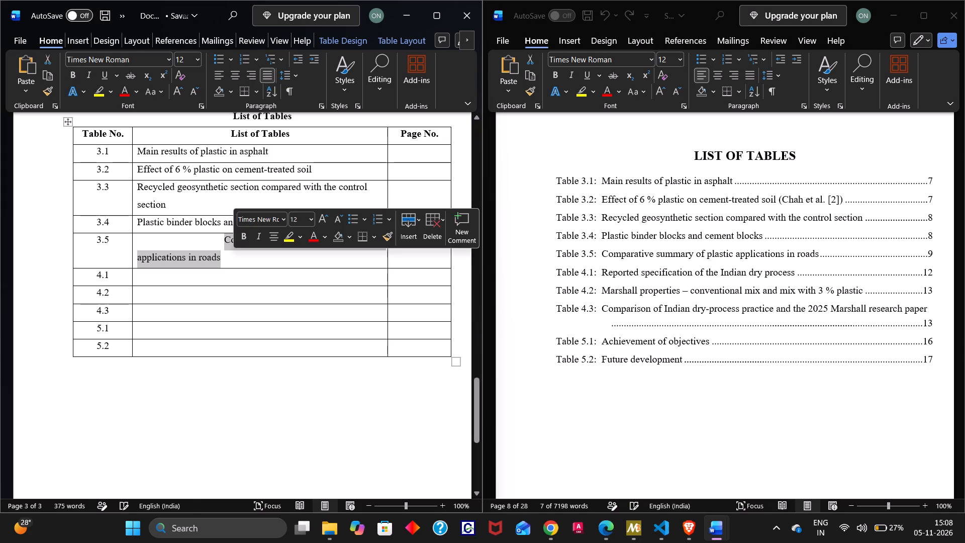
pyautogui.hotkey('ctrl', 'v')
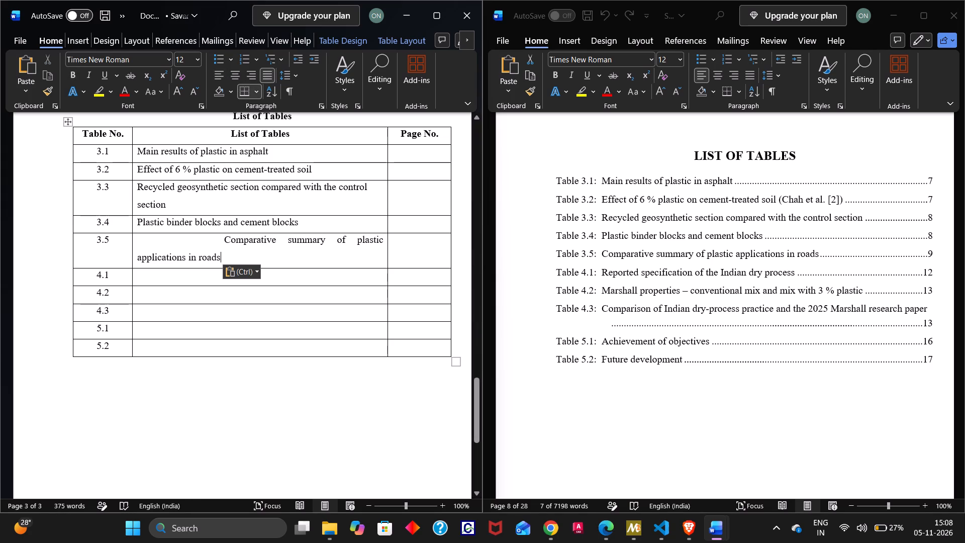
pyautogui.click(221, 239)
pyautogui.press('BackSpace')
pyautogui.press('BackSpace')
pyautogui.press('BackSpace')
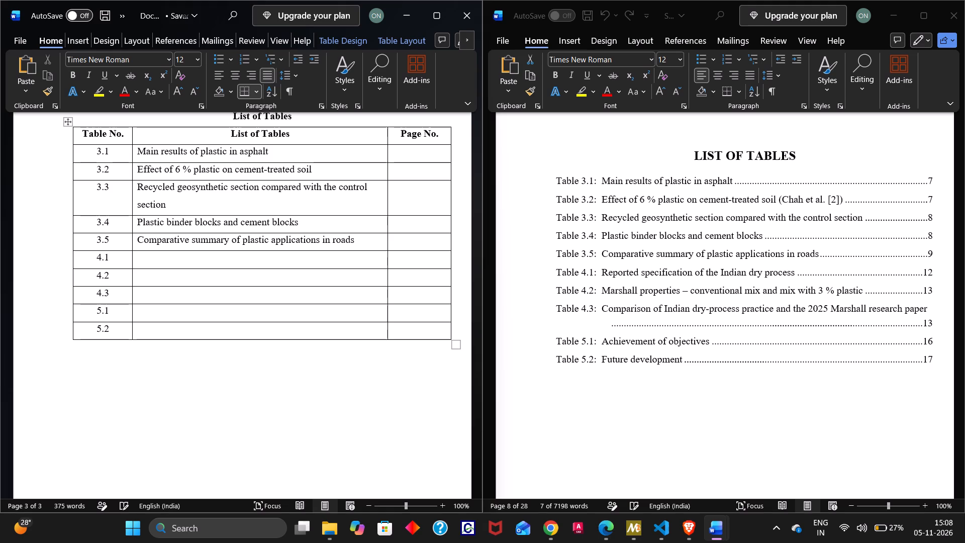
# Copy the title "Reported specification of the Indian dry process" from the report into row 4.1 and left-align it.
pyautogui.click(605, 273)
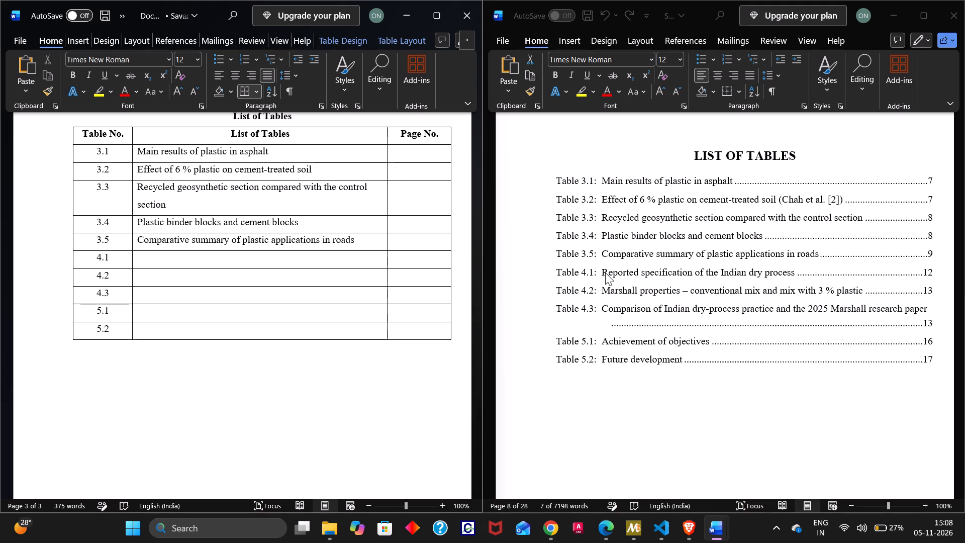
pyautogui.moveTo(602, 275); pyautogui.dragTo(778, 276)
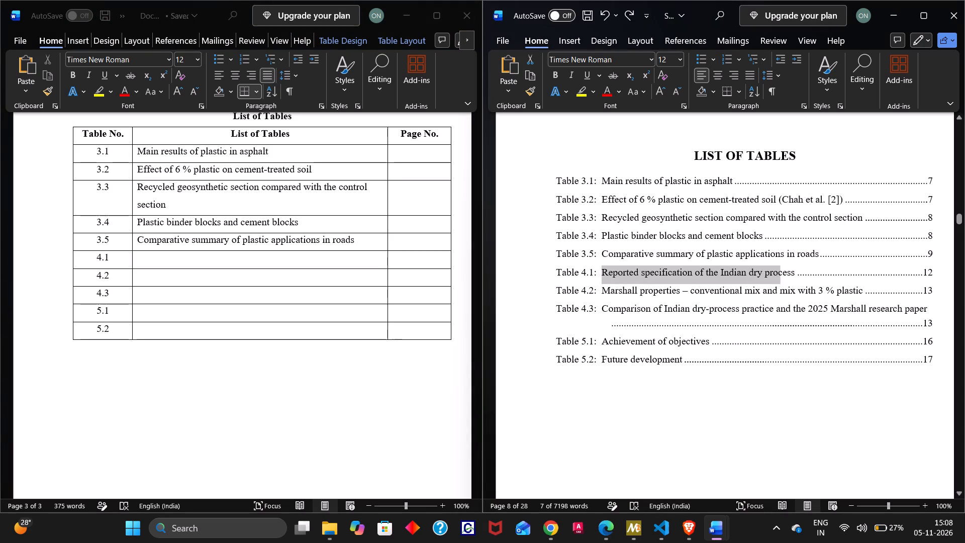
pyautogui.moveTo(778, 276); pyautogui.dragTo(789, 275)
pyautogui.keyDown('ctrl'); pyautogui.click(789, 275); pyautogui.keyUp('ctrl')
pyautogui.hotkey('ctrl', 'c')
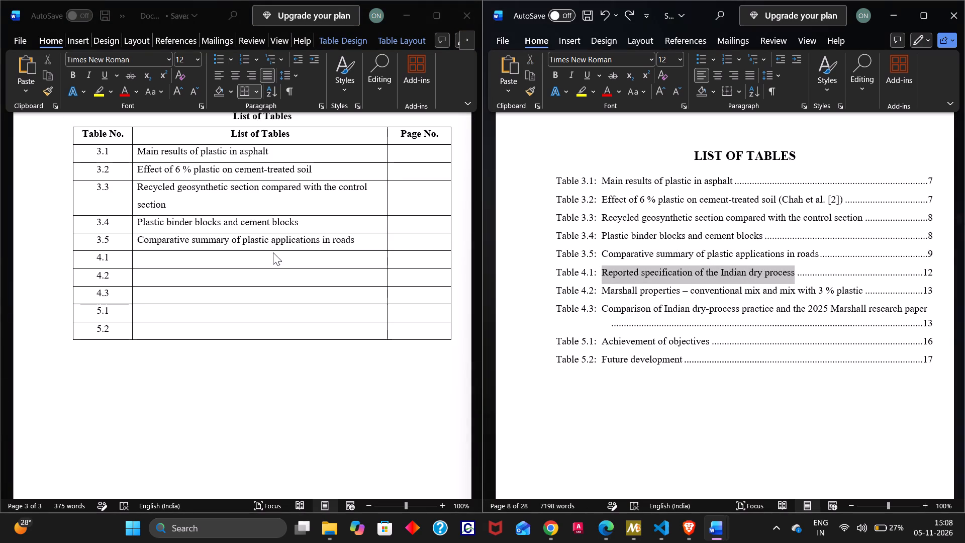
pyautogui.click(265, 257)
pyautogui.click(264, 258)
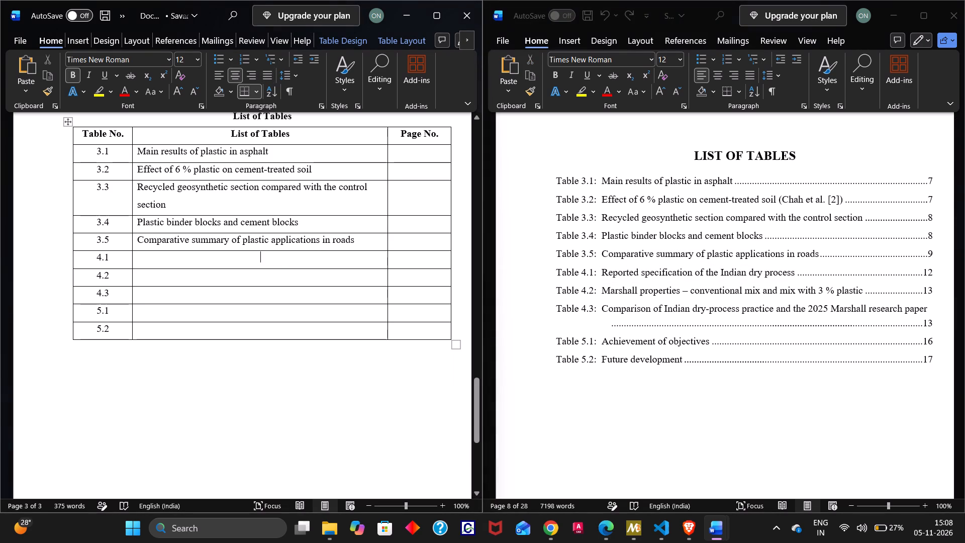
pyautogui.hotkey('ctrl', 'v')
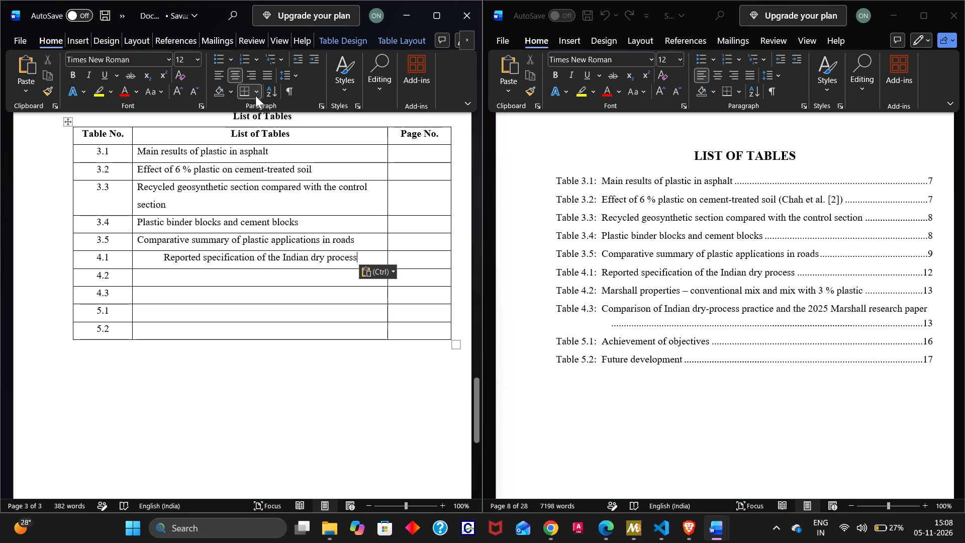
pyautogui.click(223, 72)
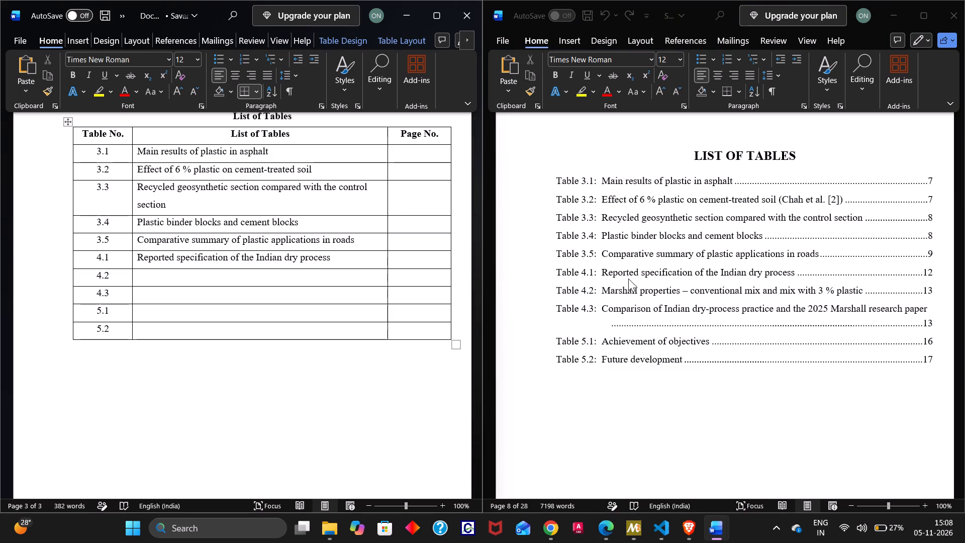
# Copy the title "Marshall properties – conventional mix and mix with 3 % plastic" from the report into row 4.2, left-aligned.
pyautogui.click(606, 294)
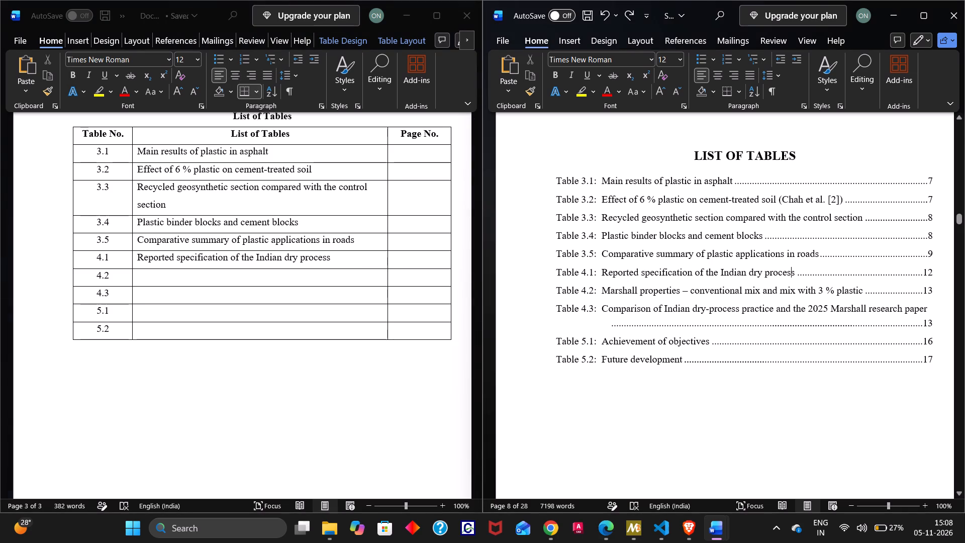
pyautogui.moveTo(604, 291); pyautogui.dragTo(852, 294)
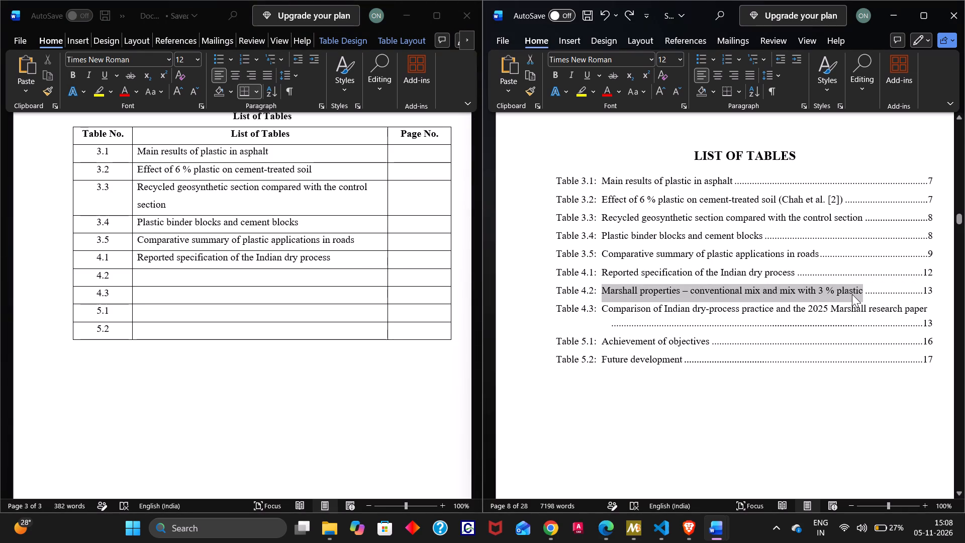
pyautogui.hotkey('ctrl', 'c')
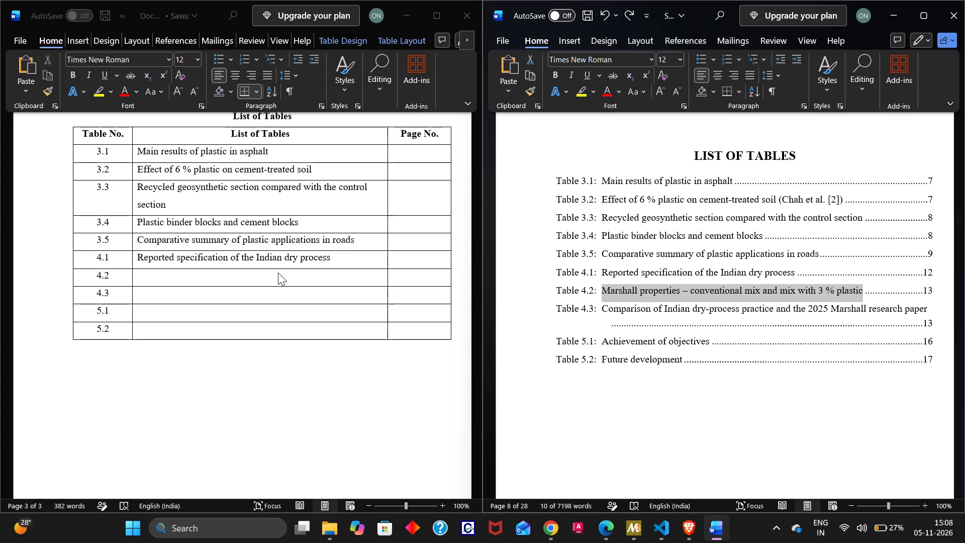
pyautogui.click(278, 273)
pyautogui.click(263, 274)
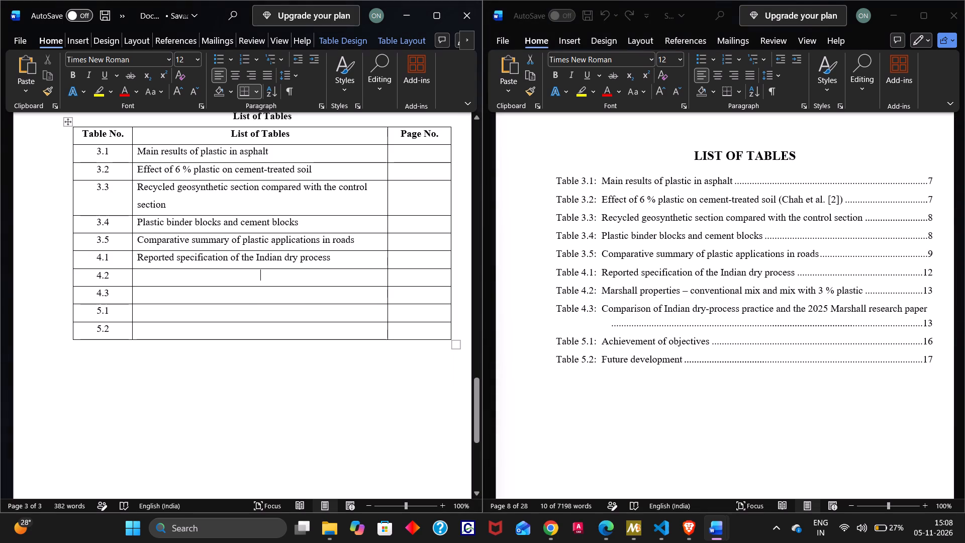
pyautogui.hotkey('ctrl', 'v')
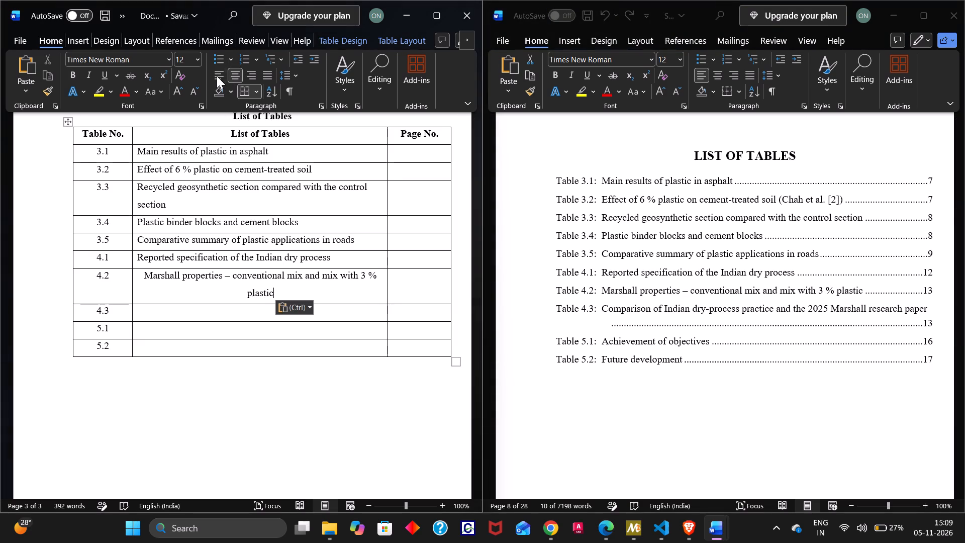
pyautogui.click(217, 76)
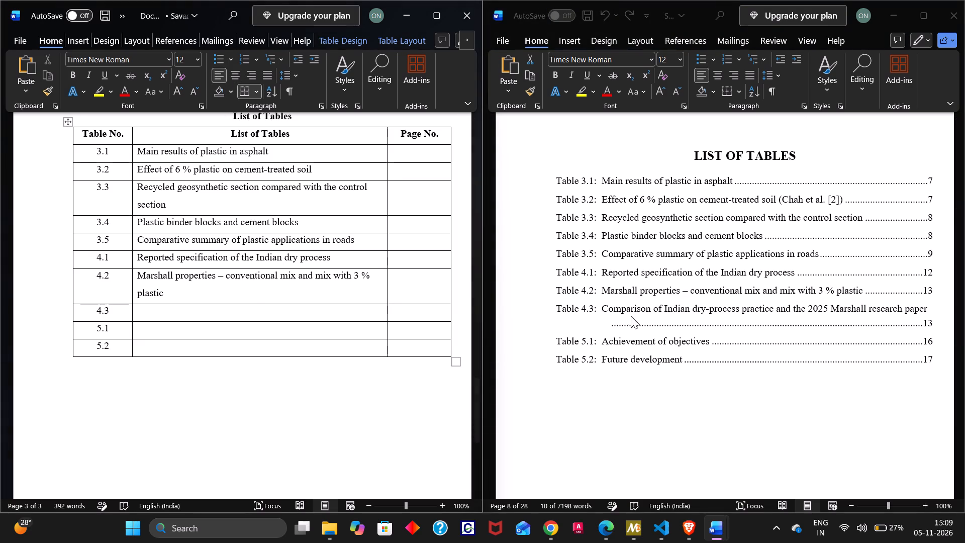
# Try to copy the Table 4.3 title from the report's List of Tables into row 4.3, and left-align that cell.
pyautogui.click(605, 308)
pyautogui.click(605, 308)
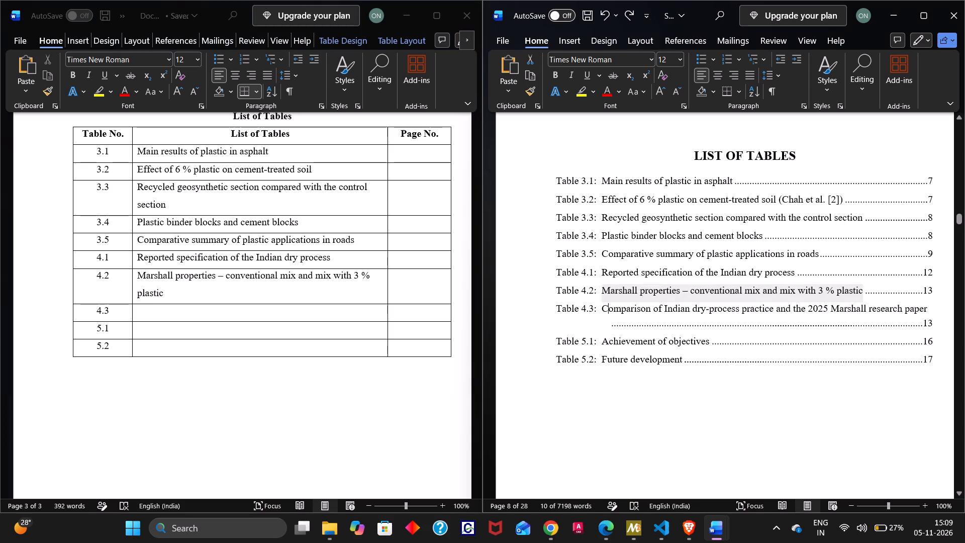
pyautogui.moveTo(602, 306); pyautogui.dragTo(908, 312)
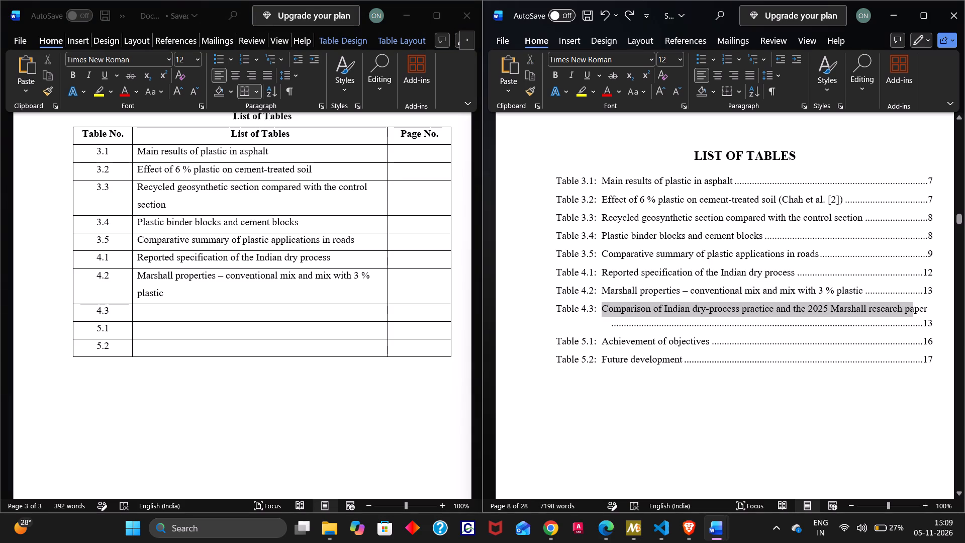
pyautogui.moveTo(908, 312); pyautogui.dragTo(923, 310)
pyautogui.press('c')
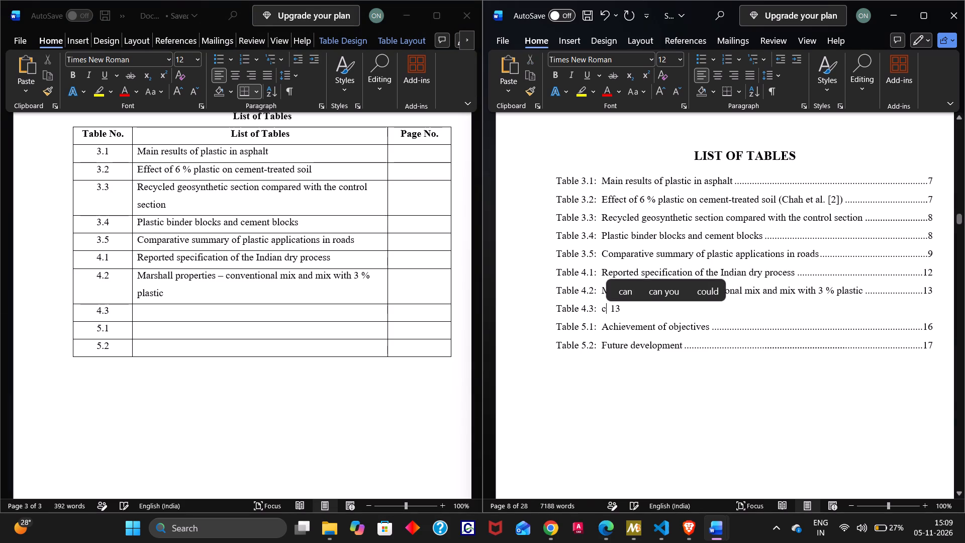
pyautogui.click(252, 314)
pyautogui.click(252, 314)
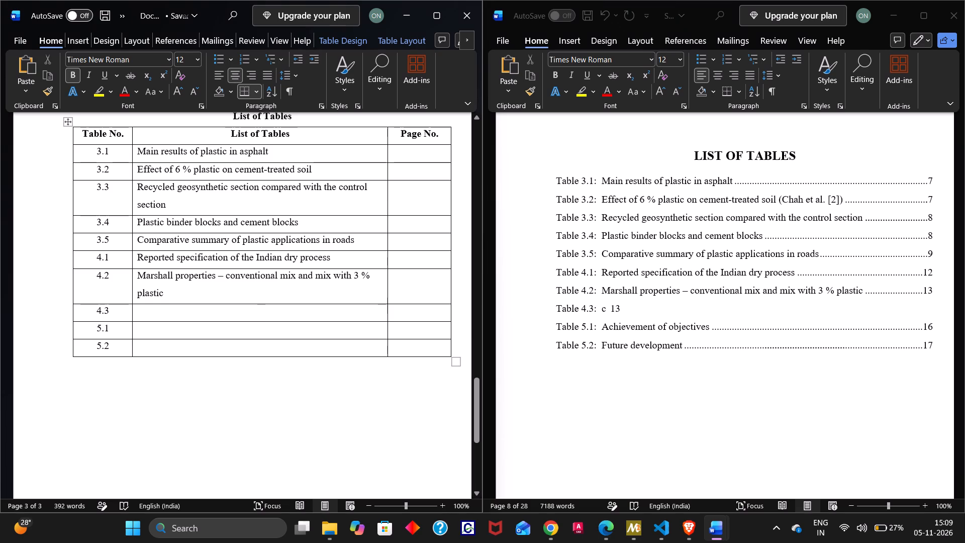
pyautogui.hotkey('ctrl', 'v')
pyautogui.click(215, 72)
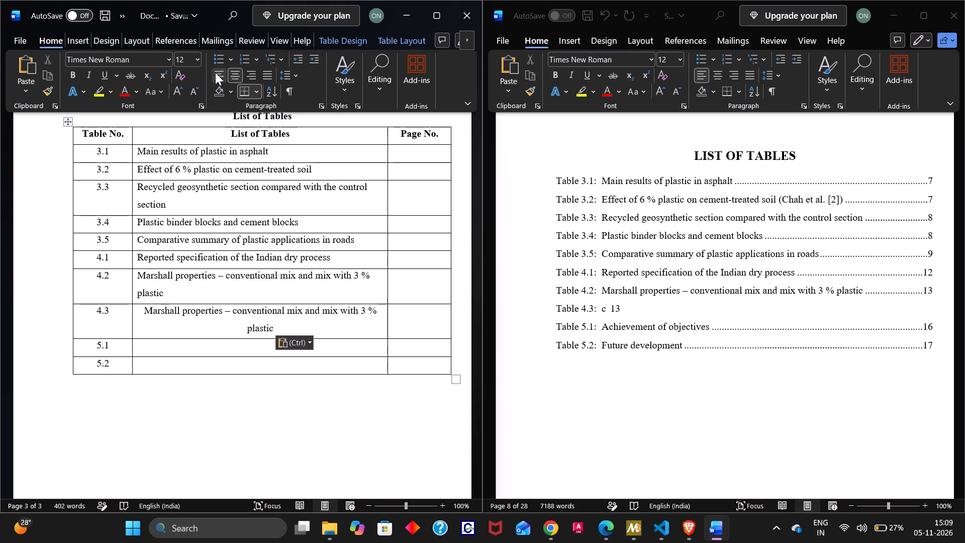
# Look through the report for the Table 4.3 caption in section 4.6, Comparison of Indian Practice and the Research Paper.
pyautogui.click(615, 311)
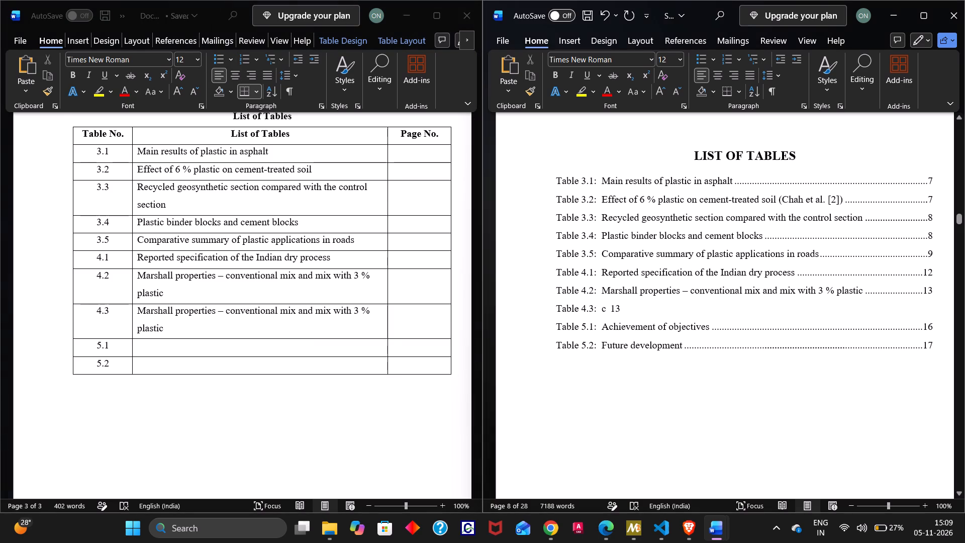
pyautogui.scroll(-20, 709, 323)
pyautogui.scroll(-20, 709, 323)
pyautogui.scroll(-20, 709, 323)
pyautogui.scroll(20, 709, 323)
pyautogui.scroll(20, 709, 323)
pyautogui.scroll(20, 709, 323)
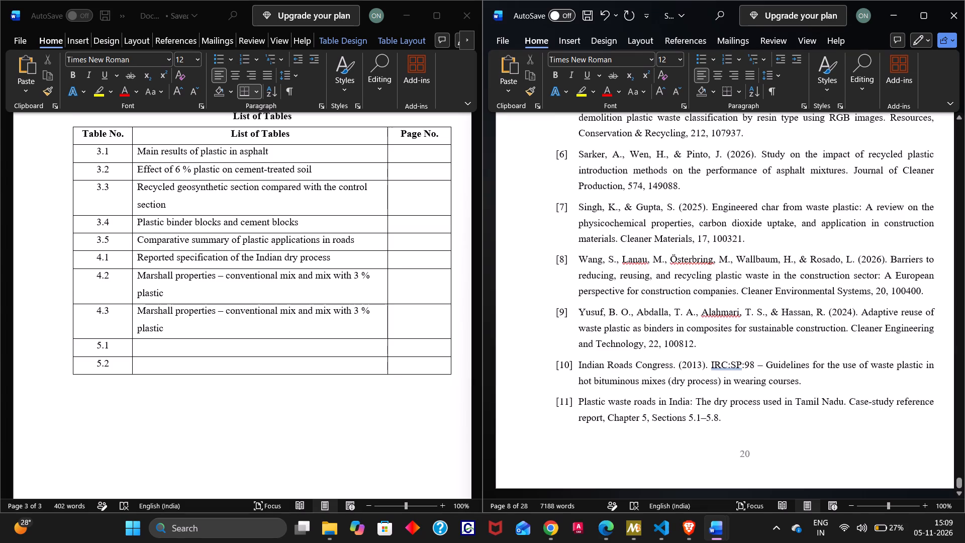
pyautogui.scroll(20, 709, 323)
pyautogui.scroll(20, 709, 323)
pyautogui.scroll(20, 709, 323)
pyautogui.rightClick(709, 323)
pyautogui.scroll(20, 709, 323)
pyautogui.scroll(17, 709, 323)
pyautogui.scroll(-6, 709, 323)
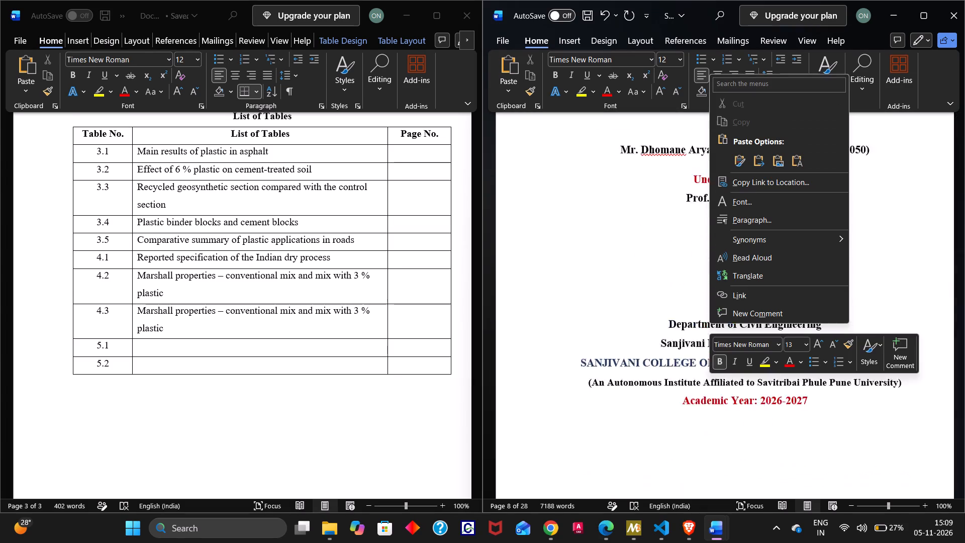
pyautogui.scroll(-9, 709, 323)
pyautogui.scroll(5, 709, 323)
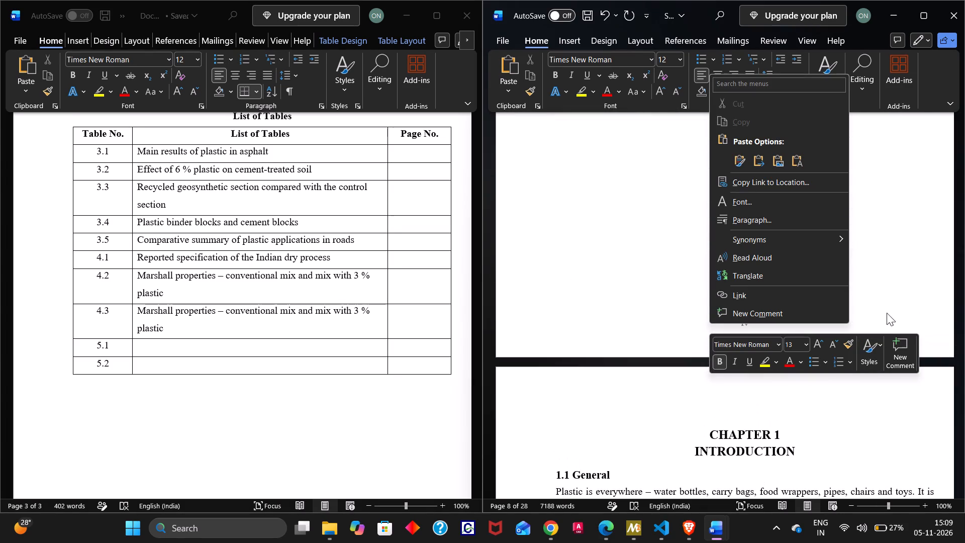
pyautogui.click(890, 269)
pyautogui.scroll(-4, 895, 415)
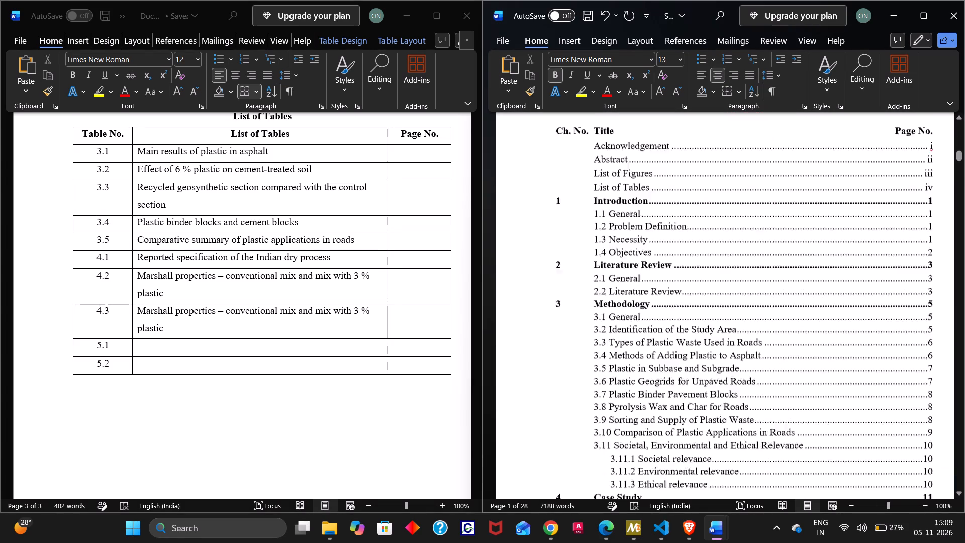
pyautogui.scroll(-6, 895, 415)
pyautogui.moveTo(957, 187); pyautogui.dragTo(964, 267)
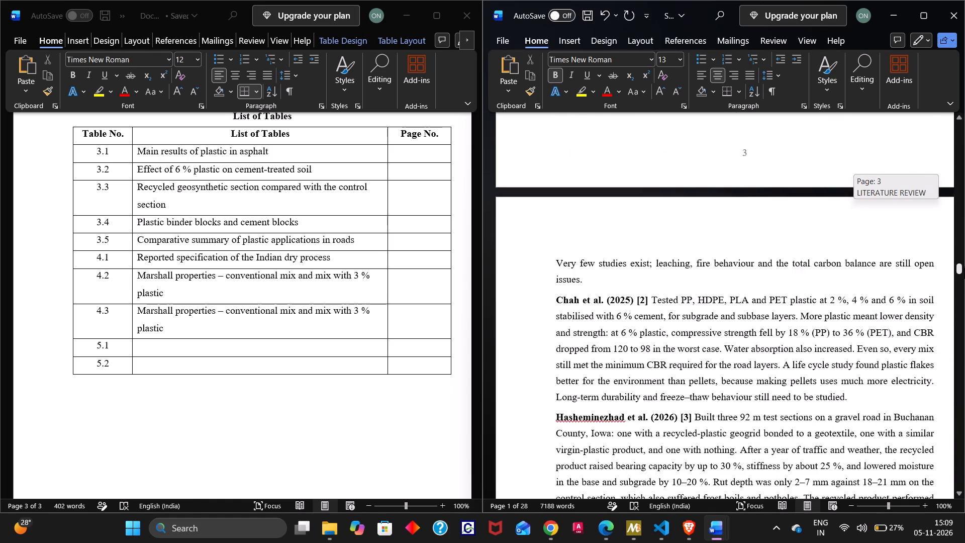
pyautogui.moveTo(964, 267); pyautogui.dragTo(964, 322)
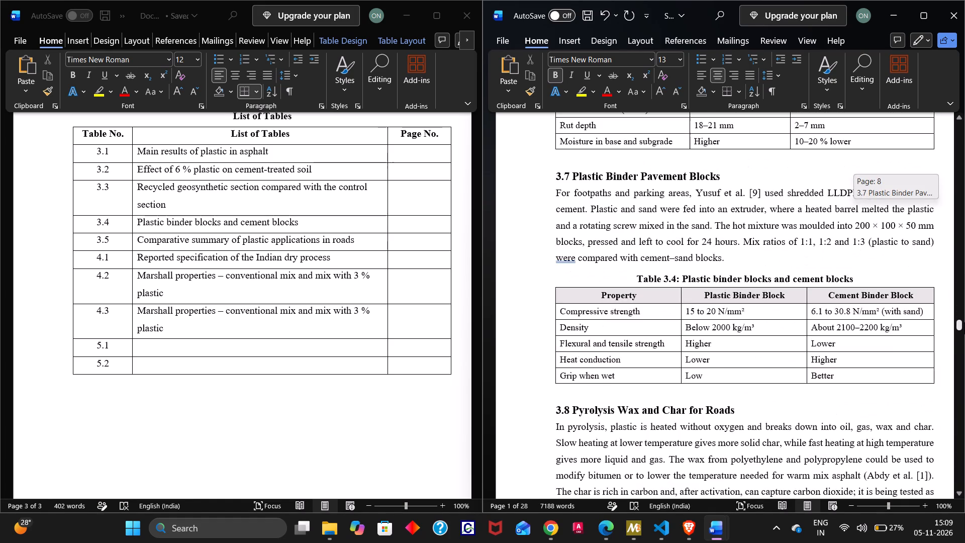
pyautogui.moveTo(964, 322); pyautogui.dragTo(964, 346)
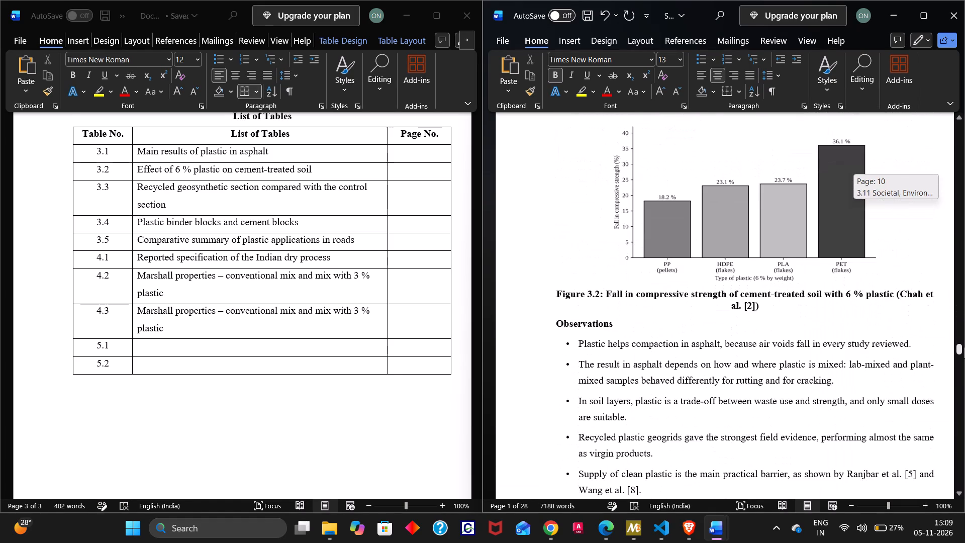
pyautogui.moveTo(964, 346); pyautogui.dragTo(964, 368)
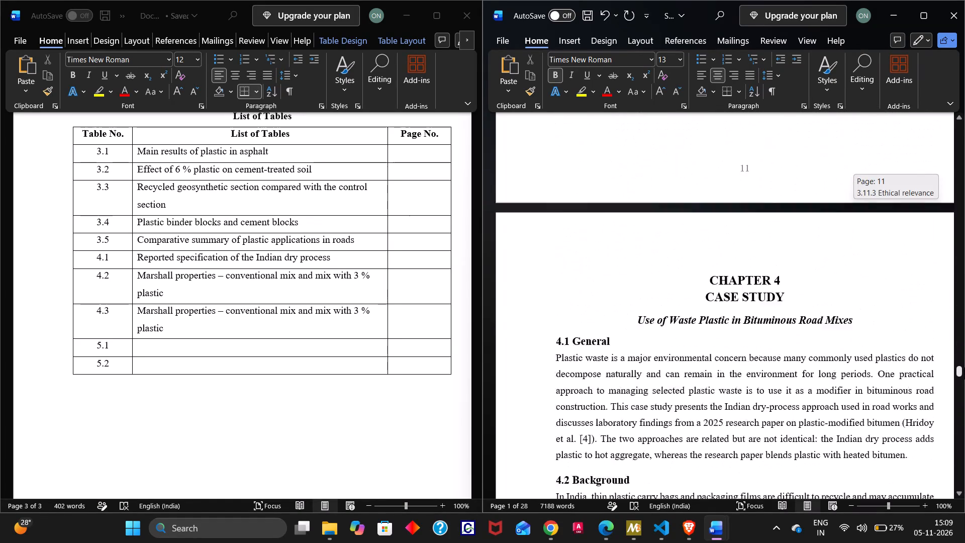
pyautogui.moveTo(964, 368); pyautogui.dragTo(964, 430)
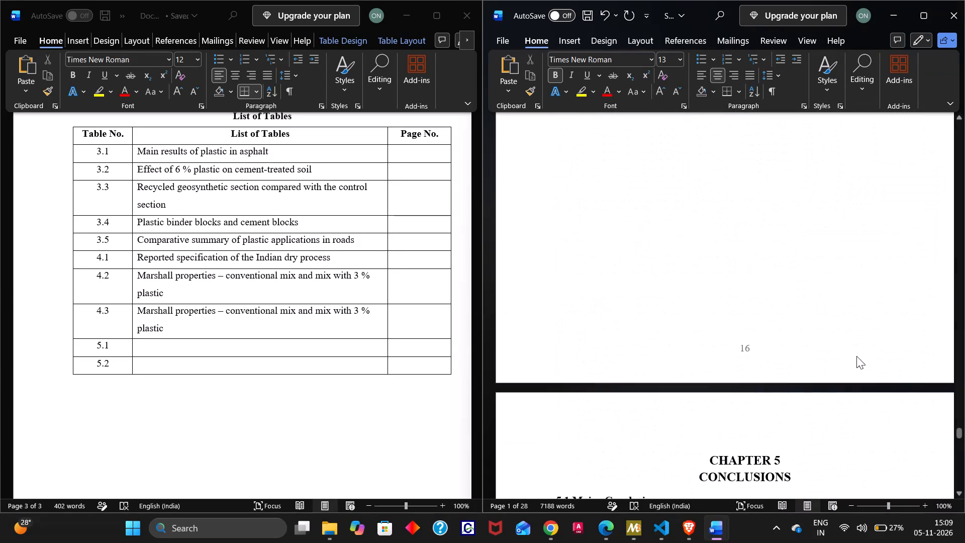
pyautogui.scroll(4, 817, 335)
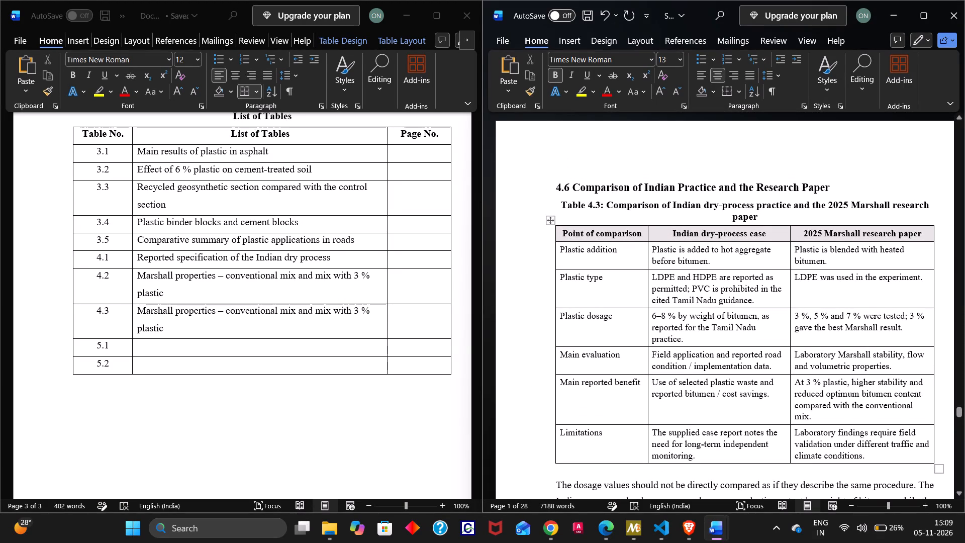
# Copy the words "Comparison of Indian dry-process practice" from the Table 4.3 caption in section 4.6, keeping the caption intact.
pyautogui.moveTo(607, 205); pyautogui.dragTo(940, 203)
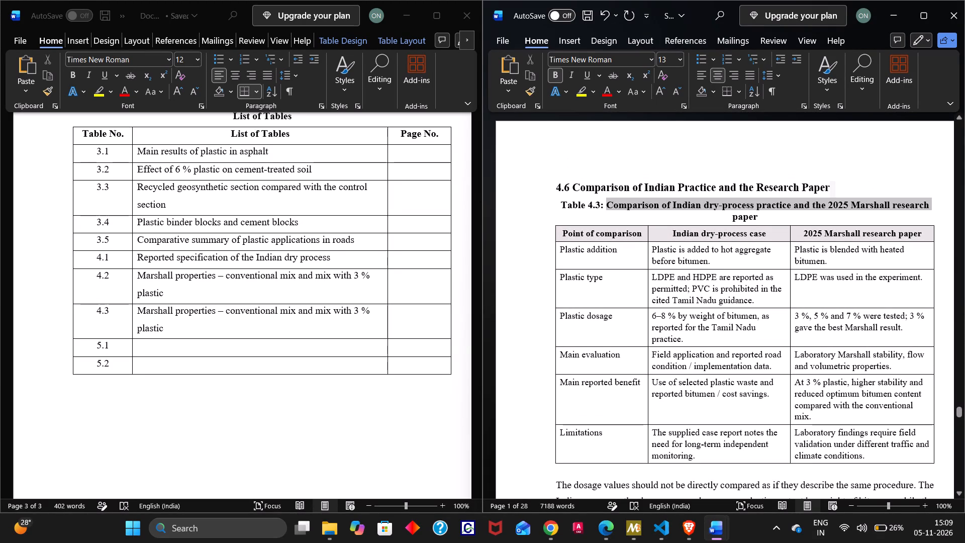
pyautogui.moveTo(940, 203); pyautogui.dragTo(896, 220)
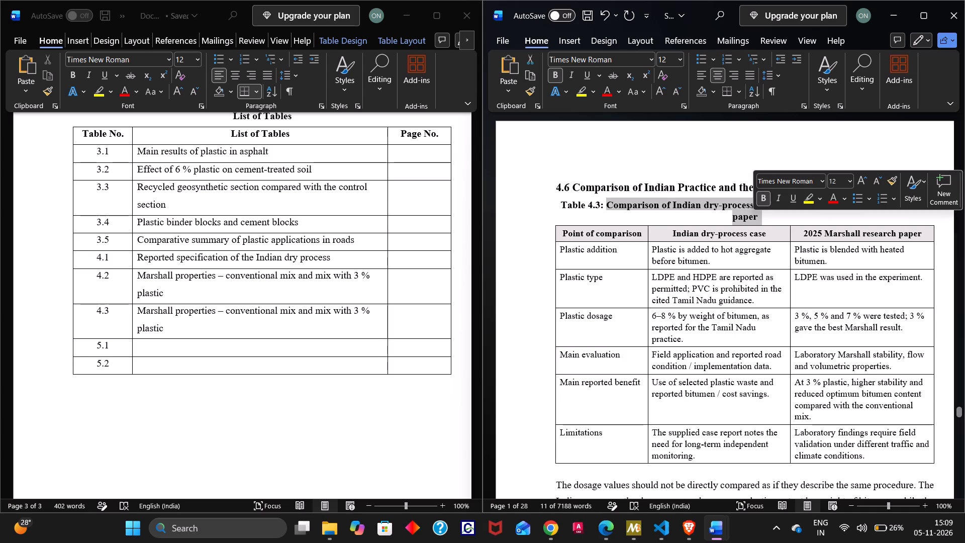
pyautogui.click(609, 204)
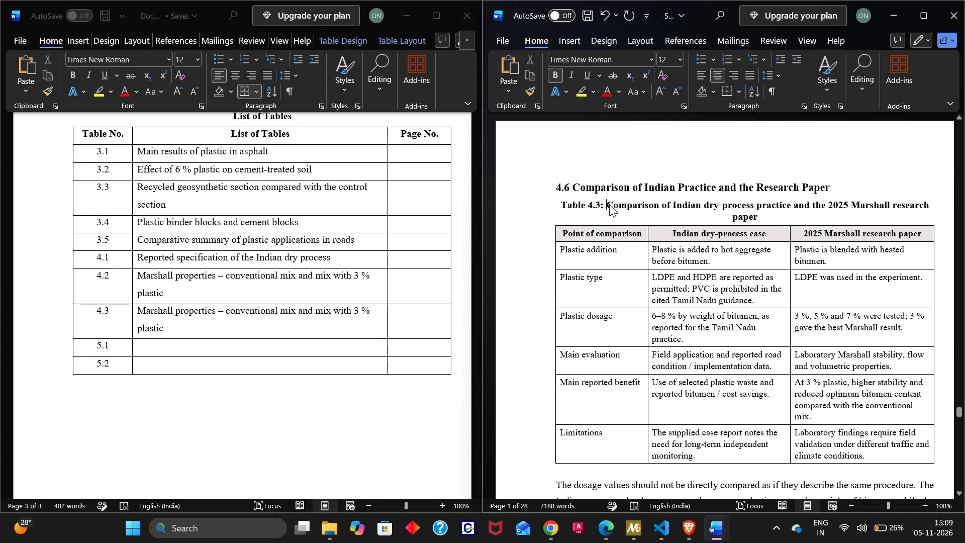
pyautogui.moveTo(609, 204); pyautogui.dragTo(764, 211)
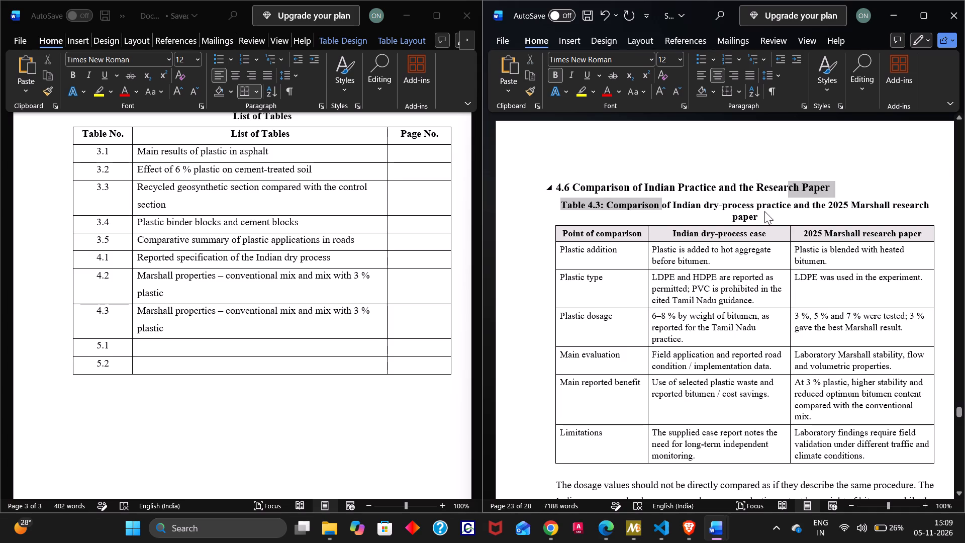
pyautogui.moveTo(764, 211); pyautogui.dragTo(755, 204)
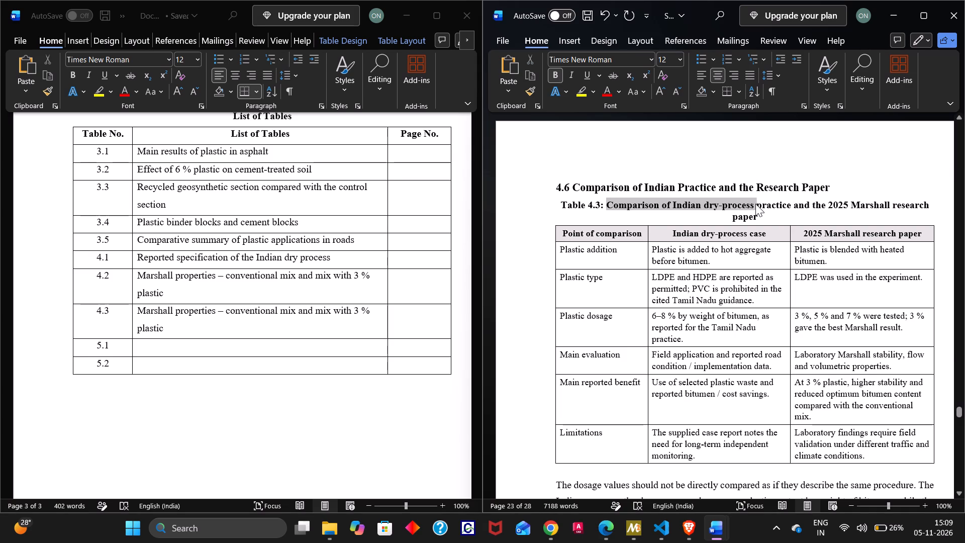
pyautogui.moveTo(755, 204); pyautogui.dragTo(786, 207)
pyautogui.press('c')
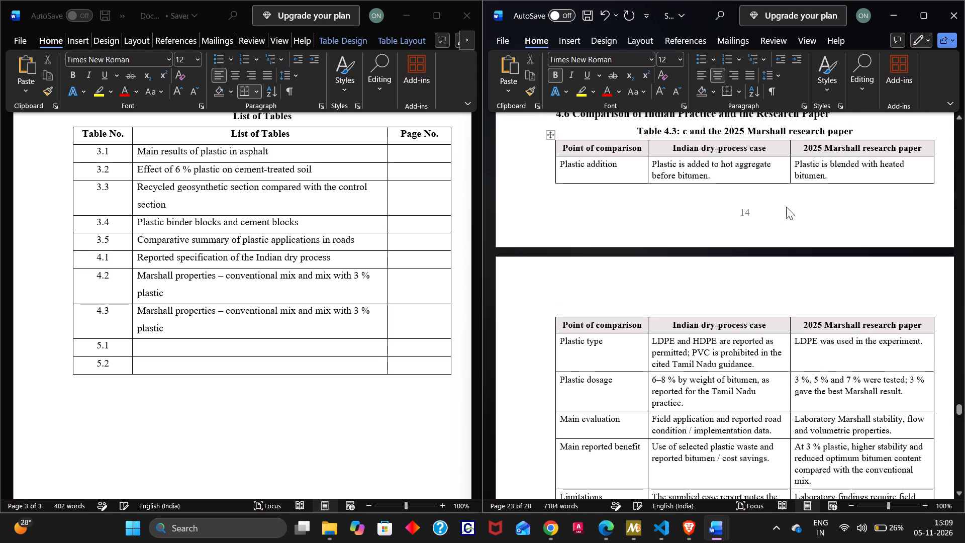
pyautogui.hotkey('ctrl', 'z')
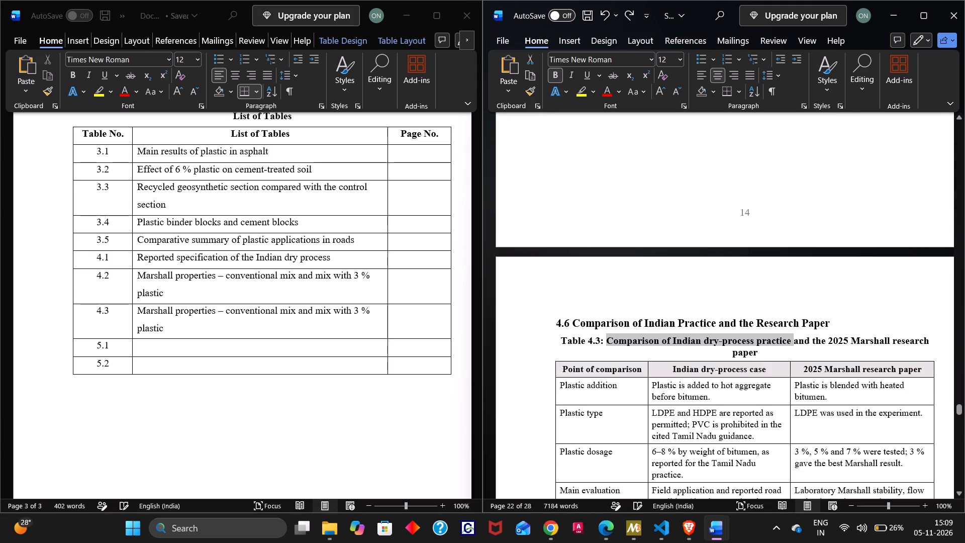
pyautogui.hotkey('ctrl', 'c')
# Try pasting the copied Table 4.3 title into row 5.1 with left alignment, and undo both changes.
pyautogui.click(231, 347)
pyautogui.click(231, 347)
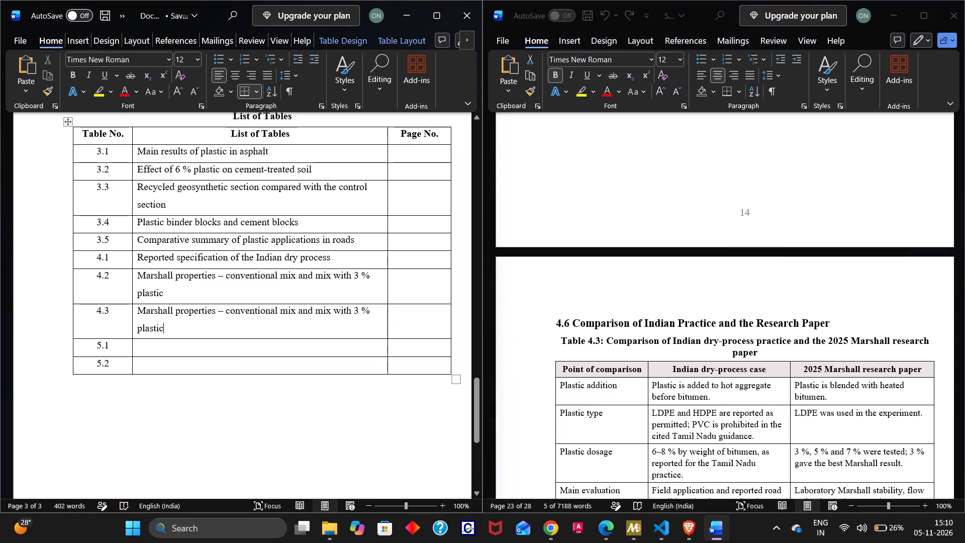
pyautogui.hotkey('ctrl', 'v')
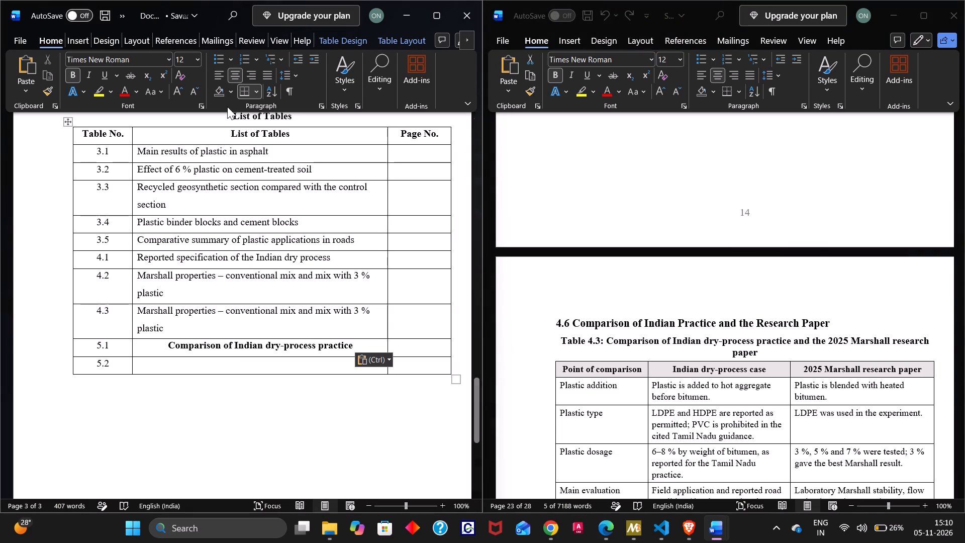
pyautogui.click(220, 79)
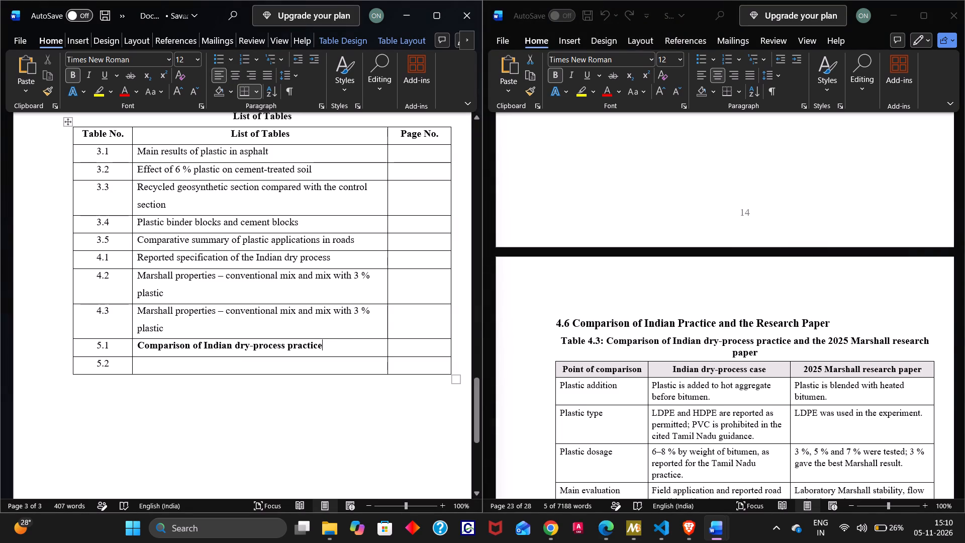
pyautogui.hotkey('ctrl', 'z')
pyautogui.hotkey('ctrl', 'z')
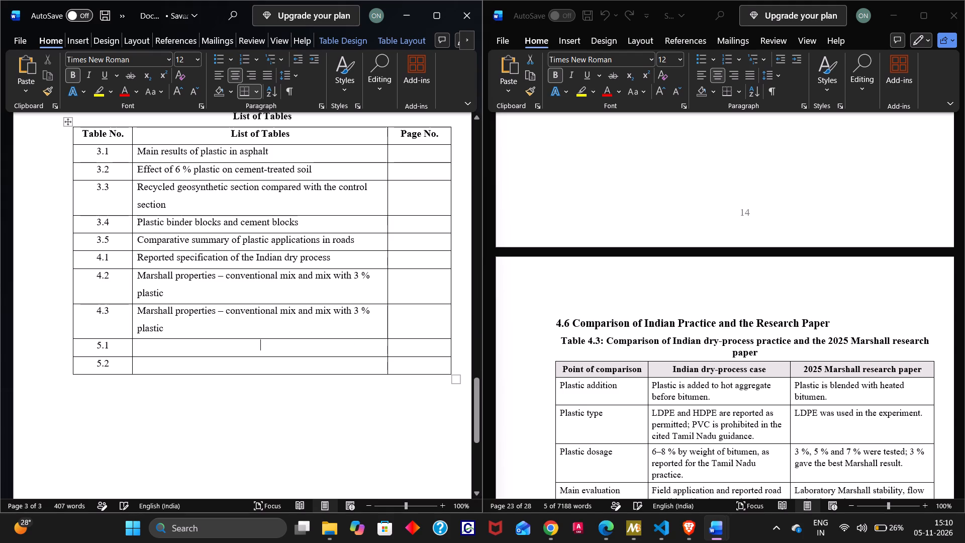
# Replace the title in row 4.3 with the copied "Comparison of Indian dry-process practice" and remove its bold formatting.
pyautogui.moveTo(139, 311); pyautogui.dragTo(166, 323)
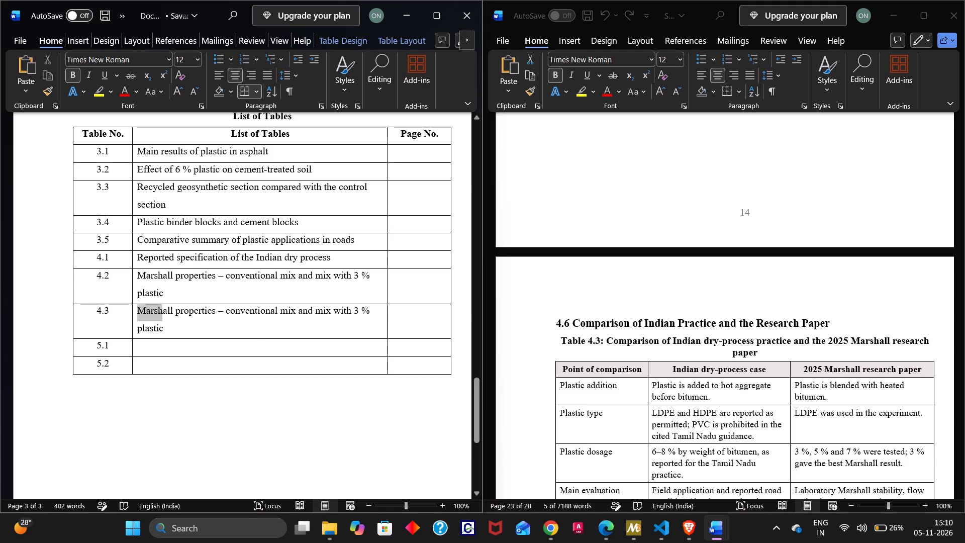
pyautogui.moveTo(166, 323); pyautogui.dragTo(170, 328)
pyautogui.hotkey('ctrl', 'Delete')
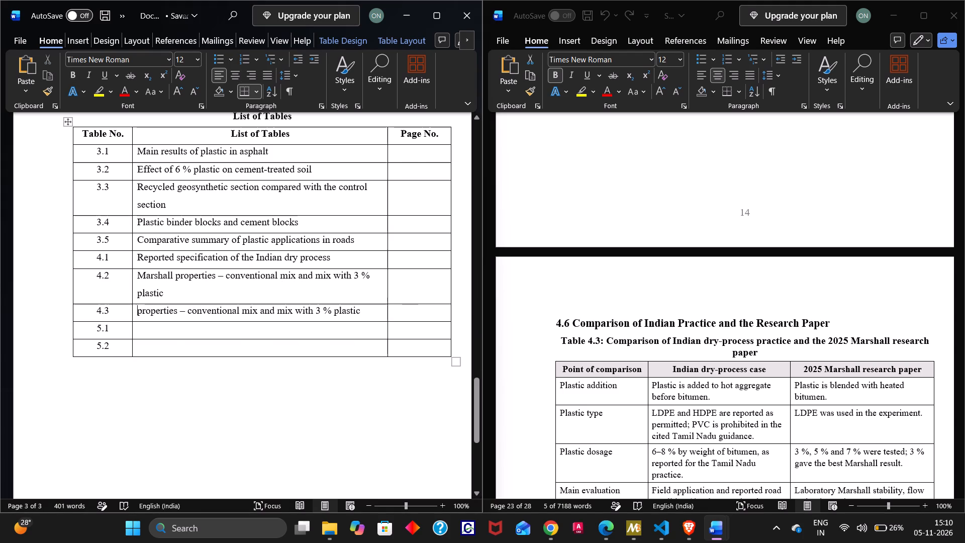
pyautogui.hotkey('ctrl', 'v')
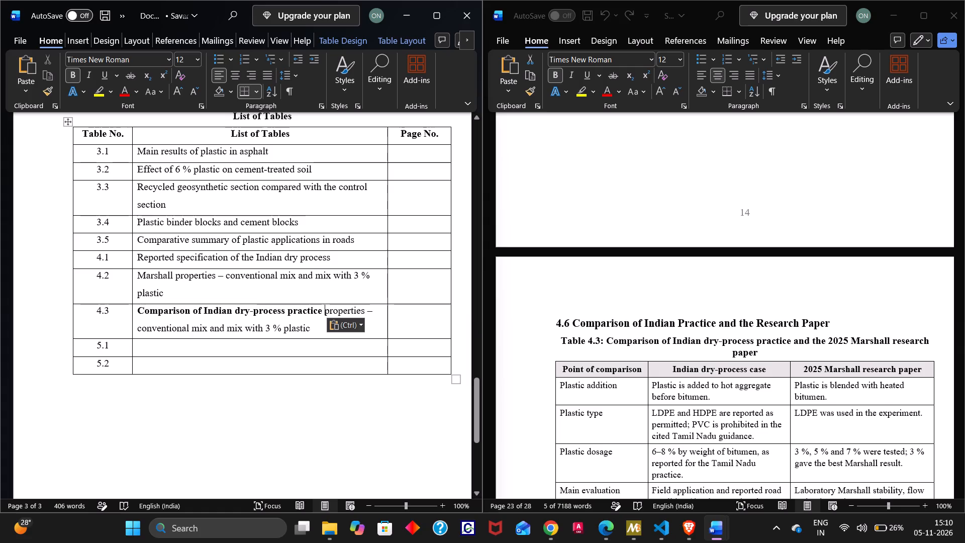
pyautogui.moveTo(313, 330); pyautogui.dragTo(330, 308)
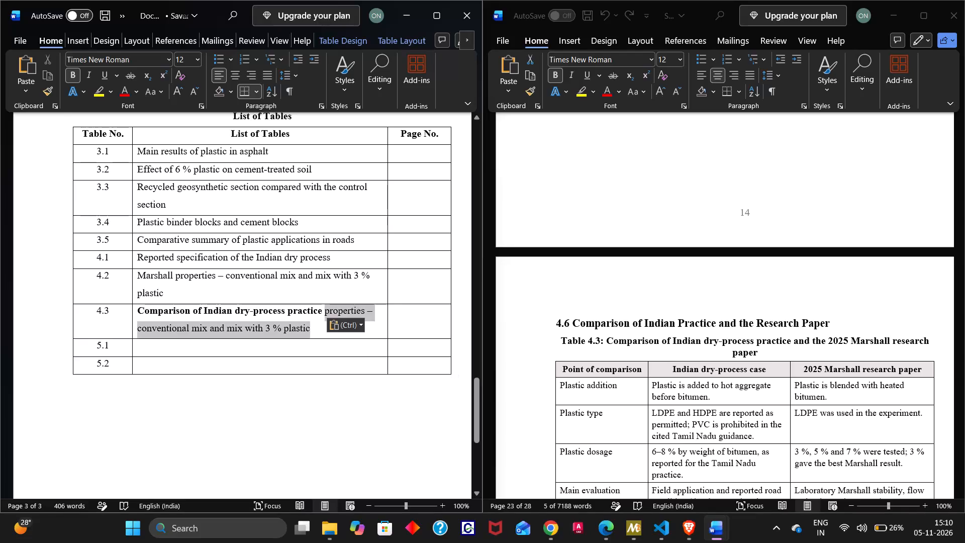
pyautogui.moveTo(330, 308); pyautogui.dragTo(327, 309)
pyautogui.press('BackSpace')
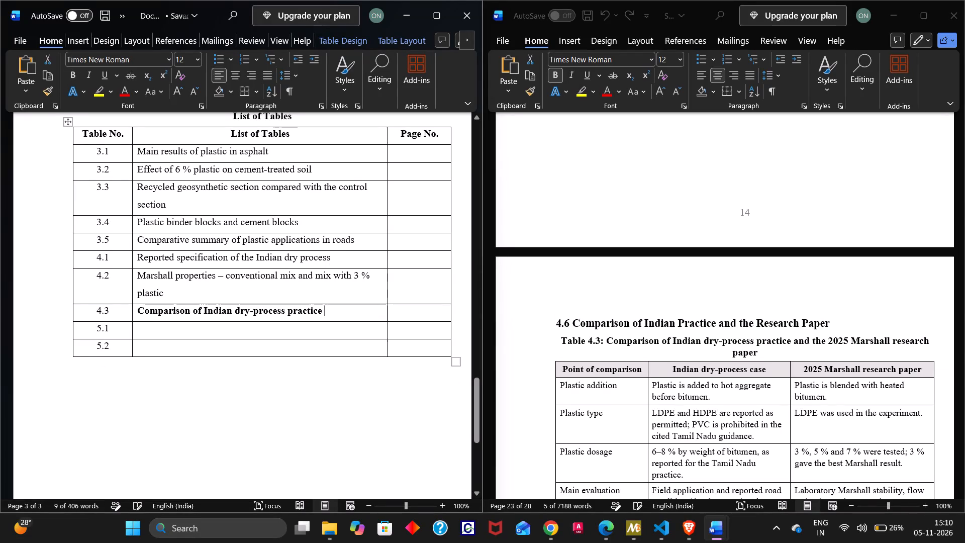
pyautogui.doubleClick(70, 73)
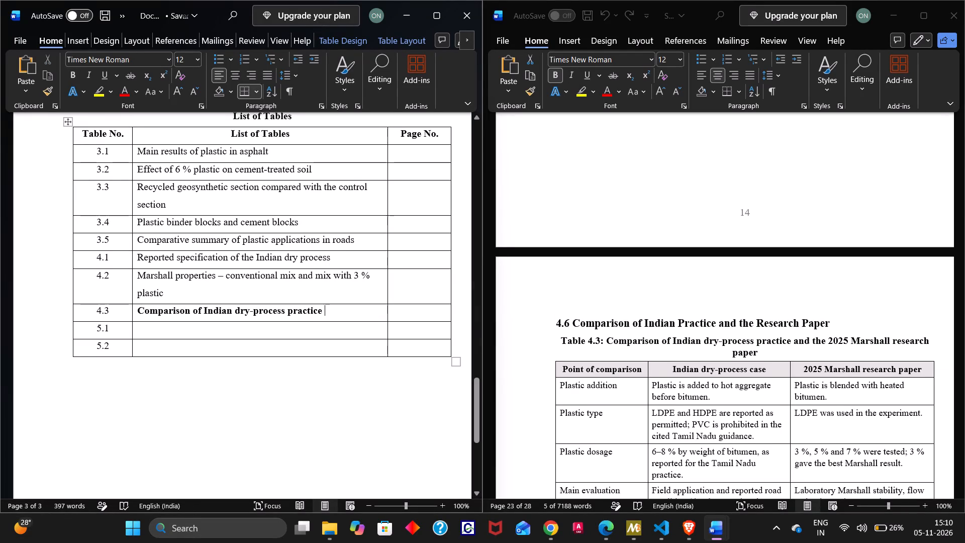
pyautogui.moveTo(139, 313); pyautogui.dragTo(326, 306)
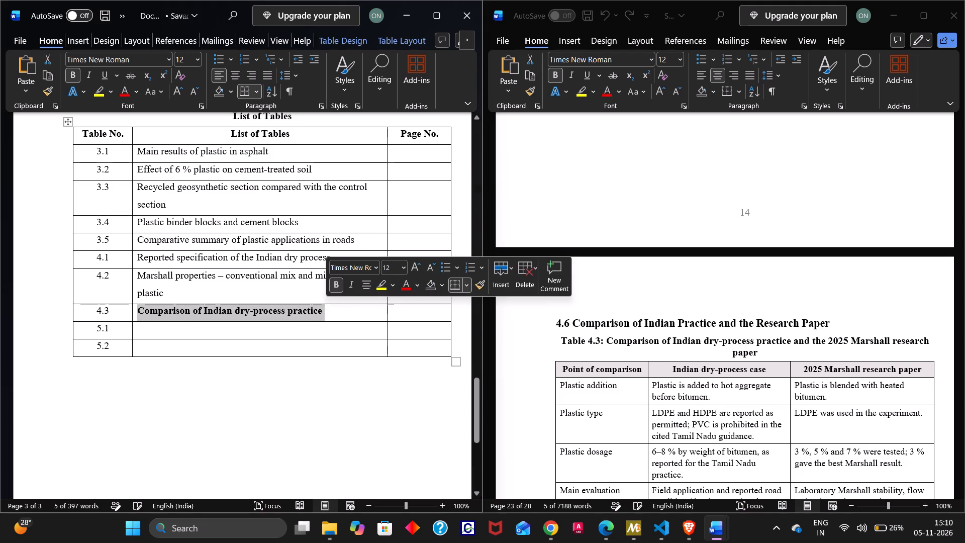
pyautogui.click(336, 284)
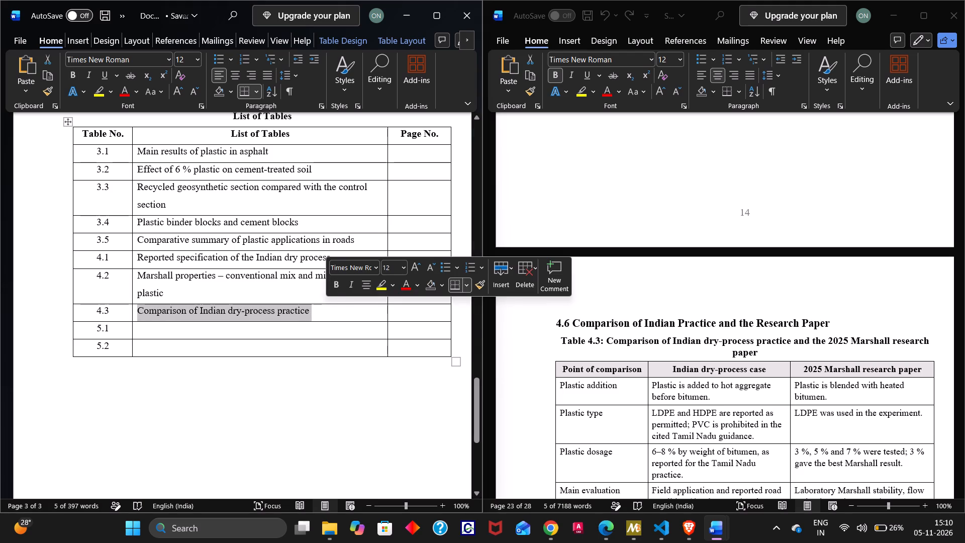
# Copy the title "Achievement of objectives" from the report's List of Tables into row 5.1 and left-align it.
pyautogui.click(276, 330)
pyautogui.scroll(15, 608, 375)
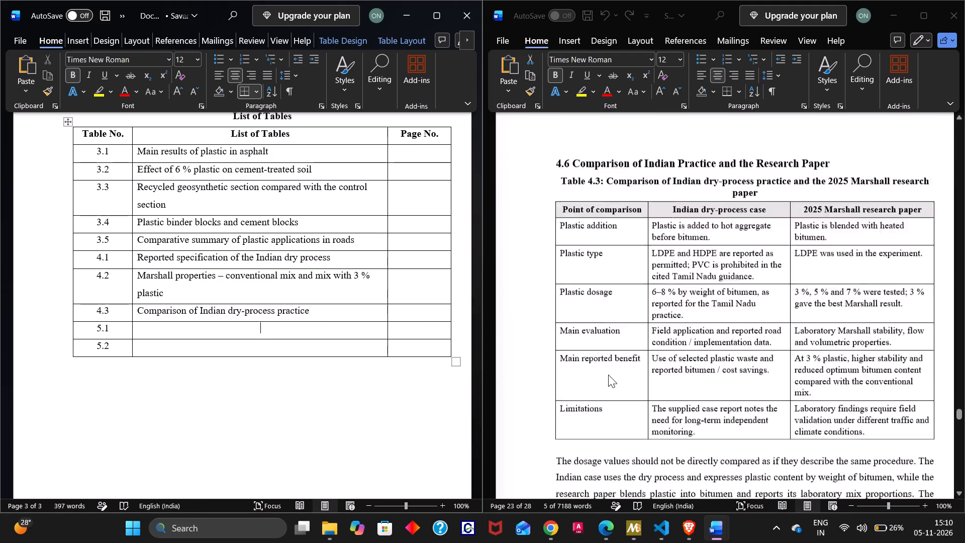
pyautogui.scroll(20, 608, 375)
pyautogui.scroll(20, 608, 375)
pyautogui.scroll(20, 608, 375)
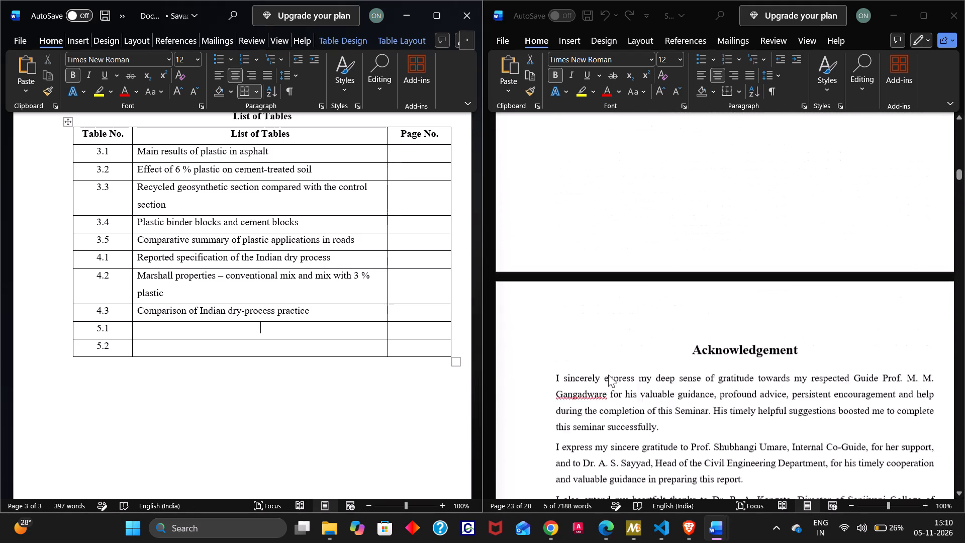
pyautogui.scroll(-13, 608, 375)
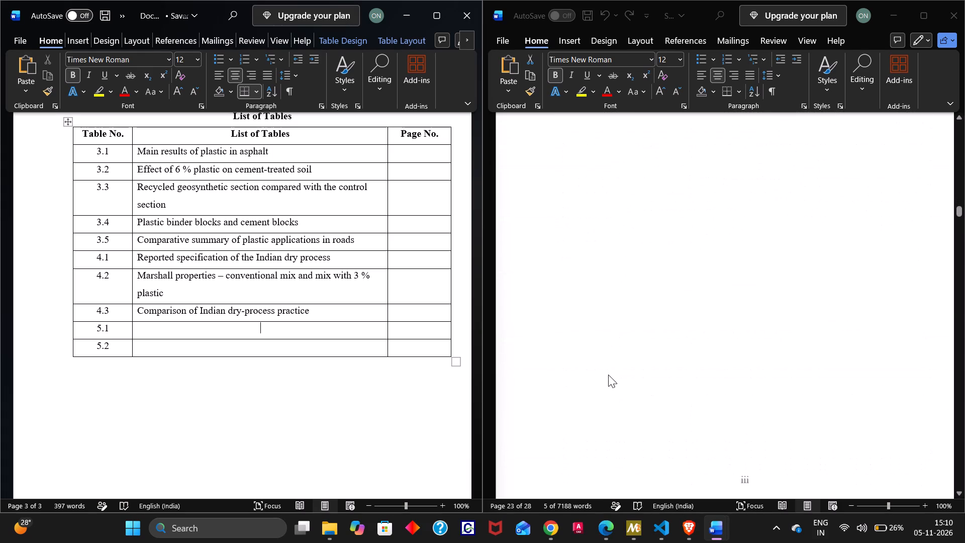
pyautogui.scroll(-2, 608, 375)
pyautogui.scroll(5, 608, 375)
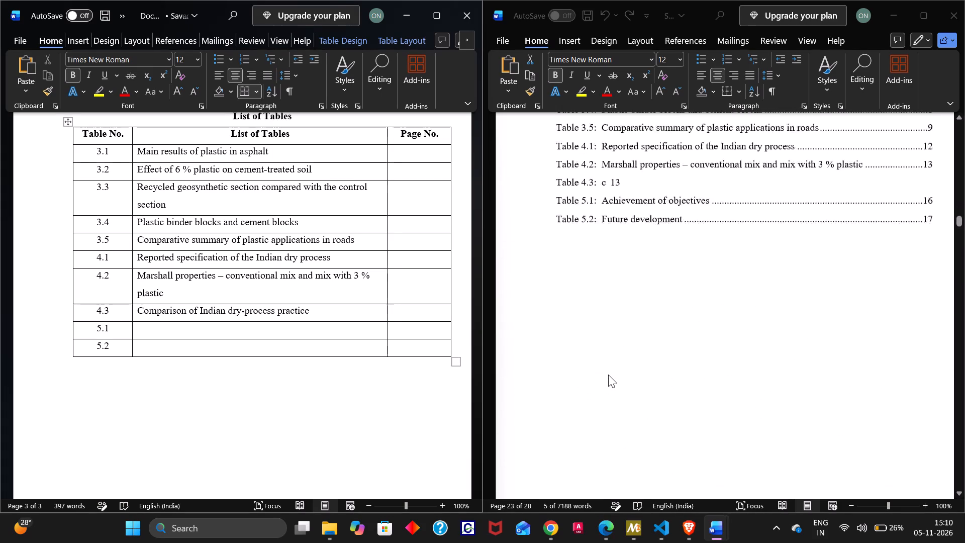
pyautogui.scroll(2, 608, 375)
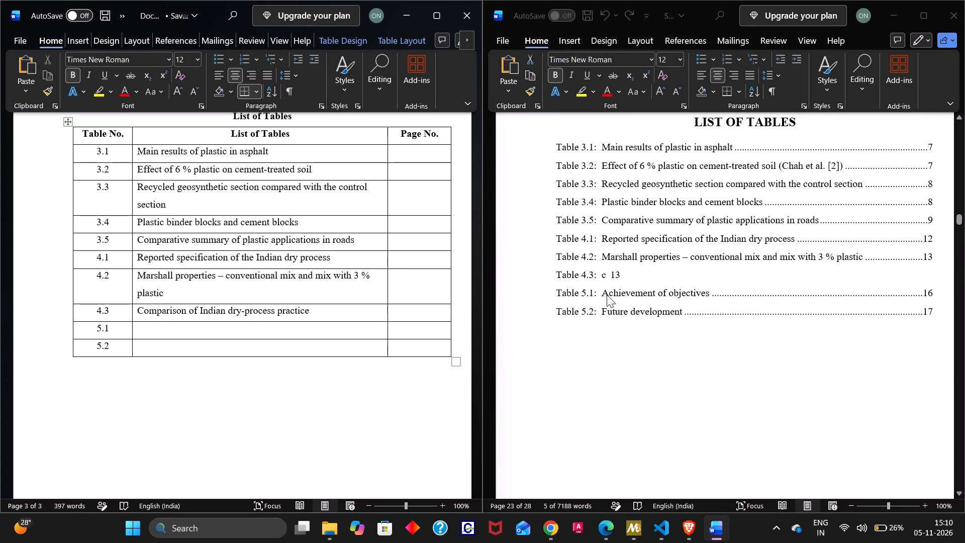
pyautogui.click(607, 295)
pyautogui.moveTo(602, 291); pyautogui.dragTo(684, 295)
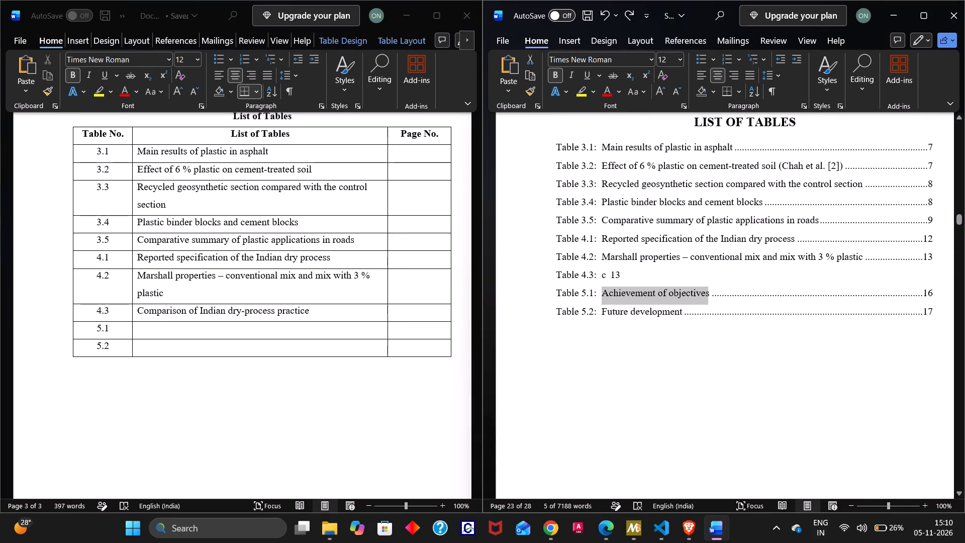
pyautogui.moveTo(684, 295); pyautogui.dragTo(698, 293)
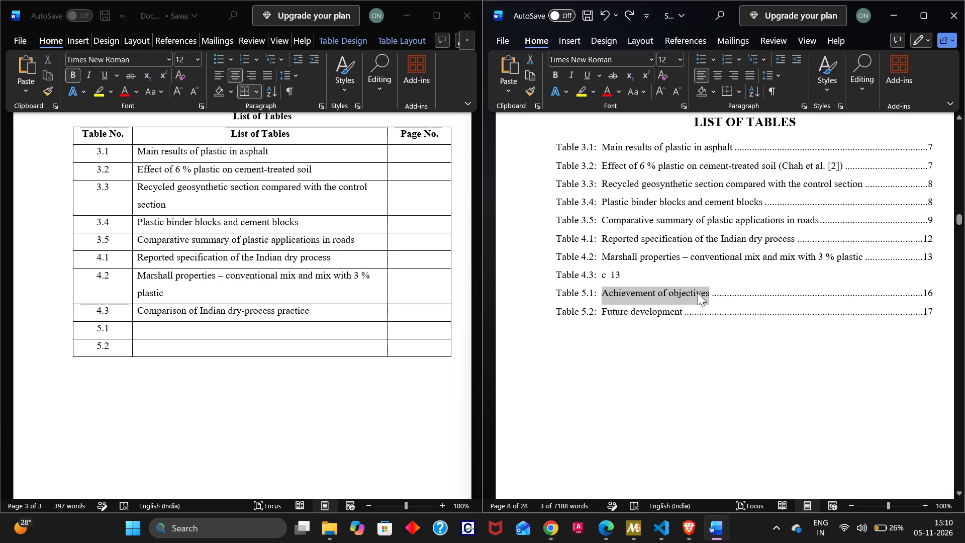
pyautogui.hotkey('ctrl', 'c')
pyautogui.click(288, 328)
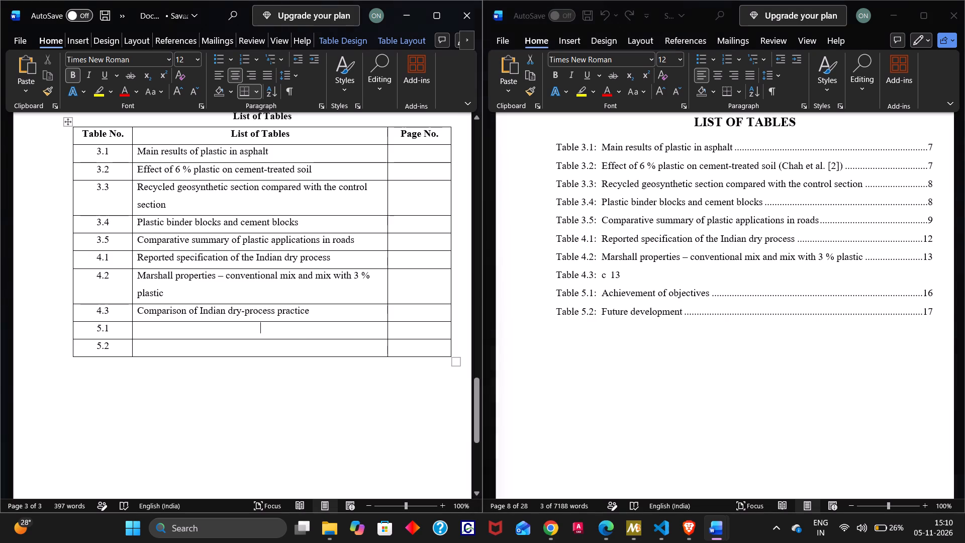
pyautogui.hotkey('ctrl', 'v')
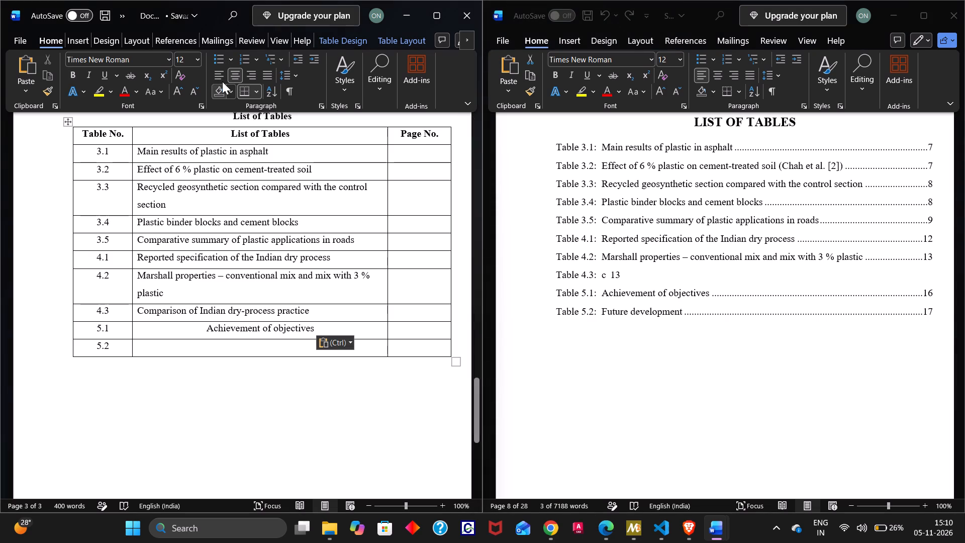
pyautogui.click(216, 70)
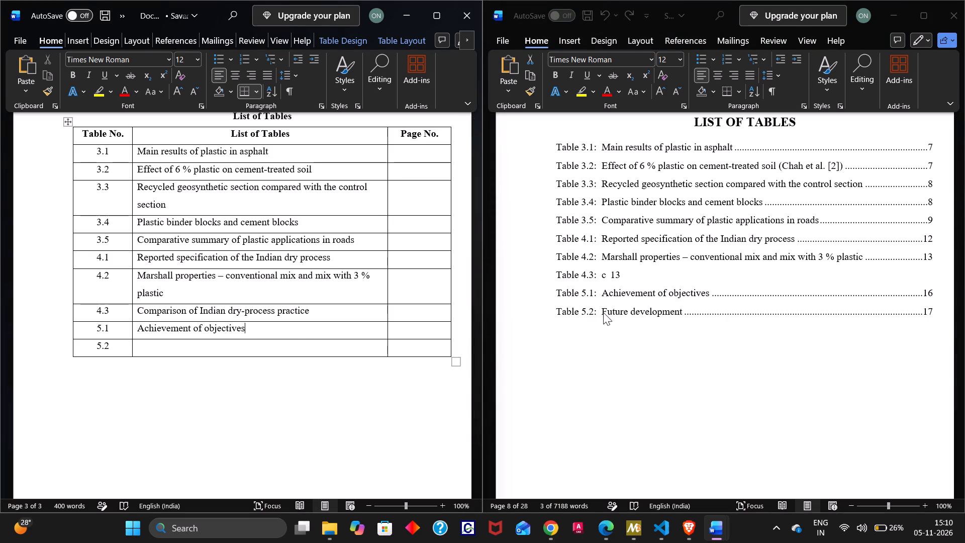
# Copy the title "Future development" from the report's List of Tables into row 5.2 and left-align it.
pyautogui.click(603, 312)
pyautogui.click(603, 312)
pyautogui.moveTo(603, 312); pyautogui.dragTo(694, 311)
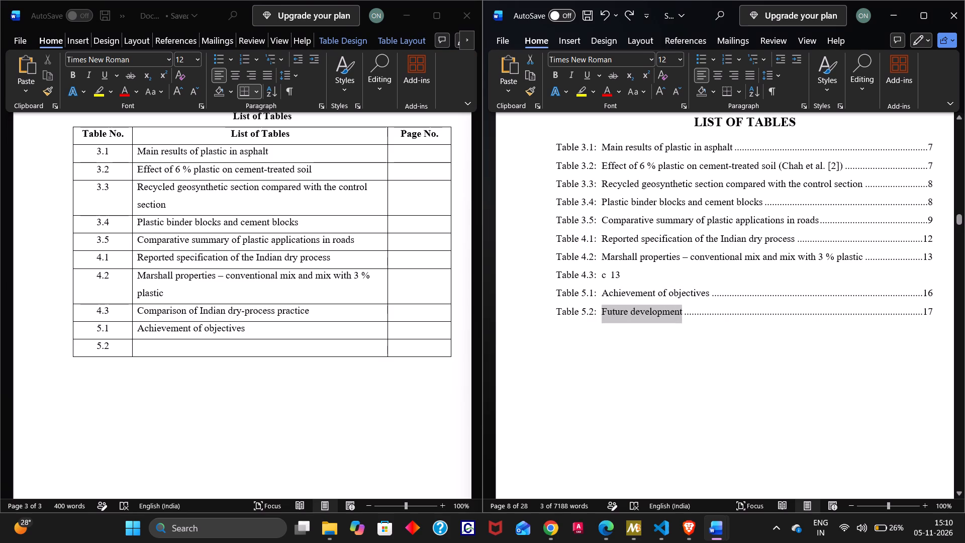
pyautogui.moveTo(694, 311); pyautogui.dragTo(680, 312)
pyautogui.hotkey('ctrl', 'c')
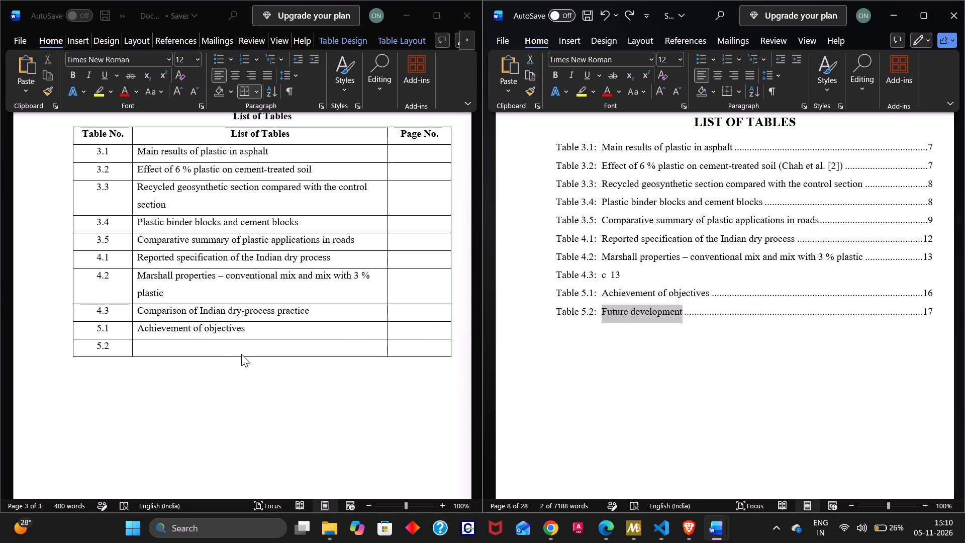
pyautogui.click(233, 357)
pyautogui.click(228, 344)
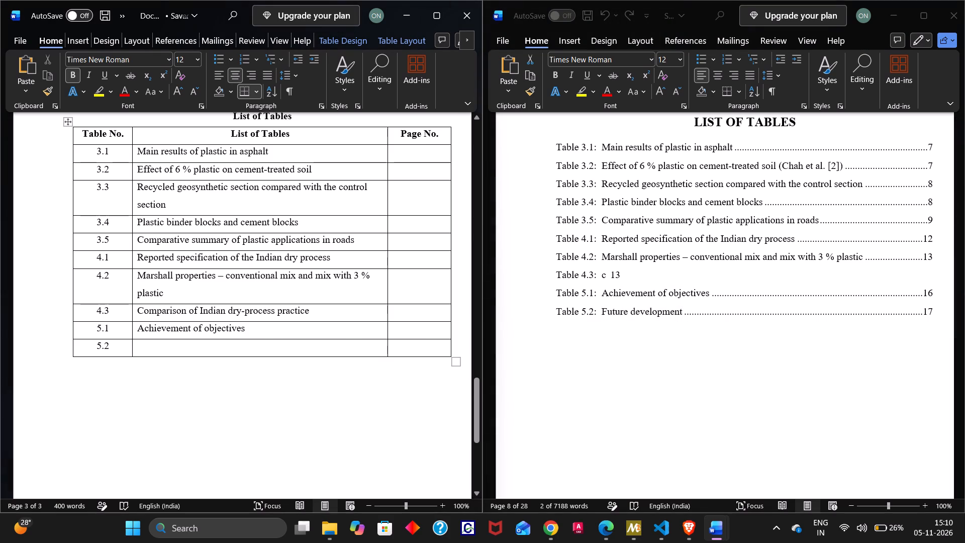
pyautogui.hotkey('ctrl', 'v')
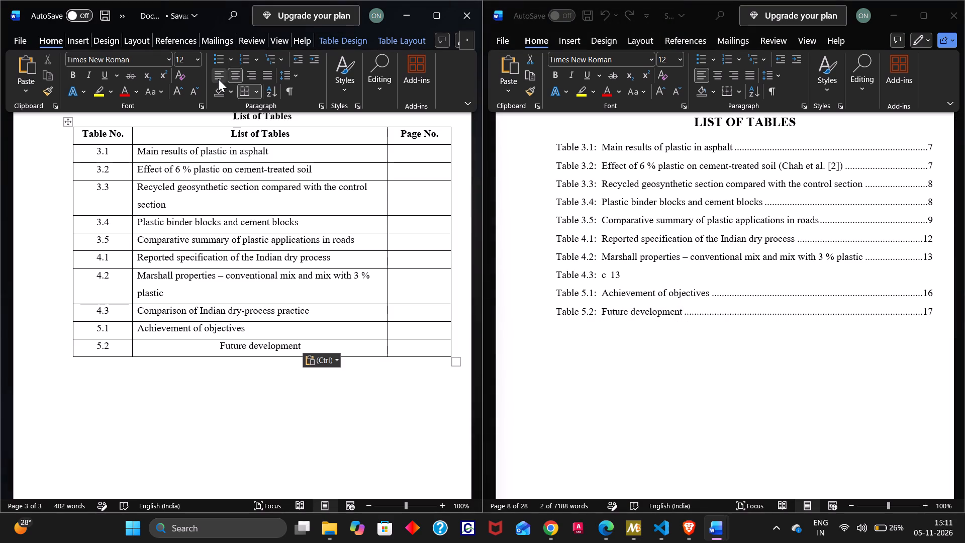
pyautogui.click(218, 78)
# Review the paragraph settings of the List of Tables heading and its table.
pyautogui.moveTo(392, 408); pyautogui.dragTo(153, 249)
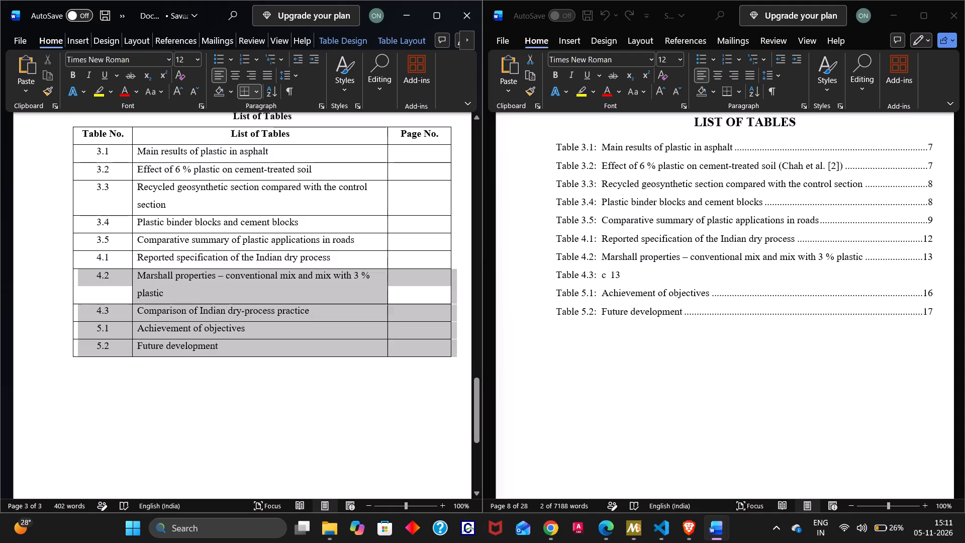
pyautogui.moveTo(153, 249); pyautogui.dragTo(15, 118)
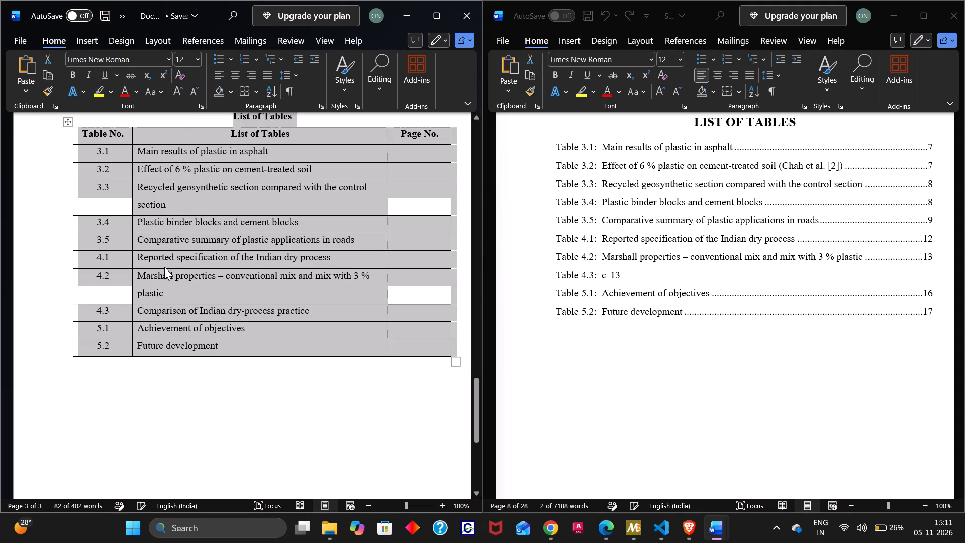
pyautogui.rightClick(164, 267)
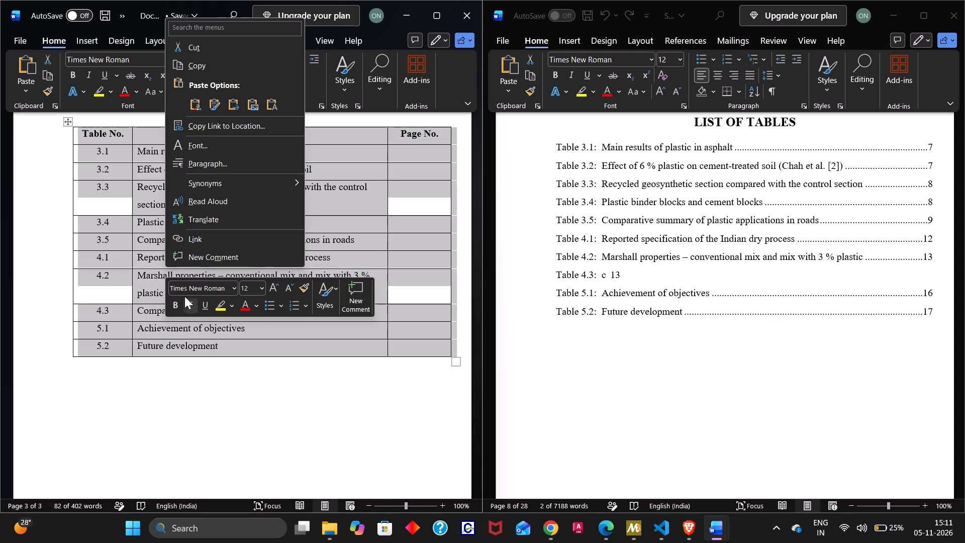
pyautogui.click(227, 166)
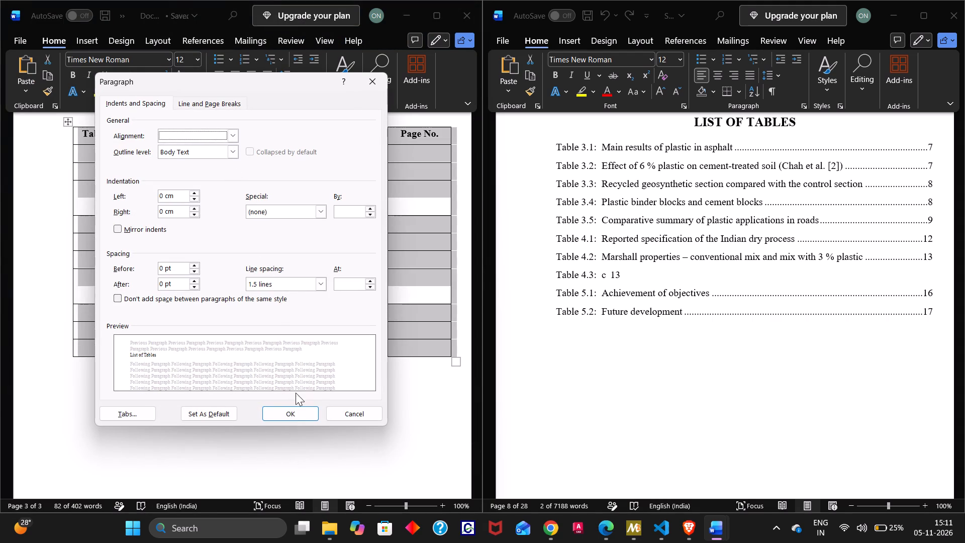
pyautogui.click(296, 418)
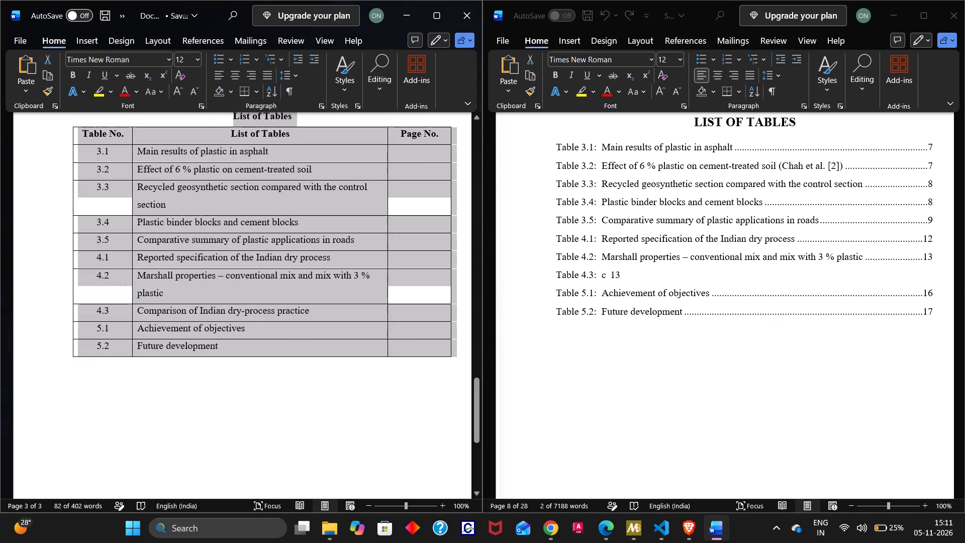
pyautogui.click(304, 385)
# Enter page numbers 7 in rows 3.1 and 3.2, 8 in rows 3.4 and 3.5, 9 in row 4.1 and 12 in row 4.2.
pyautogui.click(406, 151)
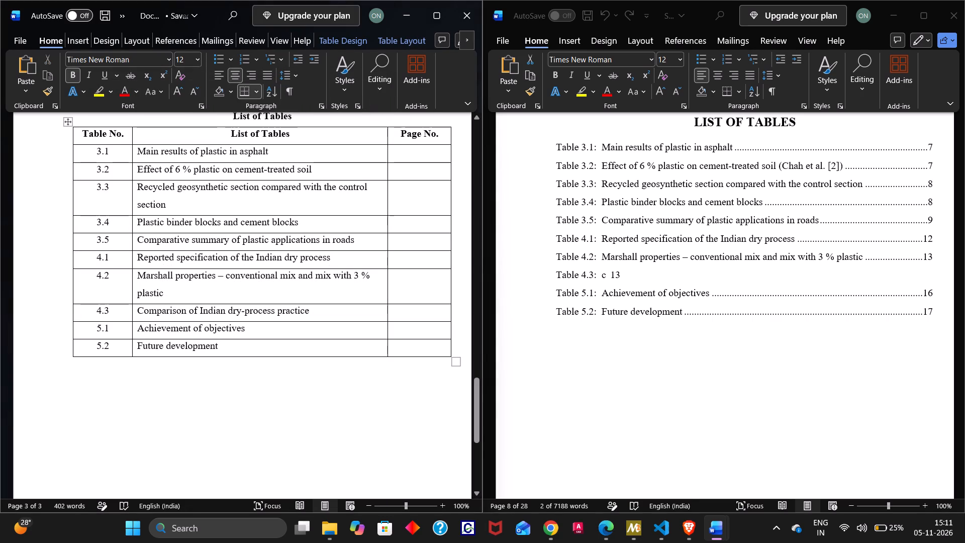
pyautogui.press('7')
pyautogui.press('Down')
pyautogui.press('7')
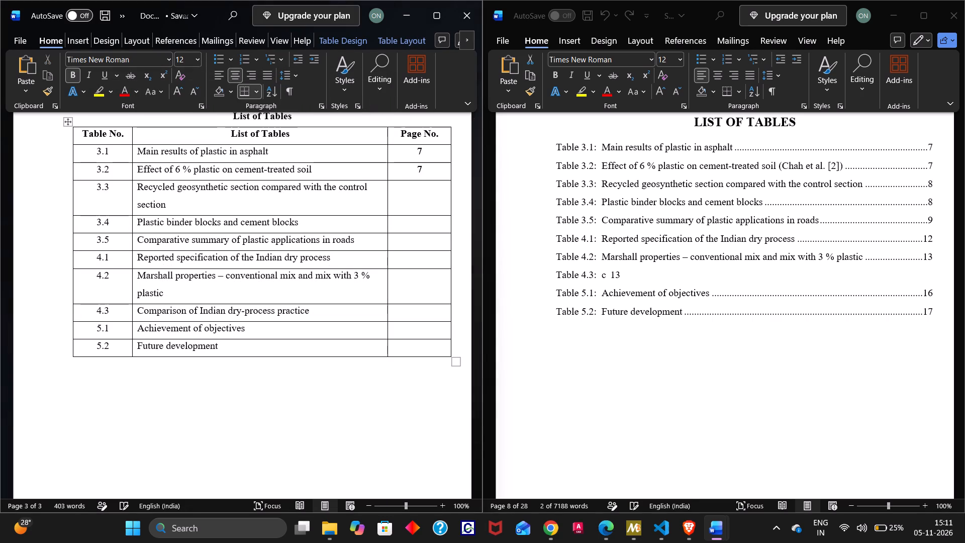
pyautogui.press('Down')
pyautogui.press('Down')
pyautogui.press('8')
pyautogui.press('Down')
pyautogui.press('8')
pyautogui.press('Down')
pyautogui.press('9')
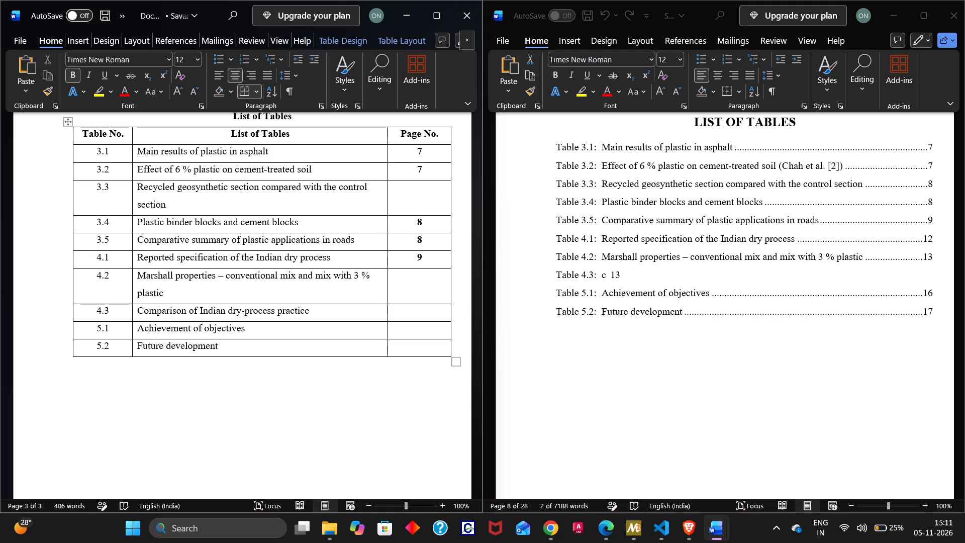
pyautogui.press('Down')
pyautogui.write('12')
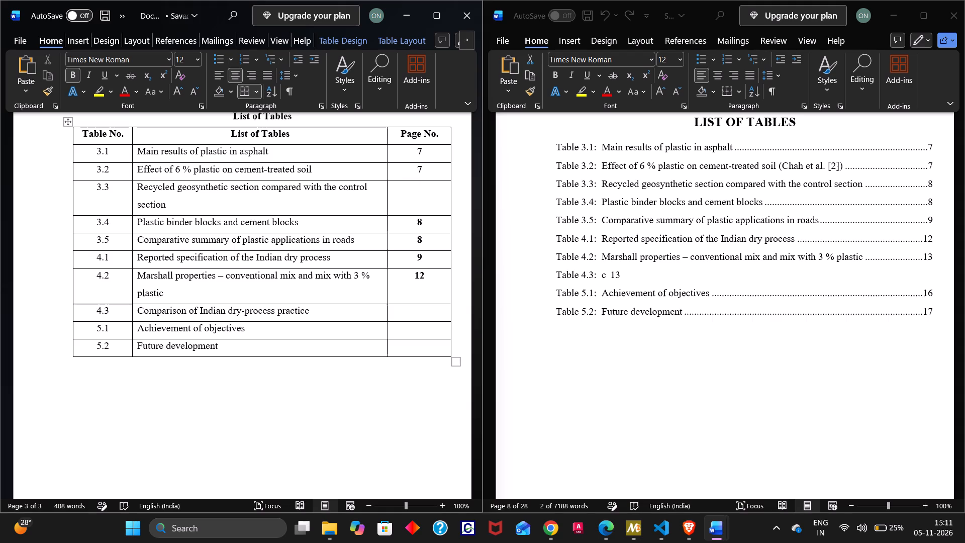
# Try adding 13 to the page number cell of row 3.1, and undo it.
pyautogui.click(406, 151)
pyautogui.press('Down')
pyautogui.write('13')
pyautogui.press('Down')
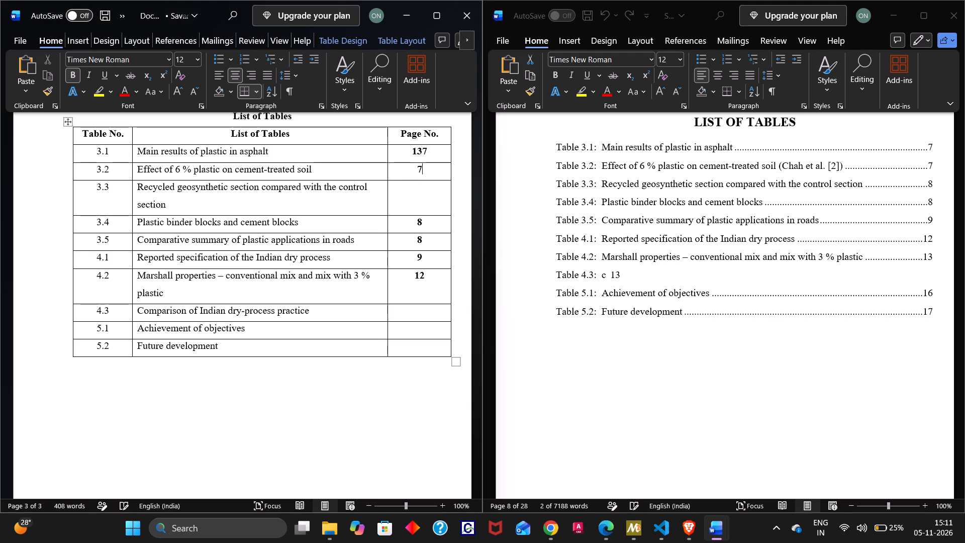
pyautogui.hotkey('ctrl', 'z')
# Enter page numbers 13 in row 4.3, 16 in row 5.1 and 17 in row 5.2 of the List of Tables.
pyautogui.press('Down')
pyautogui.press('Down')
pyautogui.press('Down')
pyautogui.press('Down')
pyautogui.press('Down')
pyautogui.press('Down')
pyautogui.press('Down')
pyautogui.write('13')
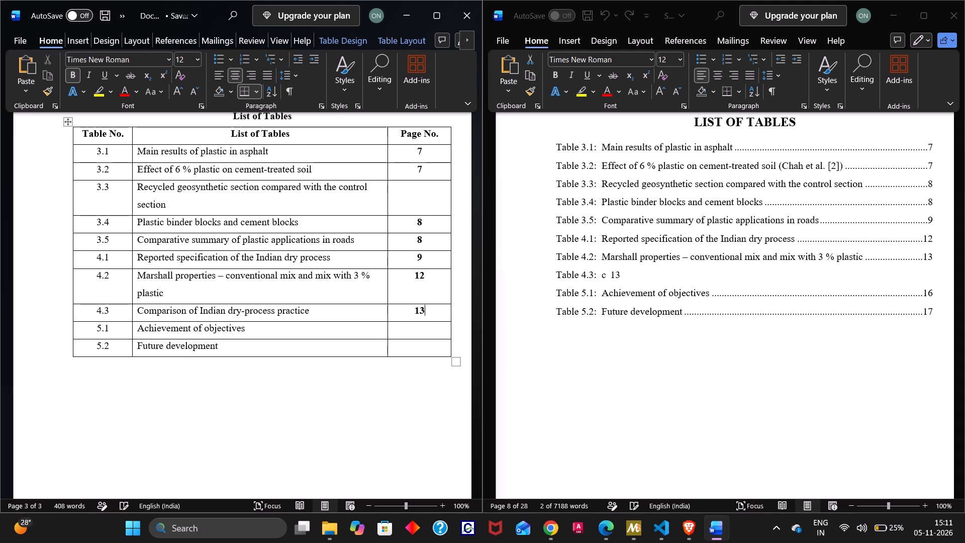
pyautogui.press('Down')
pyautogui.click(406, 151)
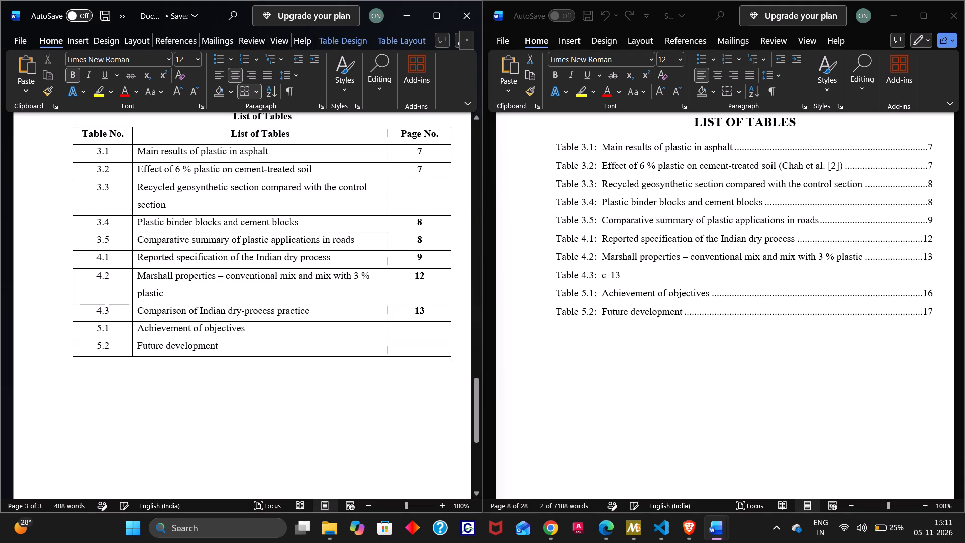
pyautogui.click(413, 332)
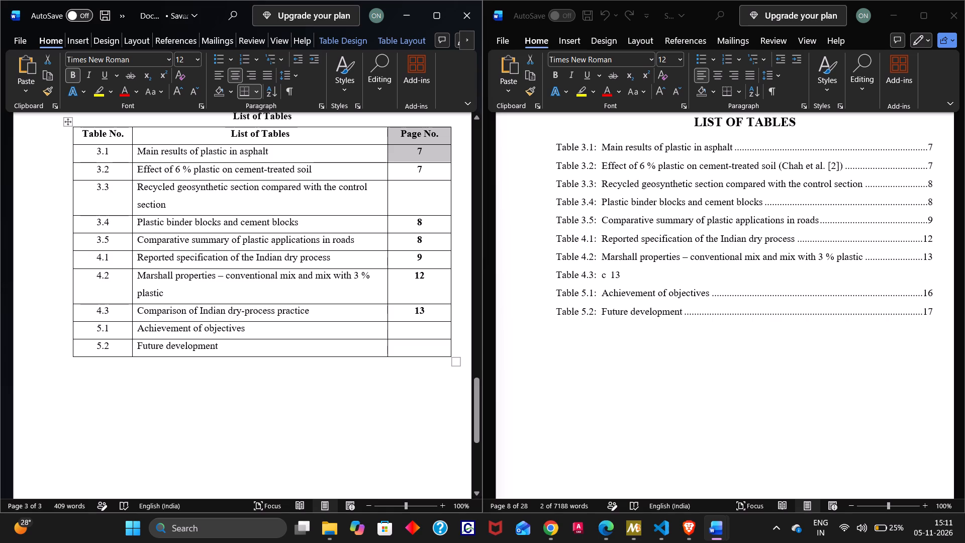
pyautogui.write('16')
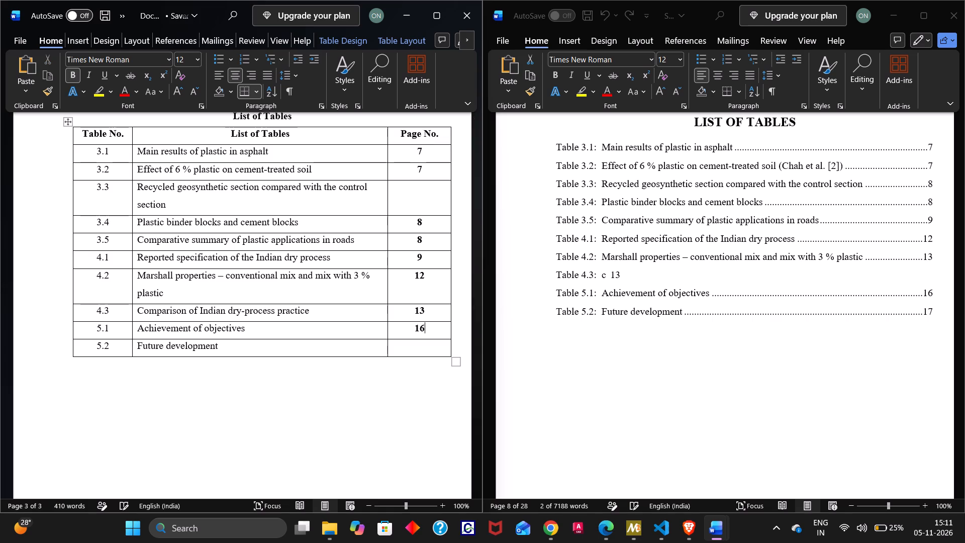
pyautogui.press('Down')
pyautogui.write('17')
# Remove the bold formatting from all page numbers in the List of Tables, leaving the header bold.
pyautogui.moveTo(443, 348); pyautogui.dragTo(401, 220)
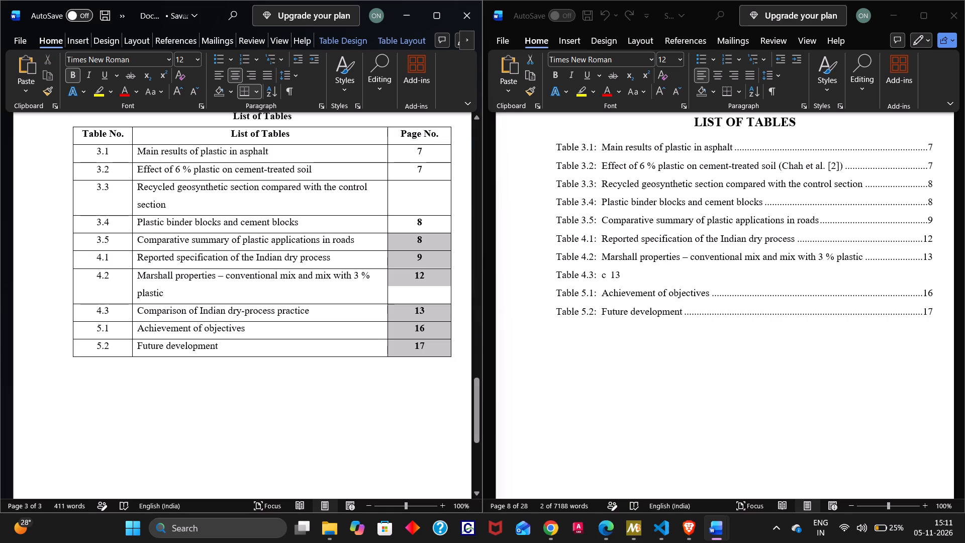
pyautogui.moveTo(401, 220); pyautogui.dragTo(402, 160)
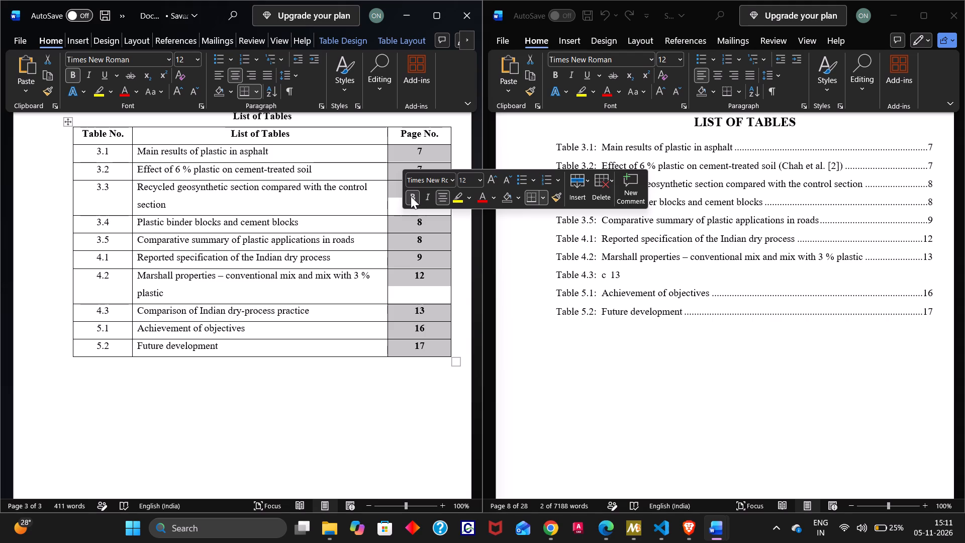
pyautogui.click(411, 195)
pyautogui.click(409, 404)
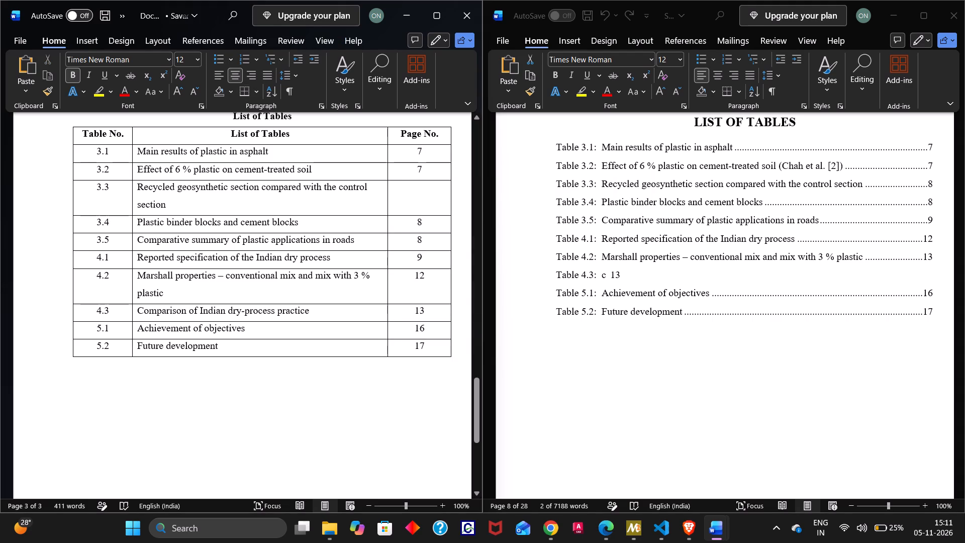
# Set paragraph spacing to 0 pt before and after with 1.5 line spacing for the whole front matter document.
pyautogui.keyDown('ctrl'); pyautogui.scroll(-2, 286, 445); pyautogui.keyUp('ctrl')
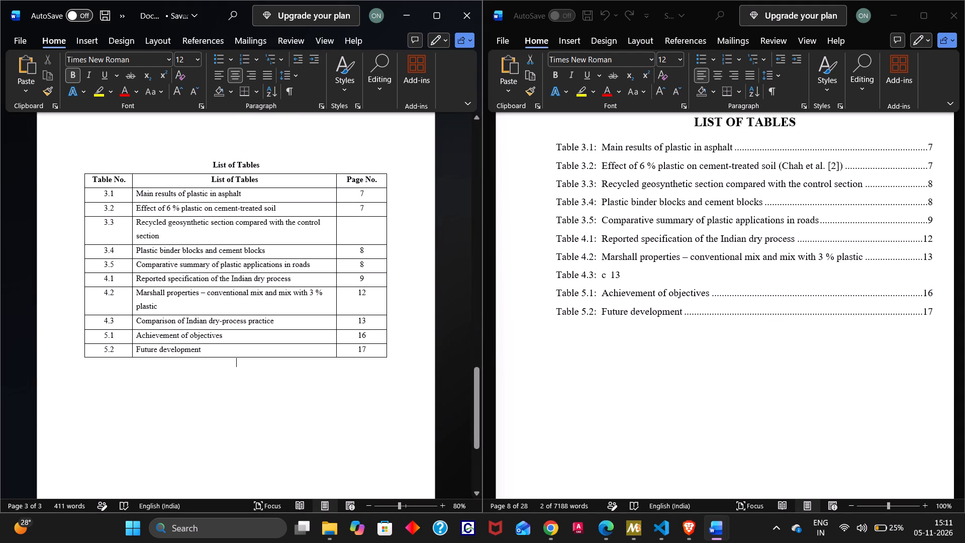
pyautogui.scroll(1, 324, 473)
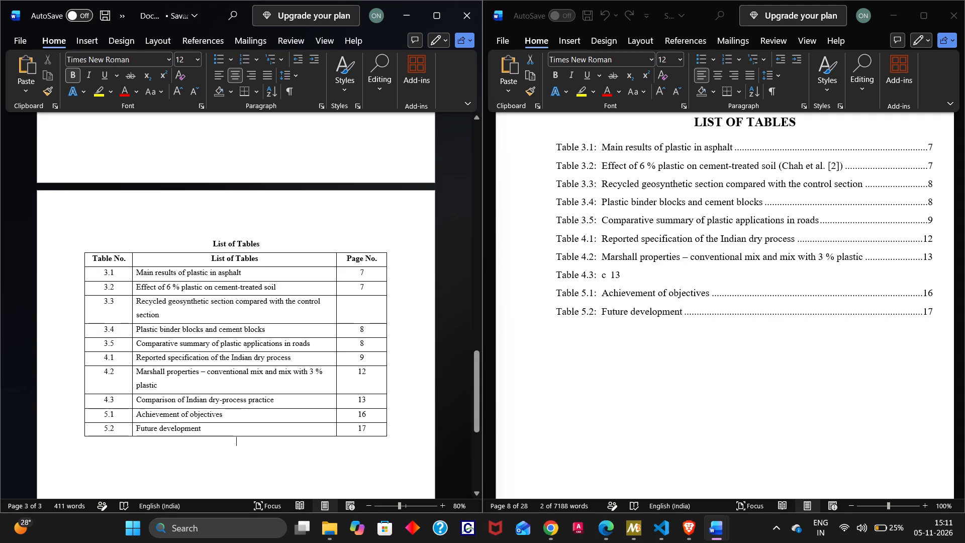
pyautogui.moveTo(405, 470); pyautogui.dragTo(175, 145)
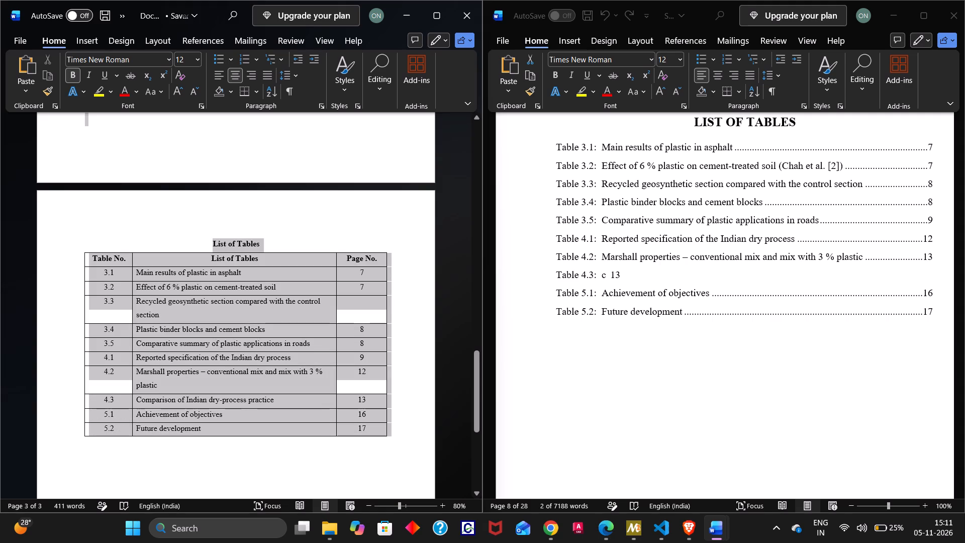
pyautogui.moveTo(175, 145); pyautogui.dragTo(153, 126)
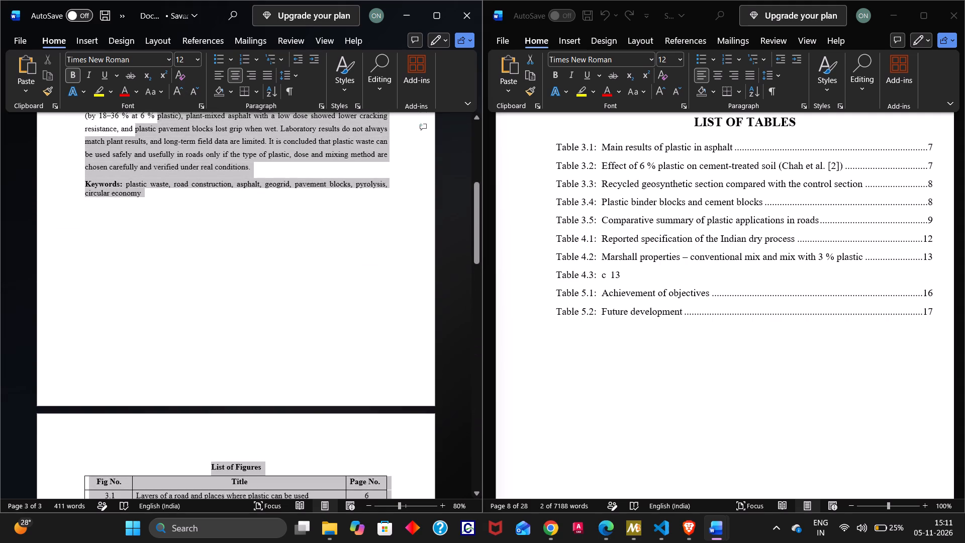
pyautogui.moveTo(153, 126); pyautogui.dragTo(131, 86)
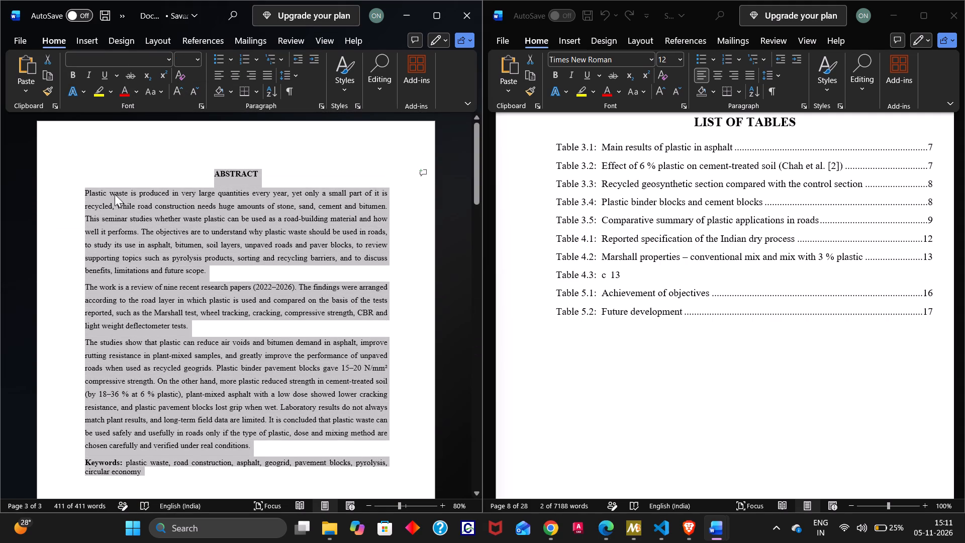
pyautogui.rightClick(146, 247)
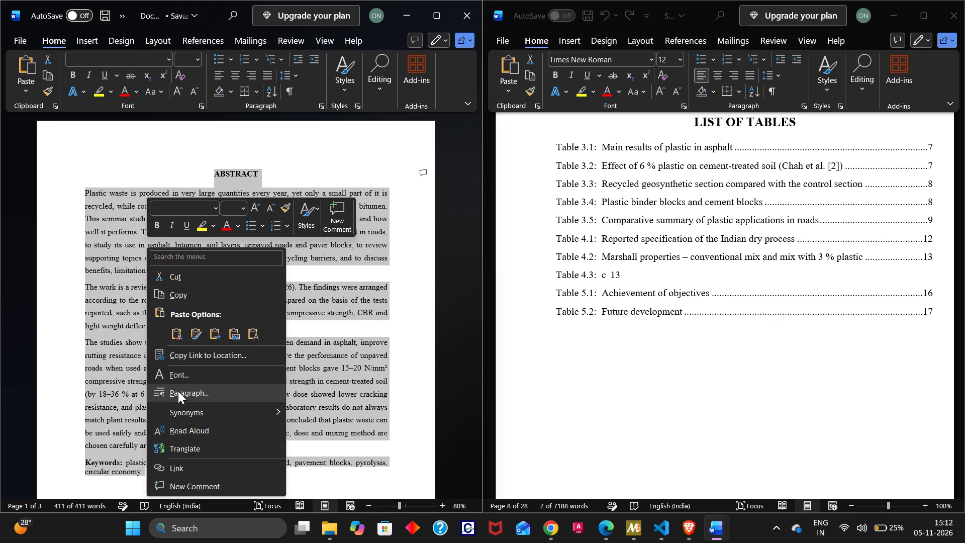
pyautogui.click(179, 392)
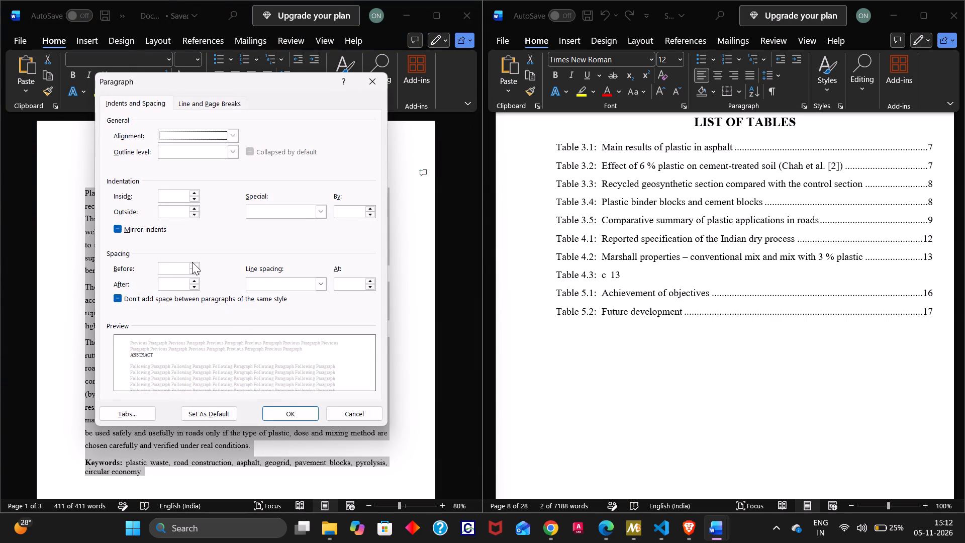
pyautogui.click(192, 262)
pyautogui.click(194, 265)
pyautogui.click(194, 279)
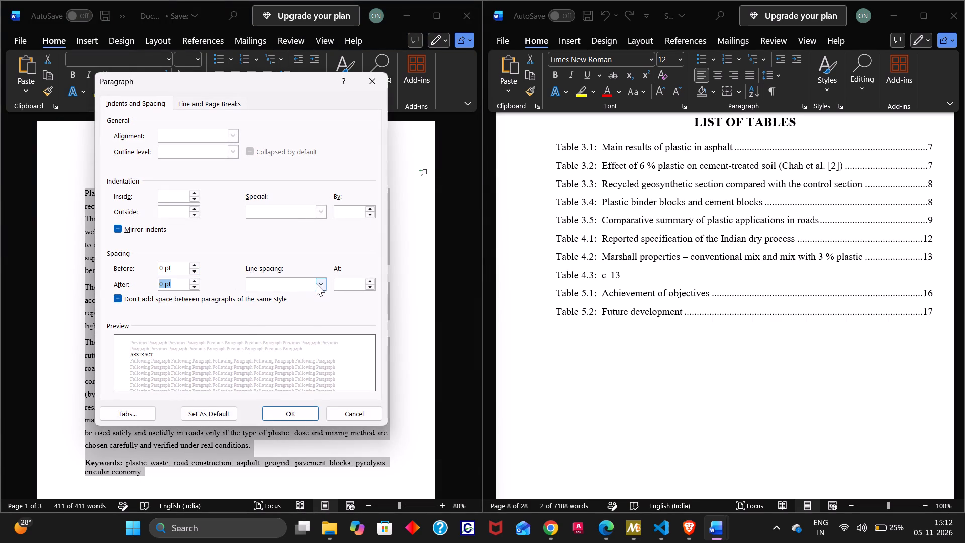
pyautogui.click(316, 283)
pyautogui.click(292, 303)
pyautogui.click(293, 407)
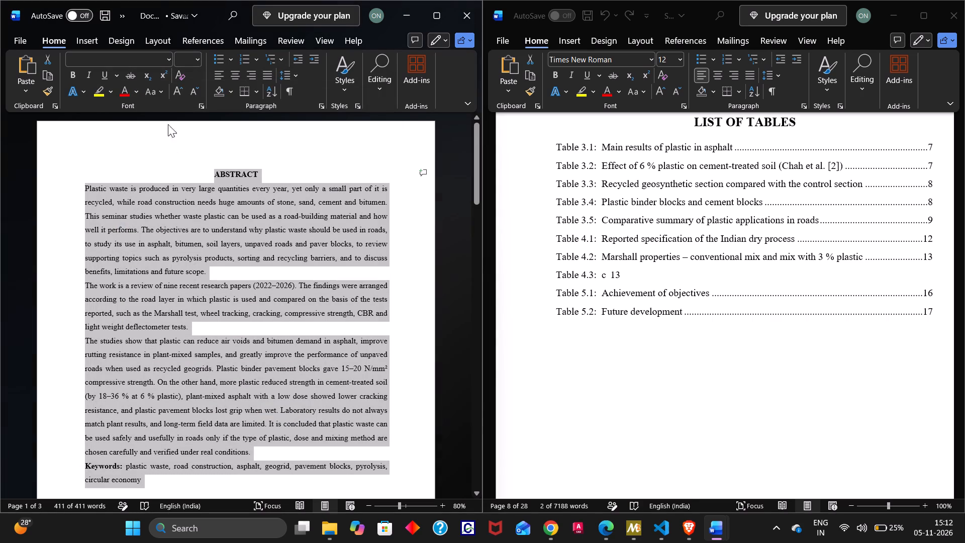
# Set the font size of the whole front matter document to 12.
pyautogui.click(195, 61)
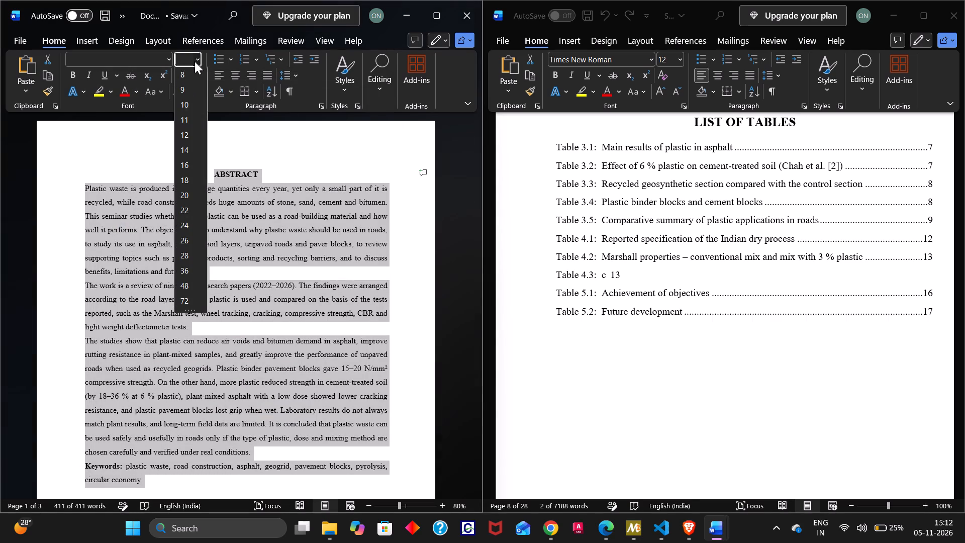
pyautogui.doubleClick(188, 134)
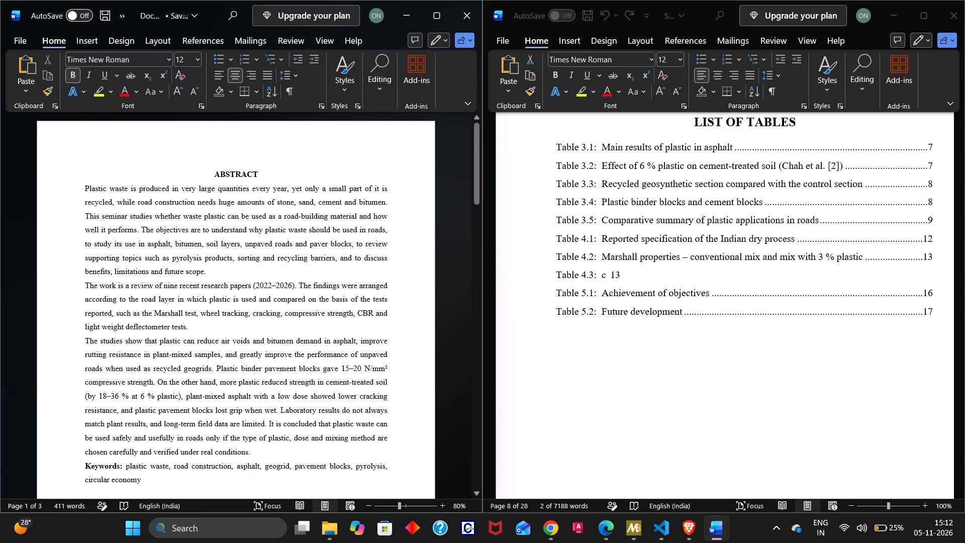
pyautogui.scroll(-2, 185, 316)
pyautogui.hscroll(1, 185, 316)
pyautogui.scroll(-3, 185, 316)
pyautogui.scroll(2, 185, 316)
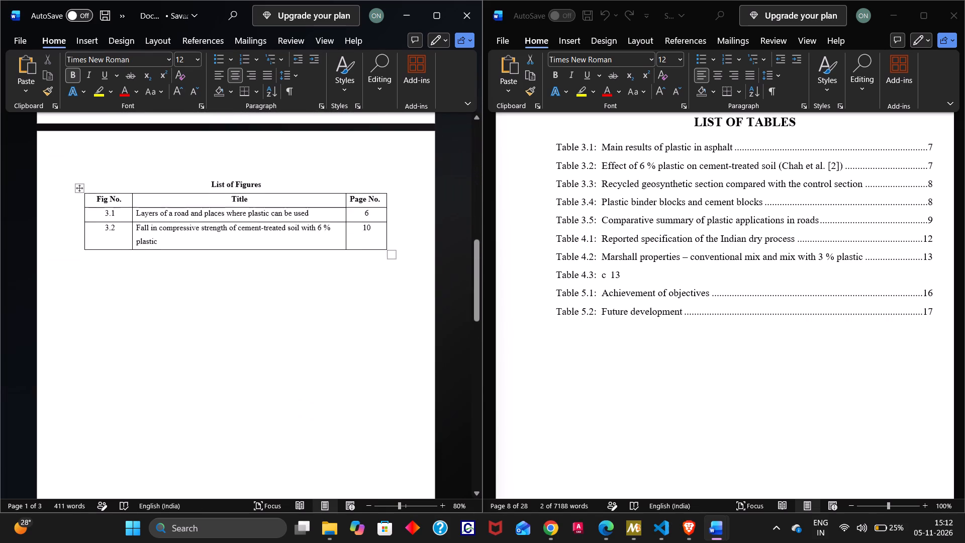
# Minimise the reference report window and maximise the front matter document at its Abstract page.
pyautogui.scroll(4, 185, 316)
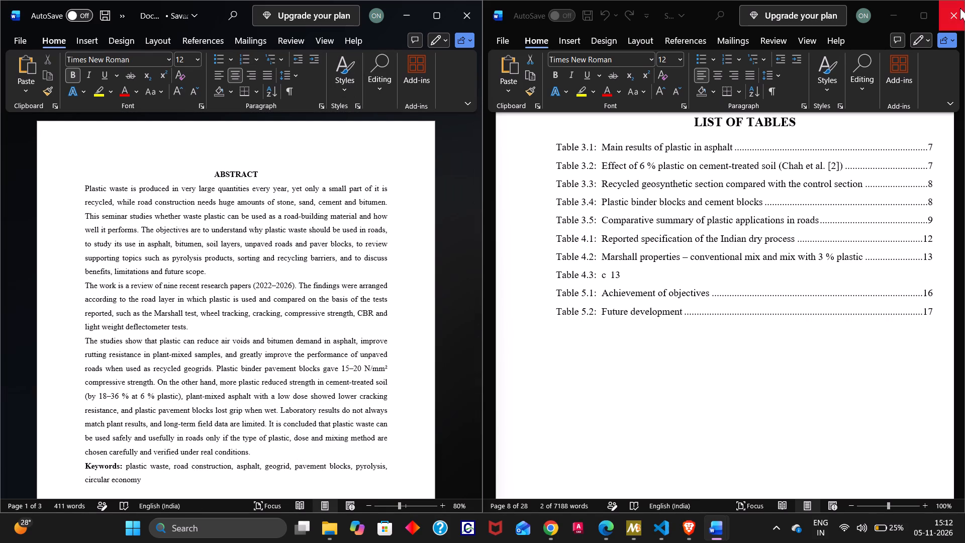
pyautogui.click(901, 7)
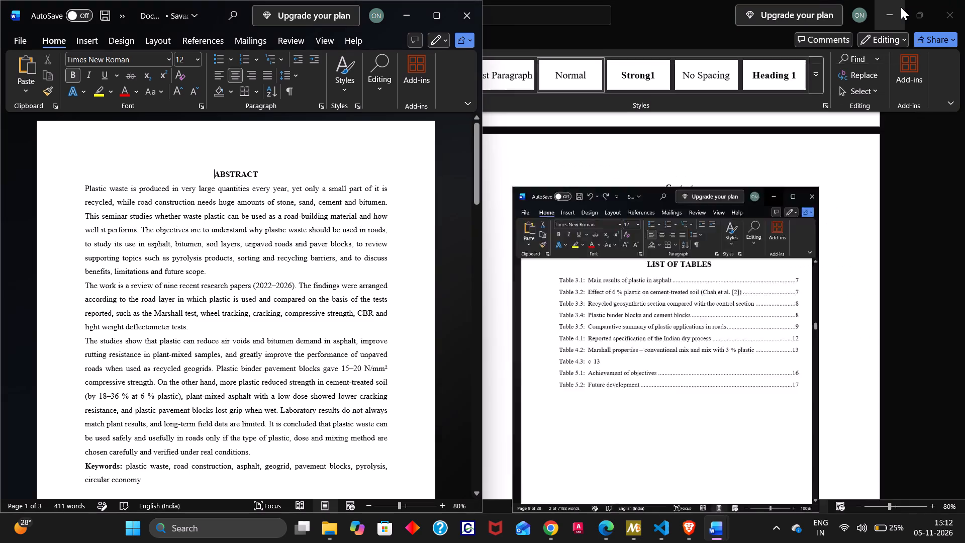
pyautogui.click(438, 13)
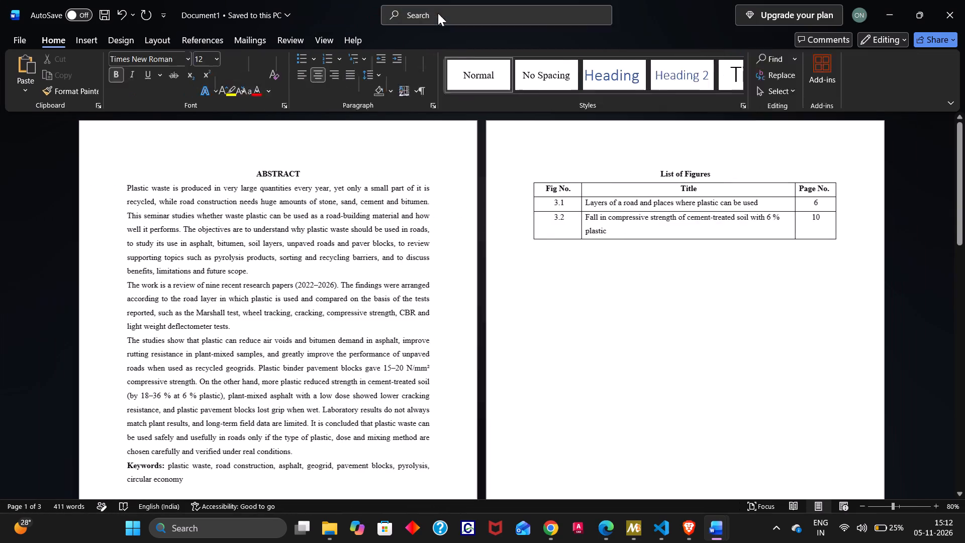
pyautogui.scroll(1, 536, 237)
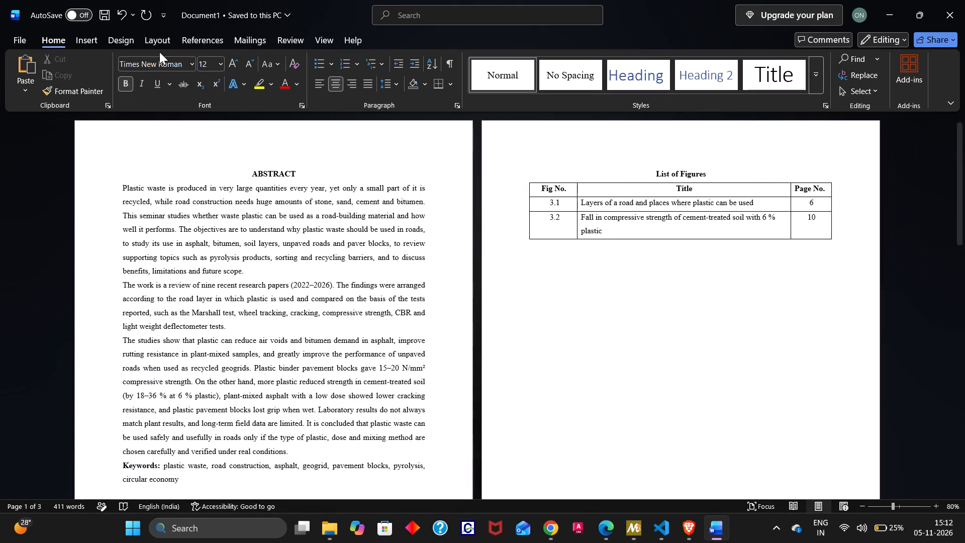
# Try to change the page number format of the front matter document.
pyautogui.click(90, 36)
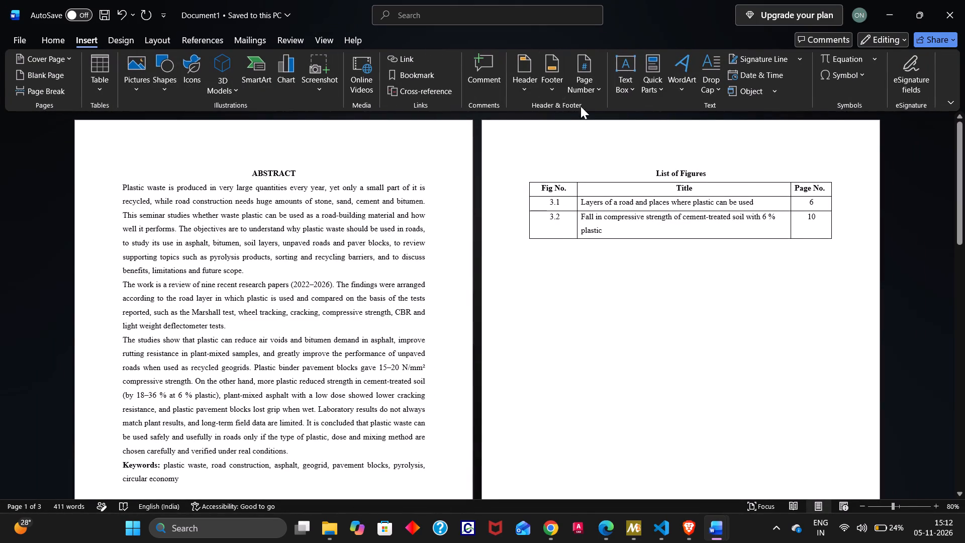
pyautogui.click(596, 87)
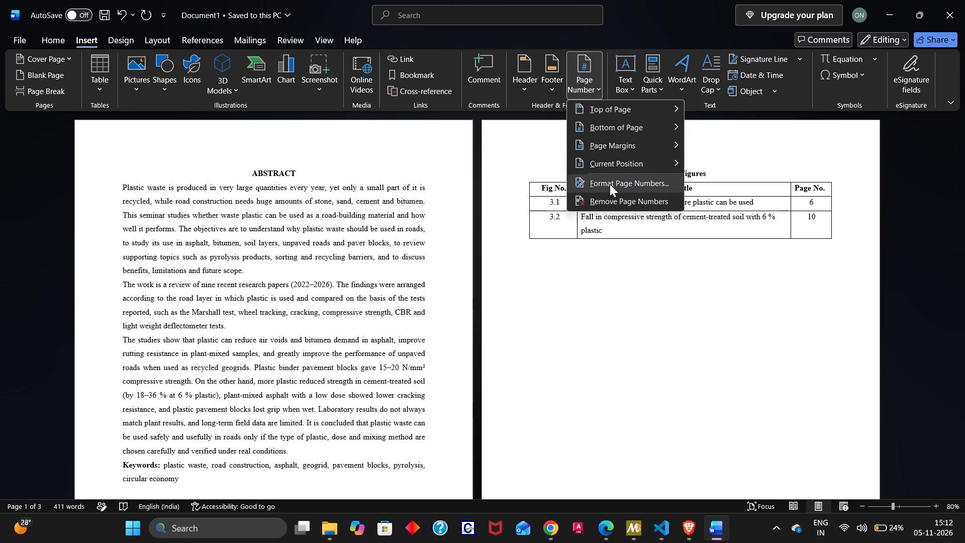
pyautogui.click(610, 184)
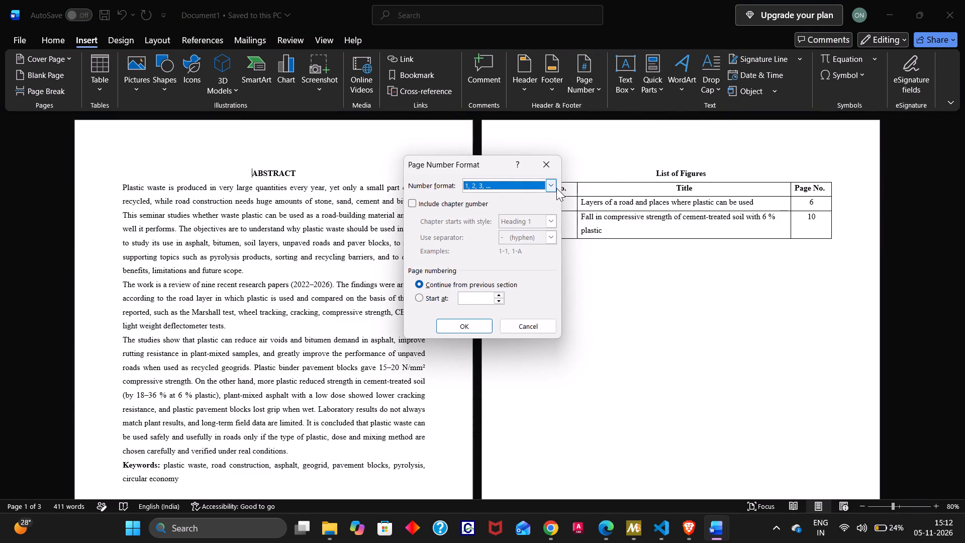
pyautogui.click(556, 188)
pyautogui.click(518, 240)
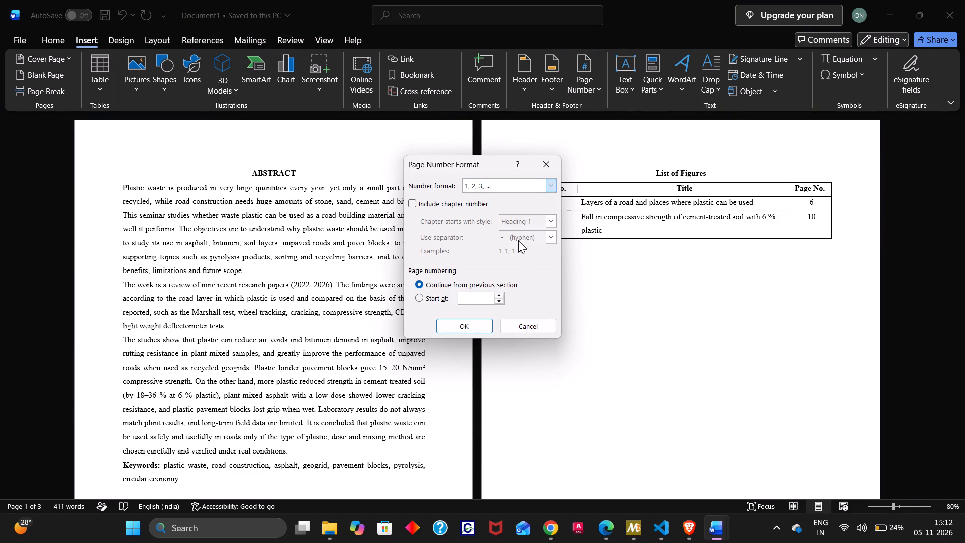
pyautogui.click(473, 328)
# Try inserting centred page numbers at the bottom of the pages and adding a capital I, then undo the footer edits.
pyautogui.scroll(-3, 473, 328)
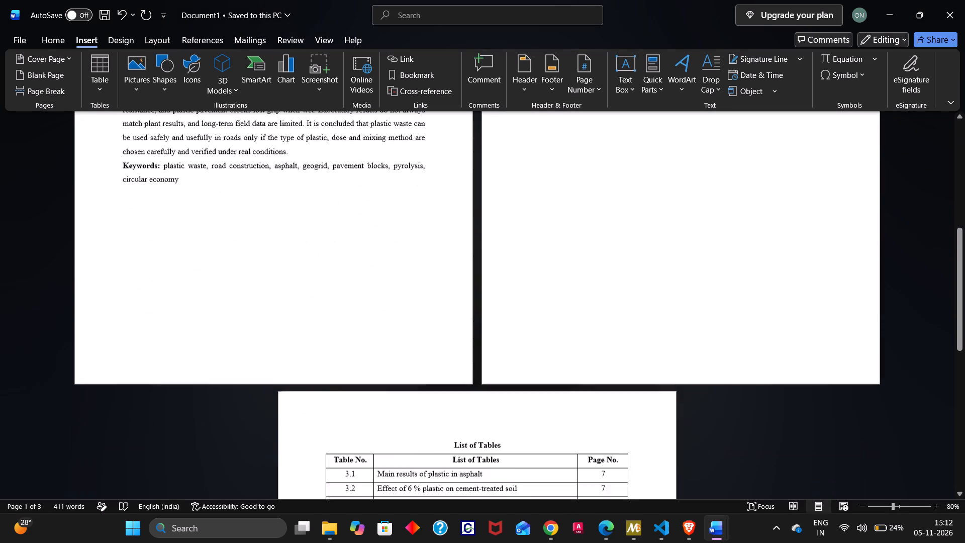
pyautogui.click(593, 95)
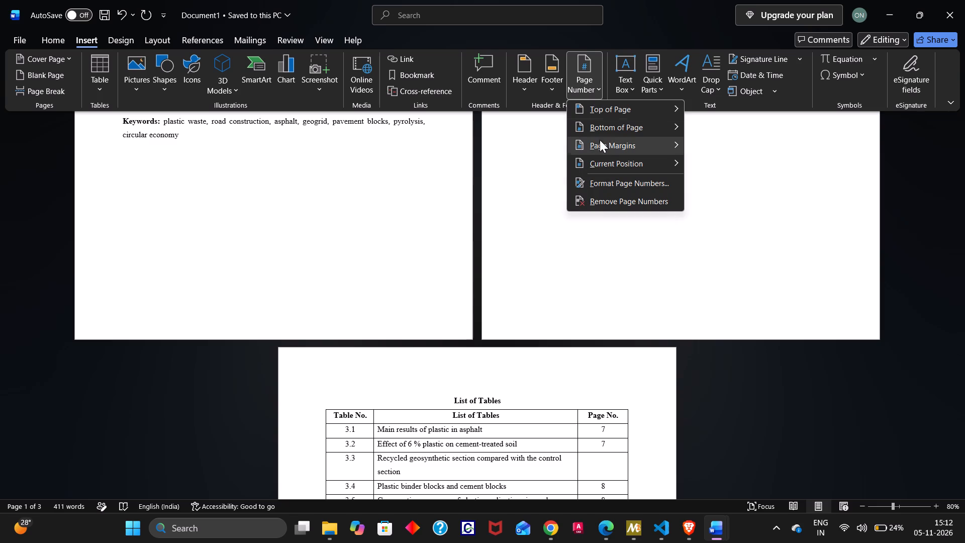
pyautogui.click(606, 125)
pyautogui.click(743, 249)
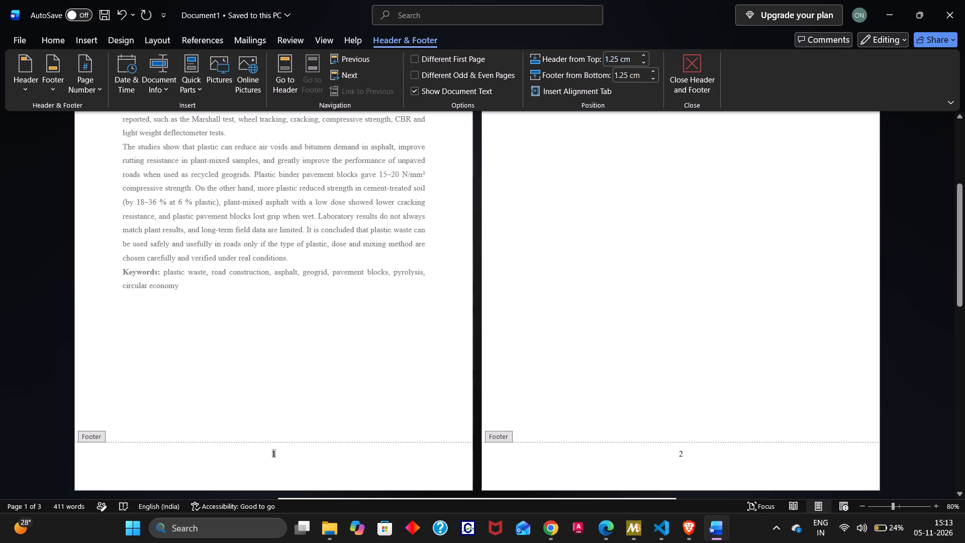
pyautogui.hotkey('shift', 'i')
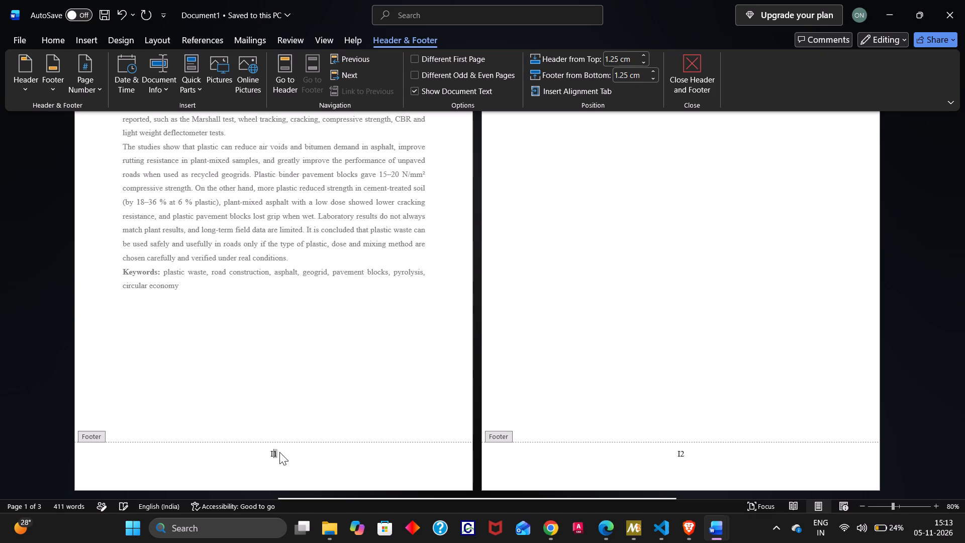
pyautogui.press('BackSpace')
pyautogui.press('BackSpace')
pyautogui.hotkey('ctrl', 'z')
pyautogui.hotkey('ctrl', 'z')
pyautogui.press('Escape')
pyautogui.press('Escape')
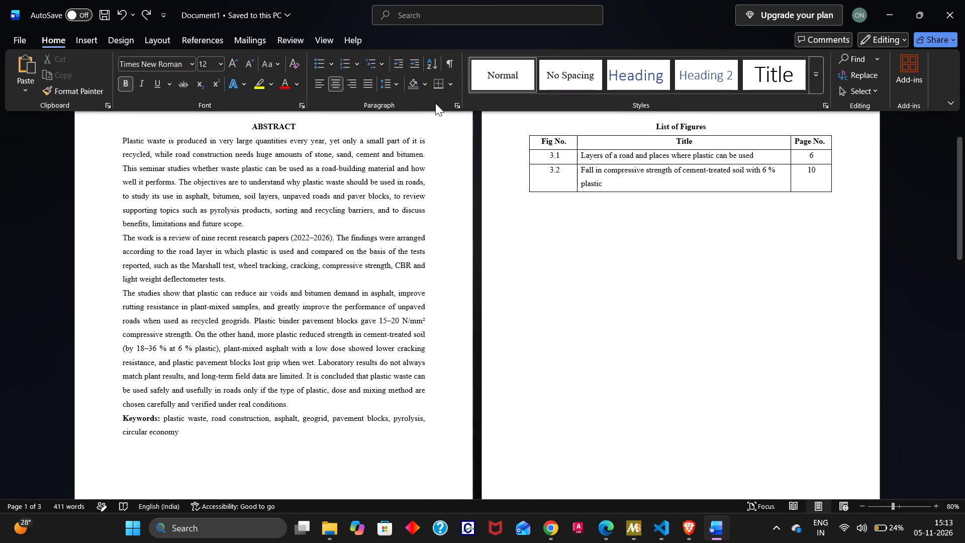
# Insert centred page numbers at the bottom of the front matter pages and leave the footer.
pyautogui.click(90, 32)
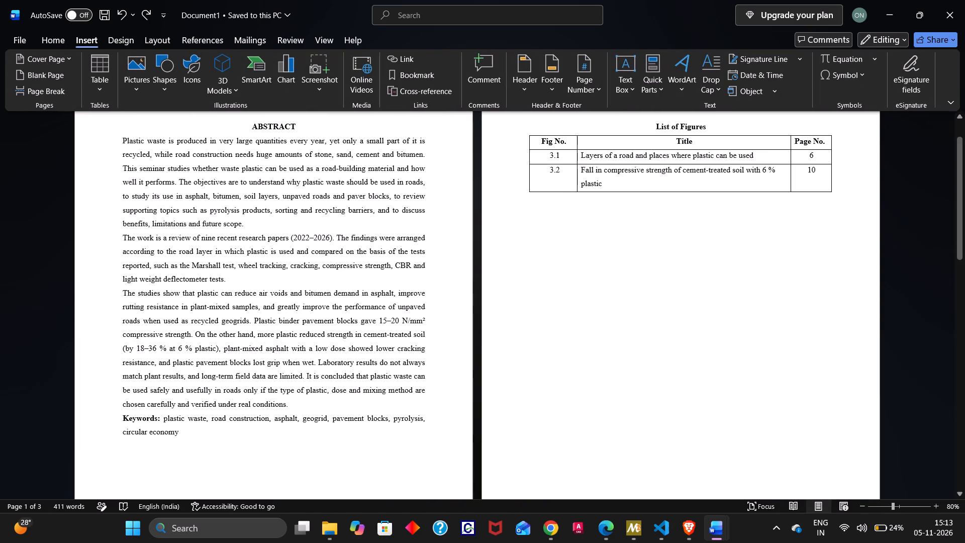
pyautogui.click(582, 74)
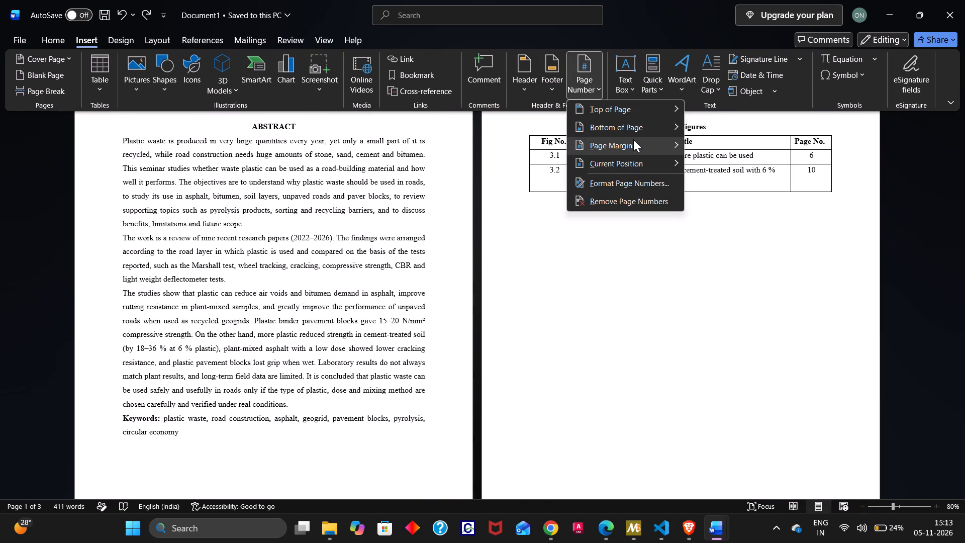
pyautogui.click(637, 133)
pyautogui.click(752, 262)
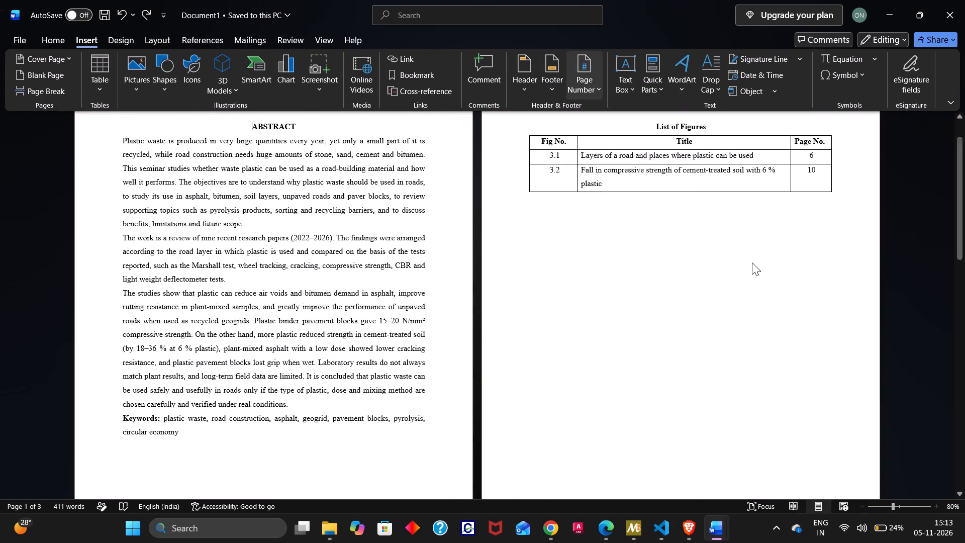
pyautogui.press('Escape')
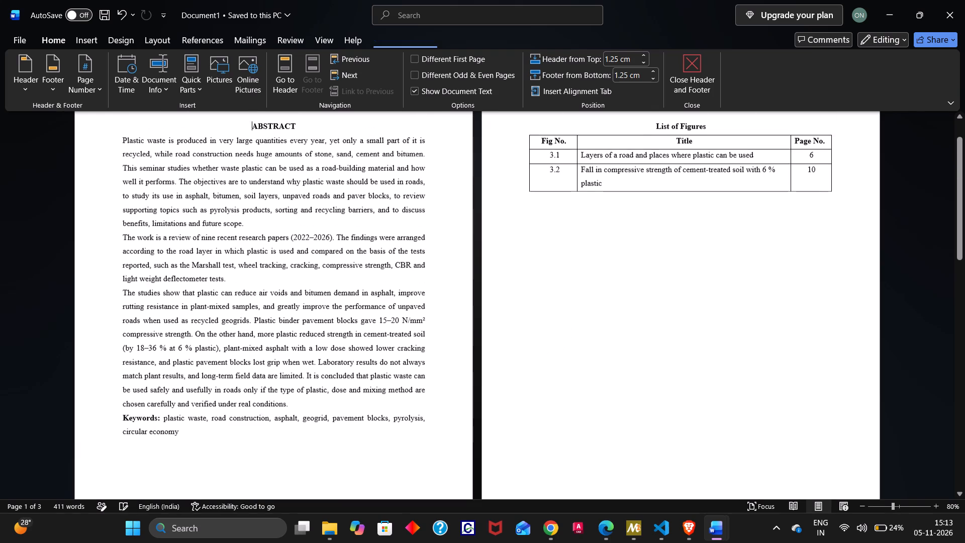
# Set the page number format to lowercase Roman numerals (i, ii, iii) starting at i, and check the footers on all pages.
pyautogui.click(91, 37)
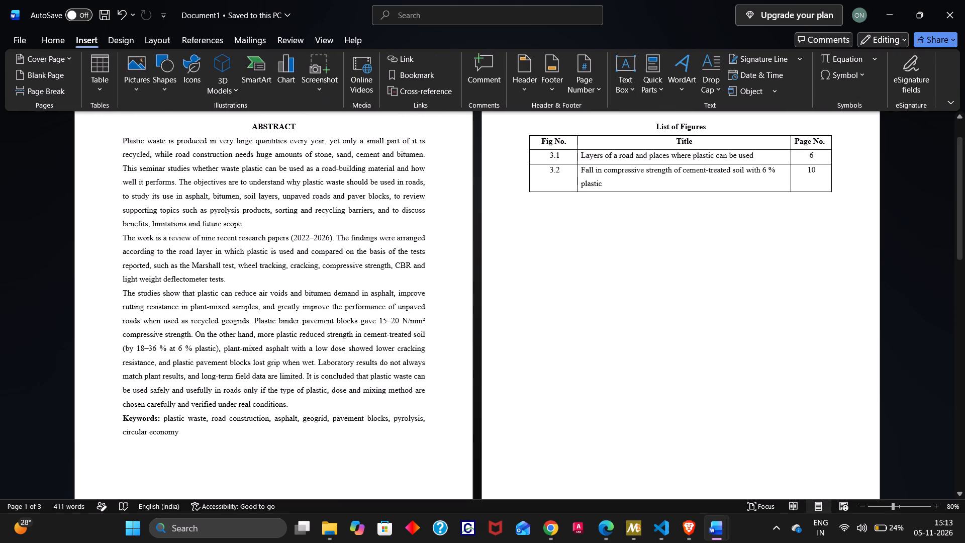
pyautogui.click(590, 92)
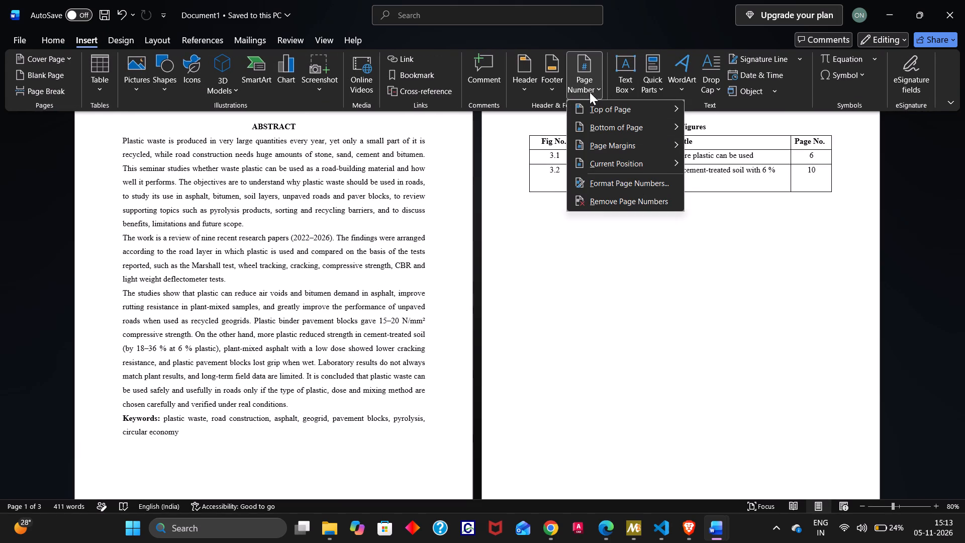
pyautogui.click(618, 185)
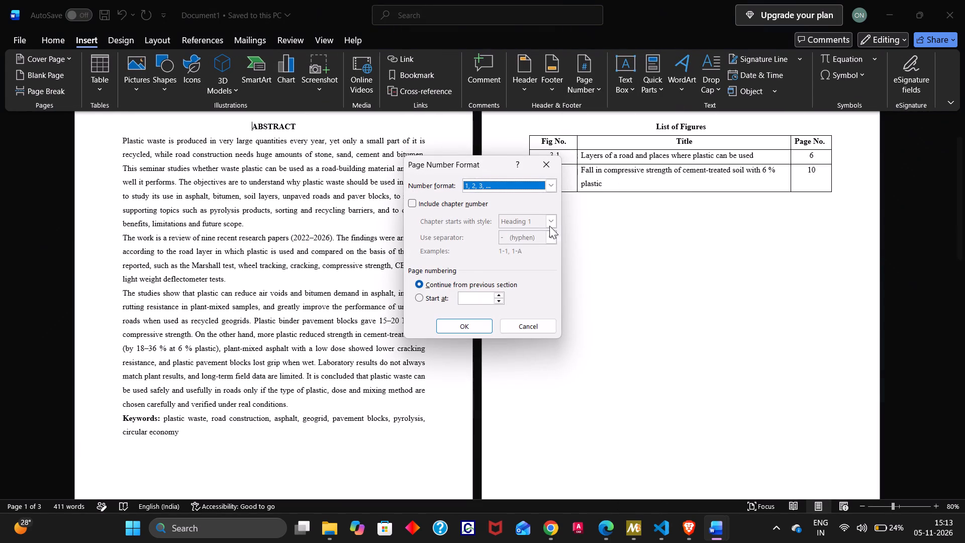
pyautogui.click(551, 186)
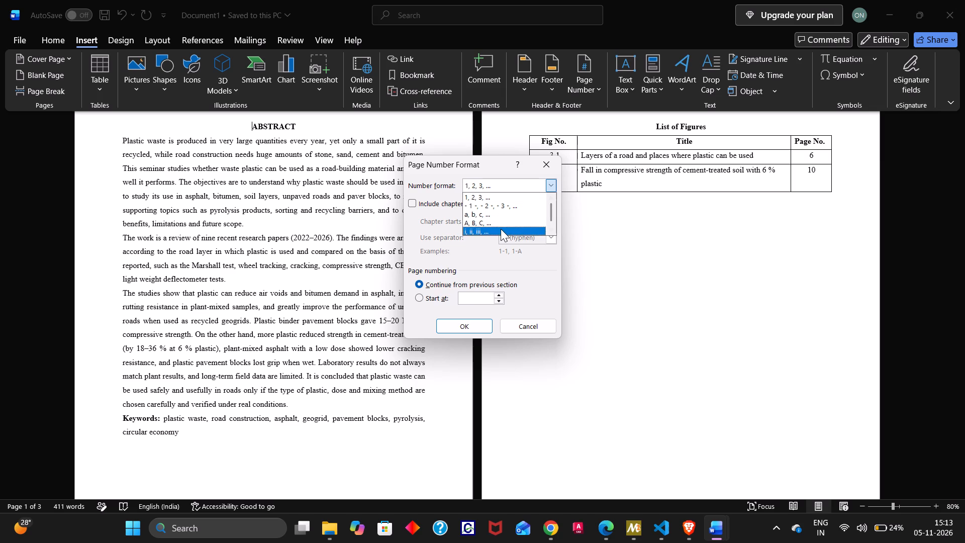
pyautogui.click(501, 229)
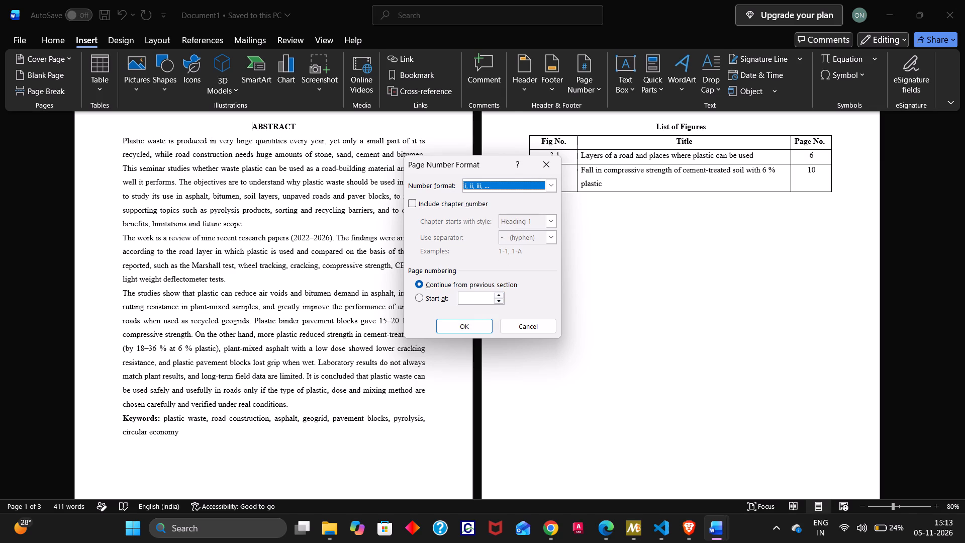
pyautogui.click(421, 297)
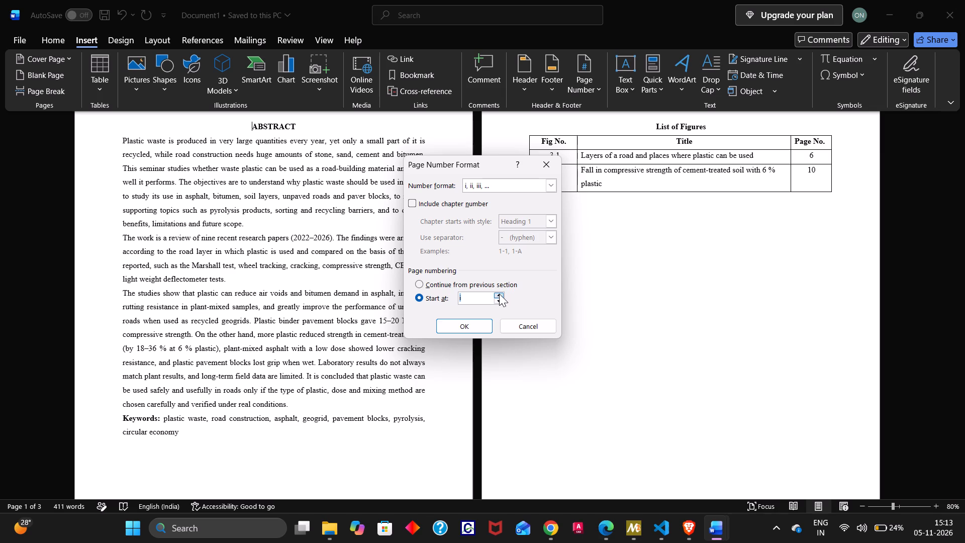
pyautogui.click(473, 330)
pyautogui.moveTo(473, 330); pyautogui.dragTo(411, 292)
pyautogui.click(441, 305)
pyautogui.scroll(-2, 441, 305)
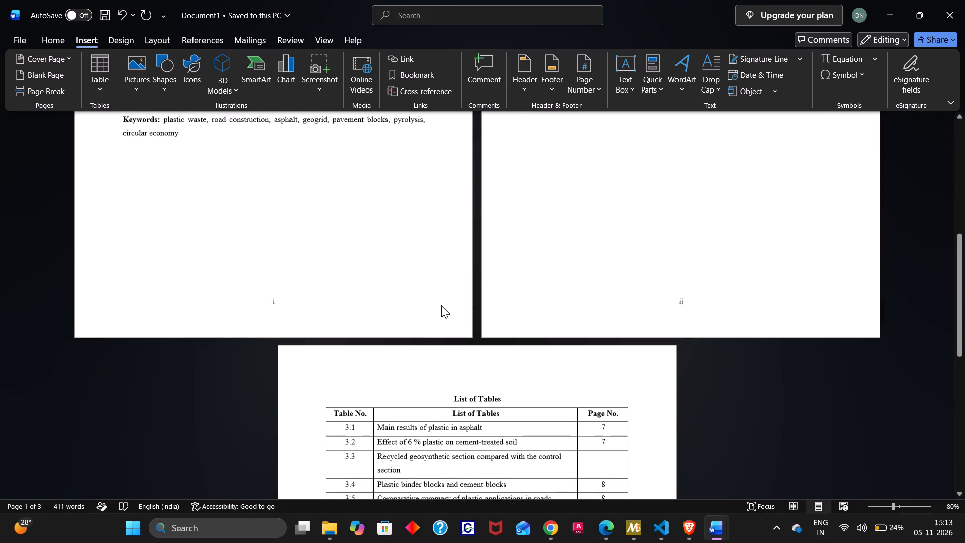
pyautogui.scroll(-4, 460, 239)
pyautogui.scroll(2, 460, 239)
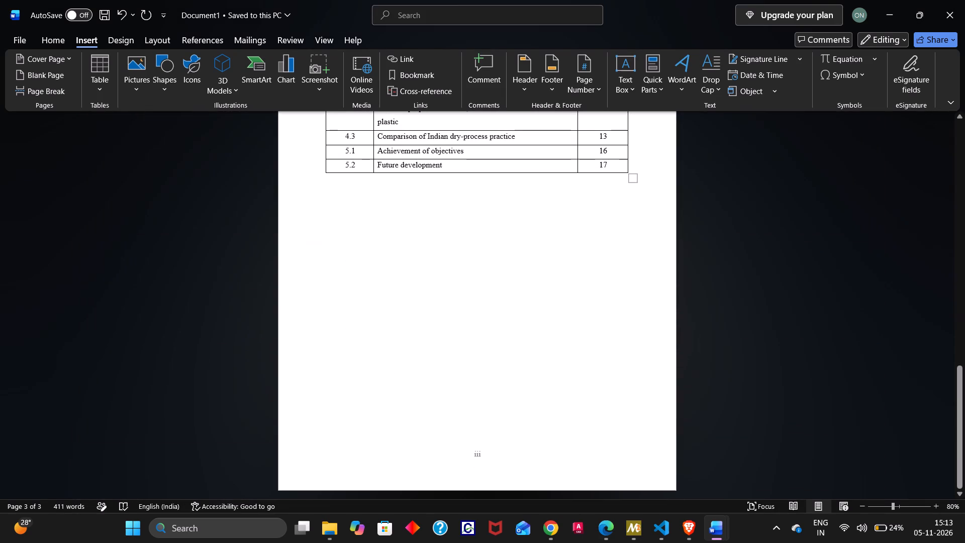
pyautogui.scroll(10, 460, 239)
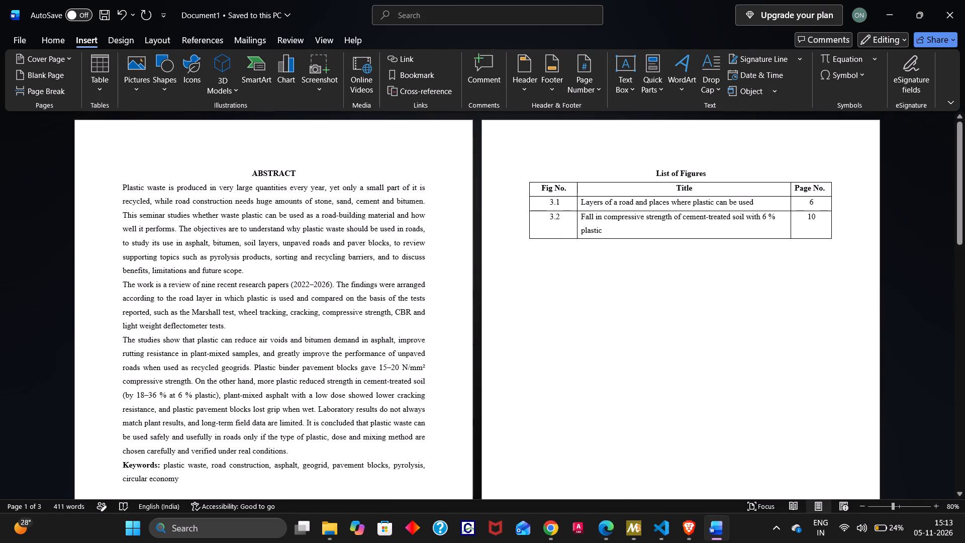
# Save the front matter document as RN ABSTRACT in the OneDrive Documents folder.
pyautogui.hotkey('ctrl', 's')
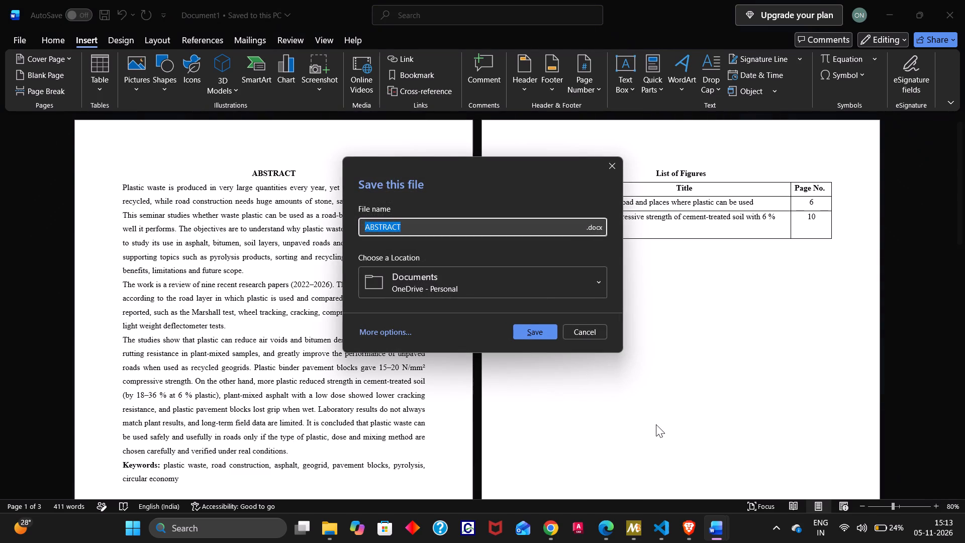
pyautogui.click(519, 229)
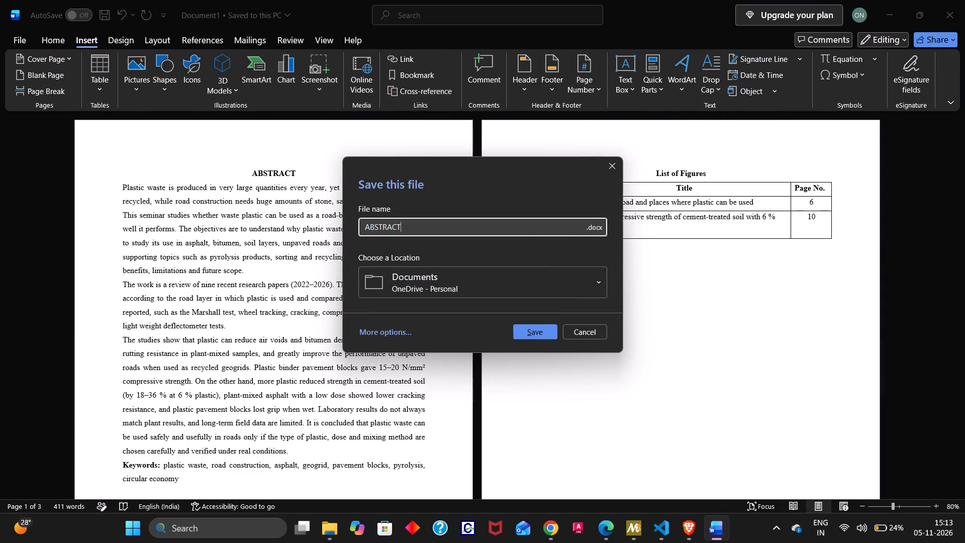
pyautogui.hotkey('ctrl', 'Left')
pyautogui.hotkey('ctrl', 'Left')
pyautogui.write('RN')
pyautogui.press('space')
pyautogui.click(524, 333)
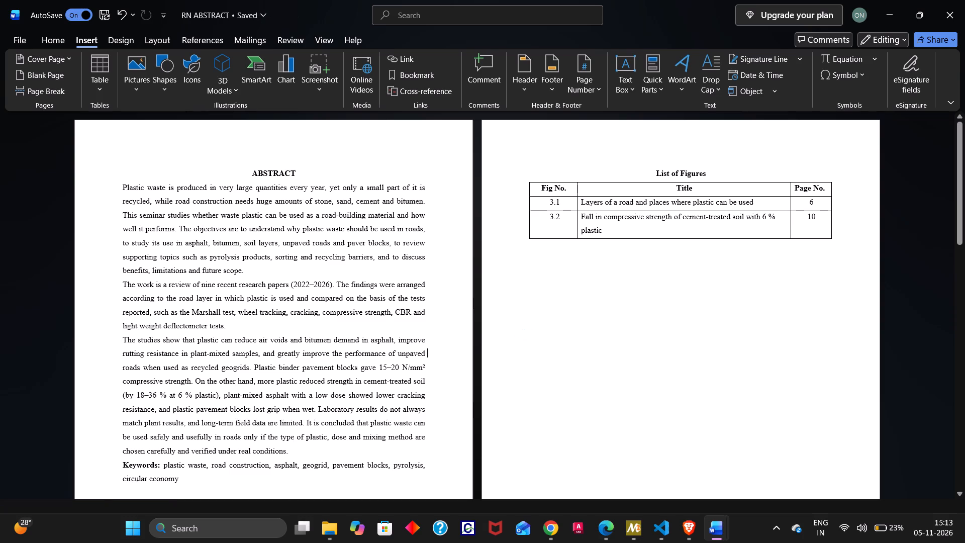
# Save a copy of the front matter document as a PDF named RN ABSTRACT in the Downloads folder on this PC.
pyautogui.click(28, 37)
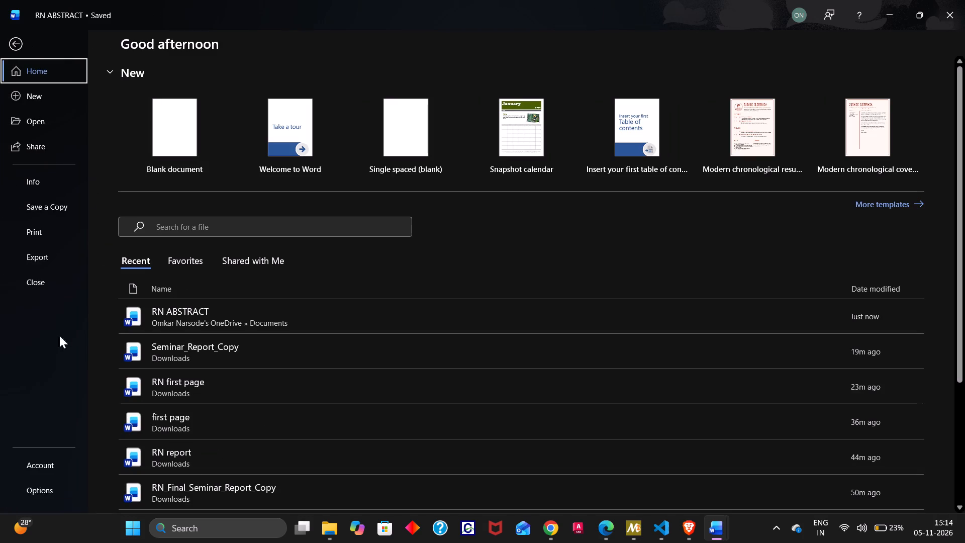
pyautogui.scroll(-1, 56, 365)
pyautogui.click(37, 205)
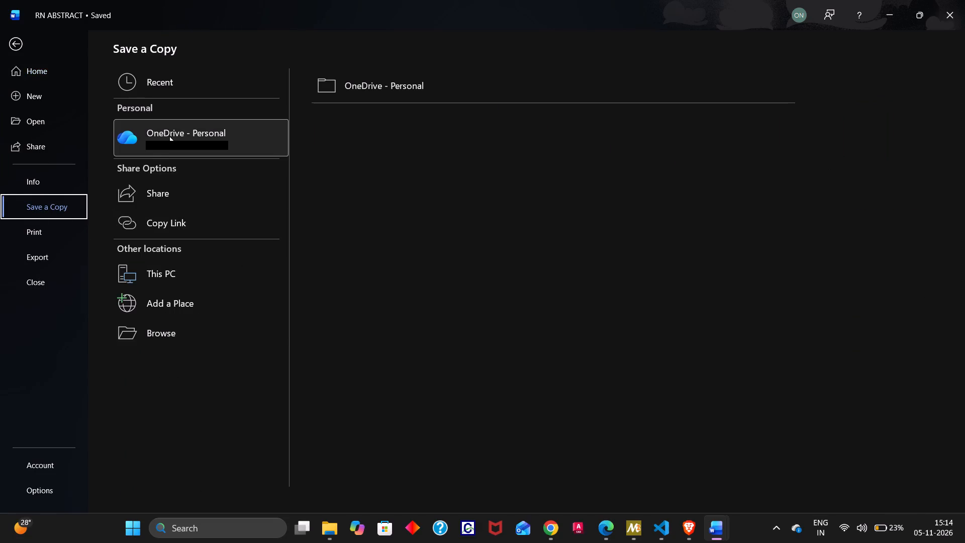
pyautogui.click(162, 263)
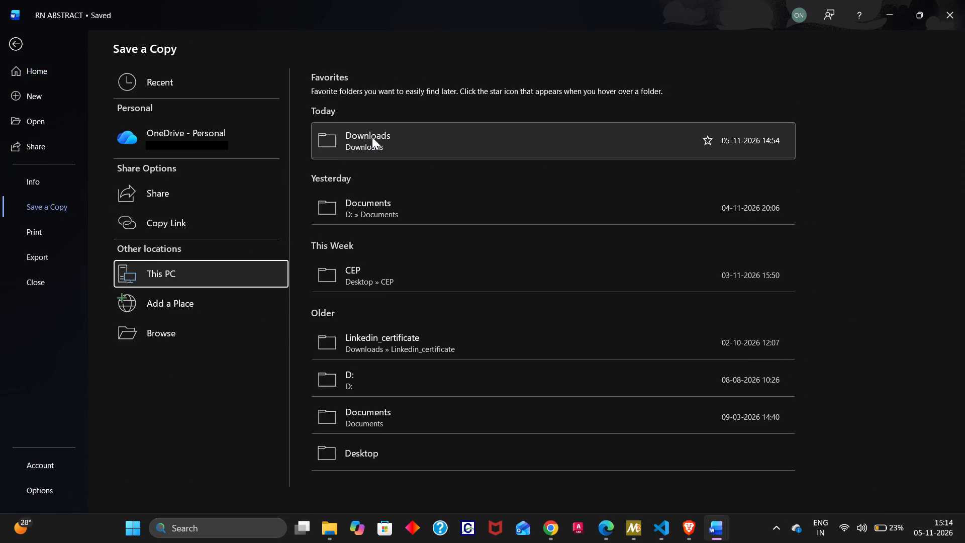
pyautogui.click(372, 137)
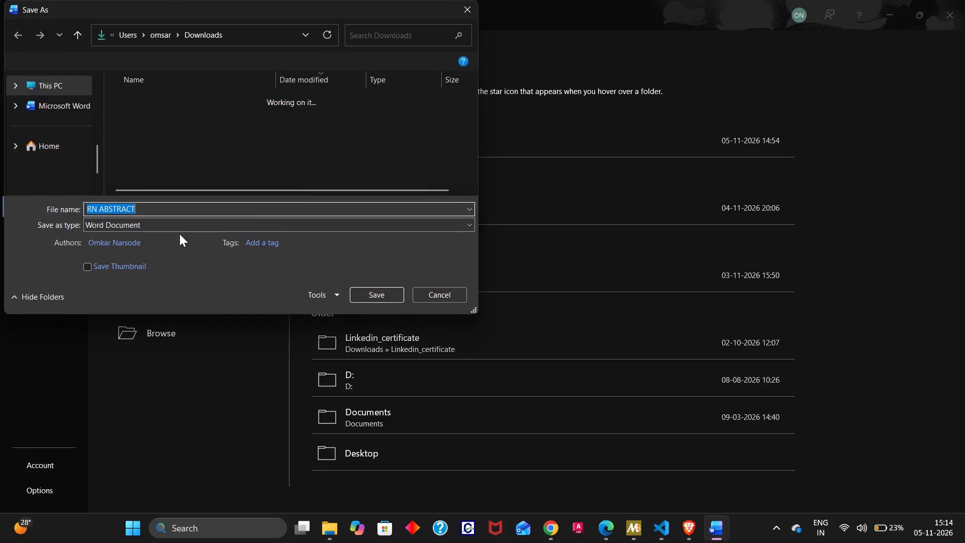
pyautogui.click(171, 225)
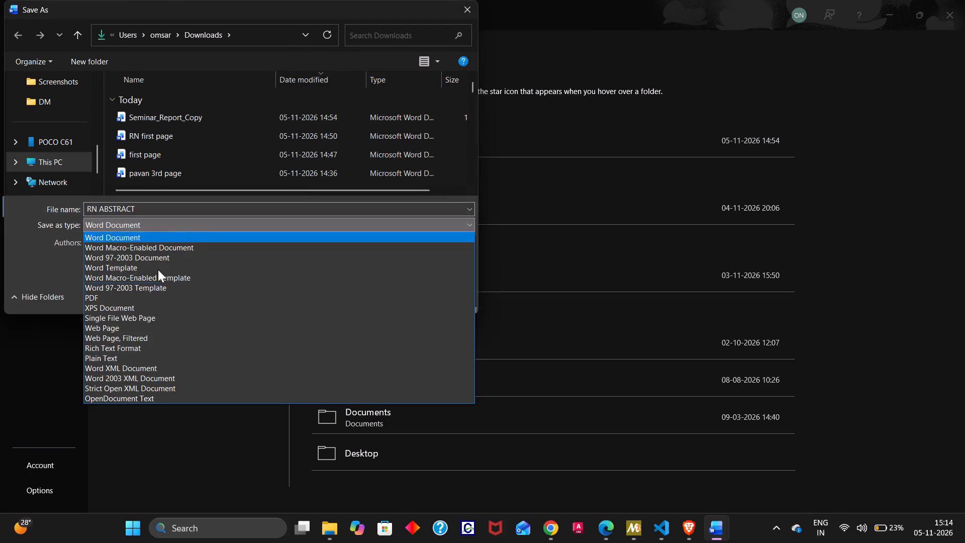
pyautogui.click(148, 293)
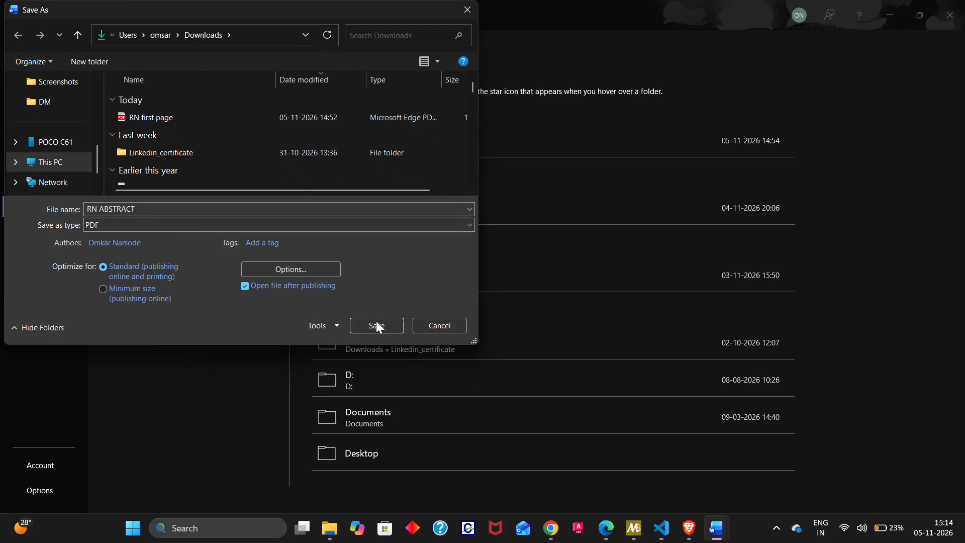
# Finish saving the front matter as the PDF RN ABSTRACT in the Downloads folder and close its browser preview.
pyautogui.click(379, 323)
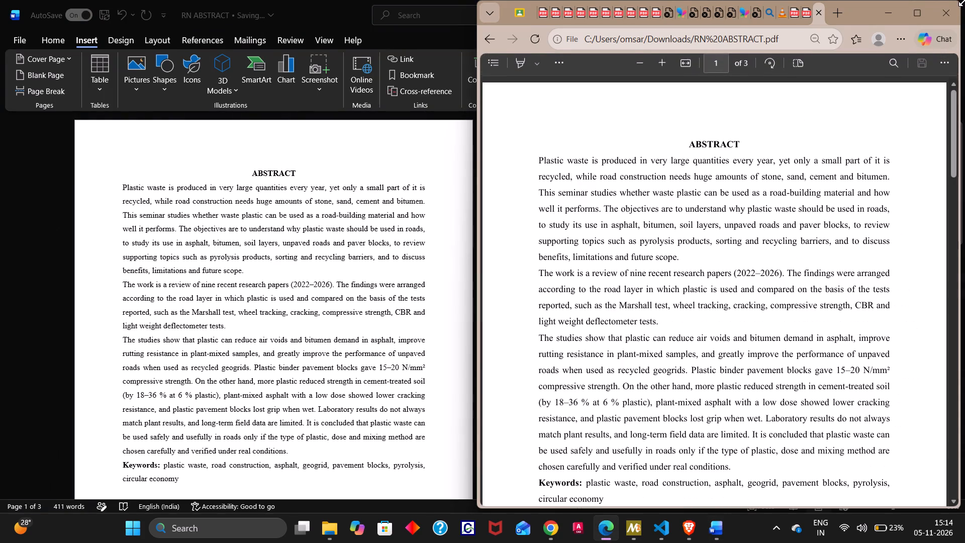
pyautogui.click(953, 7)
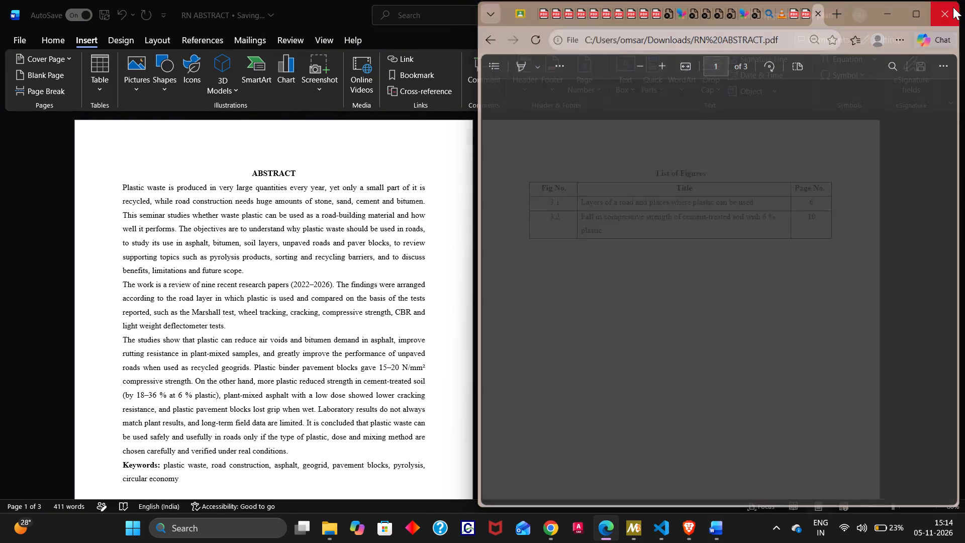
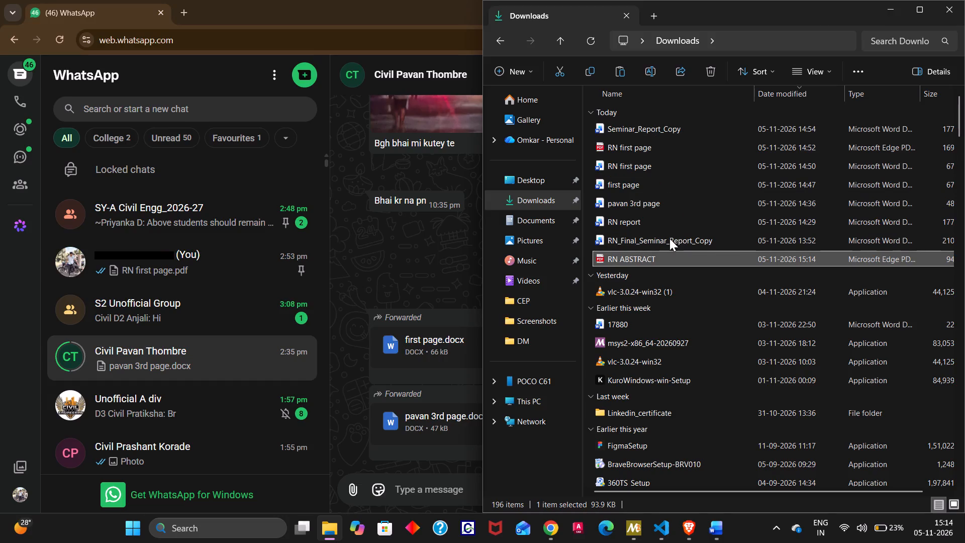
# Look through the OneDrive Documents folder and the recent files for the saved seminar report documents.
pyautogui.click(554, 218)
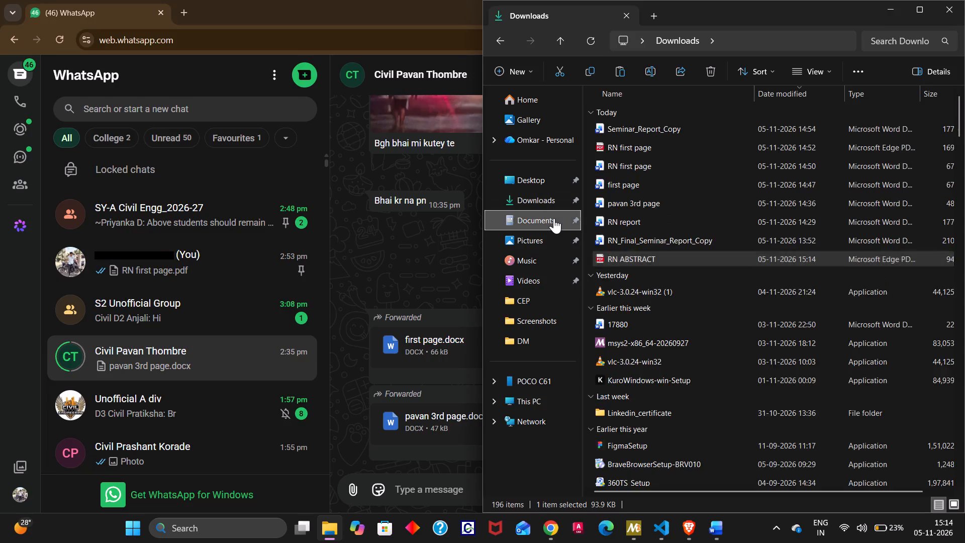
pyautogui.scroll(-1, 661, 253)
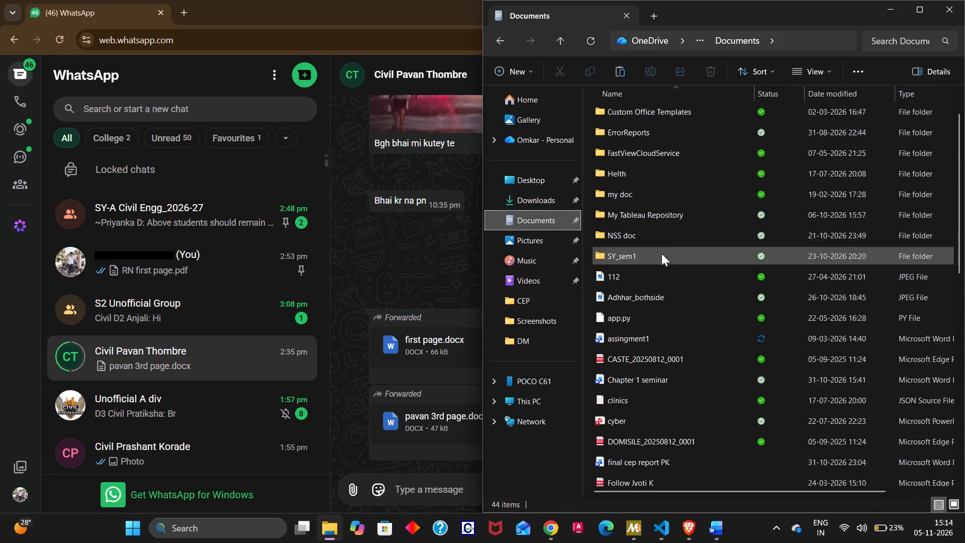
pyautogui.scroll(-2, 661, 253)
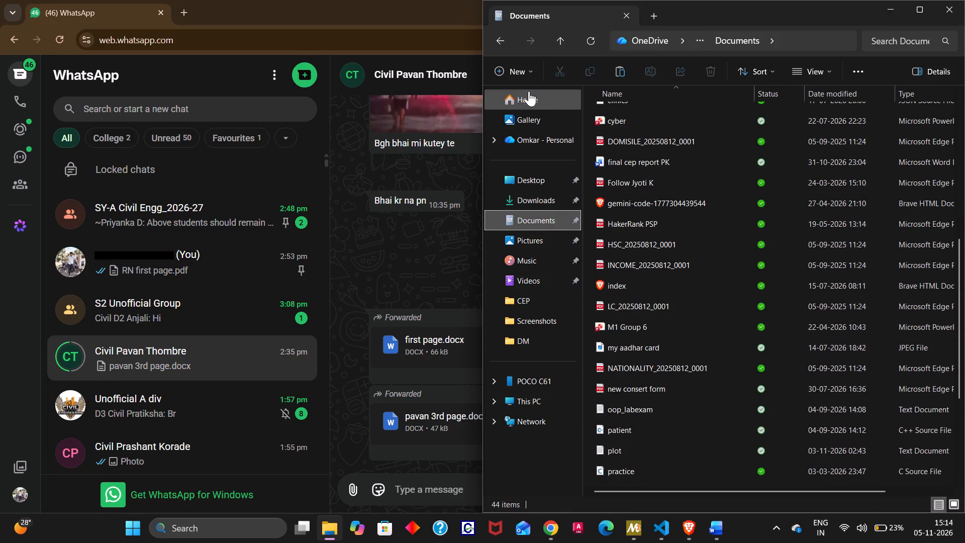
pyautogui.click(529, 91)
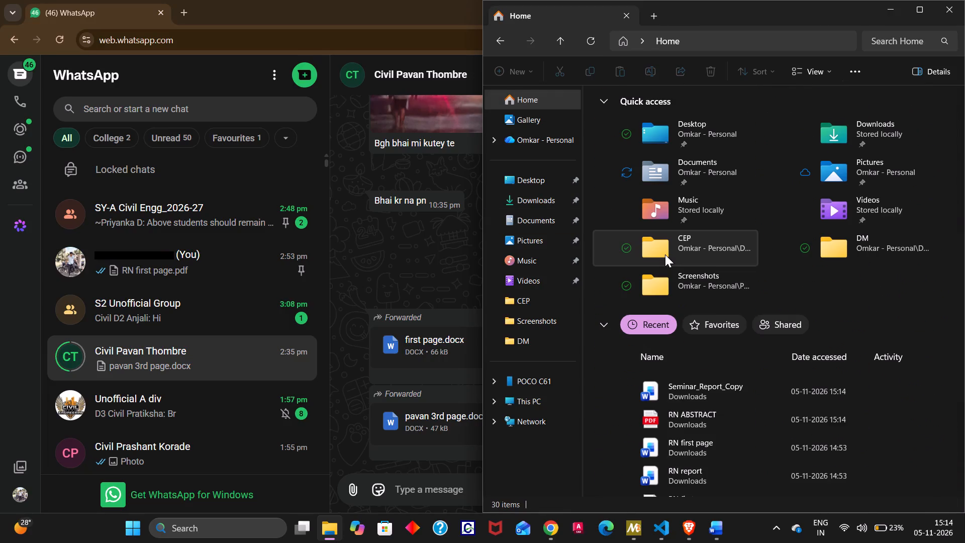
pyautogui.scroll(-1, 723, 479)
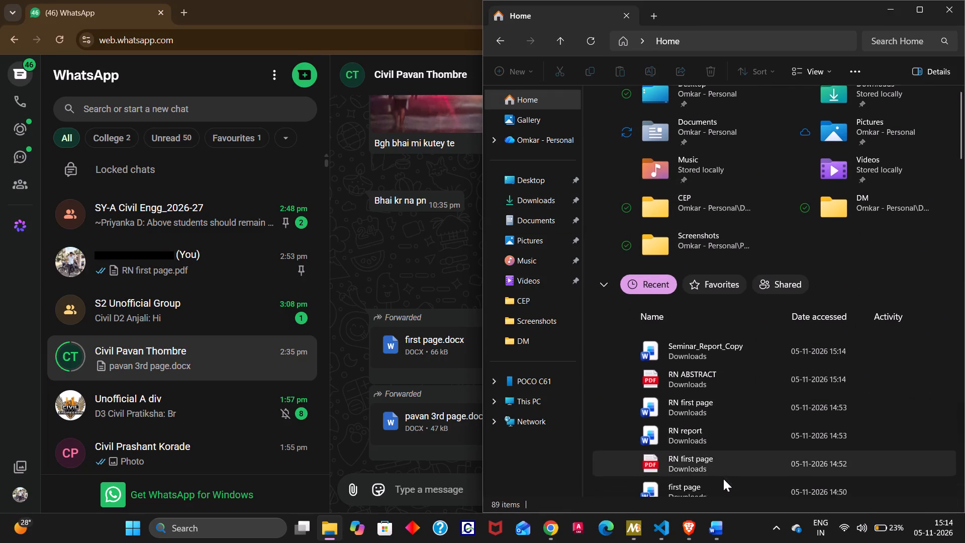
pyautogui.scroll(-1, 723, 479)
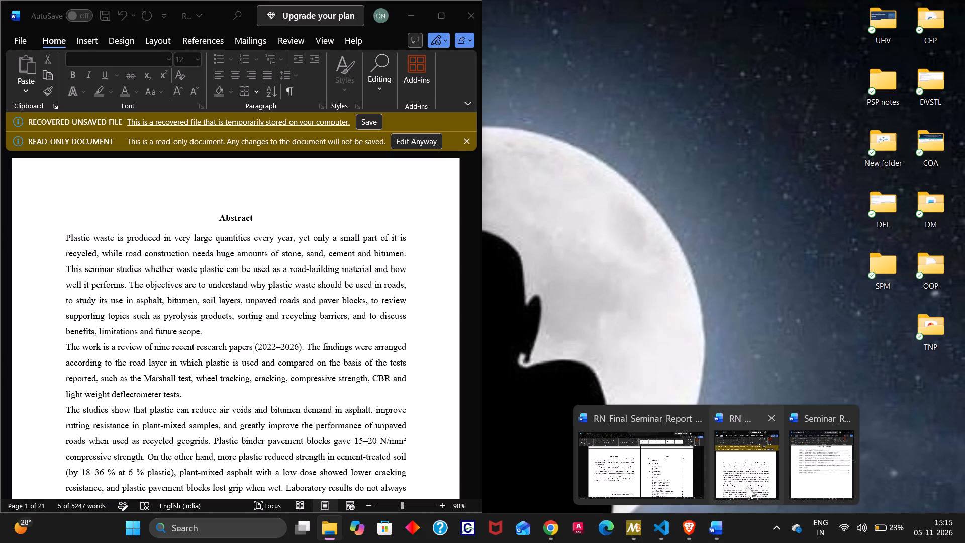
# Switch to the recovered, read-only seminar report in Word and look through its pages from the Abstract onward.
pyautogui.click(745, 486)
pyautogui.scroll(-10, 393, 443)
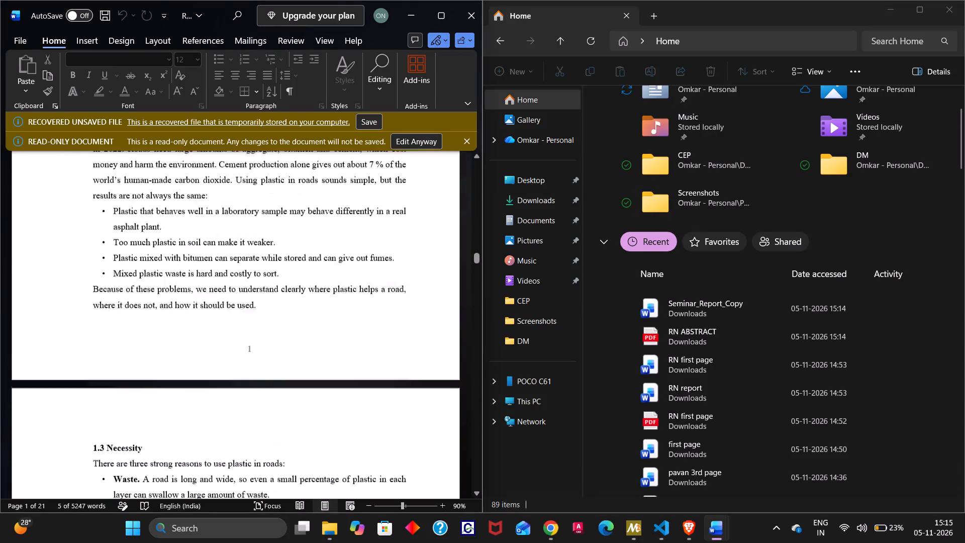
# Open the RN ABSTRACT PDF from the Downloads folder.
pyautogui.scroll(-12, 393, 443)
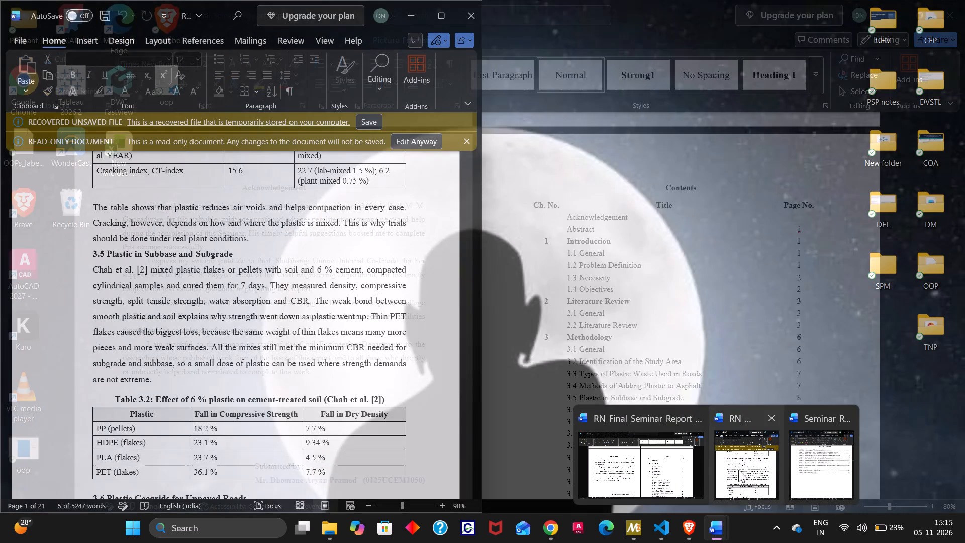
pyautogui.click(738, 470)
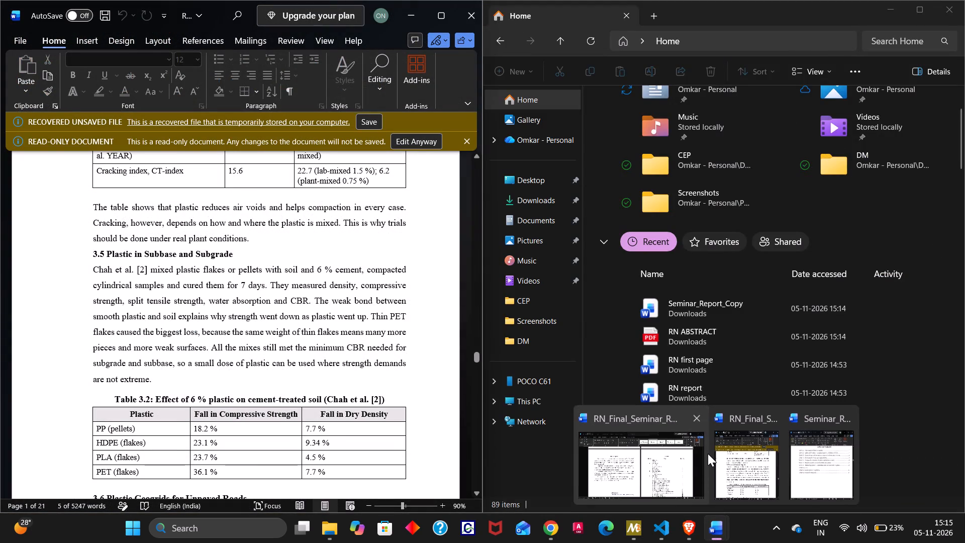
pyautogui.scroll(-1, 723, 453)
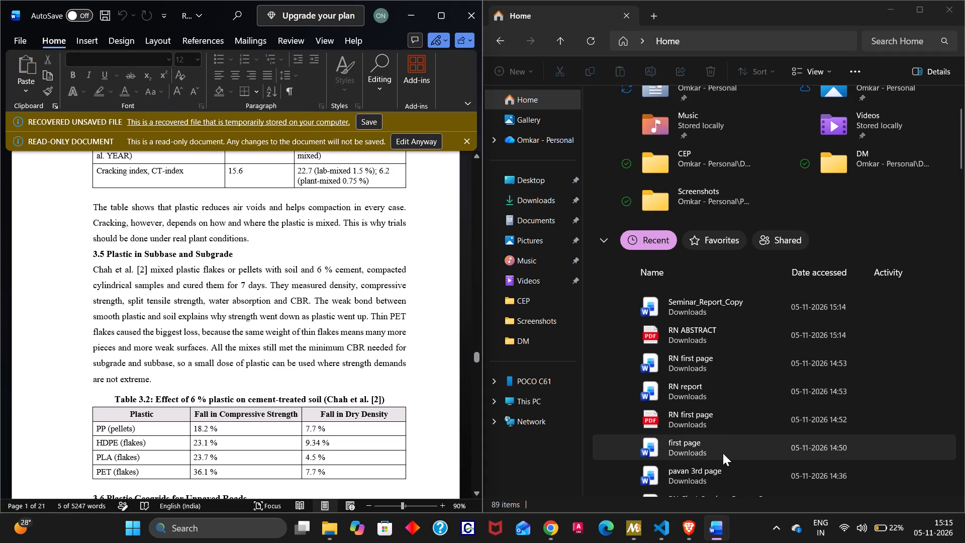
pyautogui.scroll(-1, 723, 453)
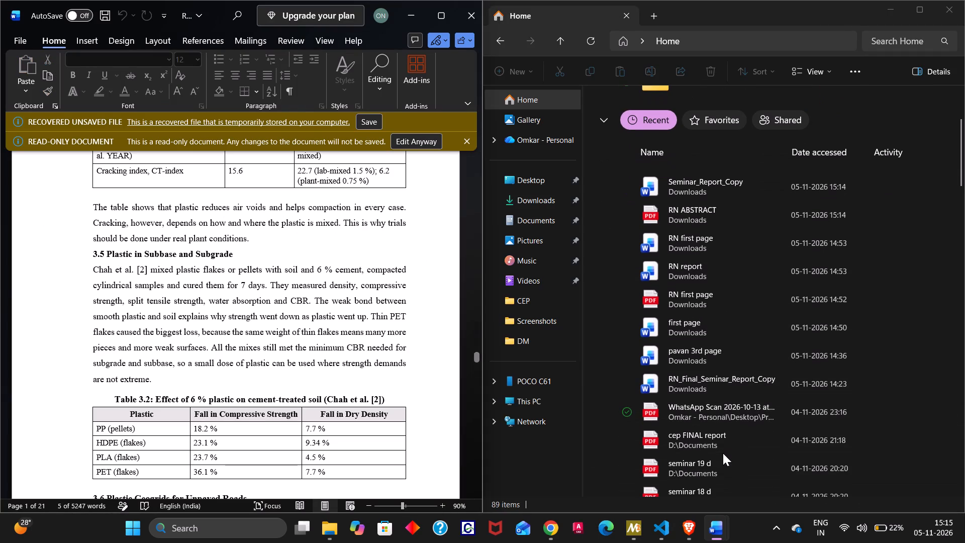
pyautogui.click(534, 202)
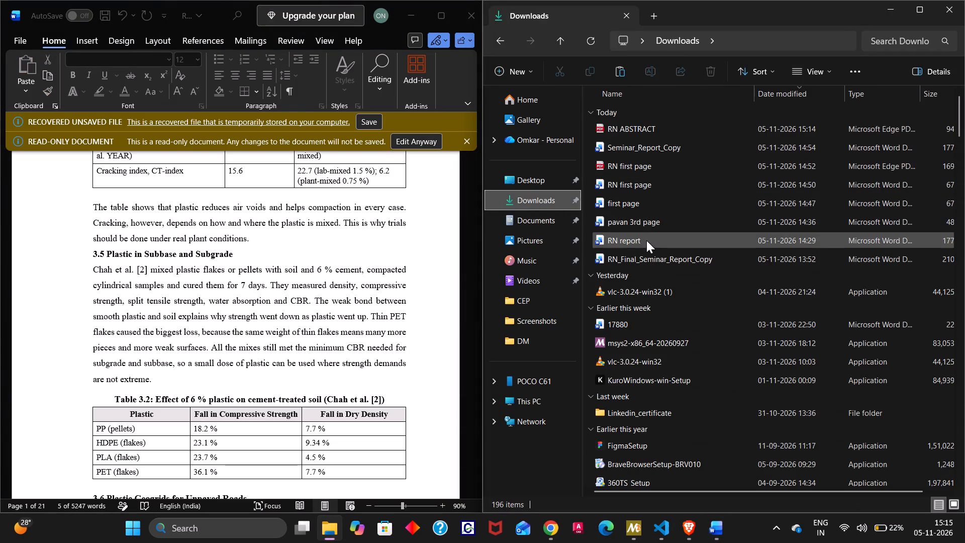
pyautogui.doubleClick(641, 130)
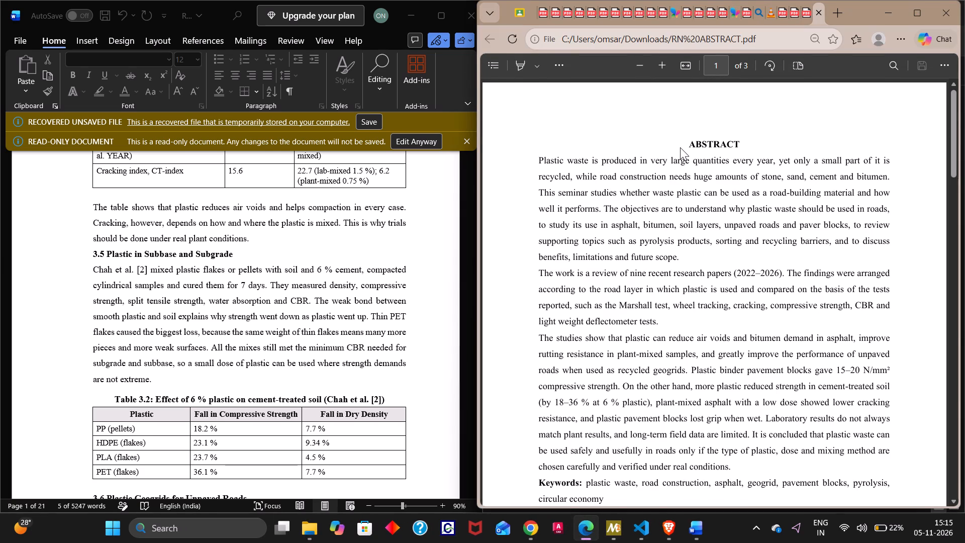
# Copy the full abstract text from the PDF, from the ABSTRACT heading to the end of the keywords.
pyautogui.moveTo(688, 144); pyautogui.dragTo(729, 171)
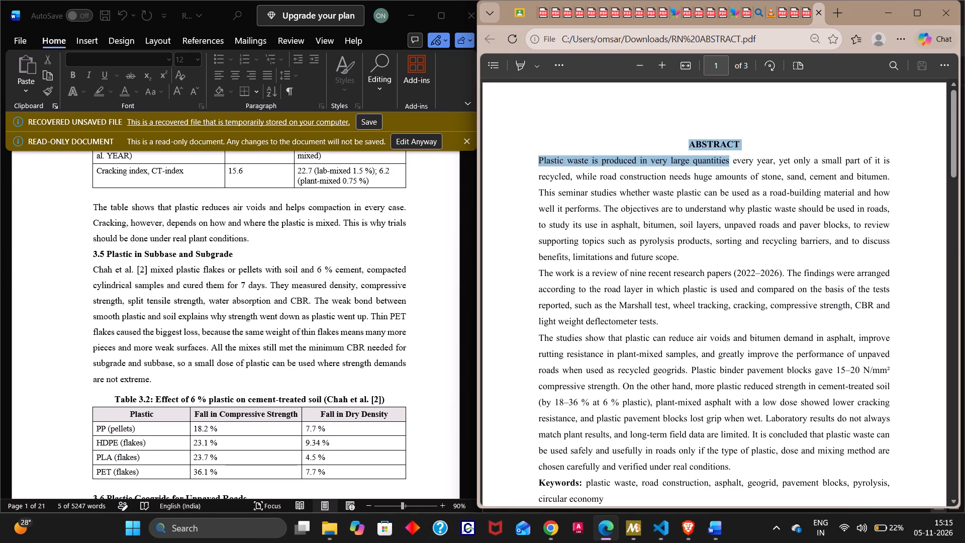
pyautogui.moveTo(729, 171); pyautogui.dragTo(783, 410)
pyautogui.scroll(-1, 732, 480)
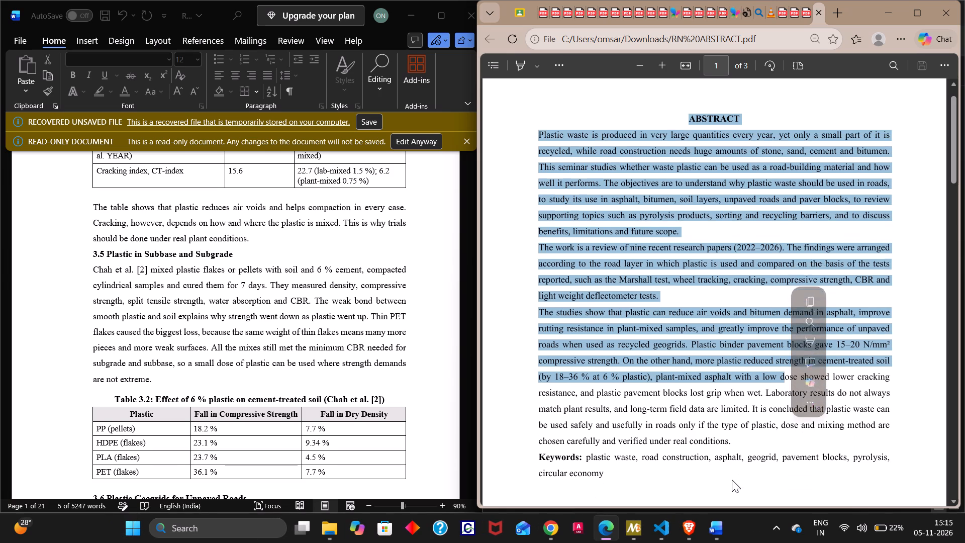
pyautogui.scroll(-1, 732, 480)
pyautogui.moveTo(732, 480); pyautogui.dragTo(622, 448)
pyautogui.moveTo(622, 448); pyautogui.dragTo(619, 454)
pyautogui.moveTo(607, 447); pyautogui.dragTo(549, 177)
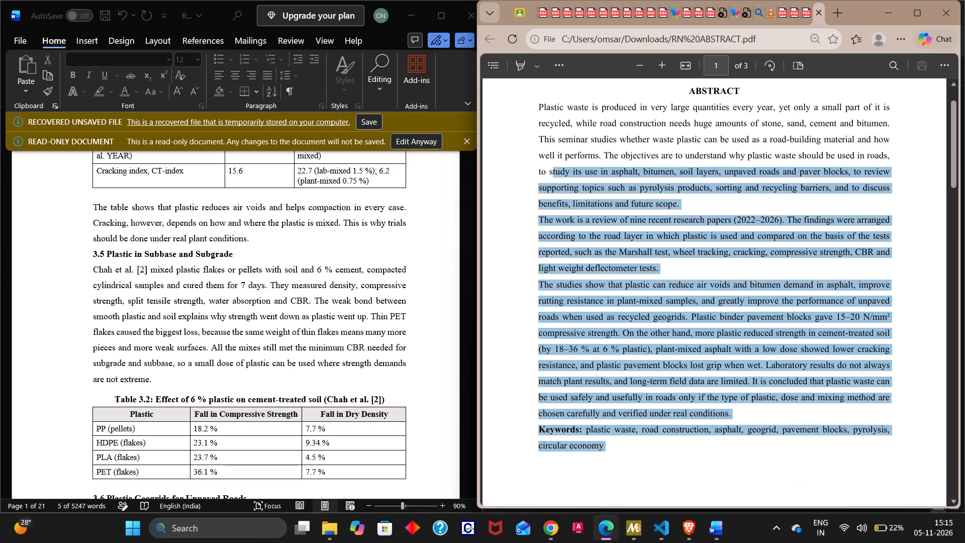
pyautogui.moveTo(549, 177); pyautogui.dragTo(617, 116)
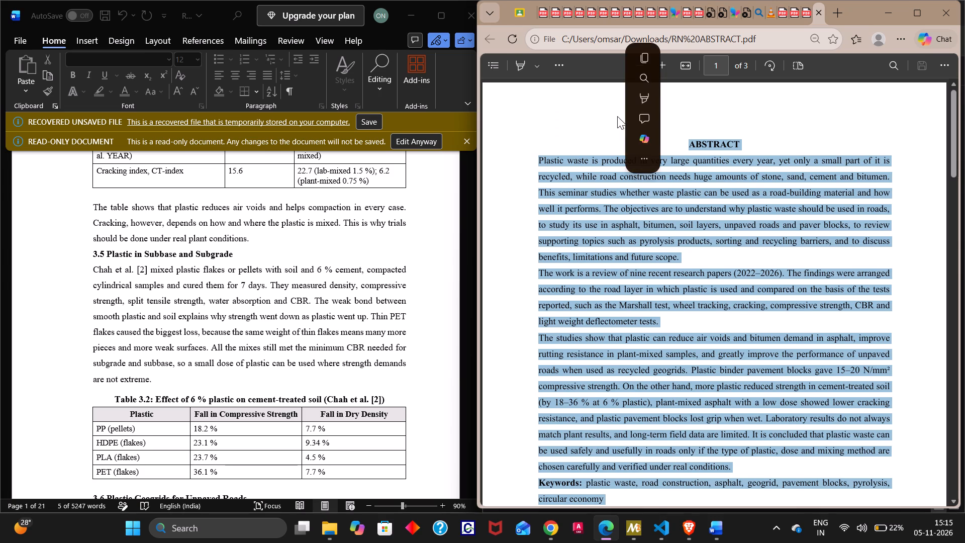
pyautogui.hotkey('ctrl', 'c')
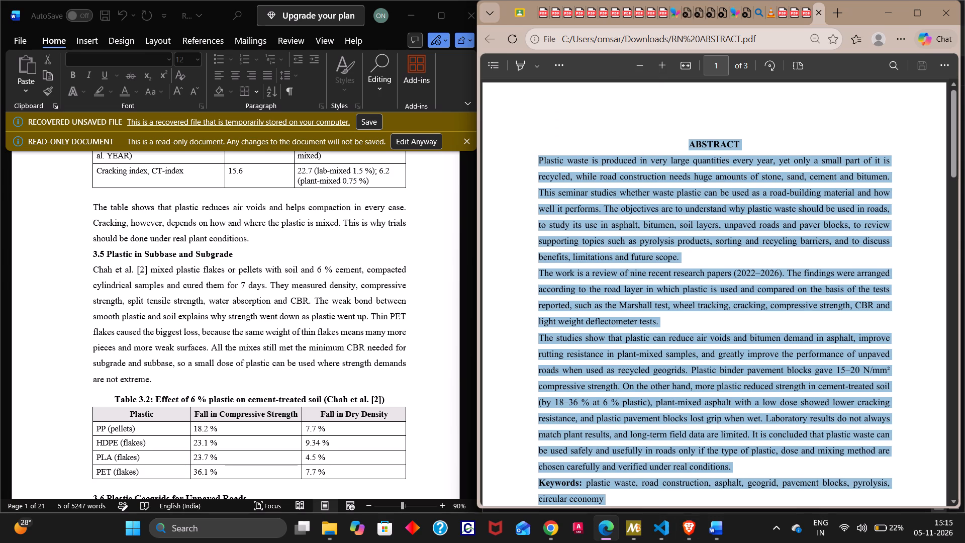
# Switch to Word, create a blank document and tile it side by side with the RN ABSTRACT PDF.
pyautogui.click(713, 537)
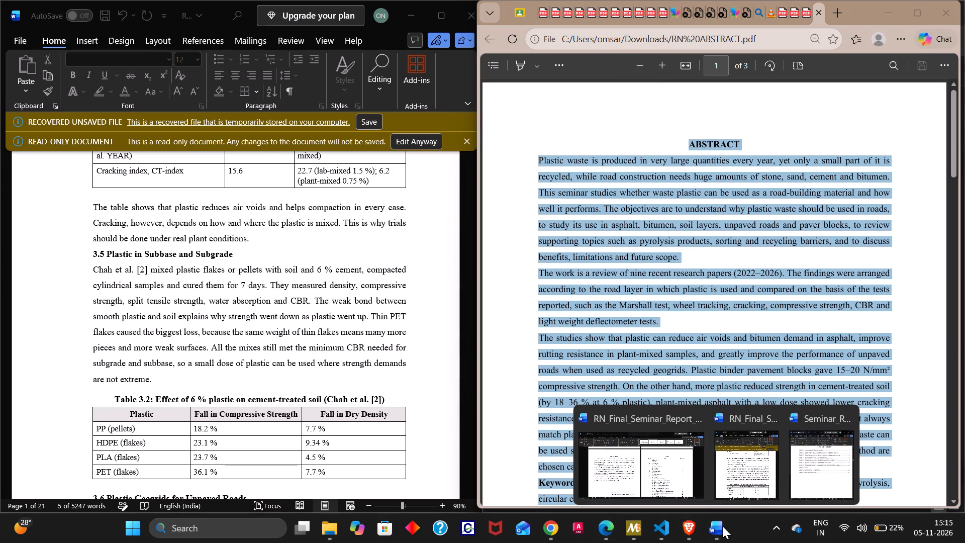
pyautogui.click(733, 492)
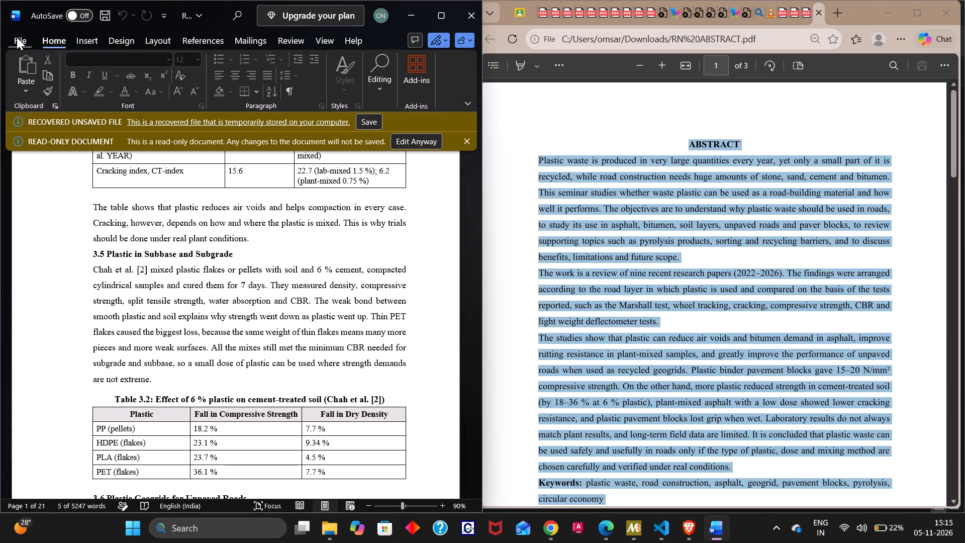
pyautogui.click(19, 39)
pyautogui.click(177, 128)
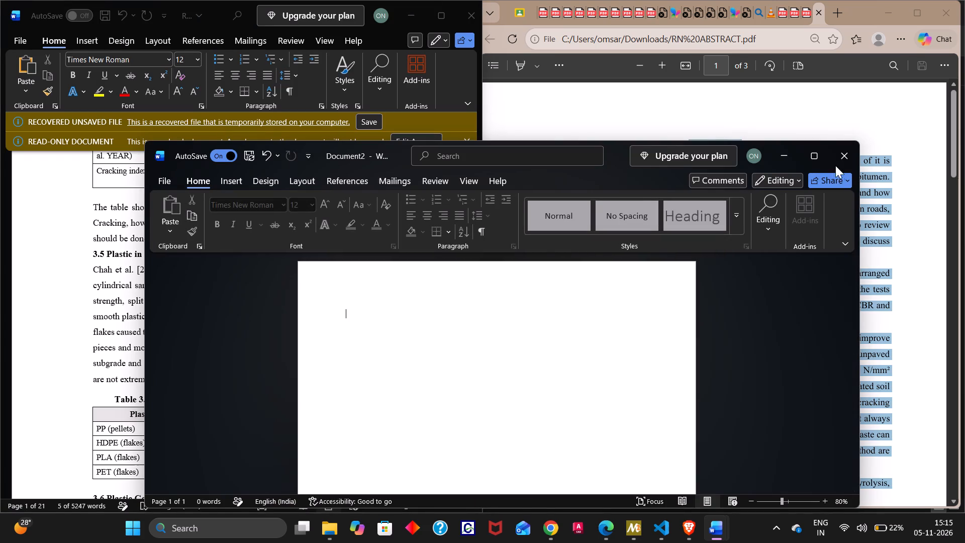
pyautogui.click(769, 228)
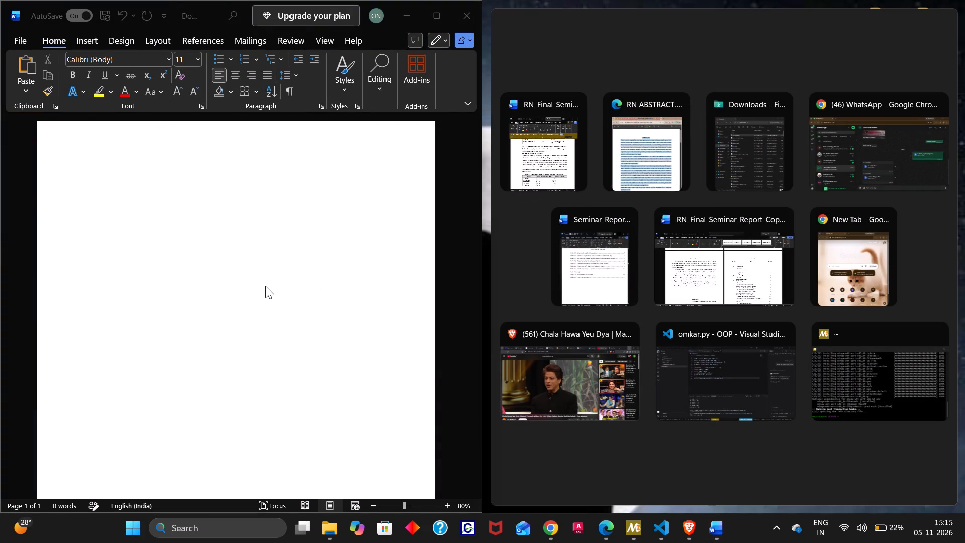
pyautogui.hotkey('ctrl', 'v')
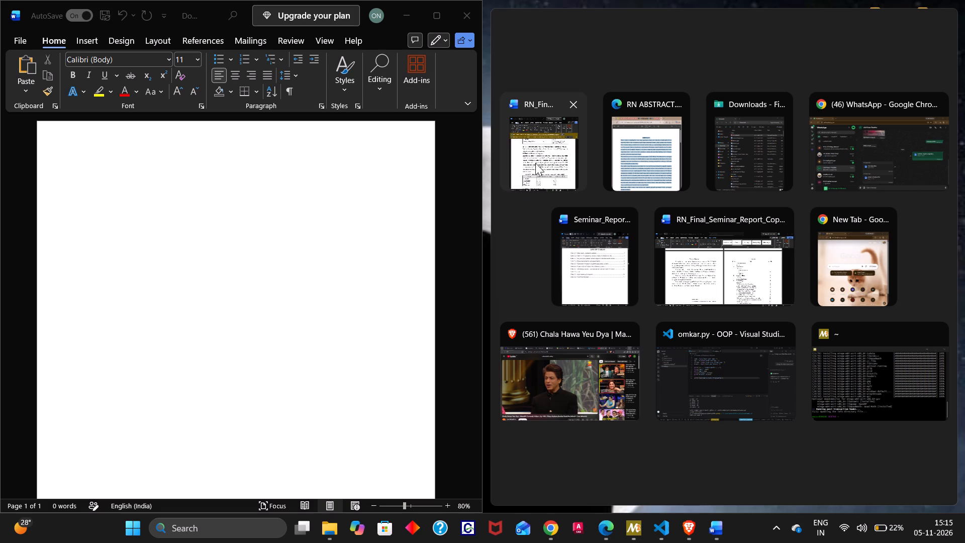
pyautogui.click(613, 162)
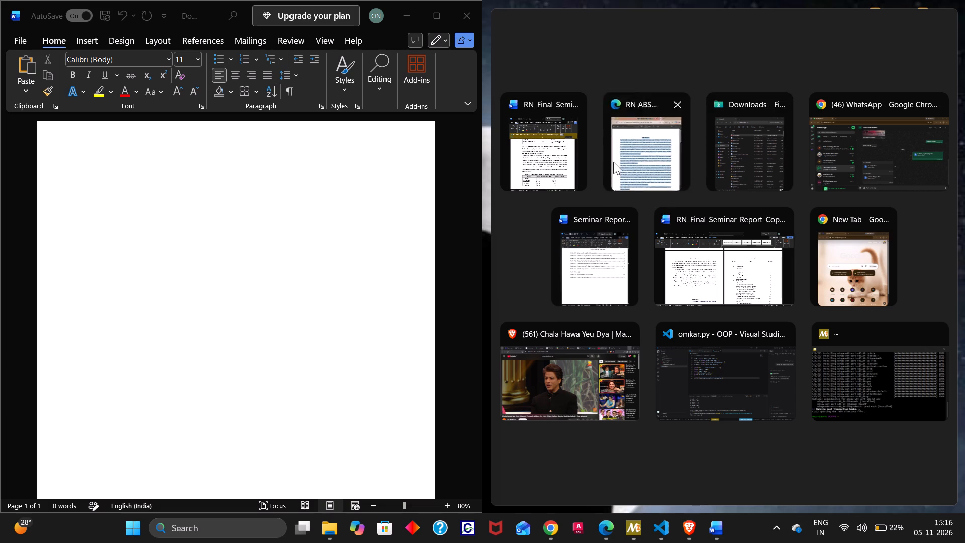
# Paste the copied abstract into the blank document.
pyautogui.click(185, 246)
pyautogui.hotkey('ctrl', 'v')
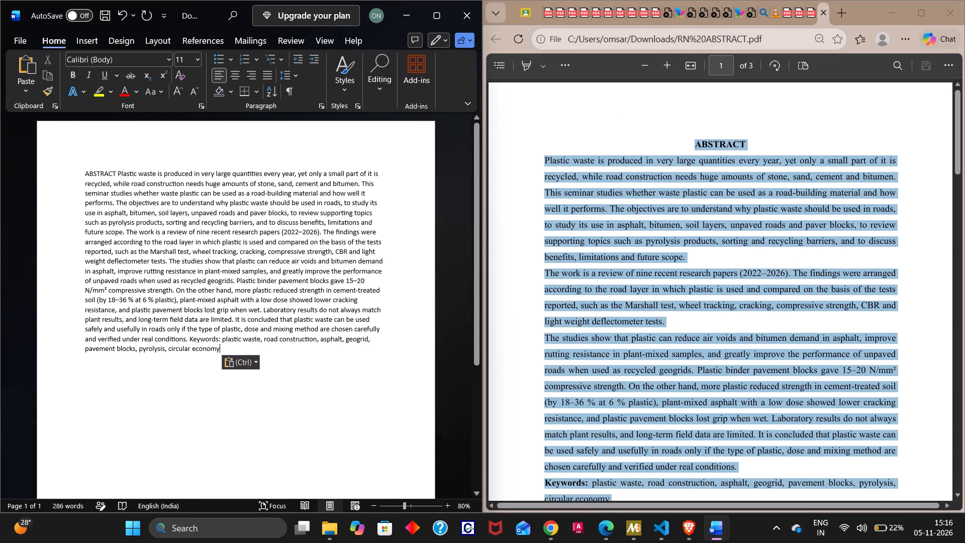
# Put the ABSTRACT heading on its own line and remove the leading space from the body text.
pyautogui.click(115, 171)
pyautogui.press('Return')
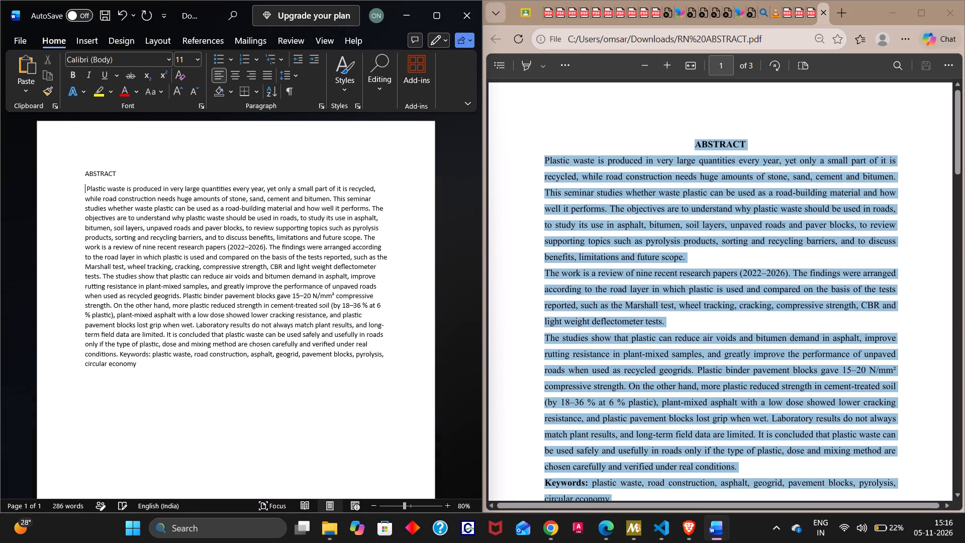
pyautogui.press('Right')
pyautogui.press('BackSpace')
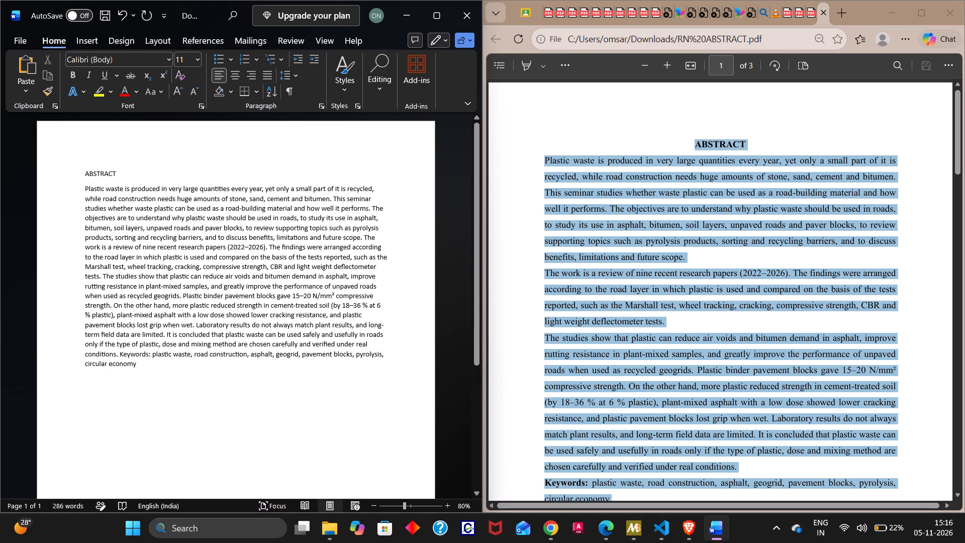
# Format all the pasted text in Times New Roman, size 12.
pyautogui.moveTo(151, 372); pyautogui.dragTo(49, 164)
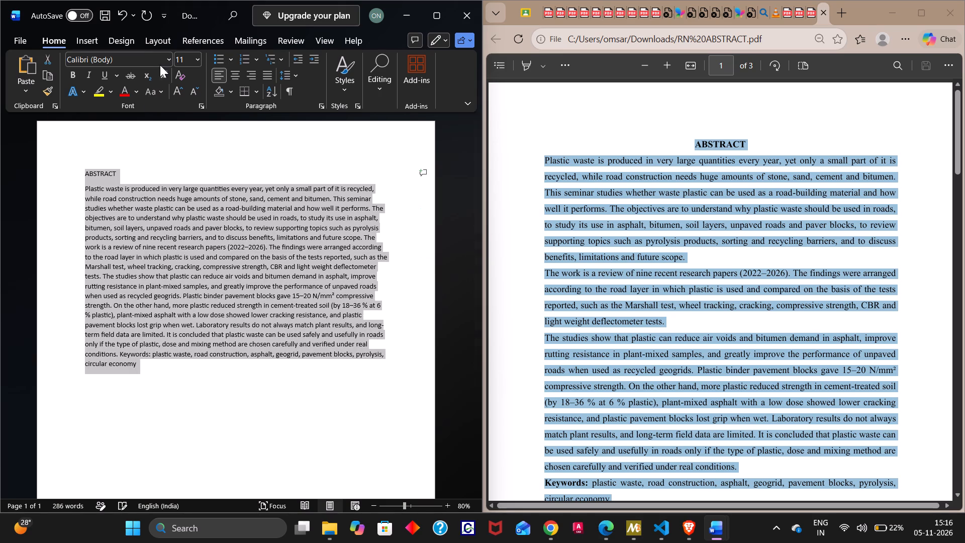
pyautogui.click(169, 63)
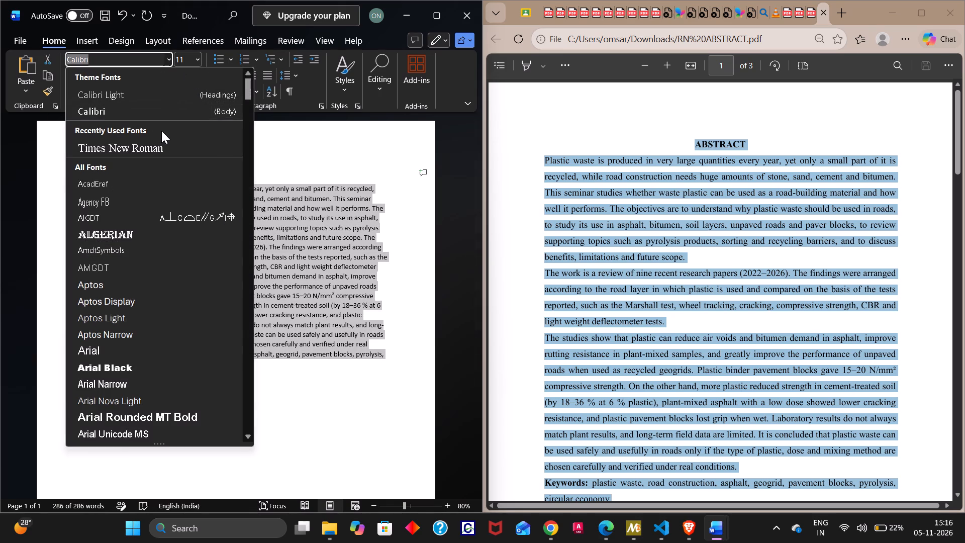
pyautogui.click(157, 150)
pyautogui.click(200, 53)
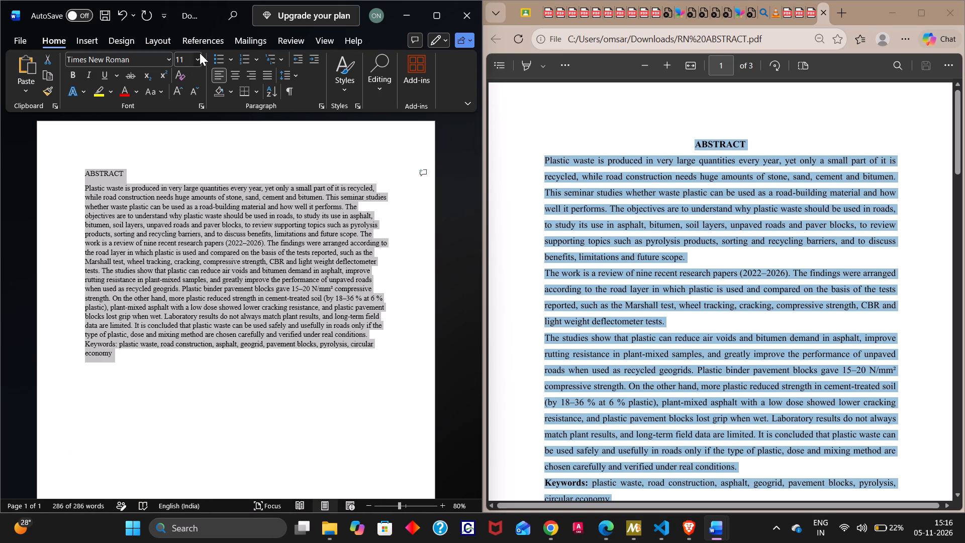
pyautogui.click(188, 128)
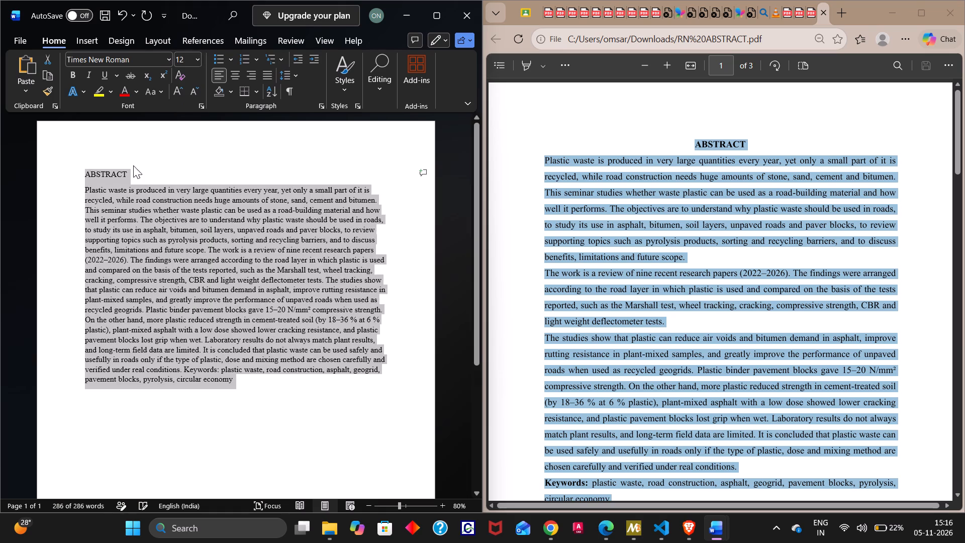
# Make the ABSTRACT heading bold and centre it.
pyautogui.click(158, 174)
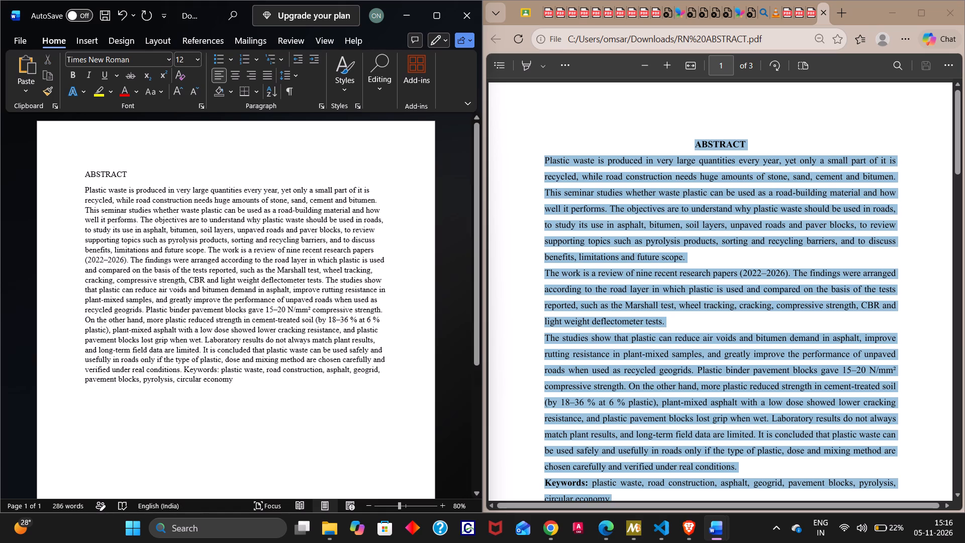
pyautogui.moveTo(134, 172); pyautogui.dragTo(56, 169)
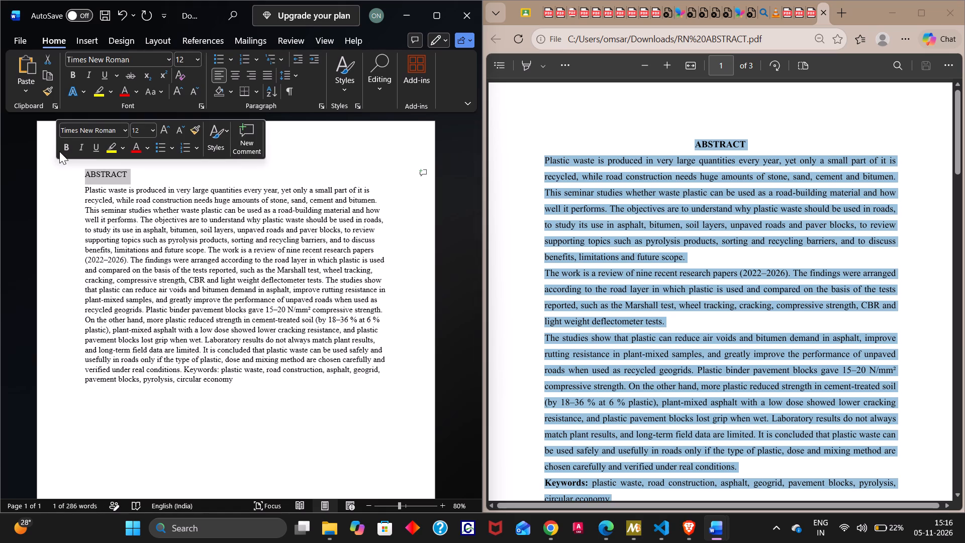
pyautogui.click(65, 149)
pyautogui.click(232, 73)
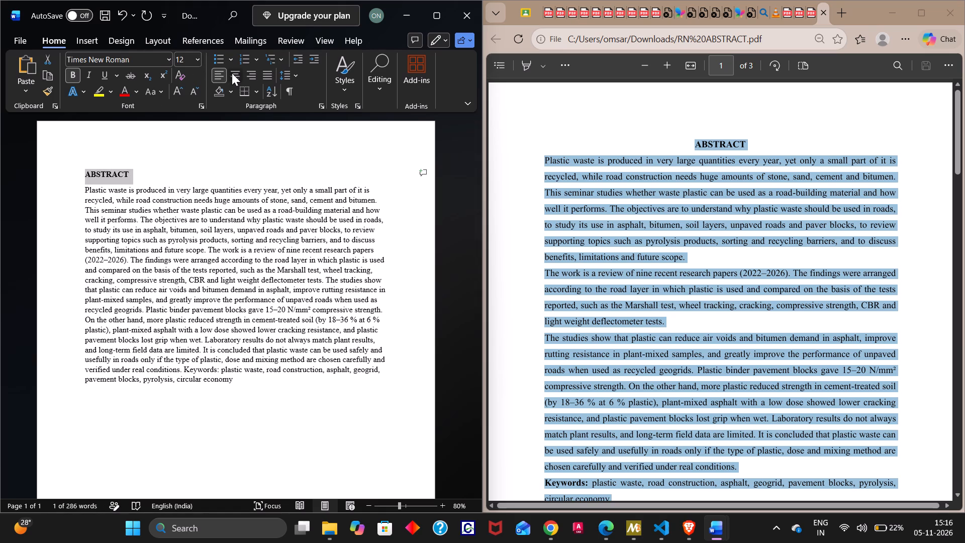
pyautogui.click(182, 167)
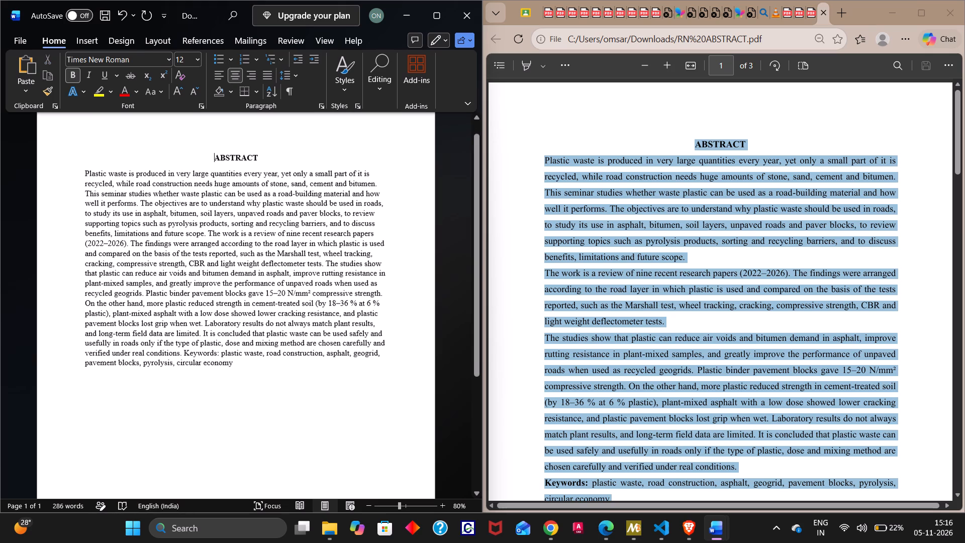
# Split the Keywords text at the end of the abstract into its own paragraph.
pyautogui.scroll(-1, 182, 167)
pyautogui.click(535, 254)
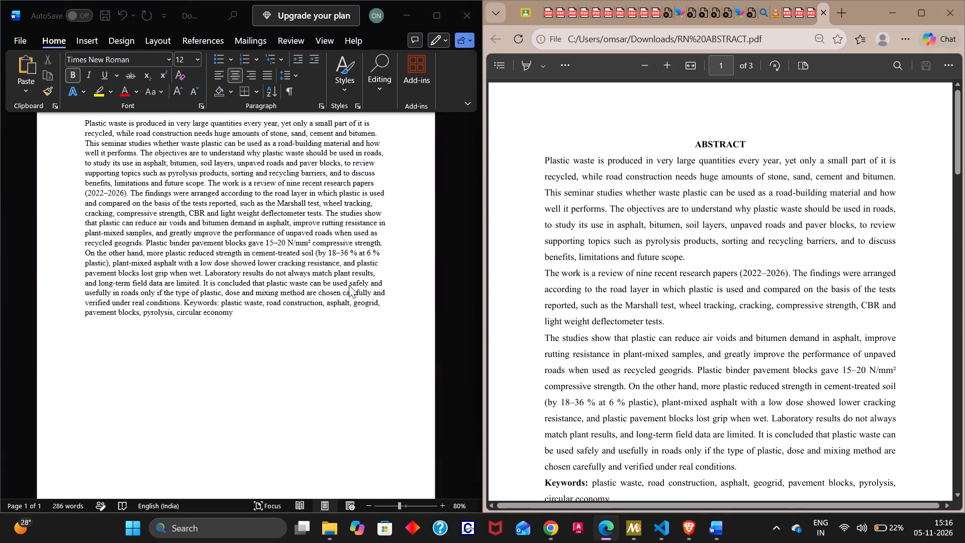
pyautogui.click(184, 303)
pyautogui.click(183, 302)
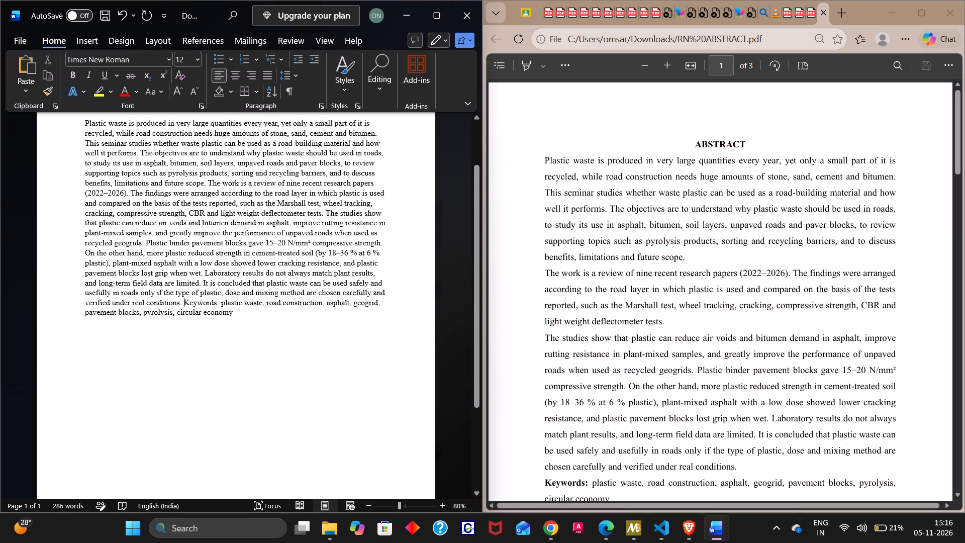
pyautogui.press('Return')
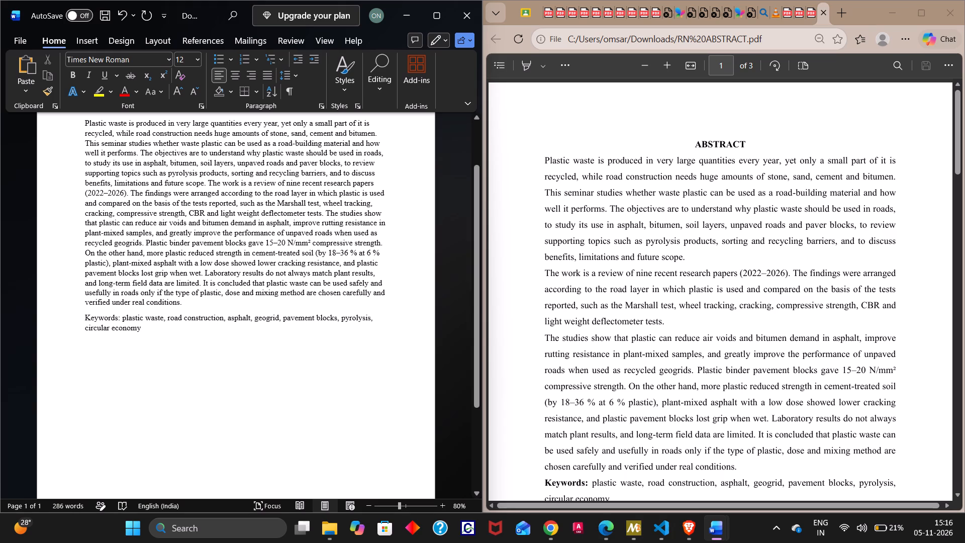
# Make the word "Keywords" bold at the start of the last paragraph.
pyautogui.moveTo(116, 321); pyautogui.dragTo(56, 325)
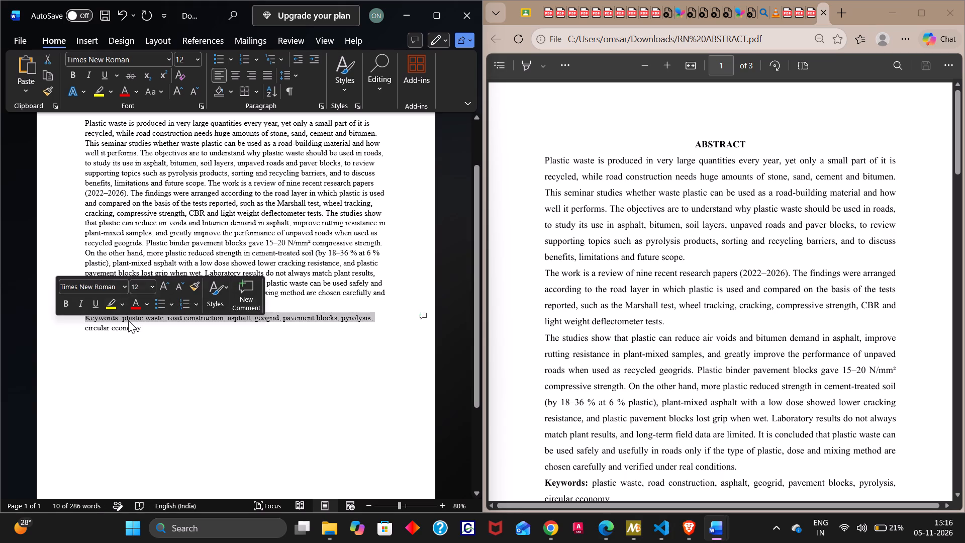
pyautogui.click(129, 320)
pyautogui.moveTo(117, 317); pyautogui.dragTo(86, 317)
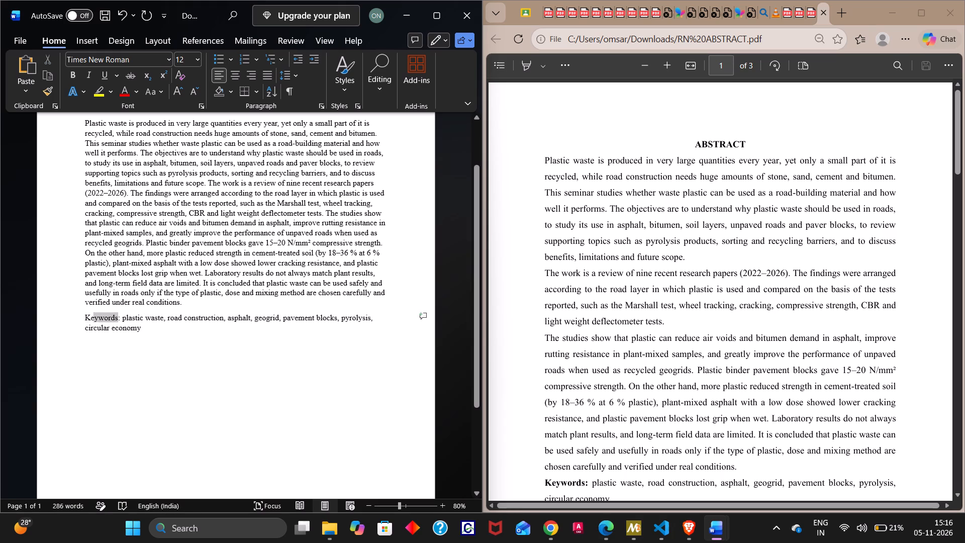
pyautogui.moveTo(86, 317); pyautogui.dragTo(78, 316)
pyautogui.click(85, 297)
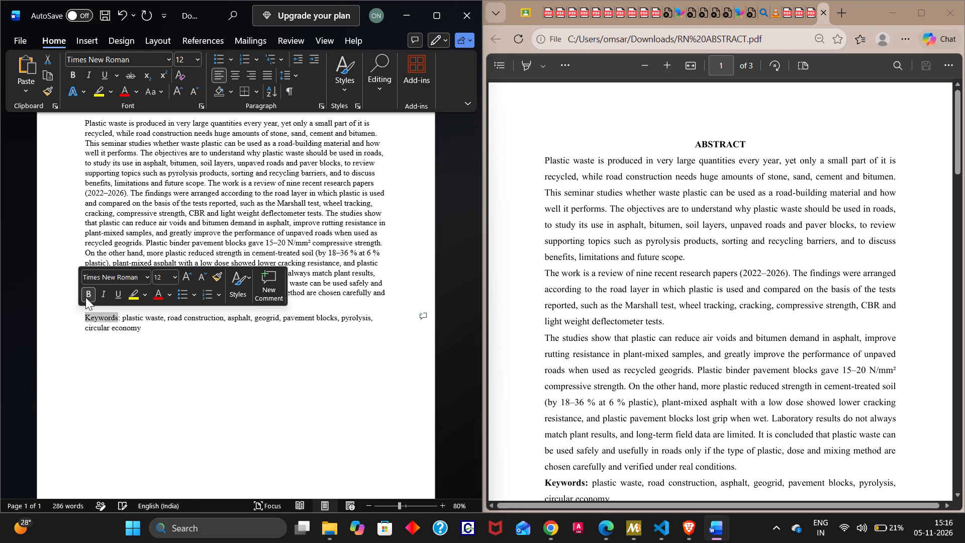
pyautogui.click(205, 373)
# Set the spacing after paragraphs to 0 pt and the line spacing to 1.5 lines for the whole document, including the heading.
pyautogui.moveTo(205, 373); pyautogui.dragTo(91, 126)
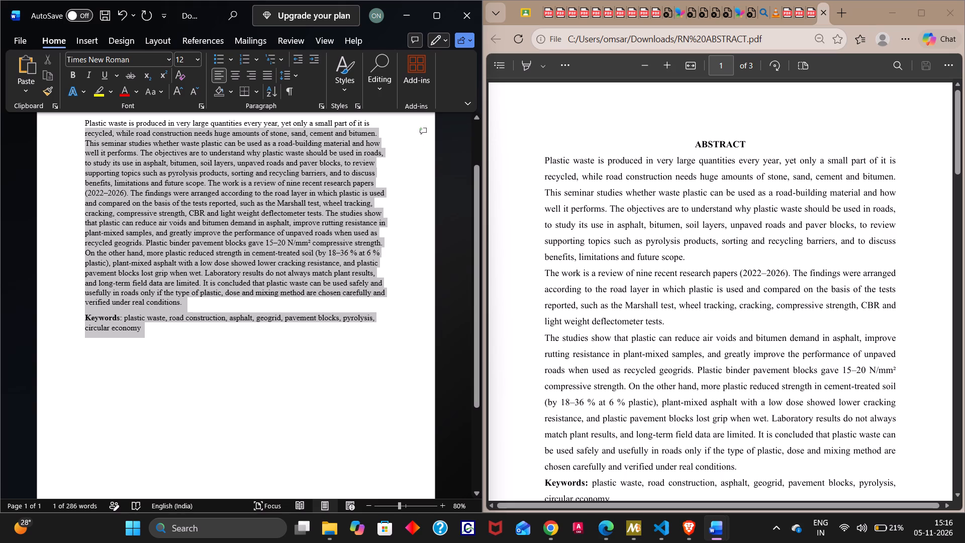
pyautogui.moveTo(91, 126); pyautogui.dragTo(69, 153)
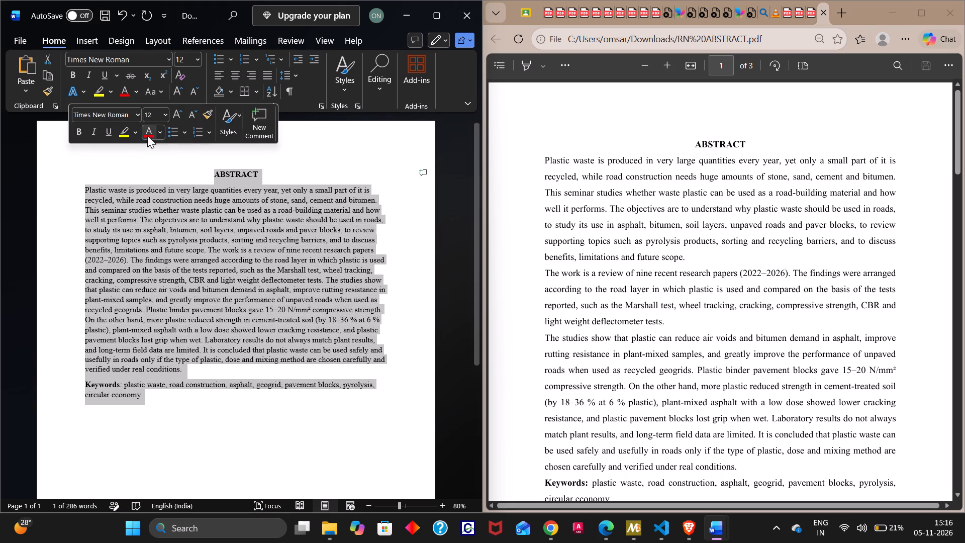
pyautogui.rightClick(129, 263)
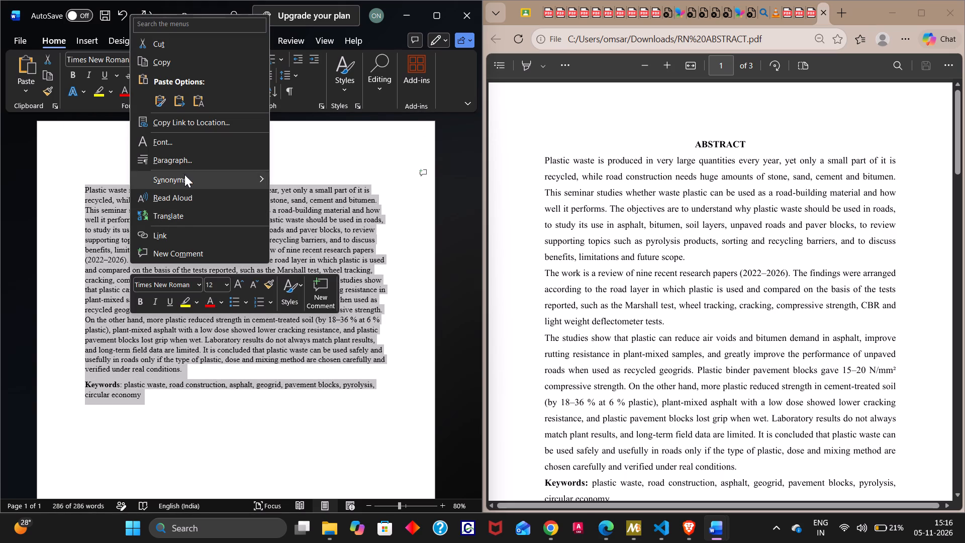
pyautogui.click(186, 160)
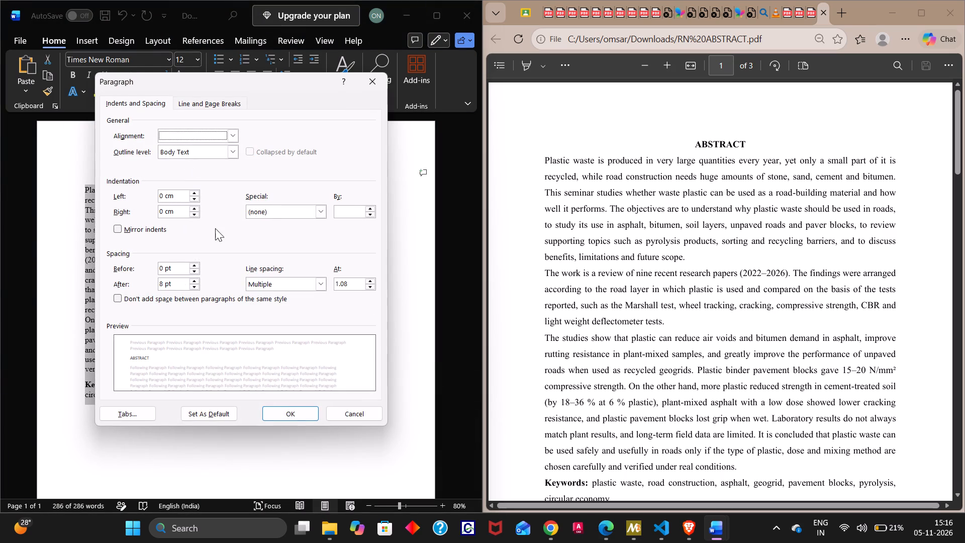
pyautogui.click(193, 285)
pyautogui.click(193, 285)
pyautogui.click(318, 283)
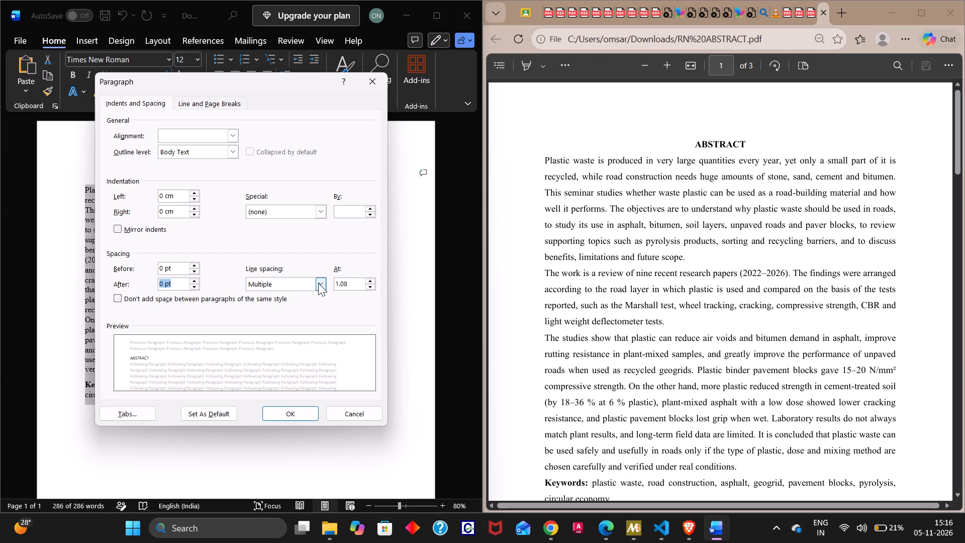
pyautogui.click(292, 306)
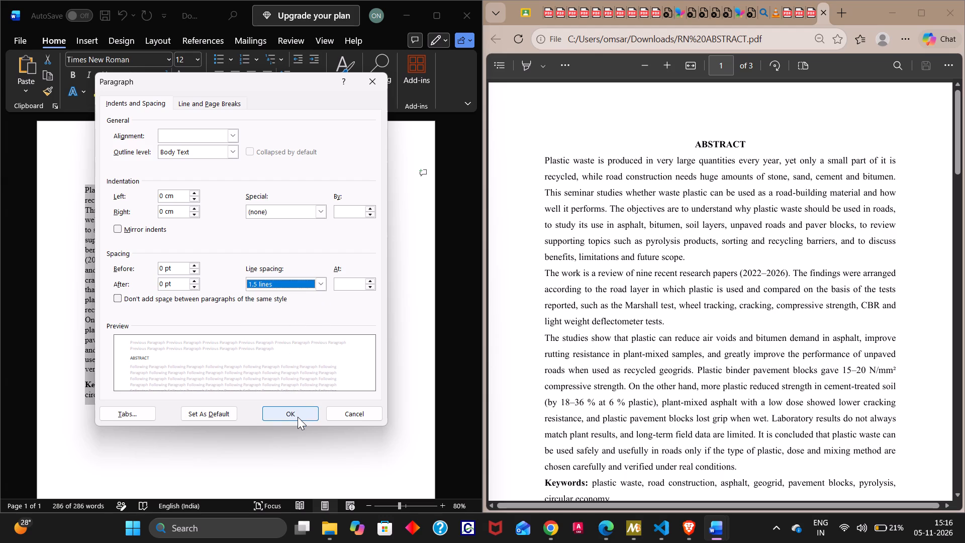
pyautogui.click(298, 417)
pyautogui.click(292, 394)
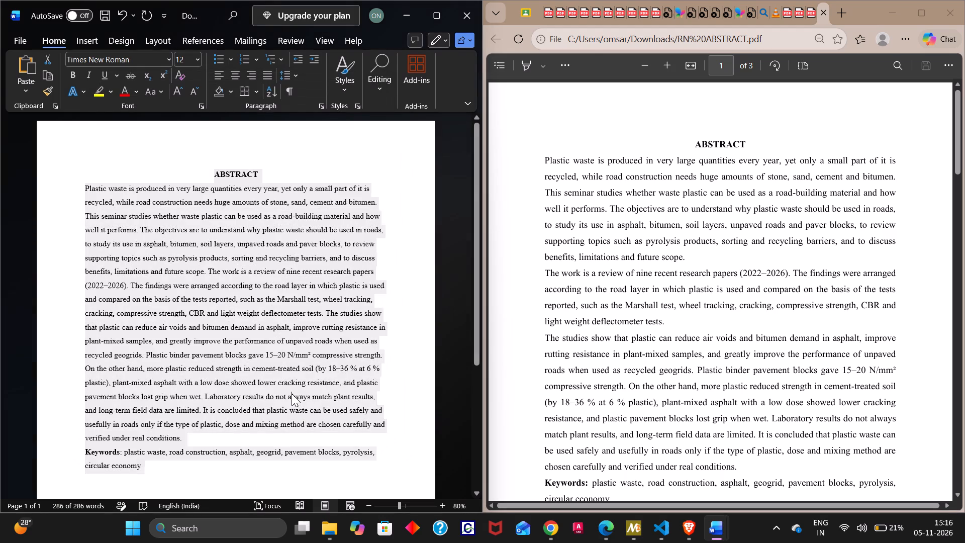
# Copy the List of Figures heading and its table text from page 2 of the RN ABSTRACT PDF.
pyautogui.scroll(-1, 292, 394)
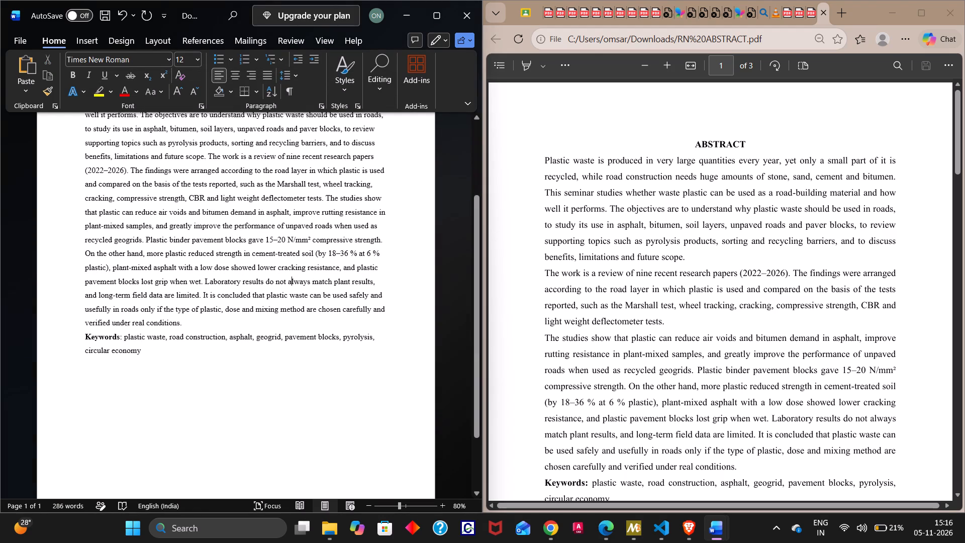
pyautogui.click(279, 366)
pyautogui.scroll(-4, 792, 301)
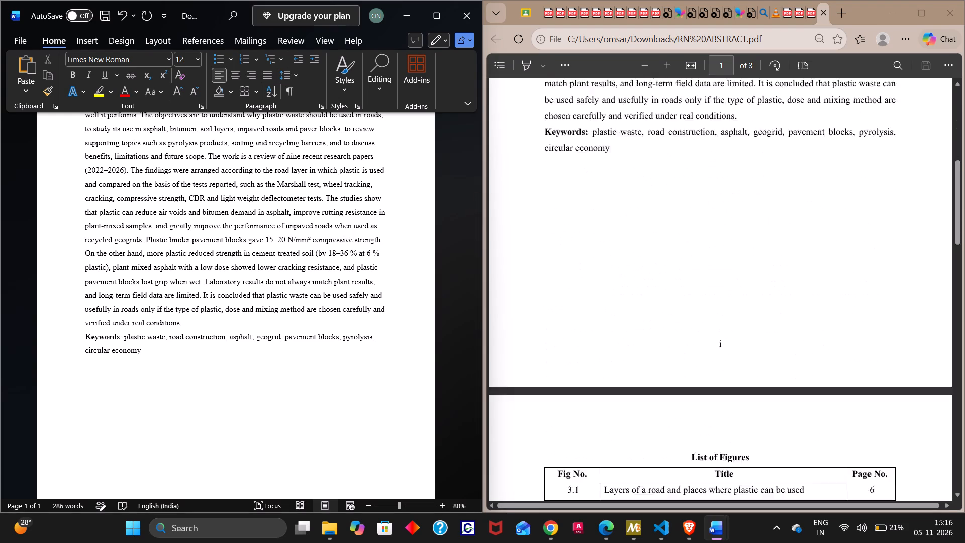
pyautogui.scroll(-2, 792, 301)
pyautogui.scroll(1, 625, 136)
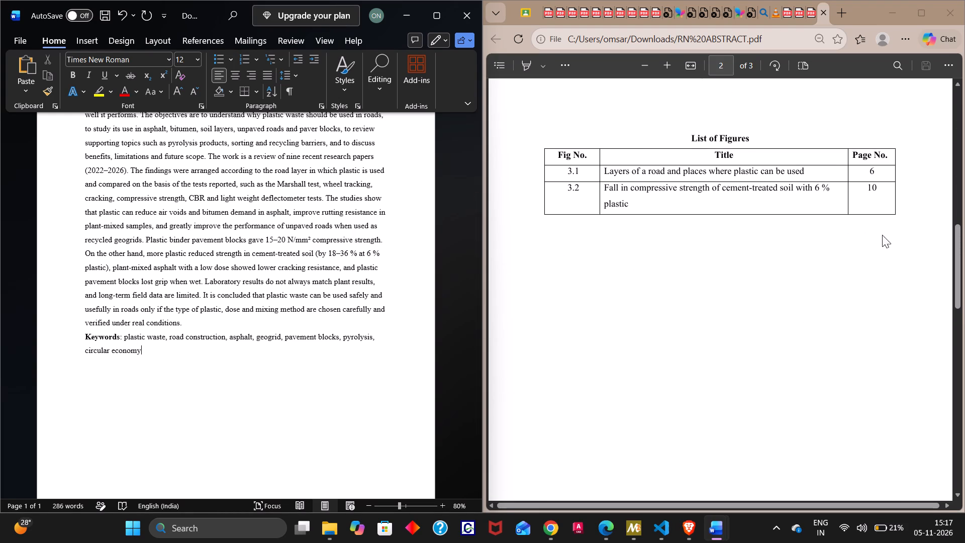
pyautogui.moveTo(893, 234); pyautogui.dragTo(689, 139)
pyautogui.moveTo(689, 139); pyautogui.dragTo(759, 159)
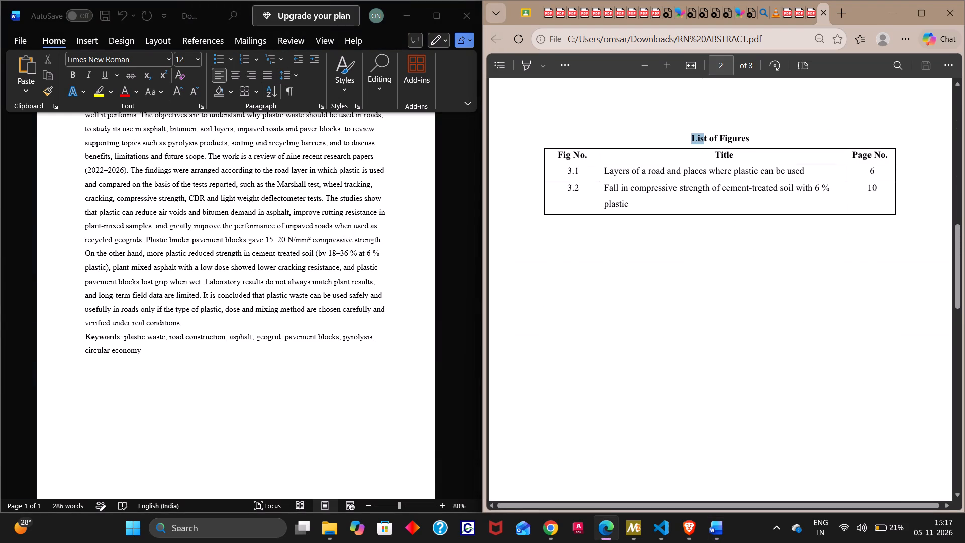
pyautogui.moveTo(759, 159); pyautogui.dragTo(912, 257)
pyautogui.hotkey('ctrl', 'c')
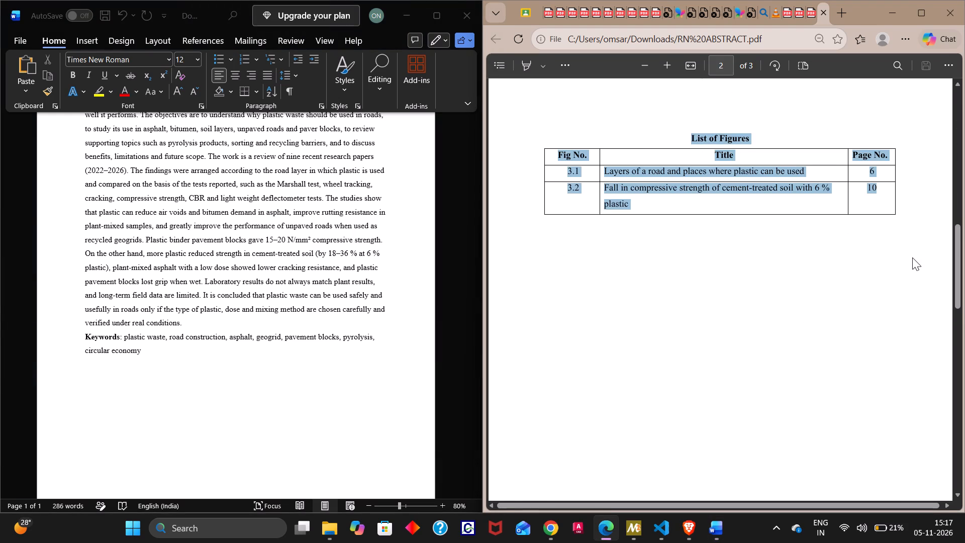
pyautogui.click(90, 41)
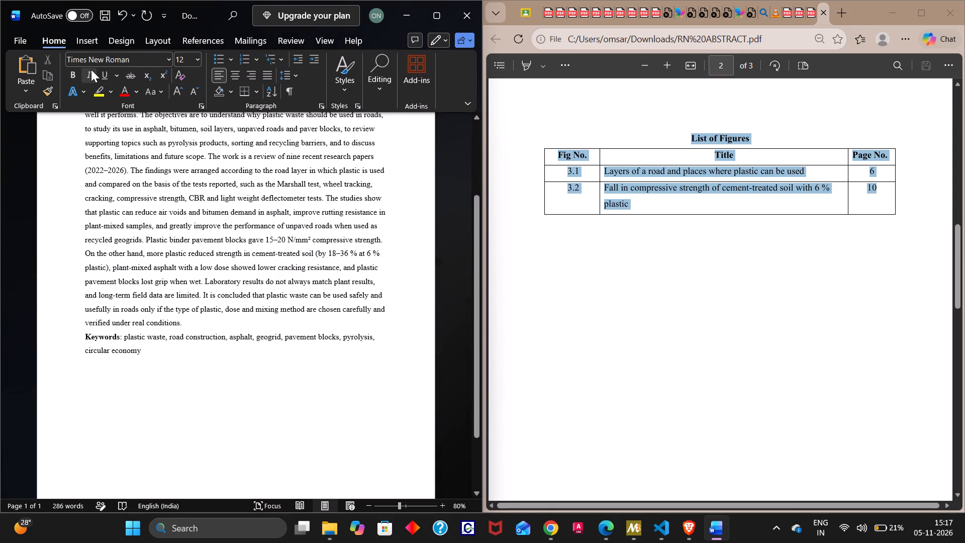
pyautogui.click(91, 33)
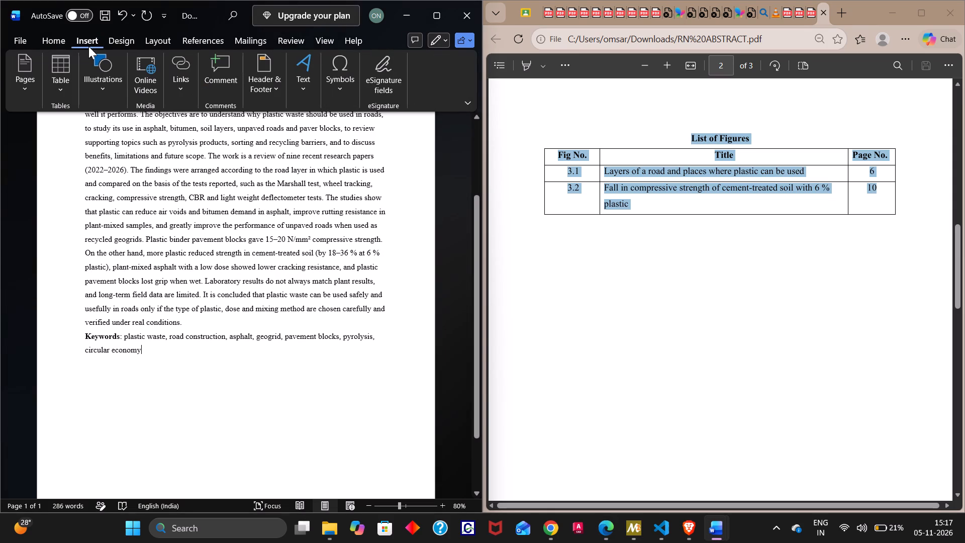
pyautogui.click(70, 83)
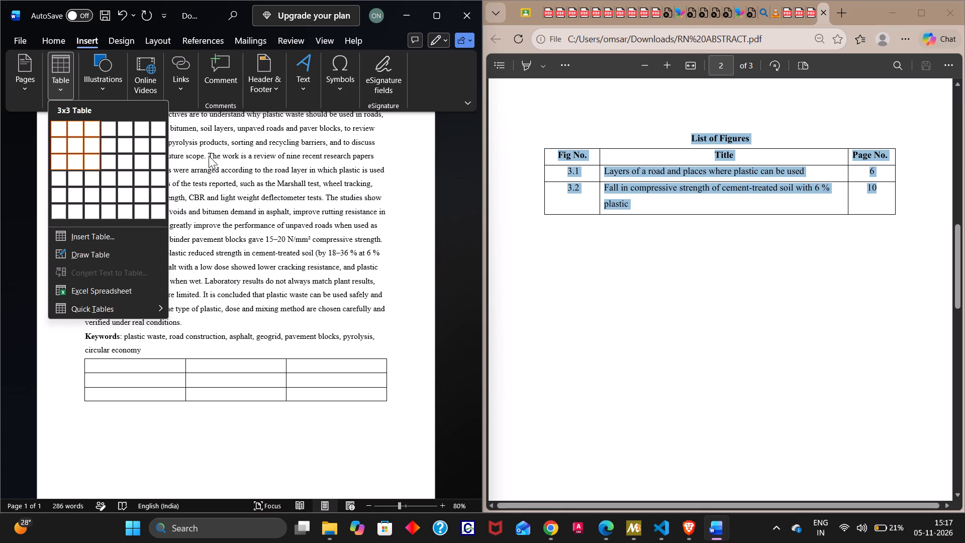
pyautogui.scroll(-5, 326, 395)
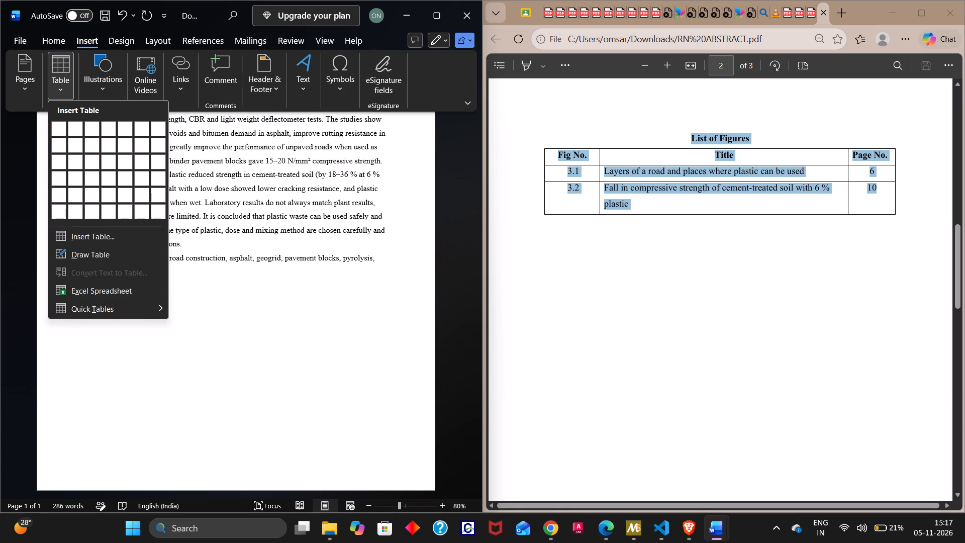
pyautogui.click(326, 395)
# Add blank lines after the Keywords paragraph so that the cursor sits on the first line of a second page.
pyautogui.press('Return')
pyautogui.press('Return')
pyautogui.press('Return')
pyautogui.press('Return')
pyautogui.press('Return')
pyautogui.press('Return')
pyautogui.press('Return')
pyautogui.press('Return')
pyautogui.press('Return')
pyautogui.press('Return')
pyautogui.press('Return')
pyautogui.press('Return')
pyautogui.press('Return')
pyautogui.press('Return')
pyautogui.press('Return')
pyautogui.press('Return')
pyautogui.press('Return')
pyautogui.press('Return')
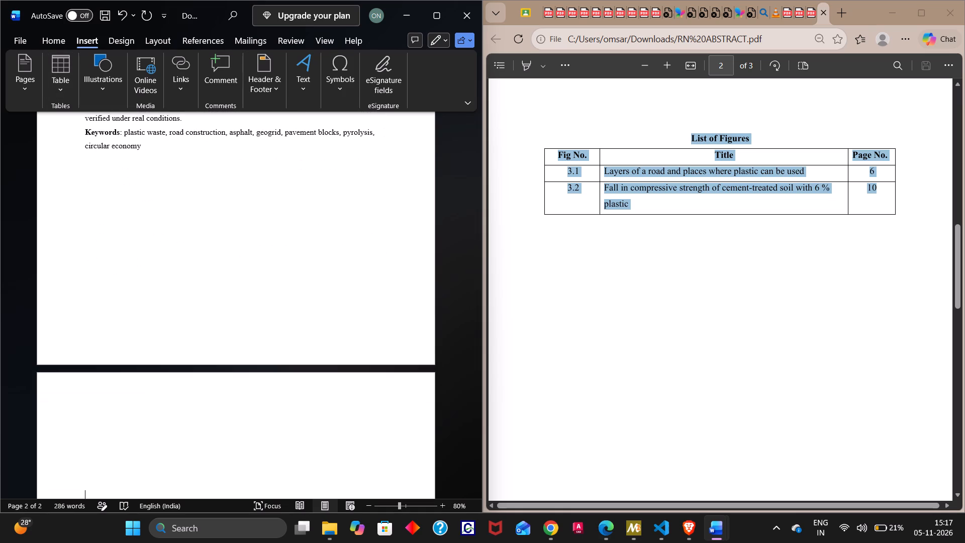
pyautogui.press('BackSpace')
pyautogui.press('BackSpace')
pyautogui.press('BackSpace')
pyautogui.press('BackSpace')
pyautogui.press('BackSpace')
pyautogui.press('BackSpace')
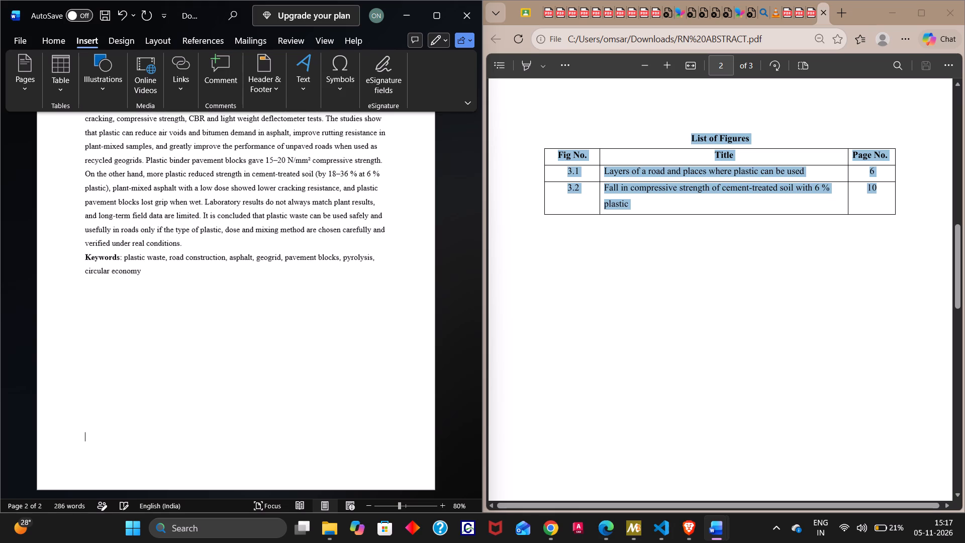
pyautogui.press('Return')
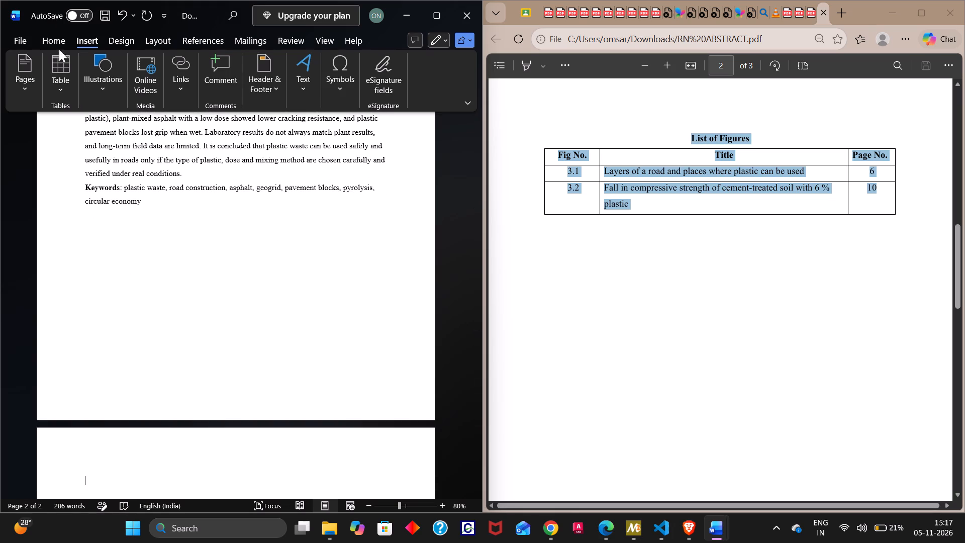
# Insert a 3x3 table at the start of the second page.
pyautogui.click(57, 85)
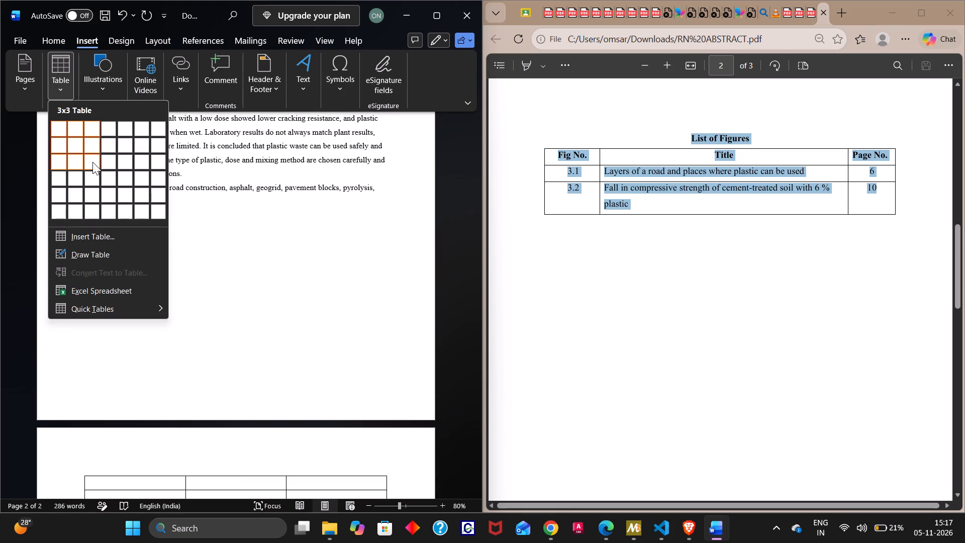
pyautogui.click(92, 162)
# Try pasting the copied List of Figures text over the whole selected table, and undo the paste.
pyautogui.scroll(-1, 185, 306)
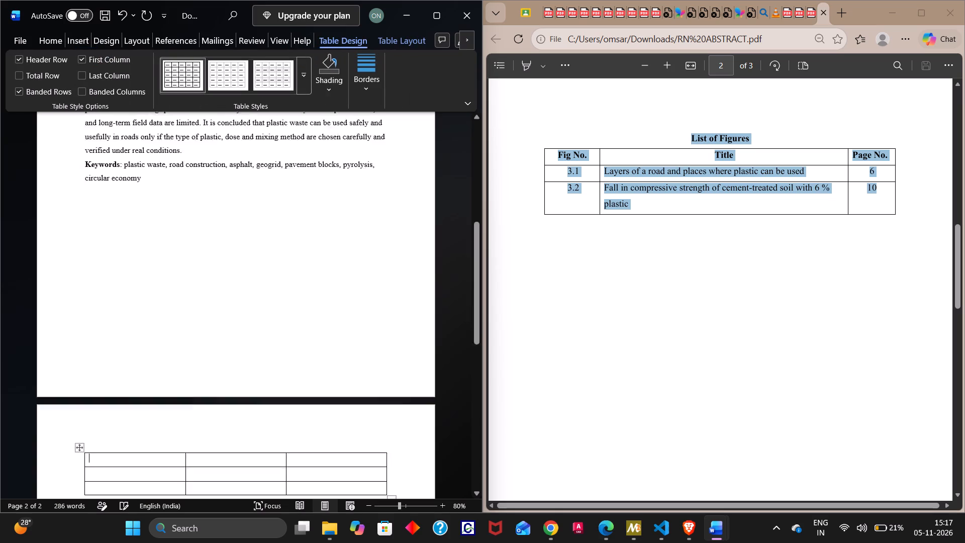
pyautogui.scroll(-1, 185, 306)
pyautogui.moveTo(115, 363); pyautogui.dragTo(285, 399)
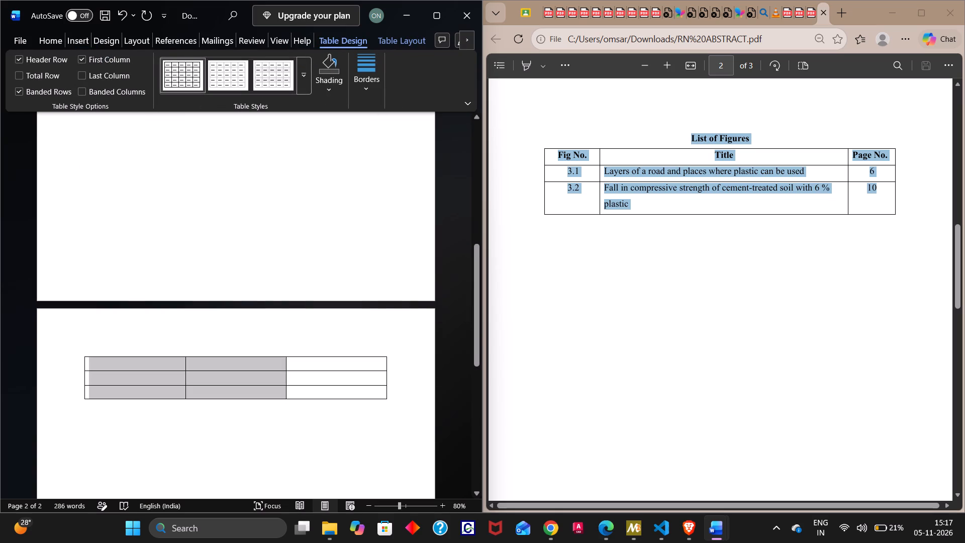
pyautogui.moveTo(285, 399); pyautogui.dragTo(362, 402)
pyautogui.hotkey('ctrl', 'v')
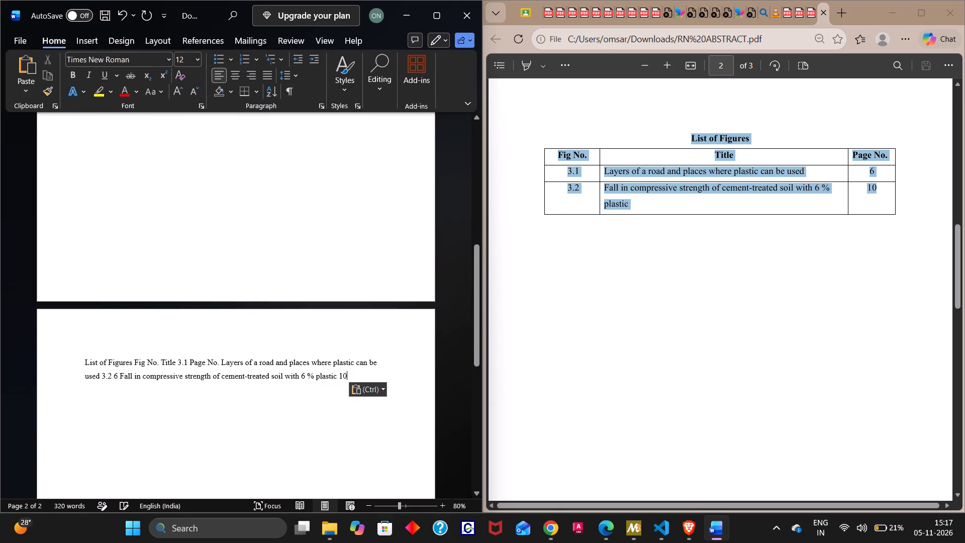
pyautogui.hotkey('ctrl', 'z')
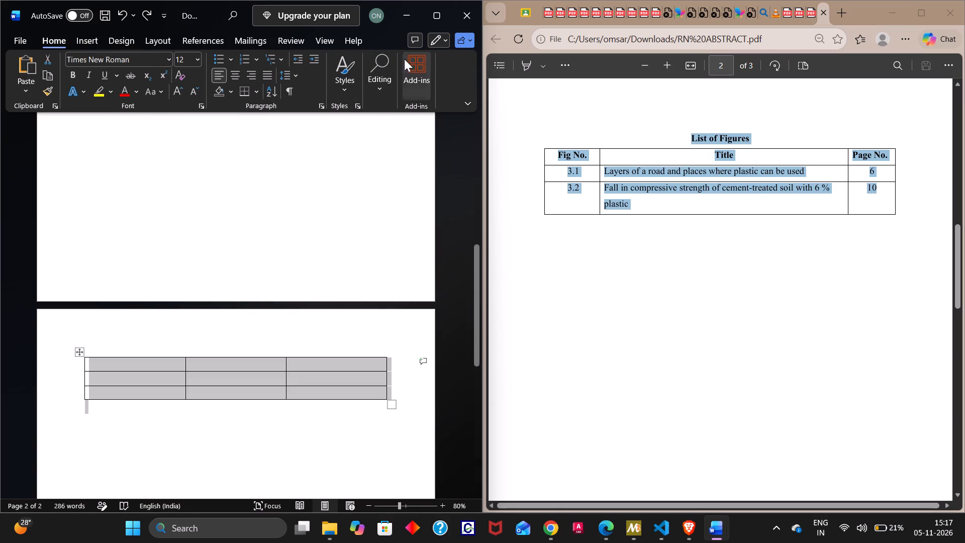
# Close the new abstract document without saving its changes.
pyautogui.click(465, 15)
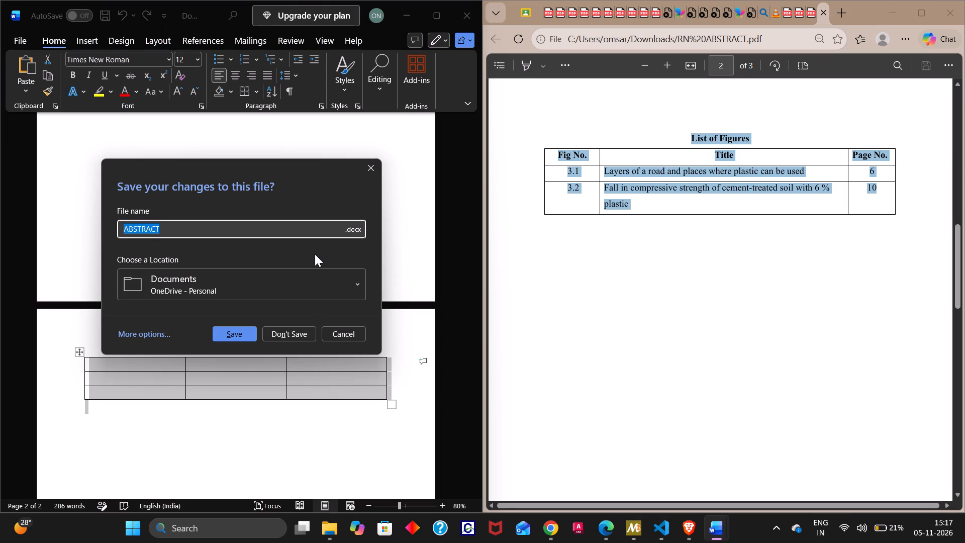
pyautogui.click(300, 334)
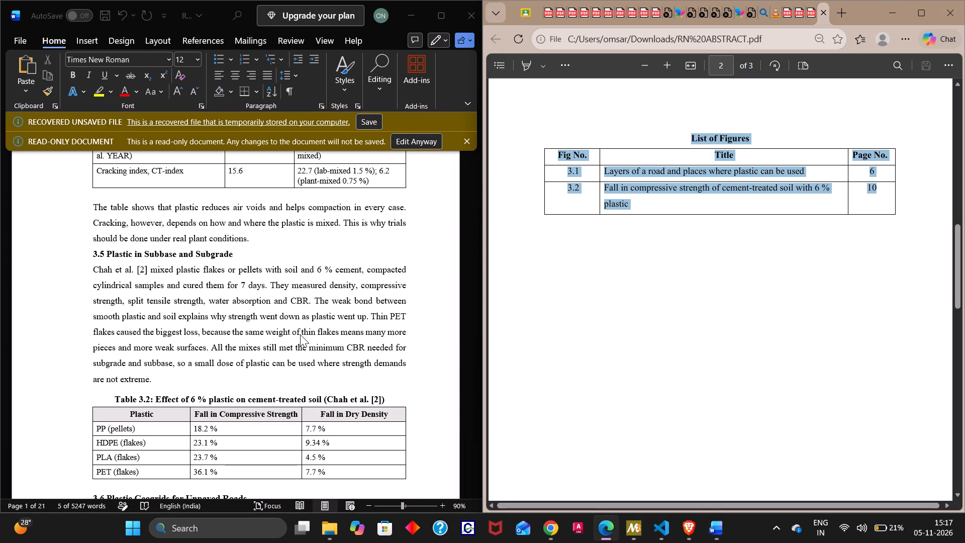
# Close the browser window showing the abstract PDF and copy the RN ABSTRACT PDF file from the Downloads folder.
pyautogui.click(961, 15)
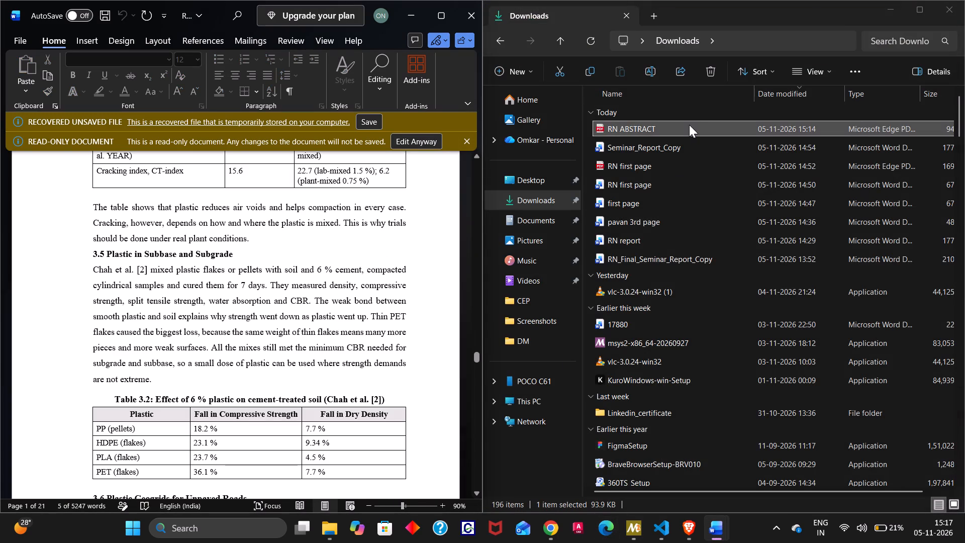
pyautogui.rightClick(689, 125)
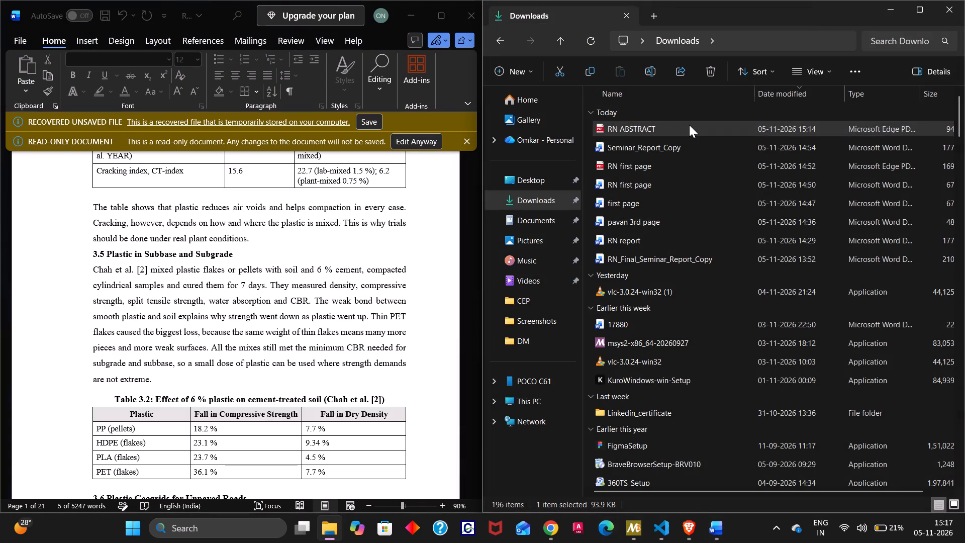
pyautogui.click(766, 141)
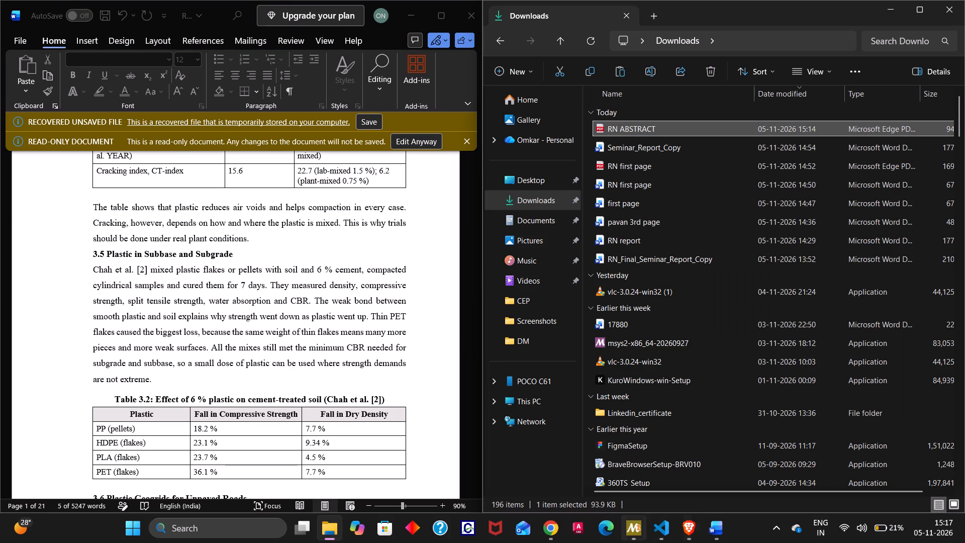
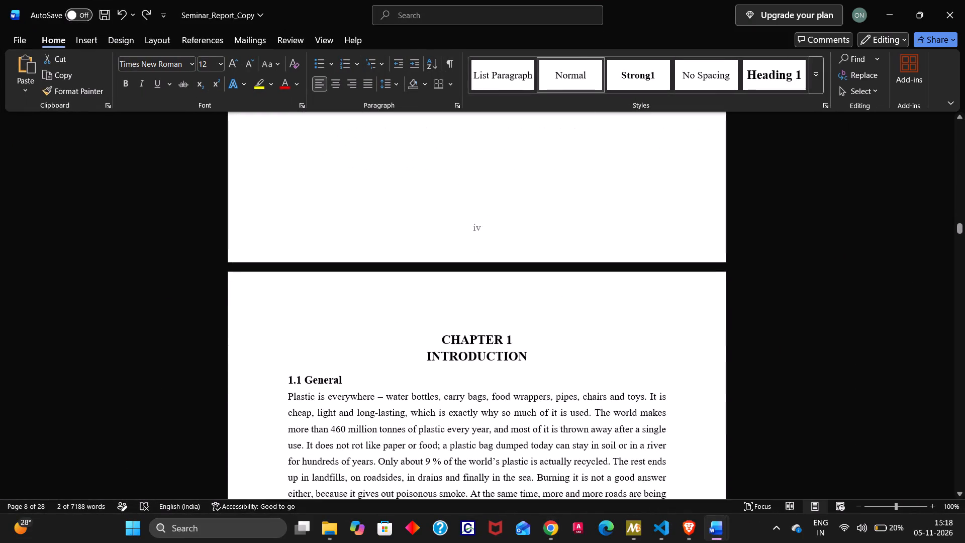
# Review the report's front pages around the List of Tables and the start of Chapter 1, ending at the title and certificate pages.
pyautogui.scroll(2, 586, 404)
pyautogui.click(586, 404)
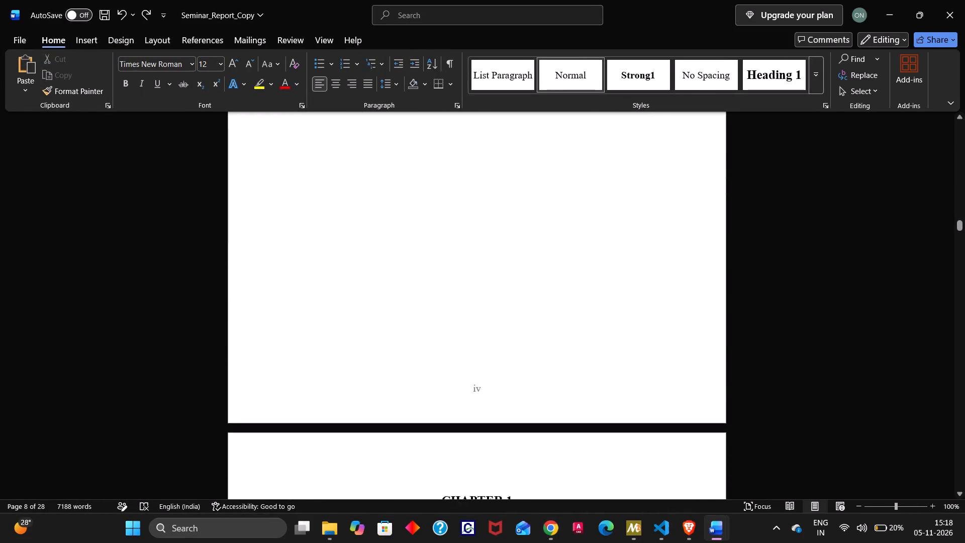
pyautogui.moveTo(594, 370); pyautogui.dragTo(537, 390)
pyautogui.scroll(-6, 537, 390)
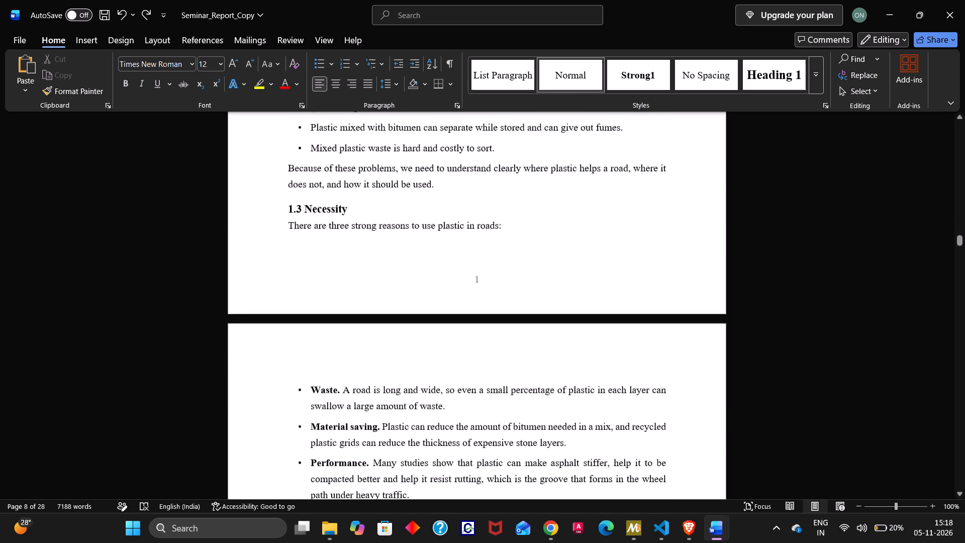
pyautogui.scroll(12, 537, 390)
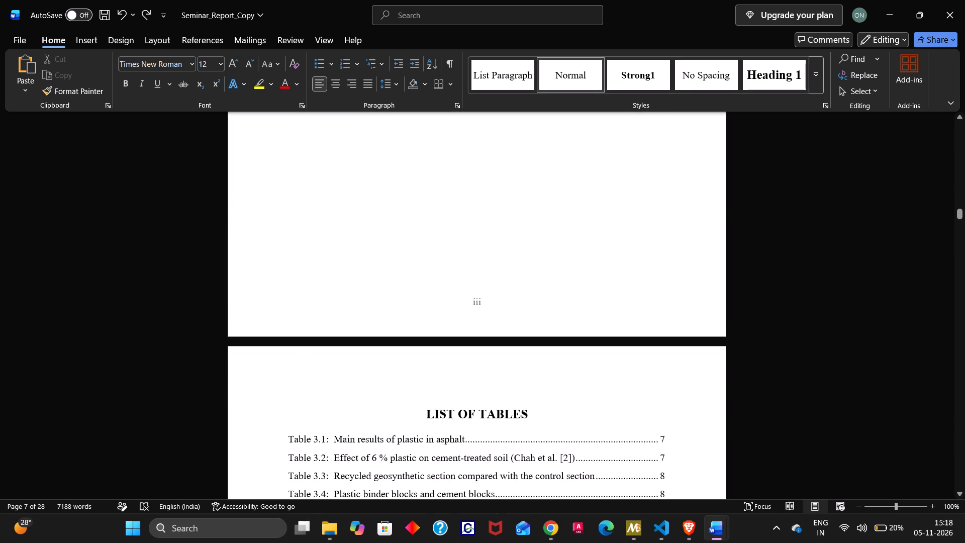
pyautogui.click(527, 355)
pyautogui.keyDown('ctrl'); pyautogui.scroll(-2, 567, 292); pyautogui.keyUp('ctrl')
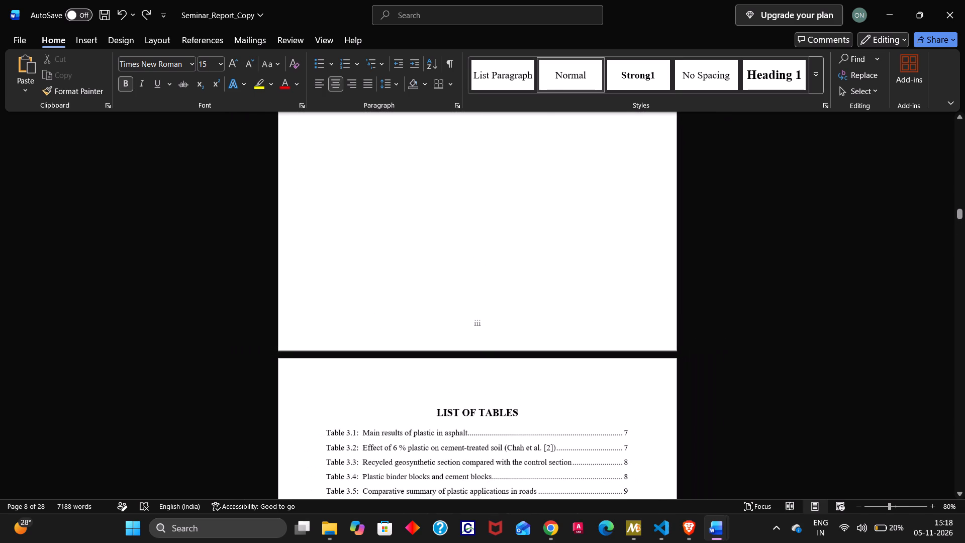
pyautogui.scroll(20, 514, 296)
pyautogui.scroll(7, 514, 296)
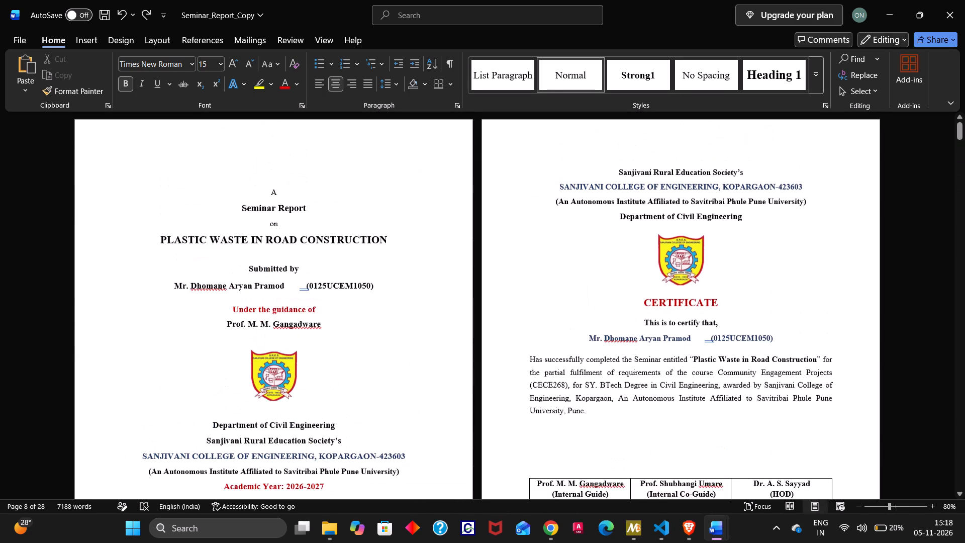
# Select the report's front-page content from the start of the title page through the certificate paragraph.
pyautogui.moveTo(252, 182); pyautogui.dragTo(507, 473)
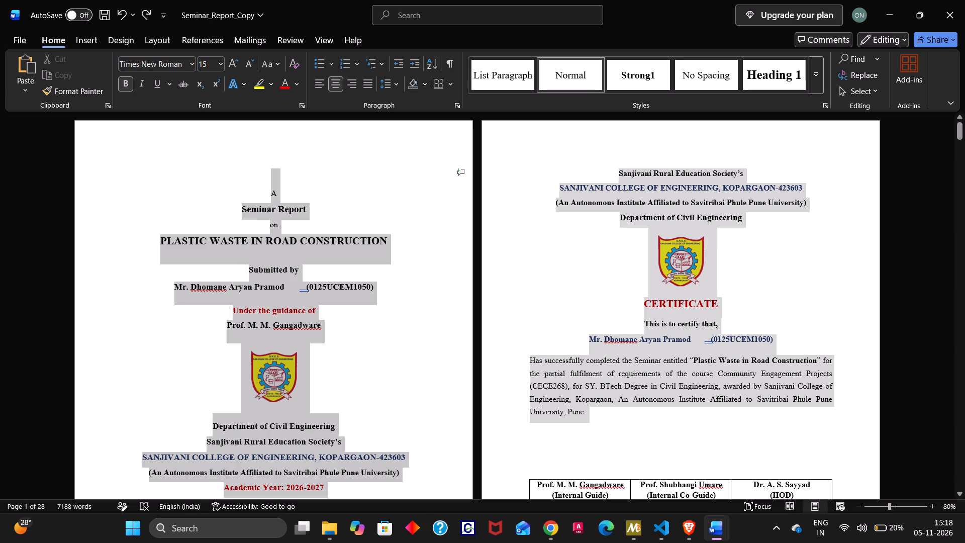
# Delete all front matter before Chapter 1, from the cover page through the List of Tables entries, in Seminar_Report_Copy.
pyautogui.moveTo(507, 473); pyautogui.dragTo(713, 514)
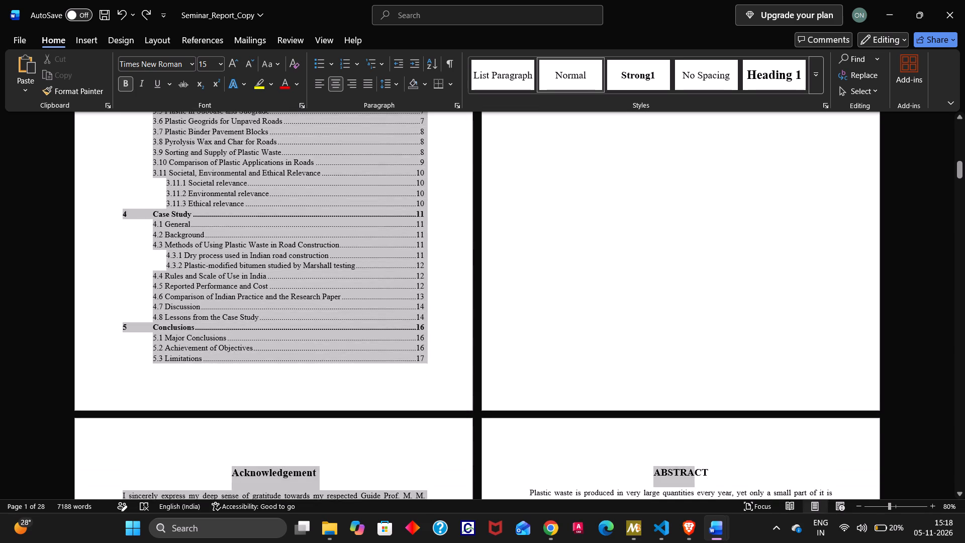
pyautogui.moveTo(713, 514); pyautogui.dragTo(798, 528)
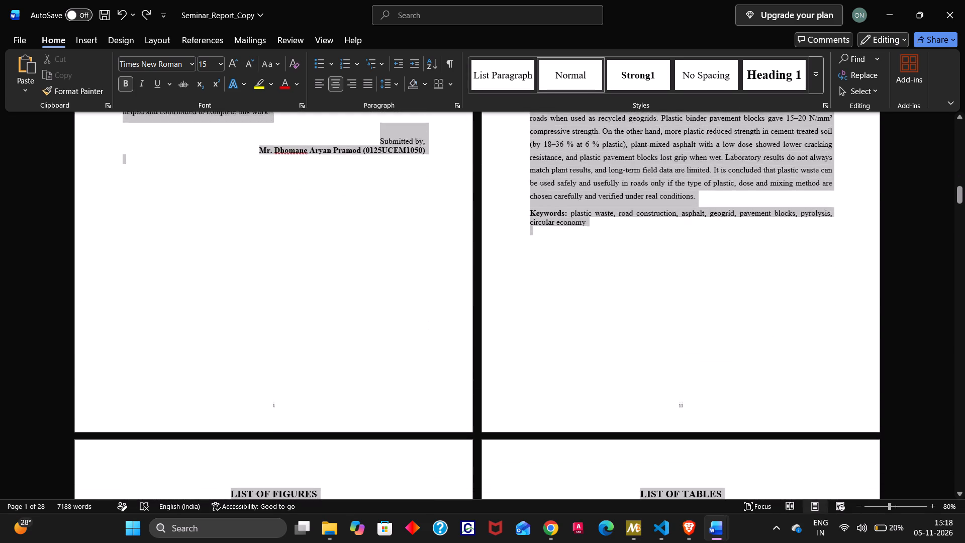
pyautogui.moveTo(798, 528); pyautogui.dragTo(843, 442)
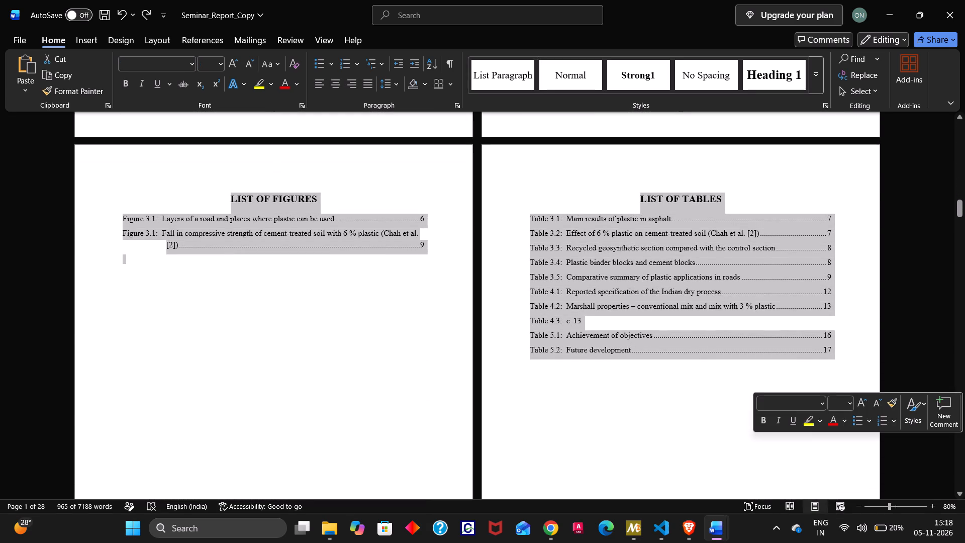
pyautogui.scroll(-5, 750, 443)
pyautogui.scroll(1, 750, 443)
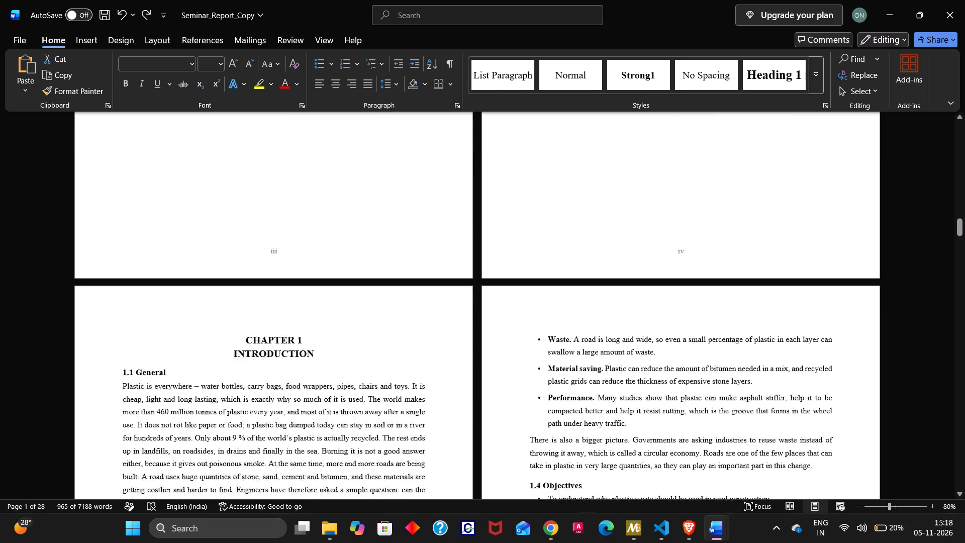
pyautogui.scroll(1, 750, 443)
pyautogui.press('Delete')
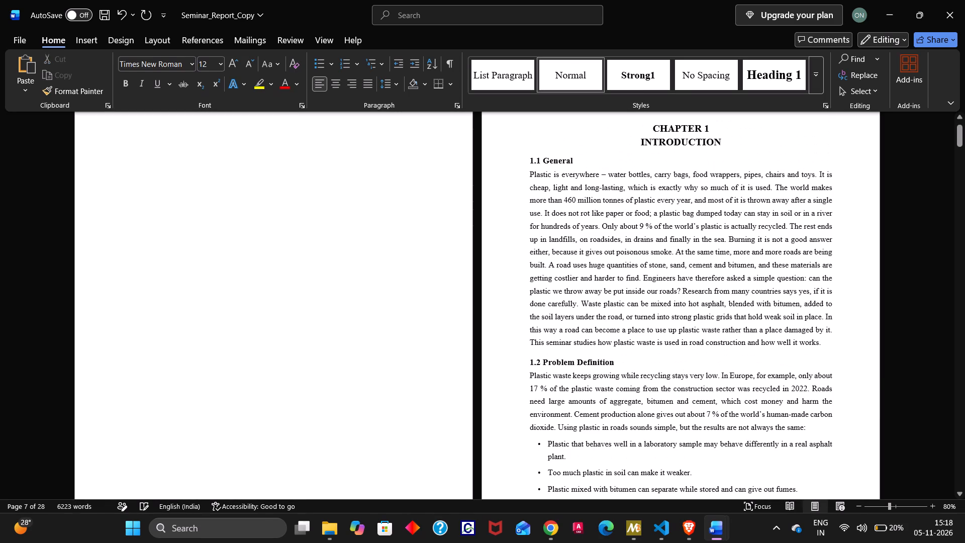
# Try to remove the blank page before Chapter 1 by deleting backwards from the start of the CHAPTER 1 heading.
pyautogui.scroll(-2, 433, 400)
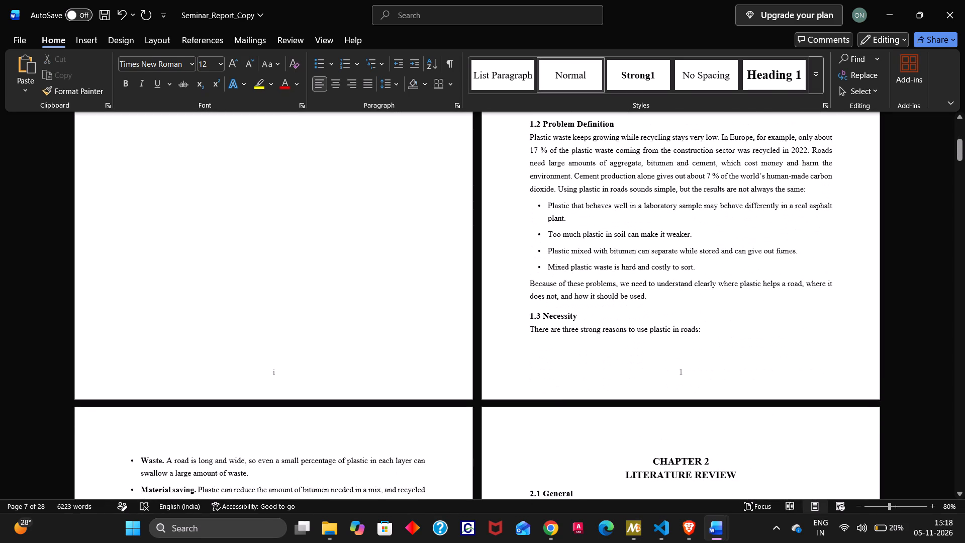
pyautogui.scroll(7, 433, 400)
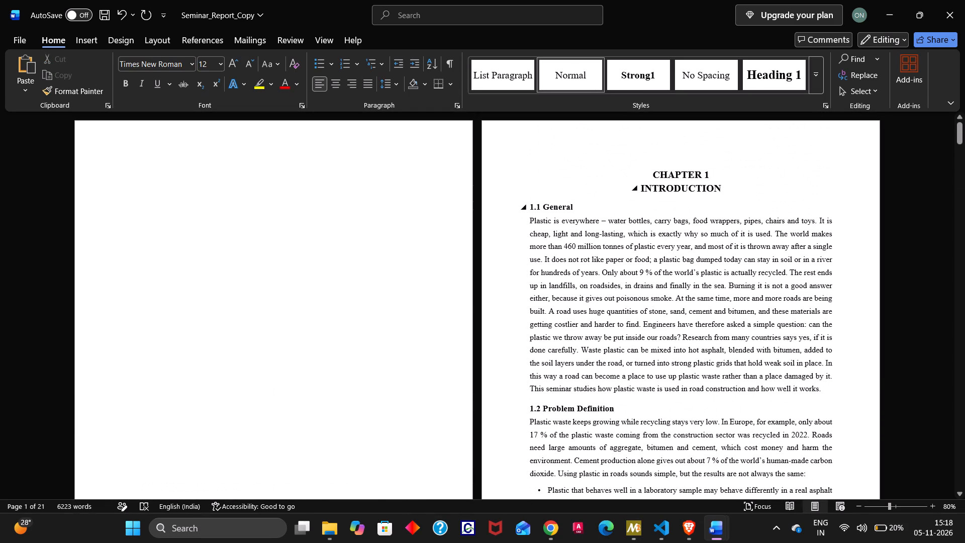
pyautogui.click(647, 169)
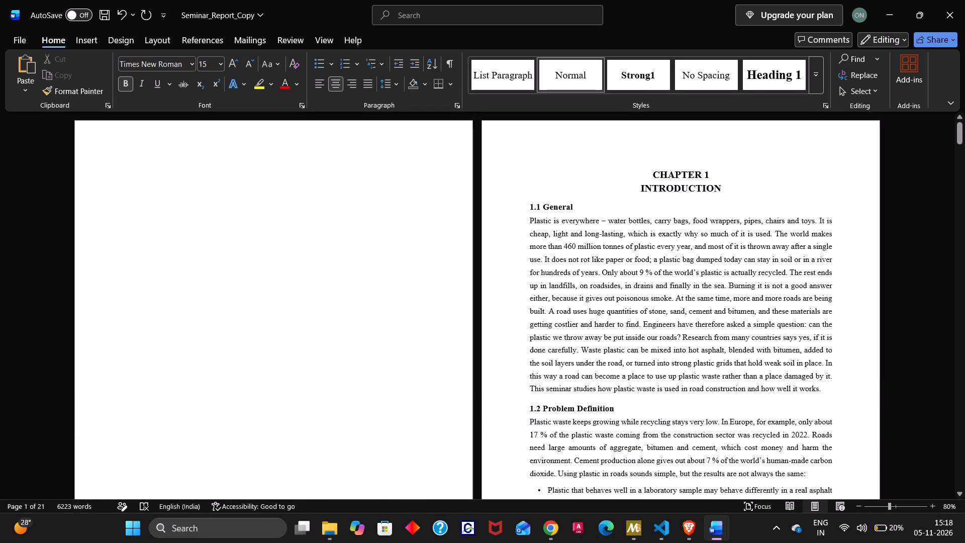
pyautogui.click(651, 152)
pyautogui.press('BackSpace')
pyautogui.press('BackSpace')
pyautogui.press('BackSpace')
pyautogui.press('BackSpace')
pyautogui.press('BackSpace')
pyautogui.press('BackSpace')
pyautogui.press('BackSpace')
pyautogui.press('BackSpace')
pyautogui.press('BackSpace')
pyautogui.press('BackSpace')
pyautogui.press('BackSpace')
pyautogui.press('BackSpace')
pyautogui.press('BackSpace')
pyautogui.press('BackSpace')
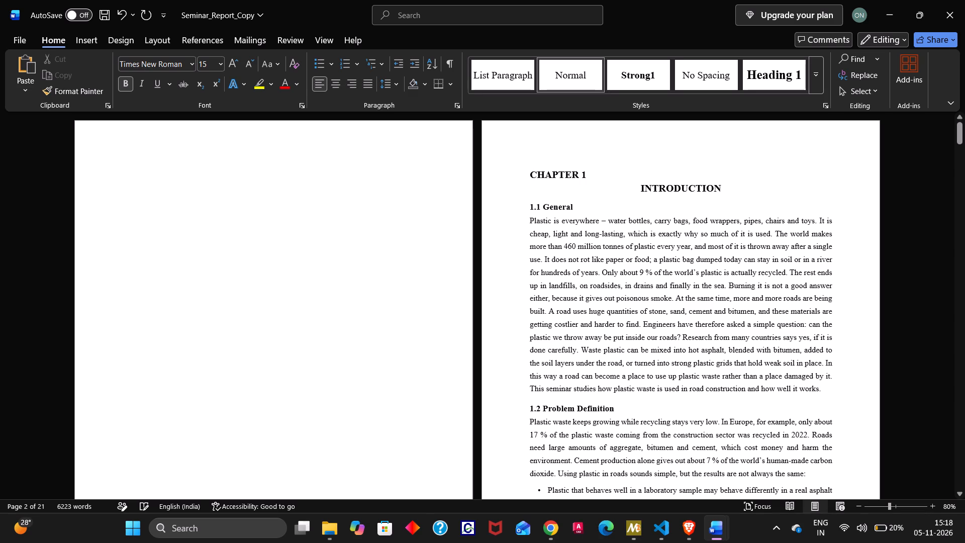
pyautogui.press('BackSpace')
pyautogui.press('BackSpace')
pyautogui.press('BackSpace')
pyautogui.press('BackSpace')
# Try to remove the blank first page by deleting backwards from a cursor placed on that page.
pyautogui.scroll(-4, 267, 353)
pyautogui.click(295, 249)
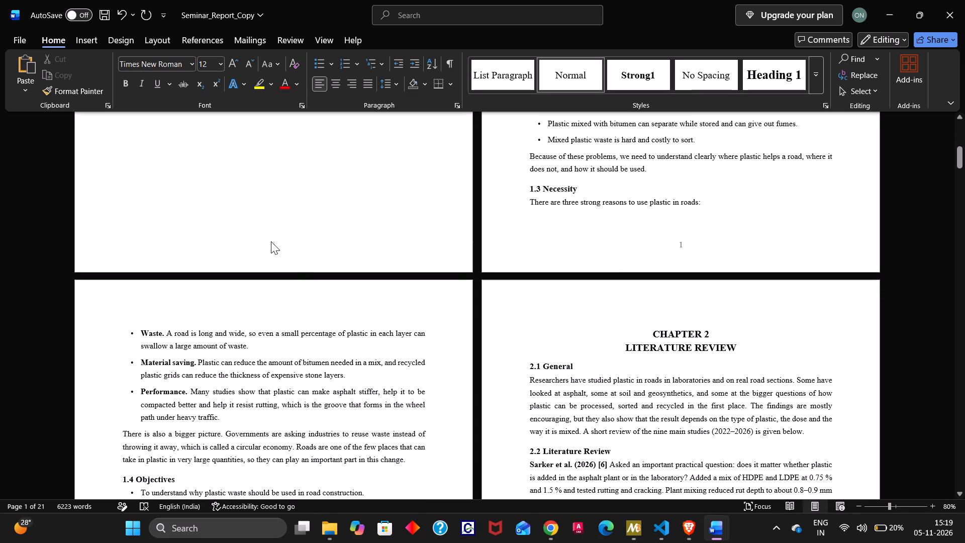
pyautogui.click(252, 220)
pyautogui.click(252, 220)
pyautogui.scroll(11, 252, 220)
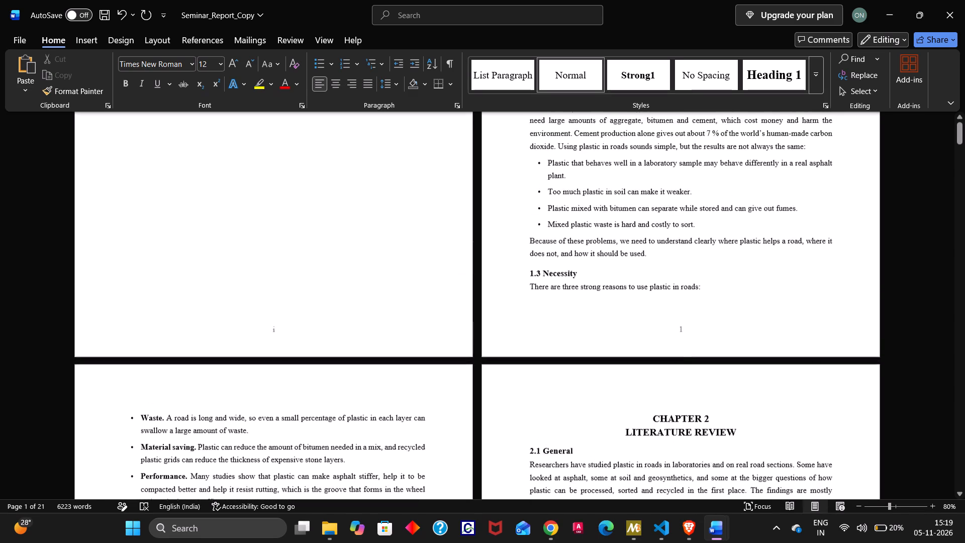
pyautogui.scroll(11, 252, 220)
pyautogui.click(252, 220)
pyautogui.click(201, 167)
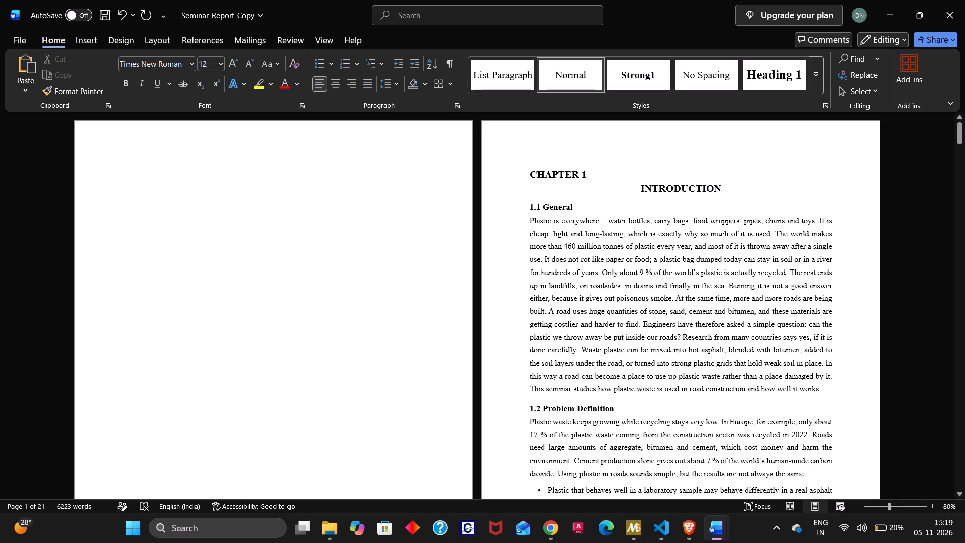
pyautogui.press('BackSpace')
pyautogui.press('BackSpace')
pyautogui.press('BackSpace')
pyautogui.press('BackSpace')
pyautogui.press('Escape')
# Try to select the contents of the blank first page across its body area.
pyautogui.moveTo(201, 167); pyautogui.dragTo(298, 358)
pyautogui.tripleClick(107, 164)
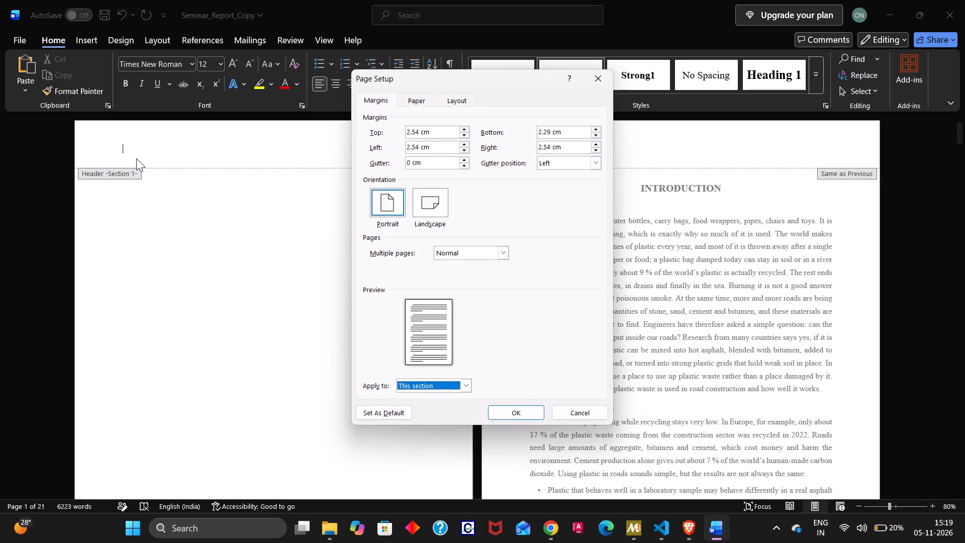
pyautogui.press('Escape')
pyautogui.press('Escape')
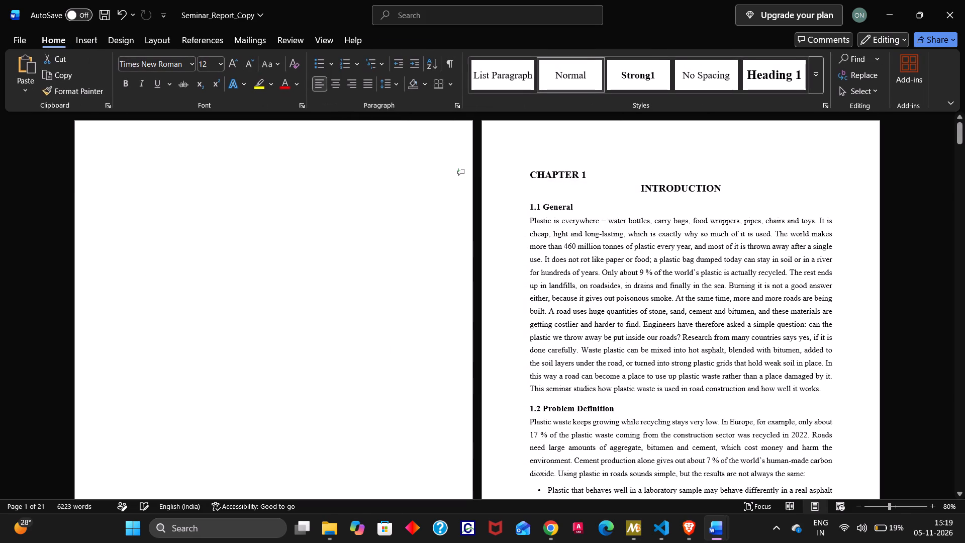
pyautogui.moveTo(105, 158); pyautogui.dragTo(233, 325)
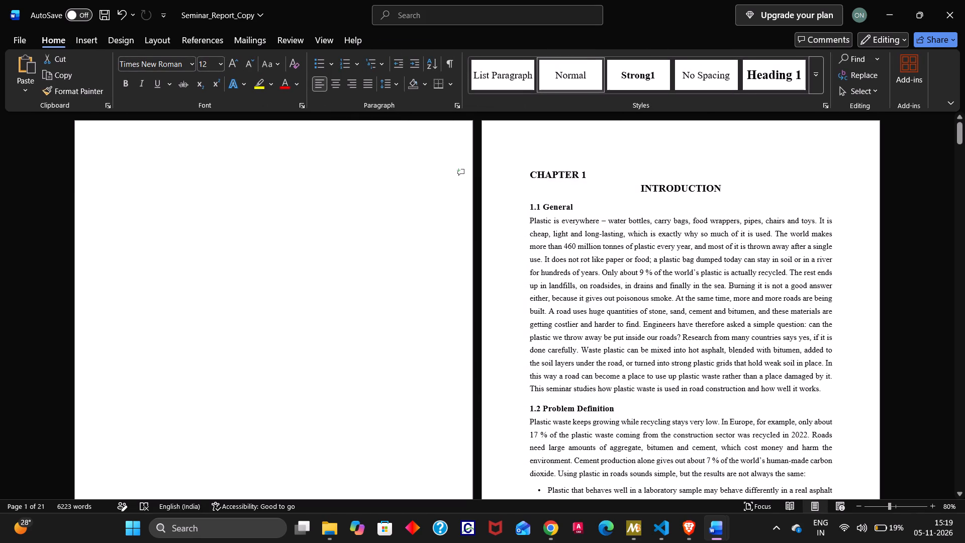
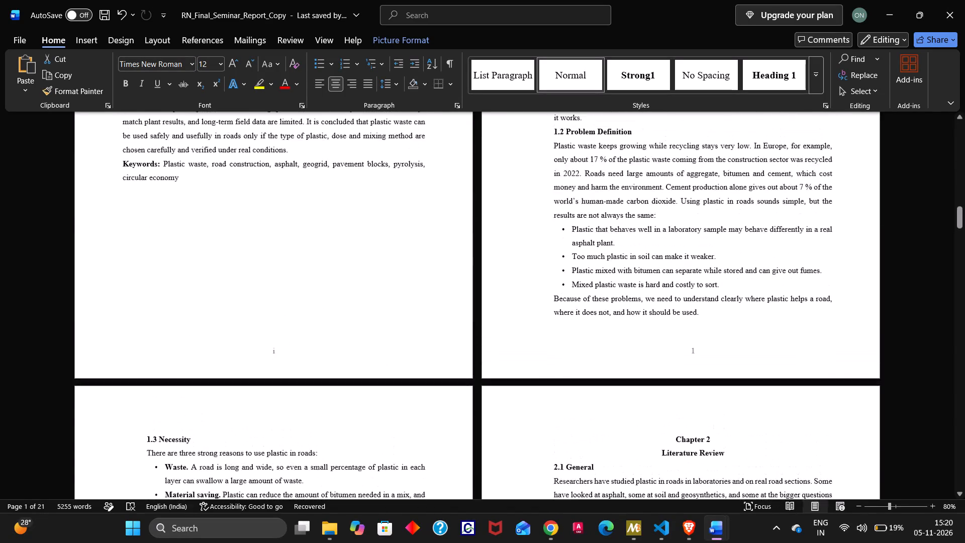
# Delete all front matter before Chapter 1, from the cover page through the Abstract and its keywords, in RN_Final_Seminar_Report_Copy.
pyautogui.scroll(5, 613, 390)
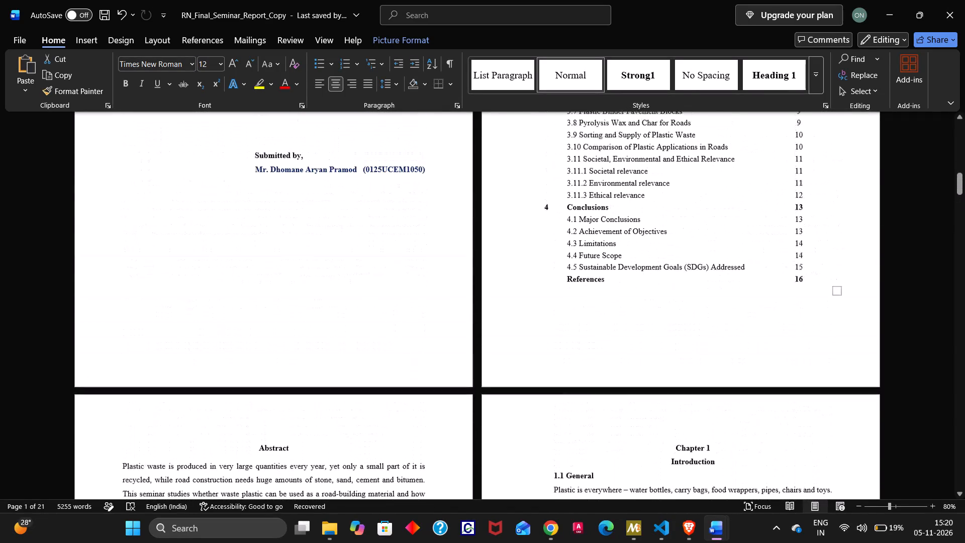
pyautogui.scroll(1, 613, 390)
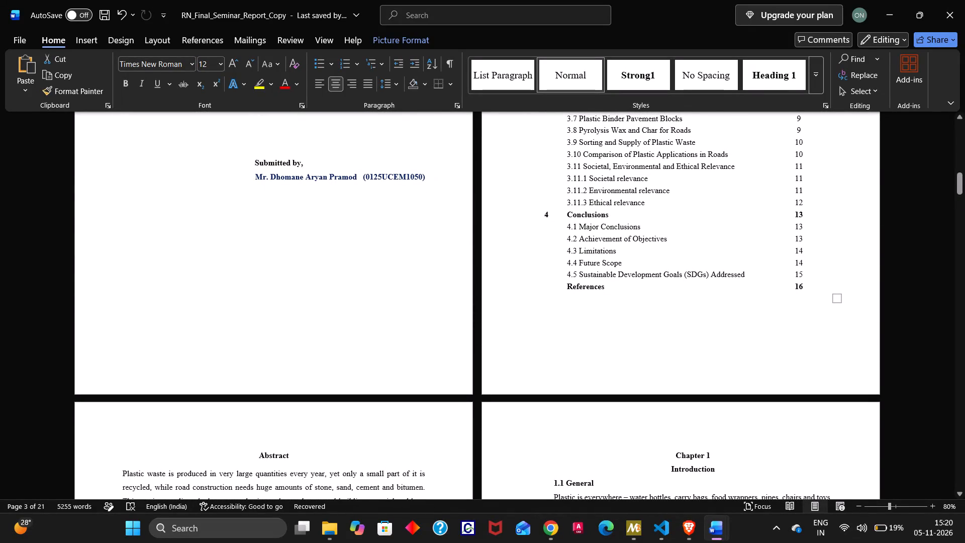
pyautogui.scroll(-3, 613, 390)
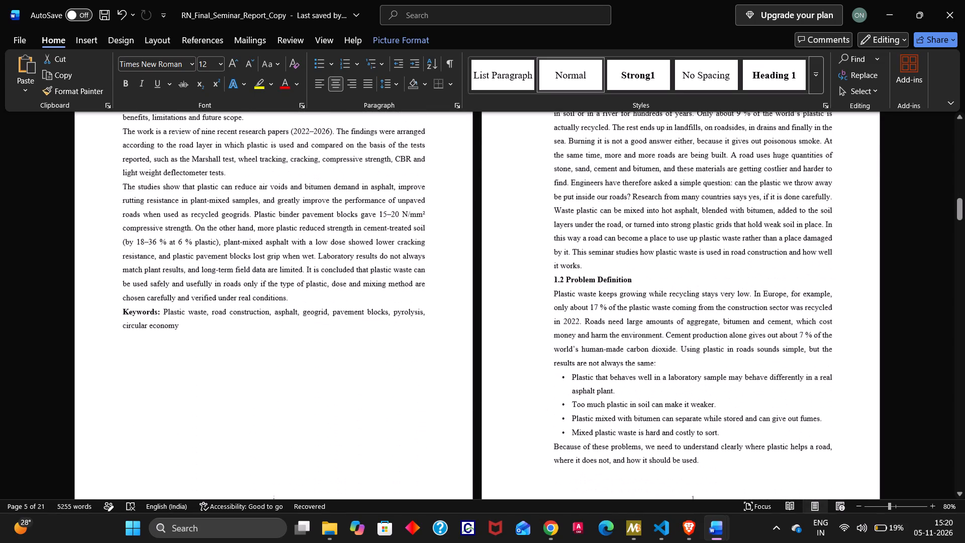
pyautogui.scroll(-1, 382, 423)
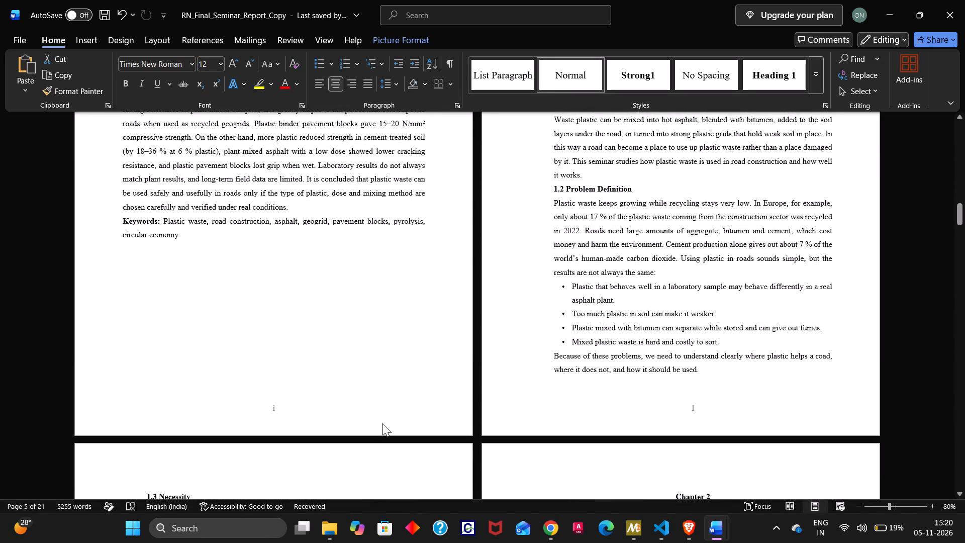
pyautogui.moveTo(375, 396); pyautogui.dragTo(148, 124)
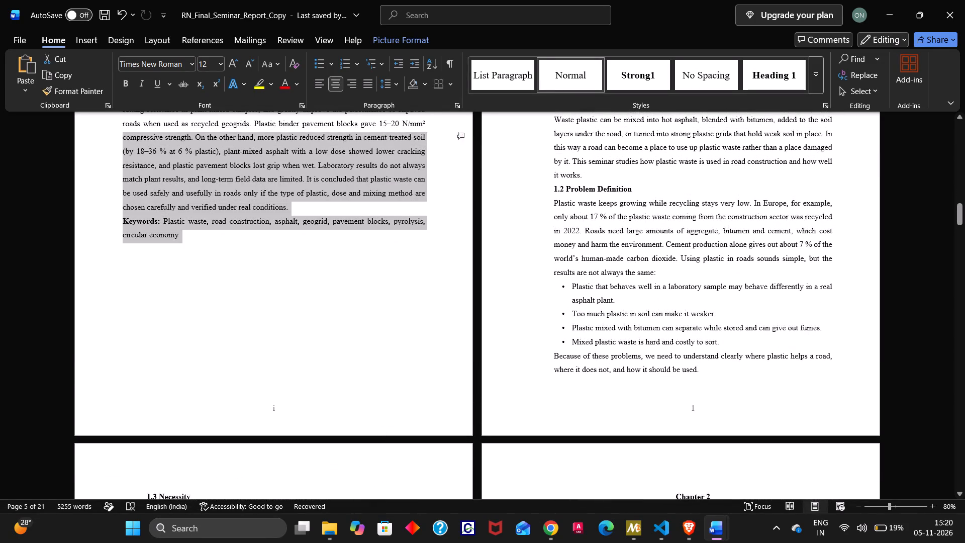
pyautogui.moveTo(148, 124); pyautogui.dragTo(138, 92)
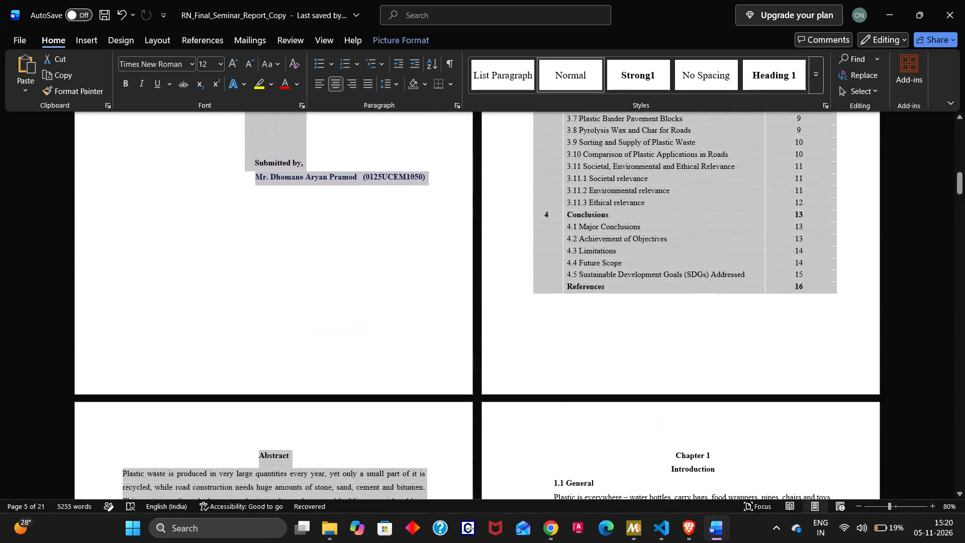
pyautogui.moveTo(138, 92); pyautogui.dragTo(123, 0)
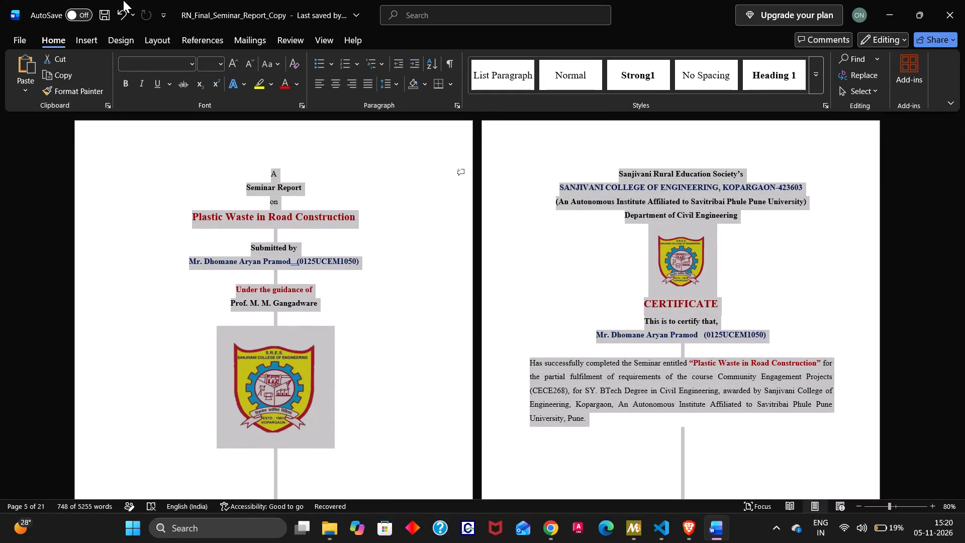
pyautogui.press('Delete')
# Delete the page number from the Section 1 footer on the blank first page.
pyautogui.scroll(-1, 348, 183)
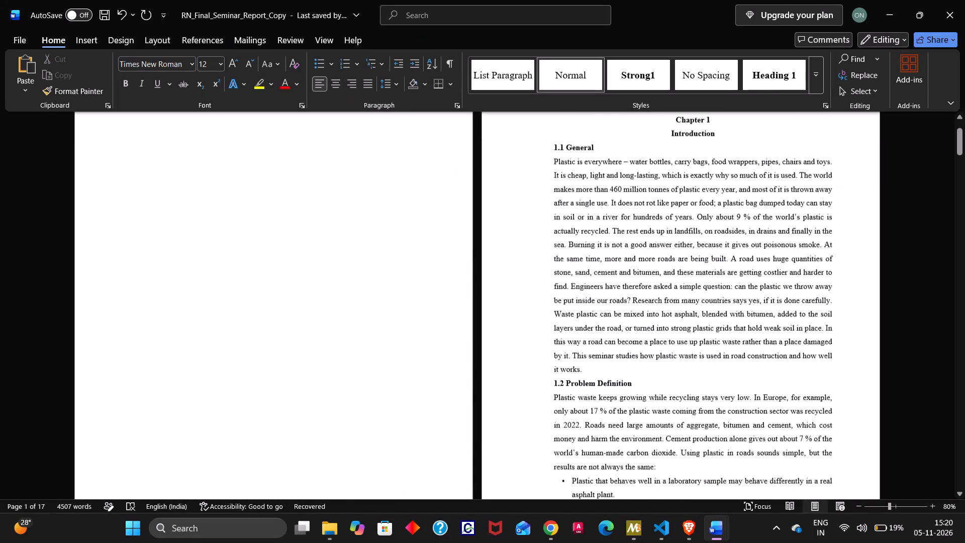
pyautogui.scroll(-2, 348, 183)
pyautogui.click(282, 330)
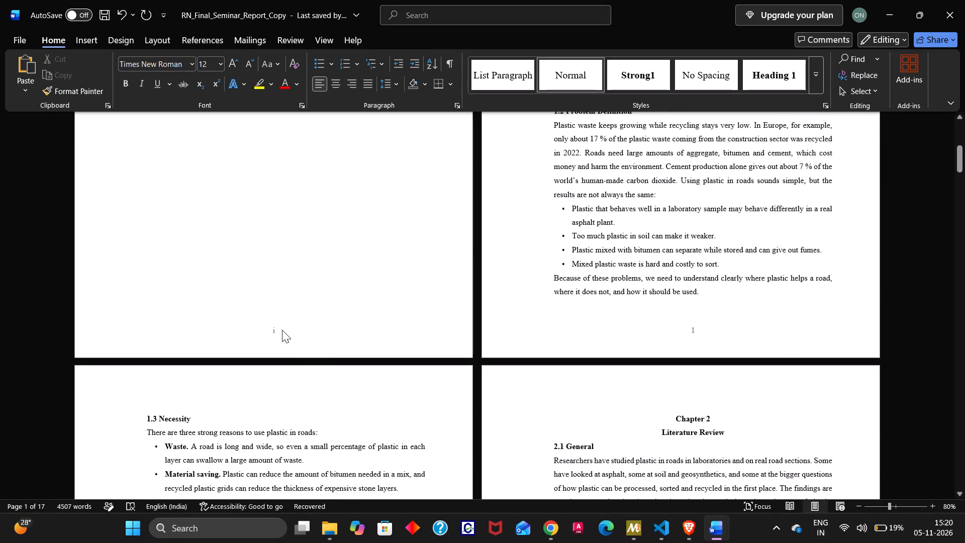
pyautogui.tripleClick(271, 330)
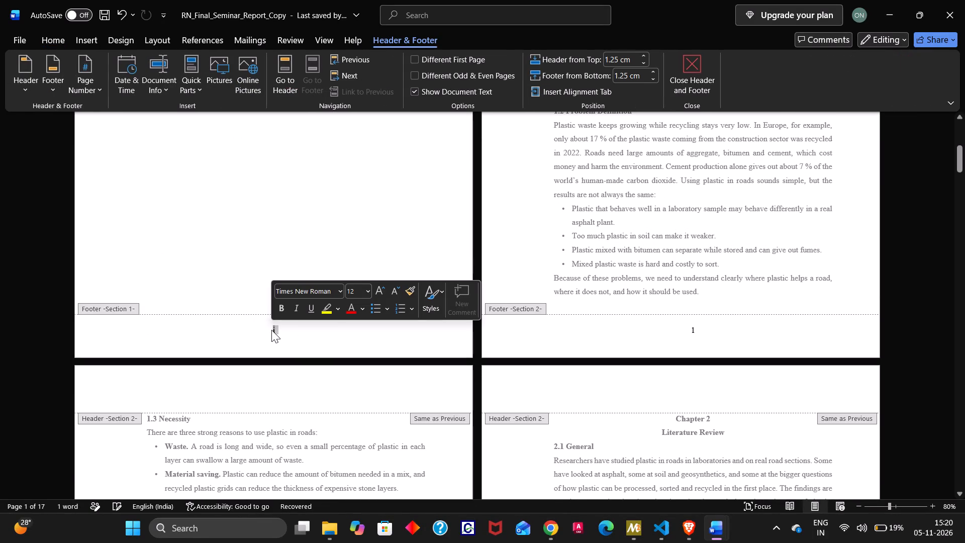
pyautogui.press('Delete')
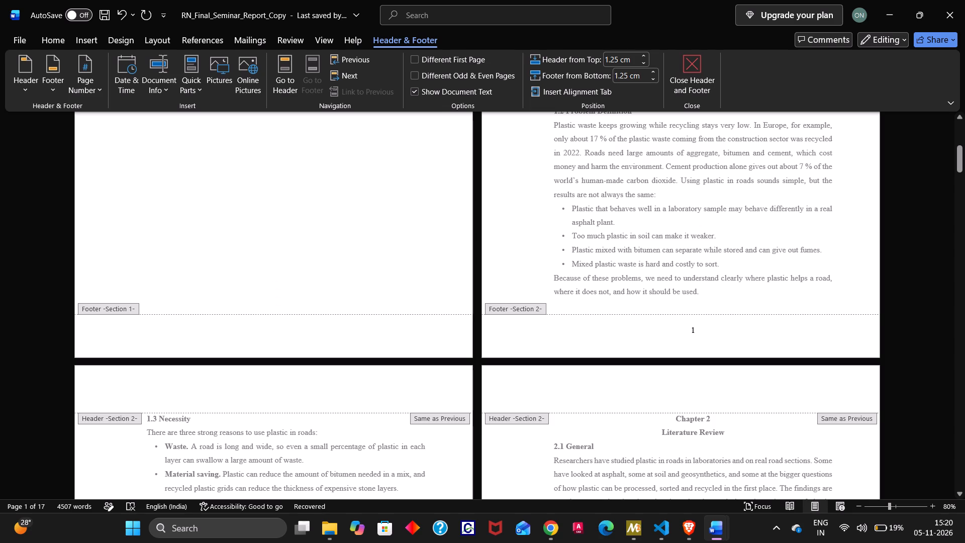
pyautogui.press('Escape')
pyautogui.click(271, 330)
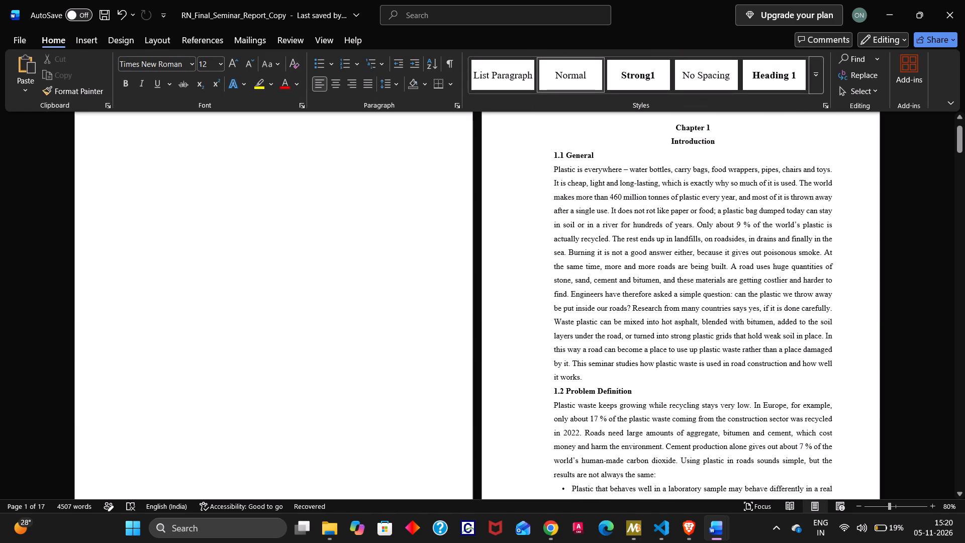
pyautogui.scroll(-3, 277, 316)
pyautogui.click(252, 274)
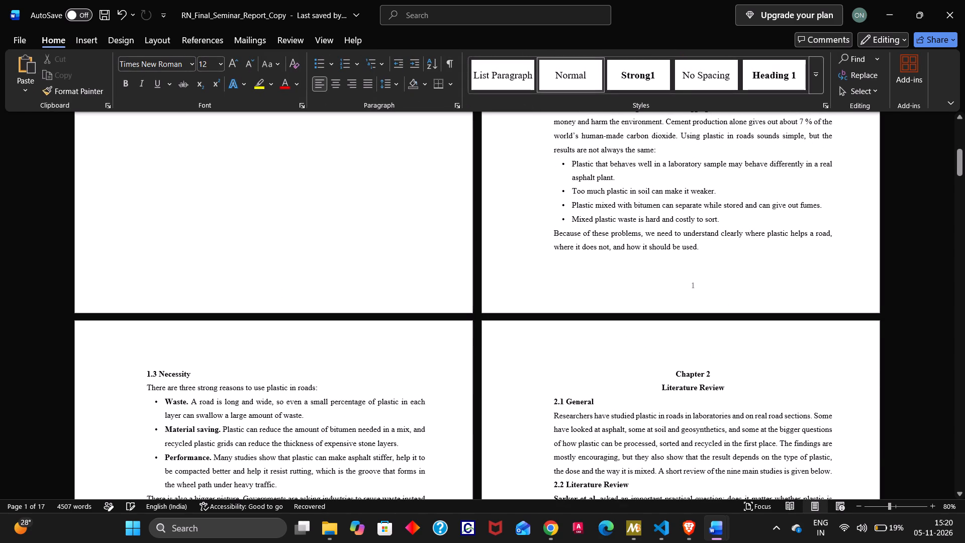
# Set the line spacing of all Chapter 1 text, from its title through the 1.4 Objectives list, to 1.5 lines.
pyautogui.hscroll(3, 252, 274)
pyautogui.scroll(16, 314, 269)
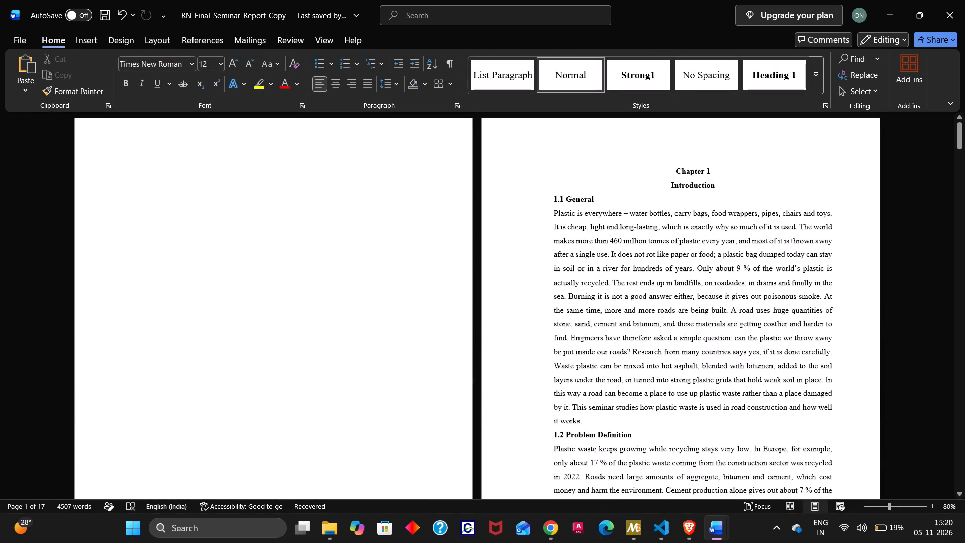
pyautogui.click(665, 177)
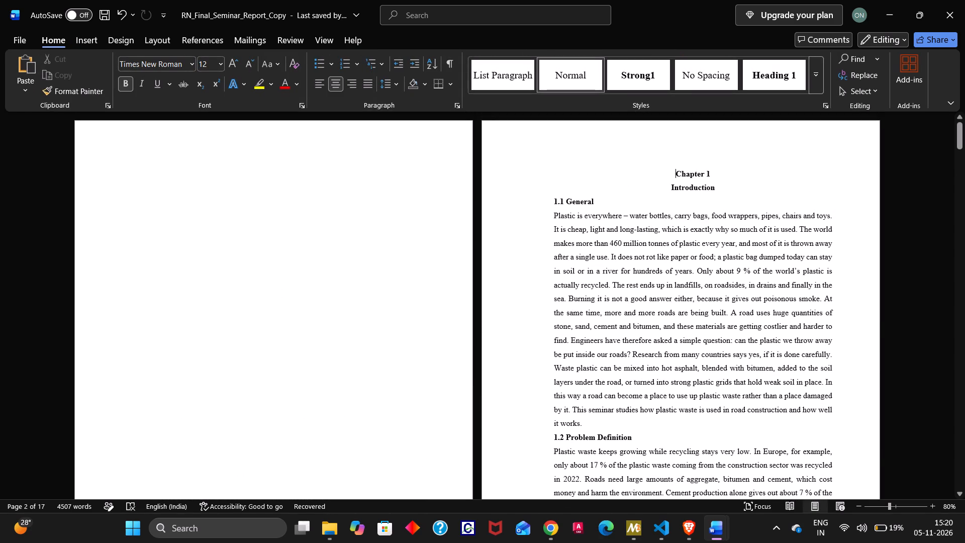
pyautogui.click(686, 177)
pyautogui.moveTo(678, 173); pyautogui.dragTo(783, 420)
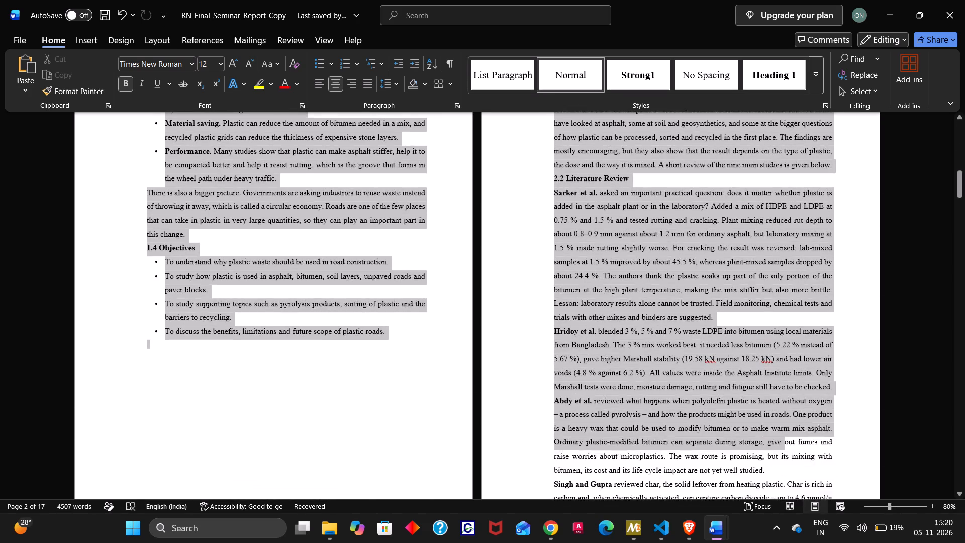
pyautogui.moveTo(783, 420); pyautogui.dragTo(406, 344)
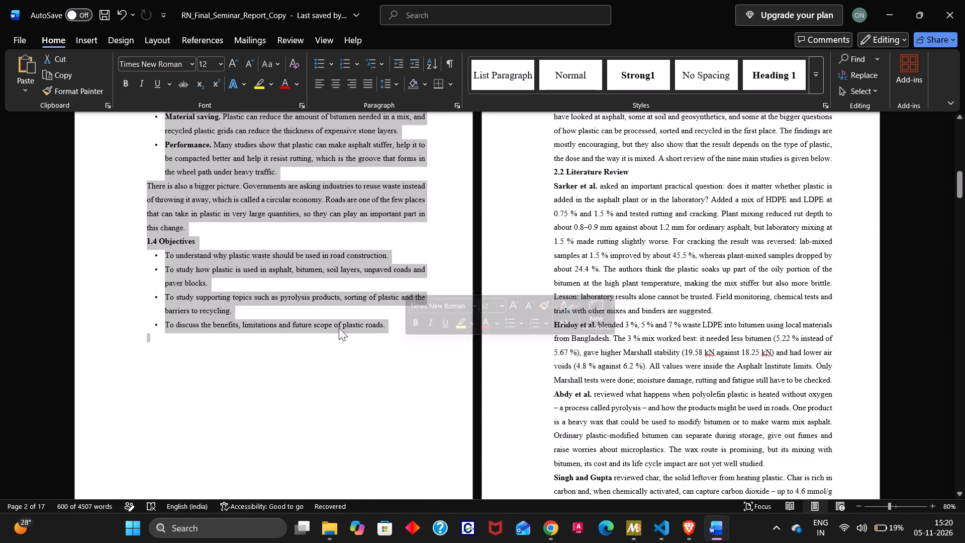
pyautogui.rightClick(316, 317)
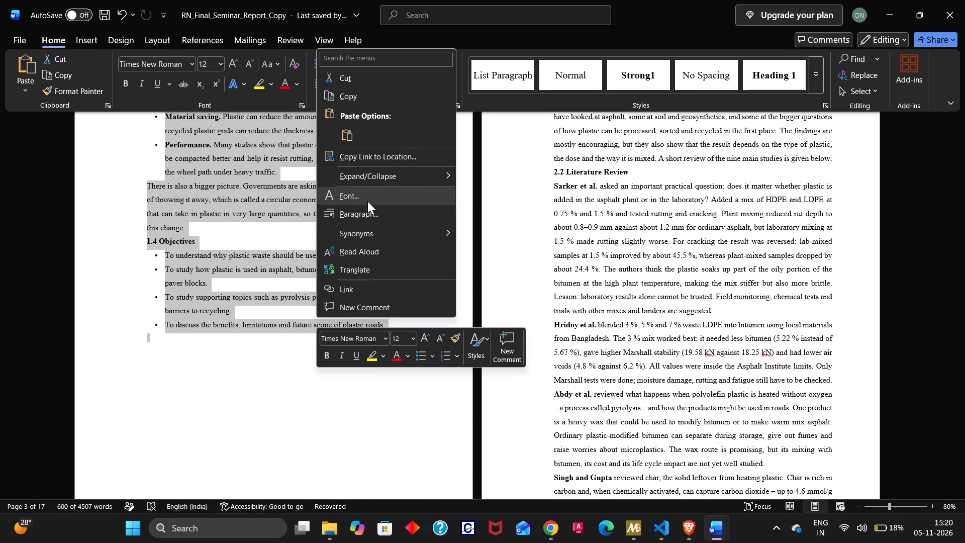
pyautogui.click(367, 210)
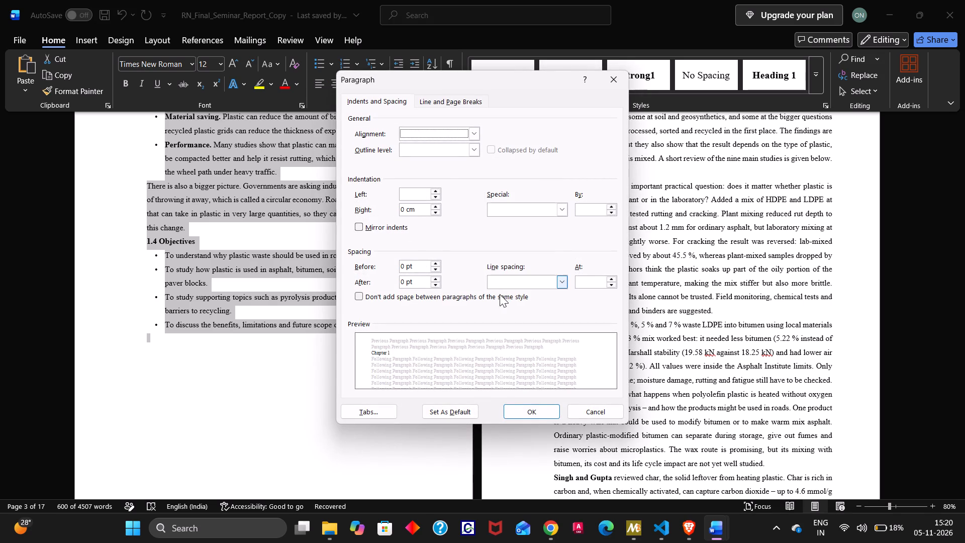
pyautogui.click(562, 282)
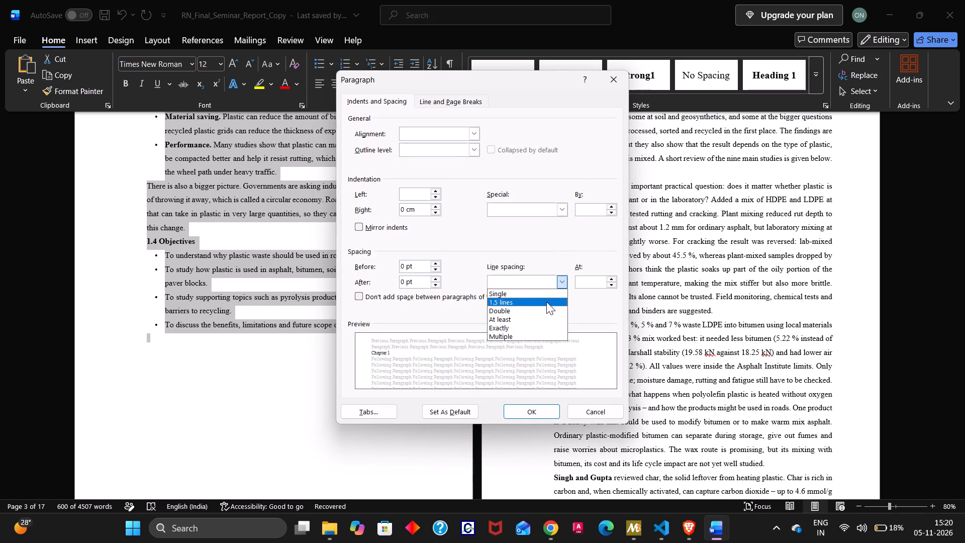
pyautogui.click(545, 301)
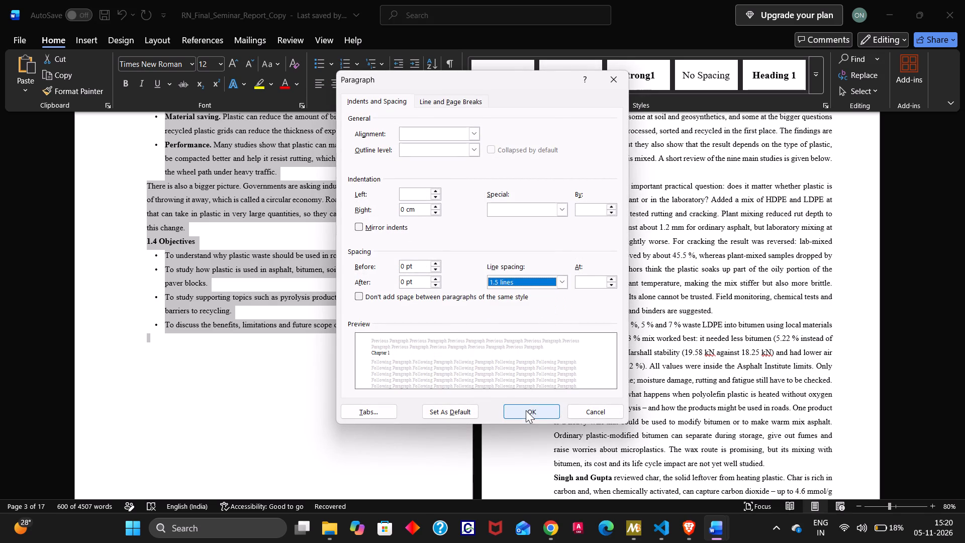
pyautogui.click(526, 412)
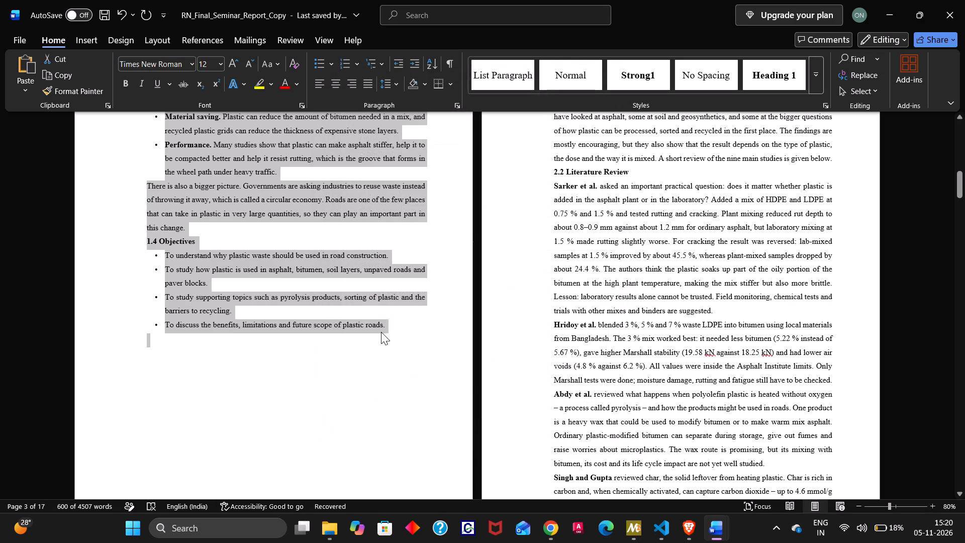
# Justify the selected Chapter 1 text, from its title through the 1.4 Objectives list.
pyautogui.scroll(3, 231, 176)
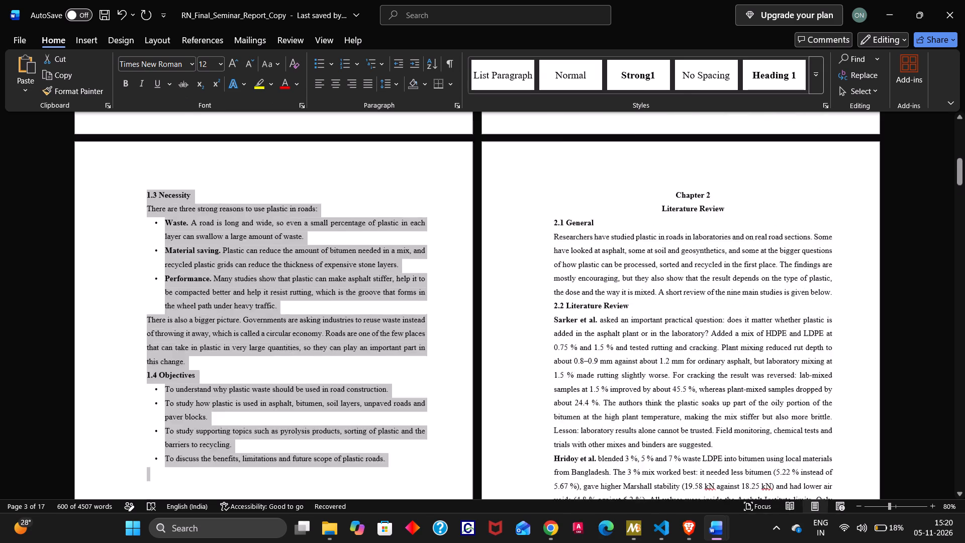
pyautogui.scroll(7, 231, 176)
pyautogui.scroll(-1, 231, 176)
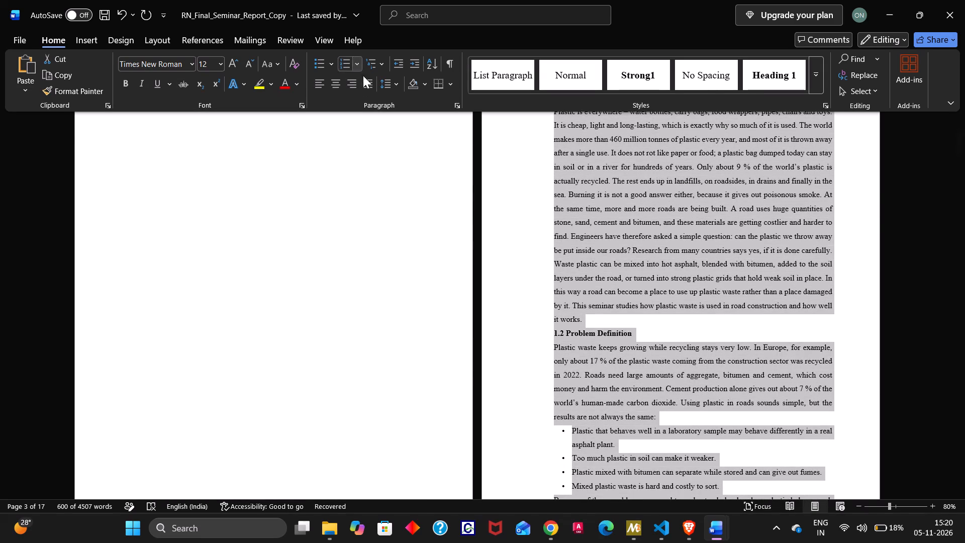
pyautogui.click(365, 86)
pyautogui.scroll(-1, 334, 289)
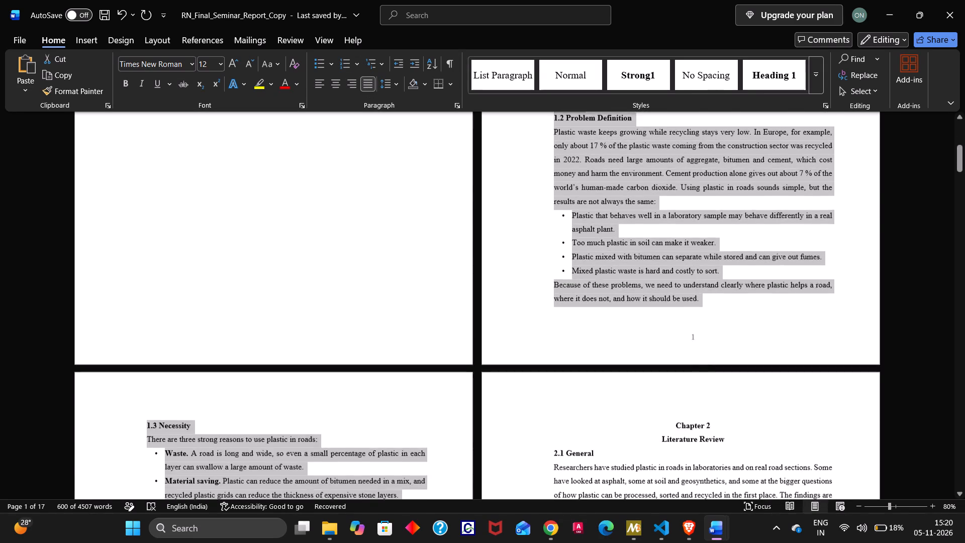
pyautogui.scroll(-2, 334, 289)
pyautogui.click(304, 356)
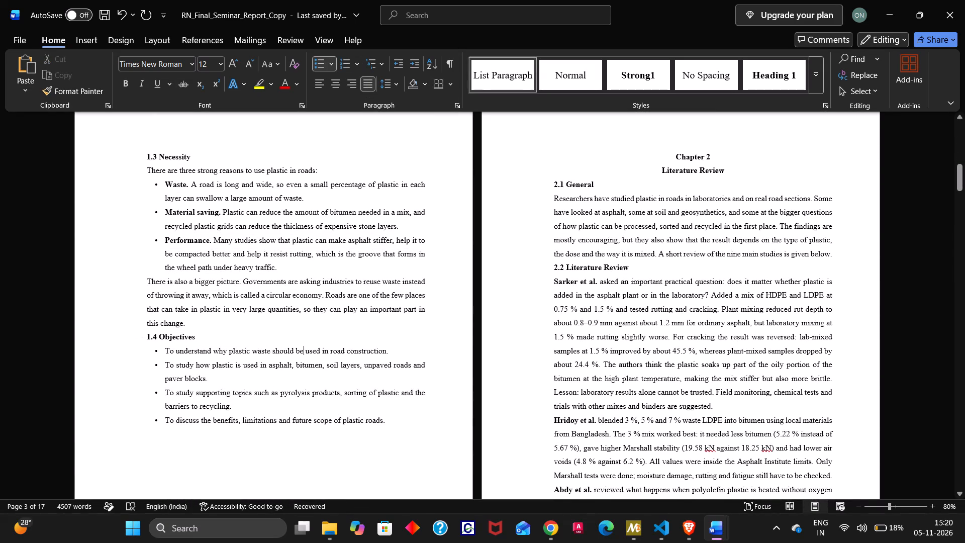
# Set the line spacing of the Chapter 2 Literature Review text, from its title through the reviewed studies, to 1.5 lines.
pyautogui.click(698, 160)
pyautogui.moveTo(672, 152); pyautogui.dragTo(783, 499)
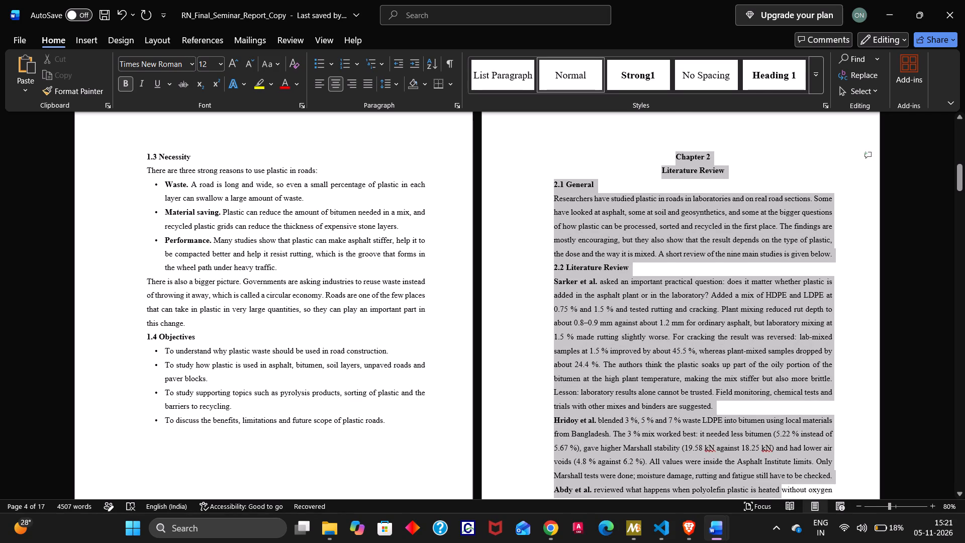
pyautogui.moveTo(783, 499); pyautogui.dragTo(783, 531)
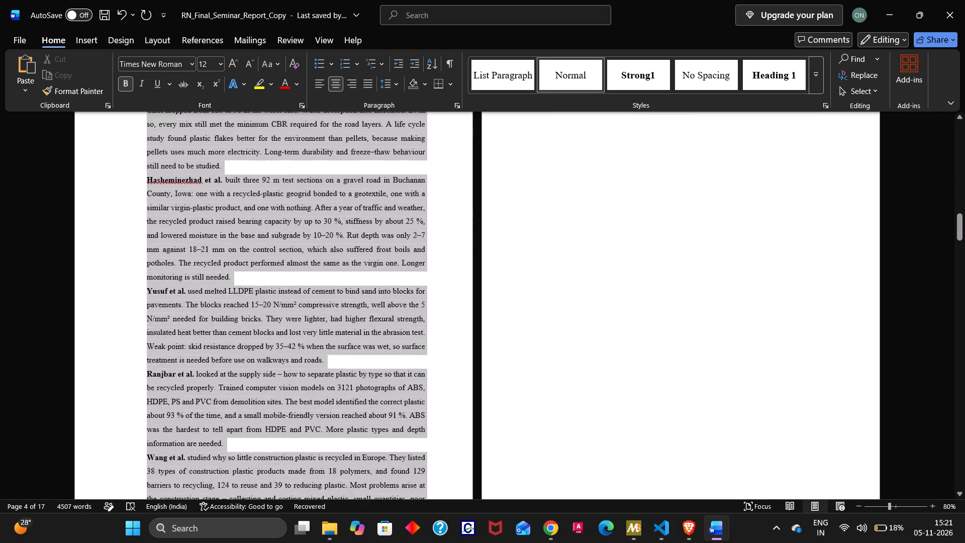
pyautogui.moveTo(783, 531); pyautogui.dragTo(436, 183)
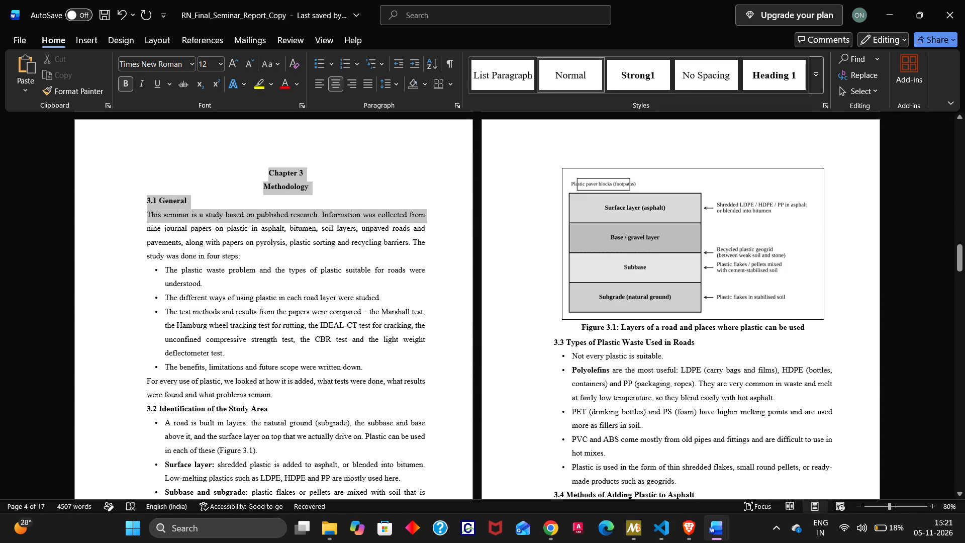
pyautogui.moveTo(436, 183); pyautogui.dragTo(527, 152)
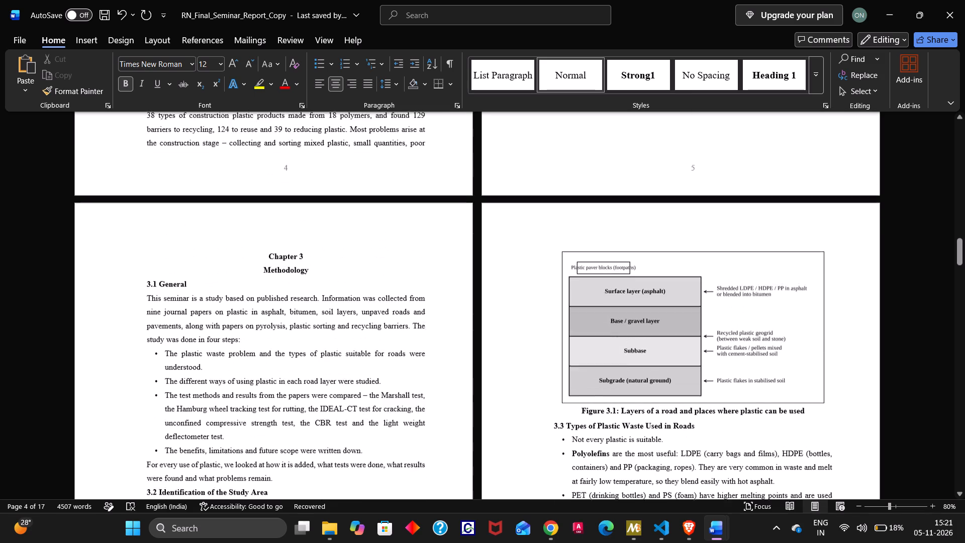
pyautogui.moveTo(527, 152); pyautogui.dragTo(775, 164)
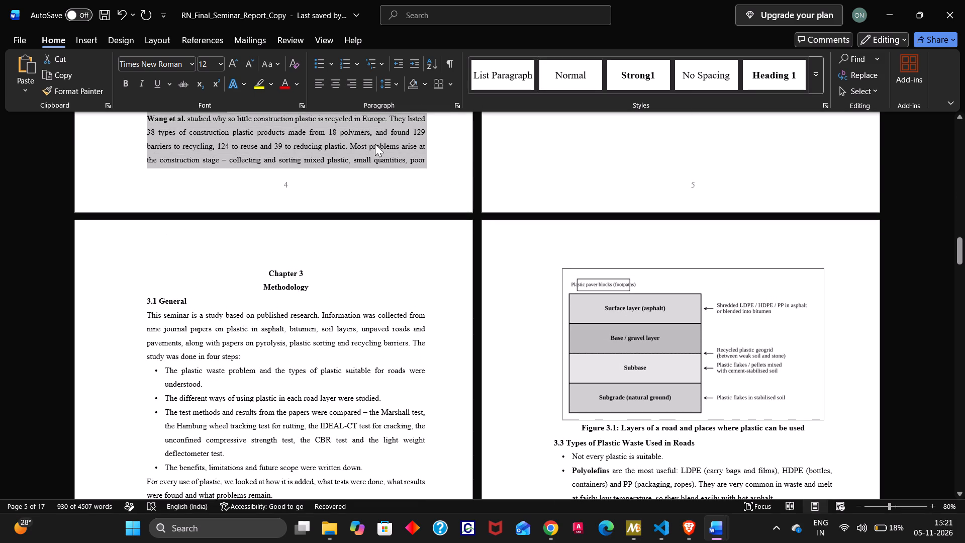
pyautogui.rightClick(375, 144)
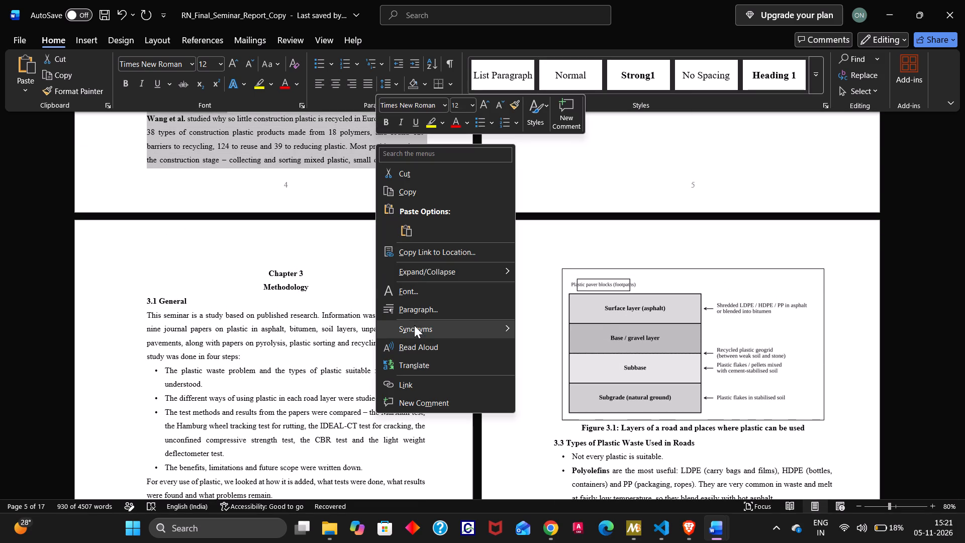
pyautogui.click(417, 312)
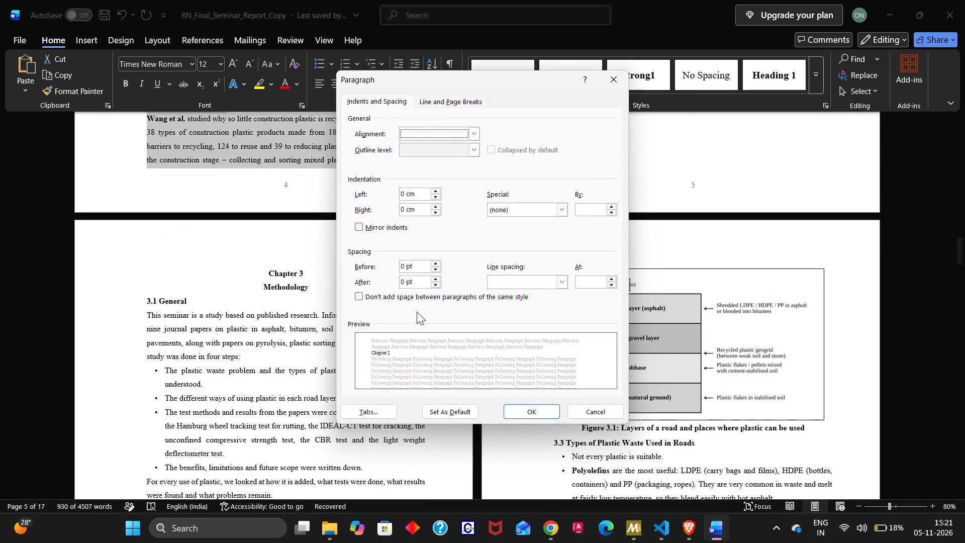
pyautogui.click(562, 283)
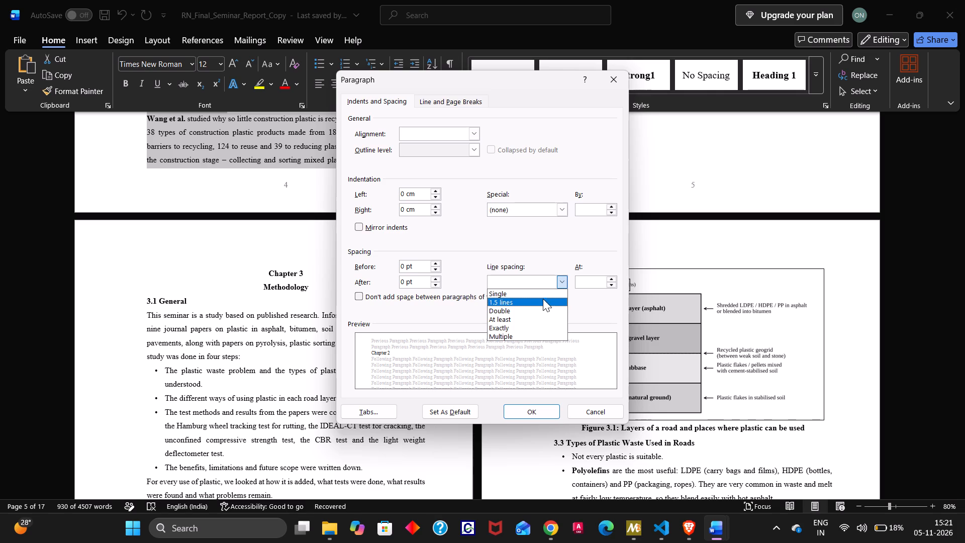
pyautogui.click(541, 303)
pyautogui.click(531, 407)
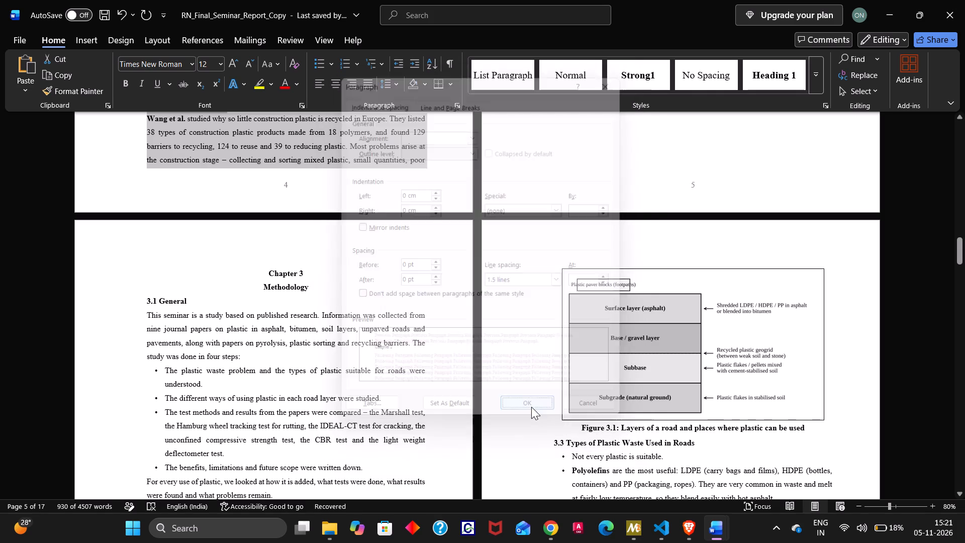
# Center the Chapter 1 and Introduction title lines above section 1.1.
pyautogui.click(337, 268)
pyautogui.scroll(5, 337, 268)
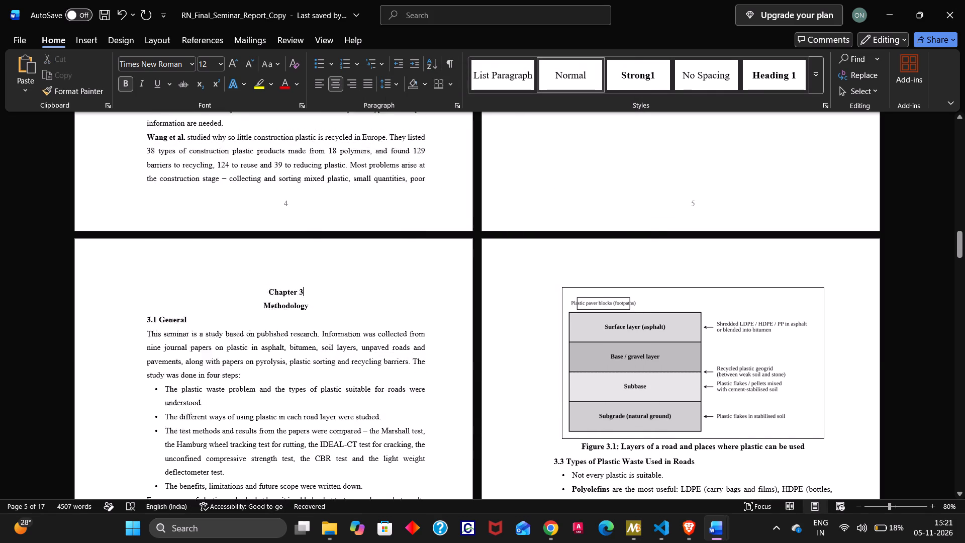
pyautogui.scroll(12, 337, 268)
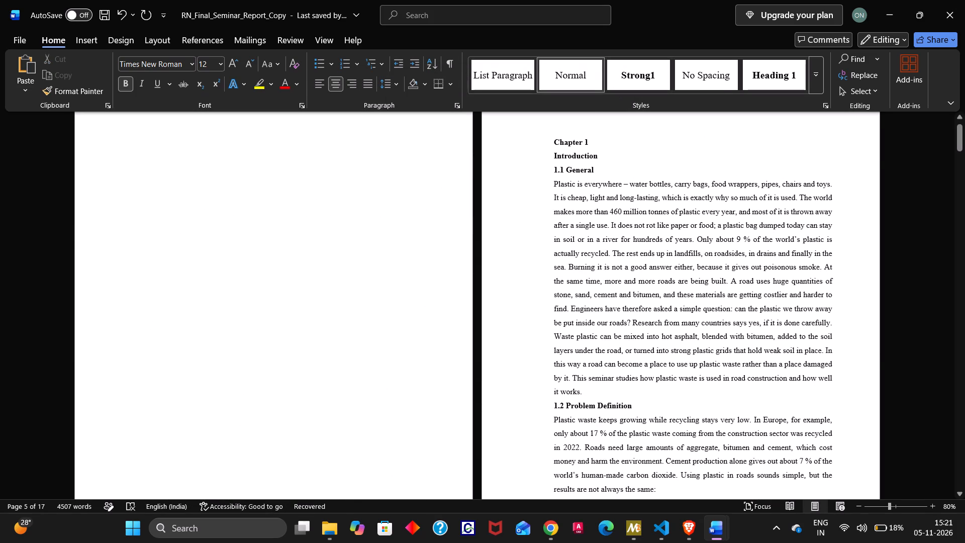
pyautogui.moveTo(553, 140); pyautogui.dragTo(619, 154)
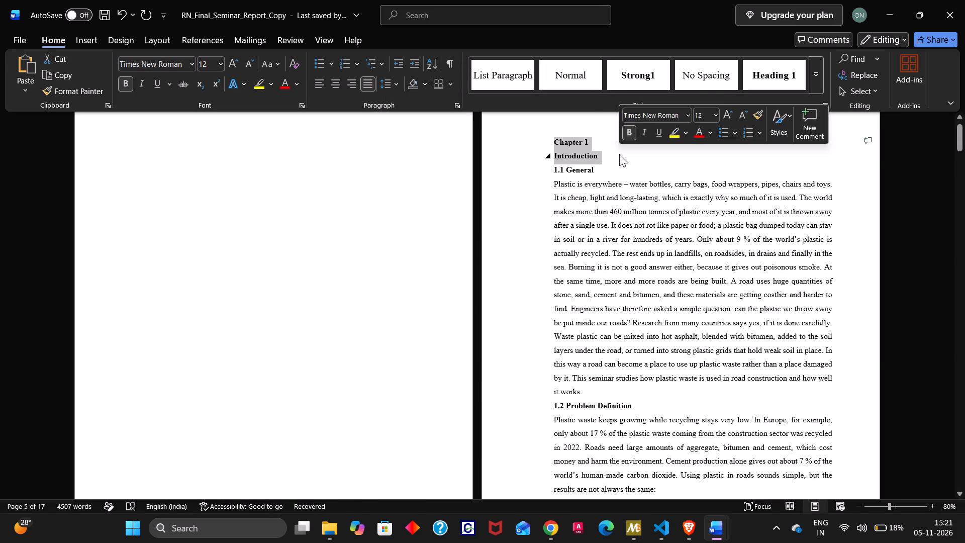
pyautogui.click(337, 82)
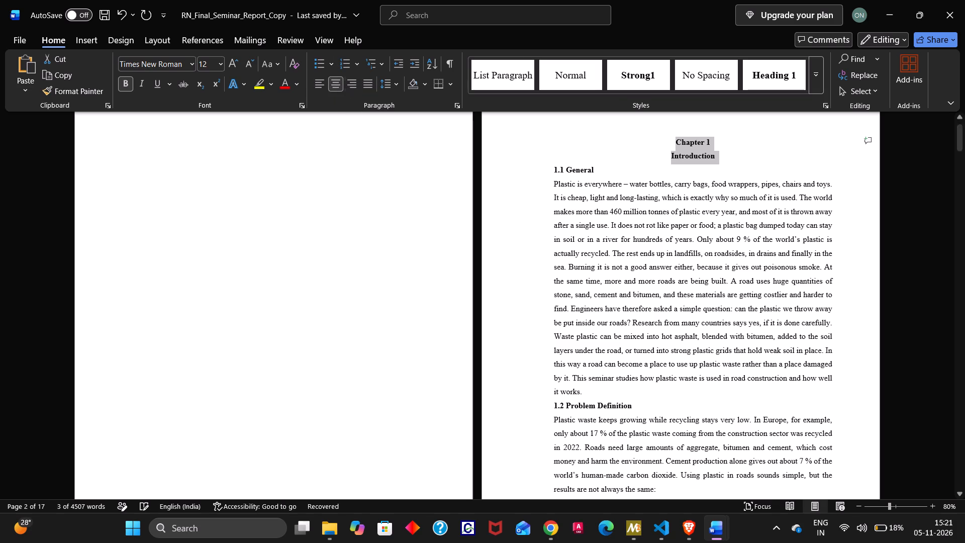
pyautogui.click(704, 214)
# Review the layout of the Chapter 1 and Chapter 2 pages up to the start of Chapter 3.
pyautogui.scroll(-4, 704, 214)
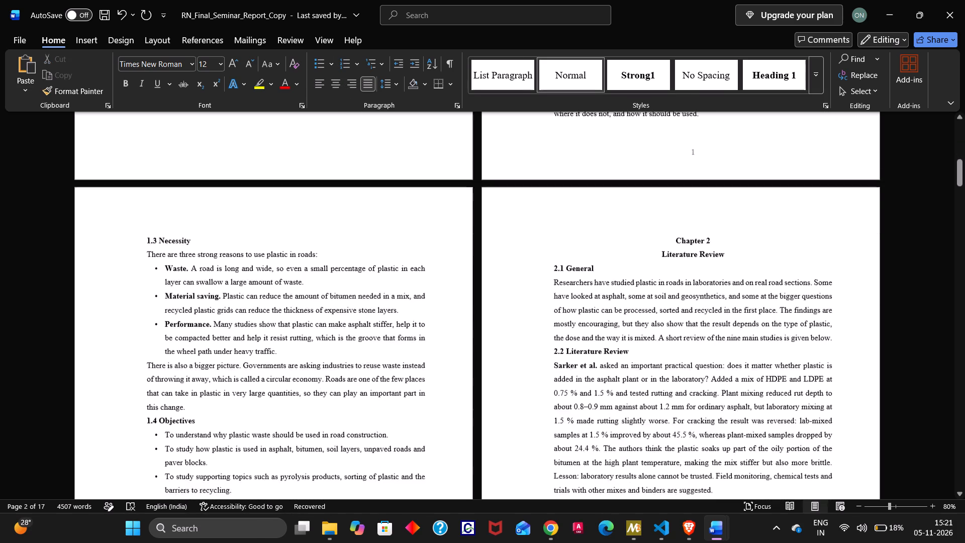
pyautogui.scroll(-6, 704, 214)
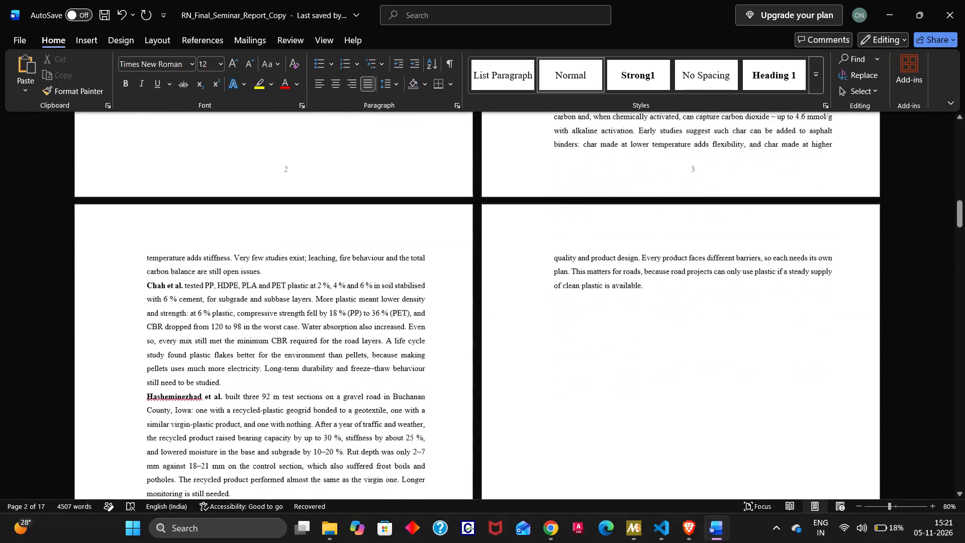
pyautogui.scroll(-6, 704, 214)
pyautogui.scroll(8, 704, 214)
pyautogui.scroll(-1, 704, 214)
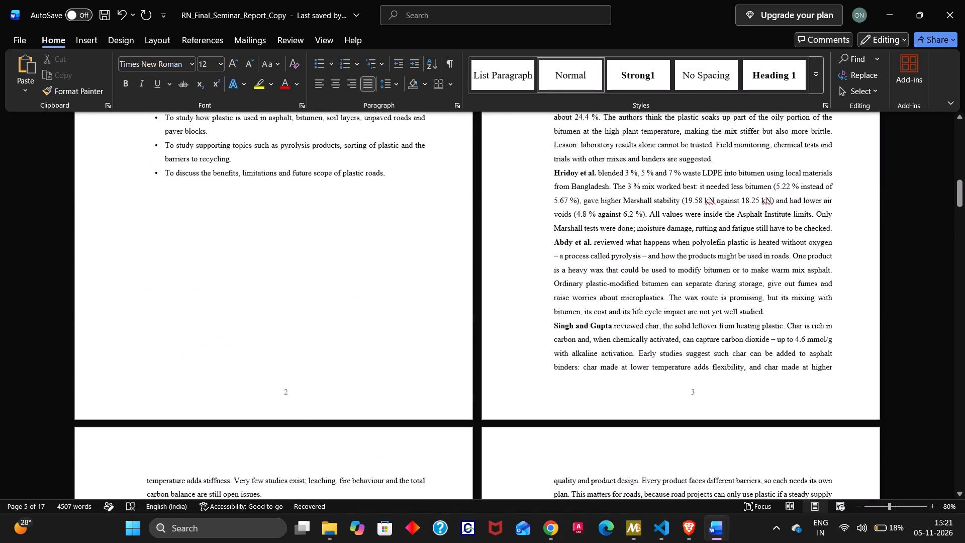
pyautogui.scroll(-3, 704, 214)
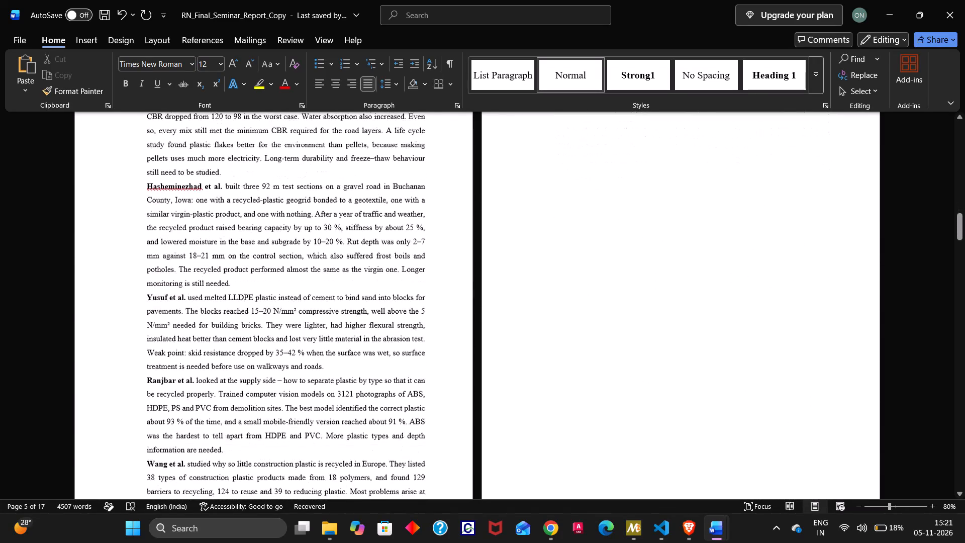
pyautogui.scroll(-2, 704, 214)
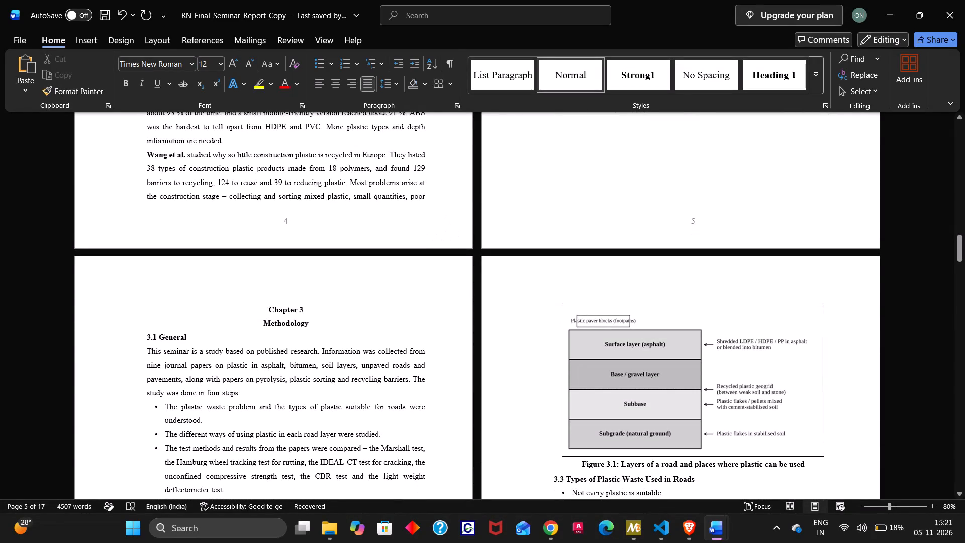
# Select the entire report and set a custom left page margin of 3.7 cm.
pyautogui.hotkey('ctrl', 'a')
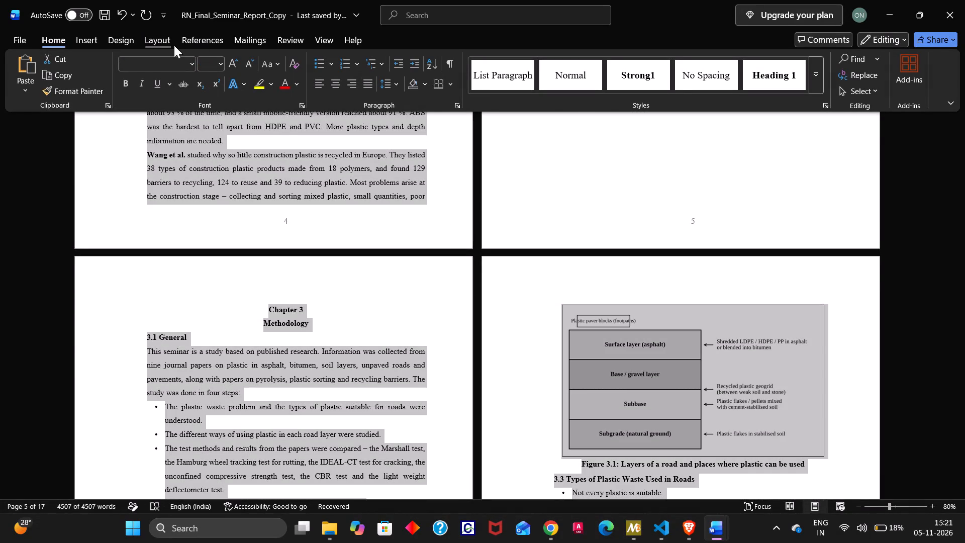
pyautogui.click(163, 37)
pyautogui.click(30, 88)
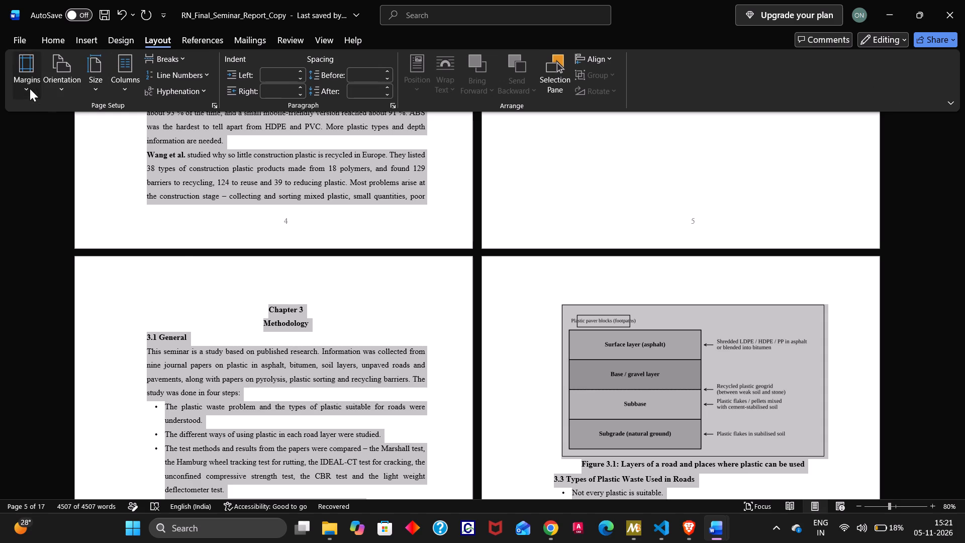
pyautogui.click(84, 432)
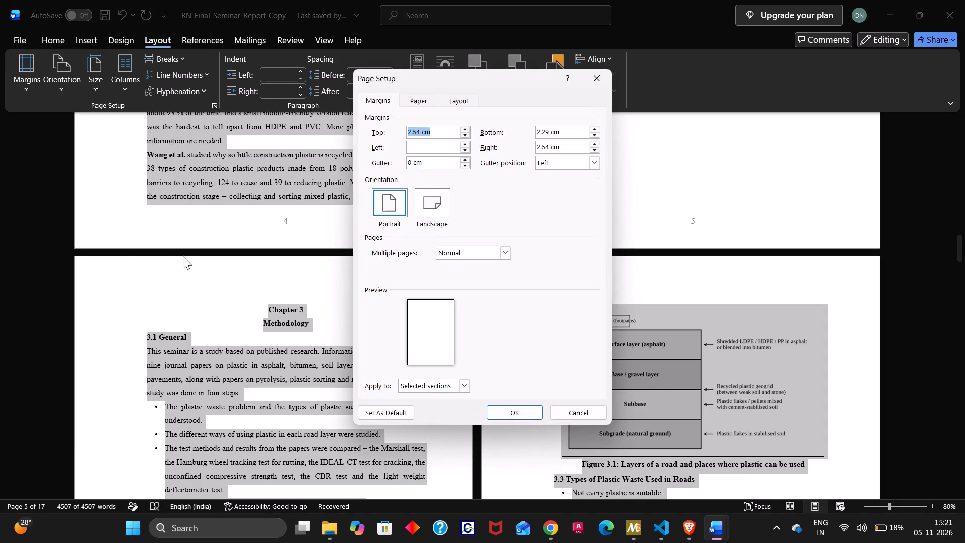
pyautogui.click(431, 145)
pyautogui.write('3.81')
pyautogui.press('space')
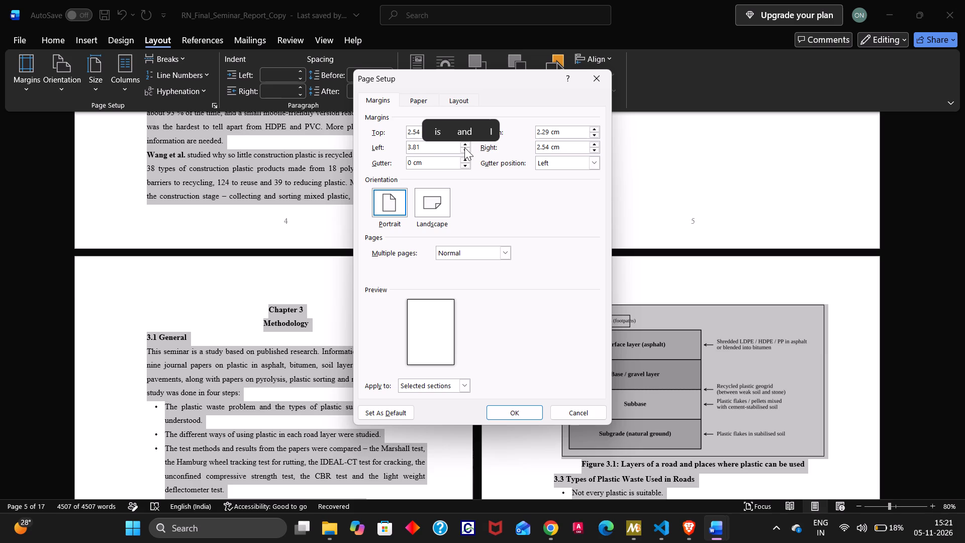
pyautogui.click(462, 149)
pyautogui.click(463, 149)
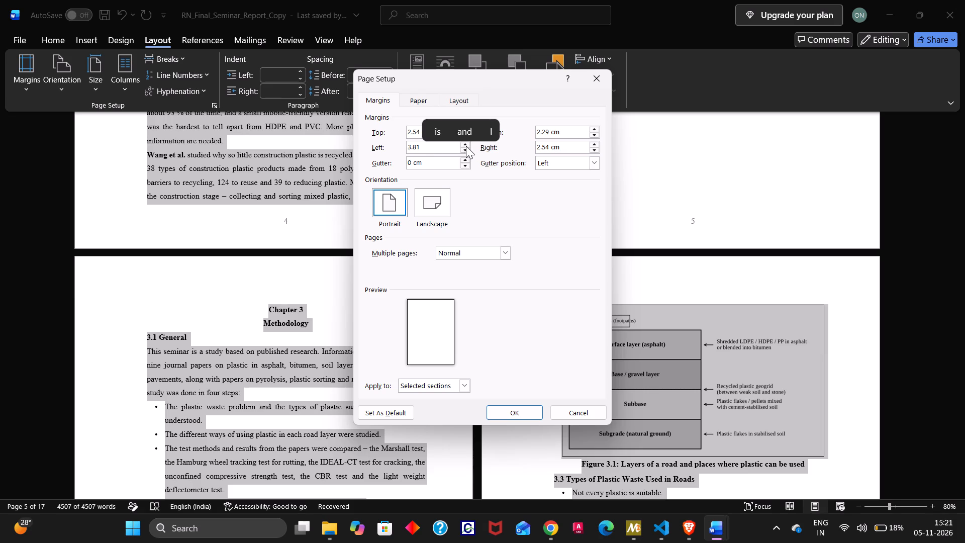
pyautogui.click(467, 143)
pyautogui.moveTo(467, 143); pyautogui.dragTo(420, 149)
pyautogui.click(420, 149)
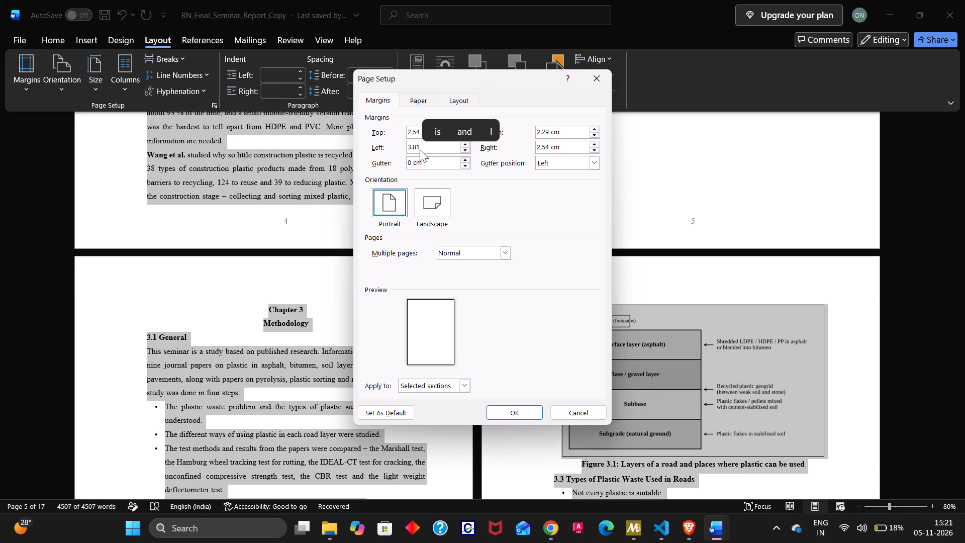
pyautogui.click(429, 151)
pyautogui.press('c')
pyautogui.press('m')
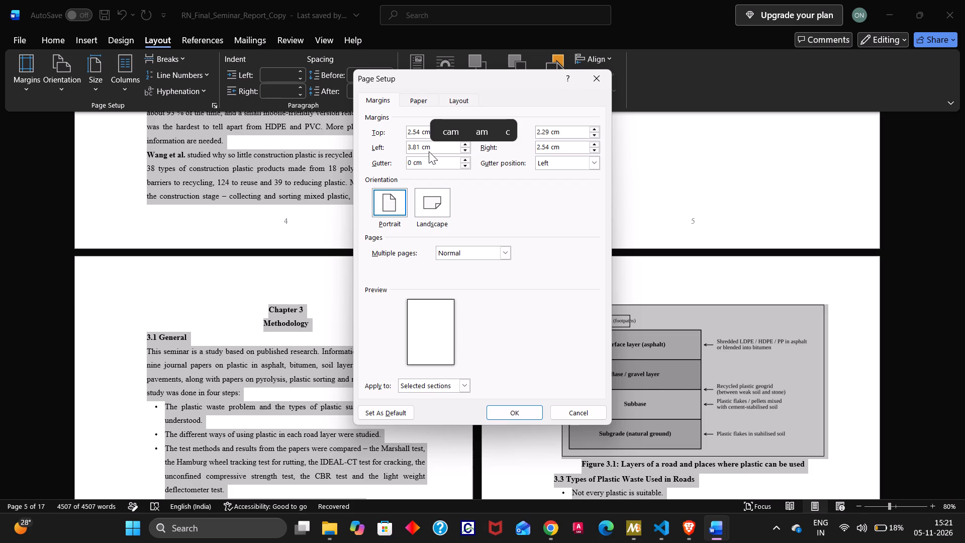
pyautogui.press('space')
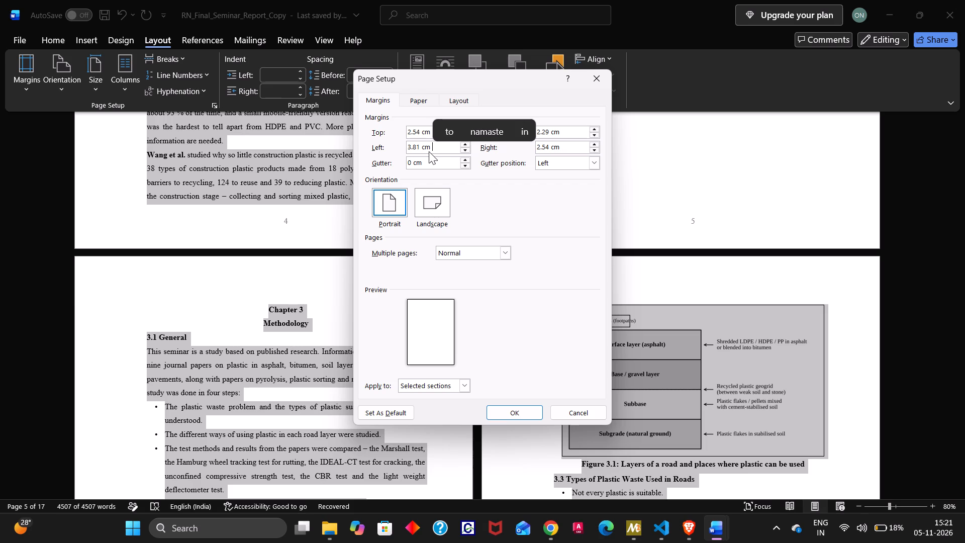
pyautogui.press('Down')
pyautogui.press('Down')
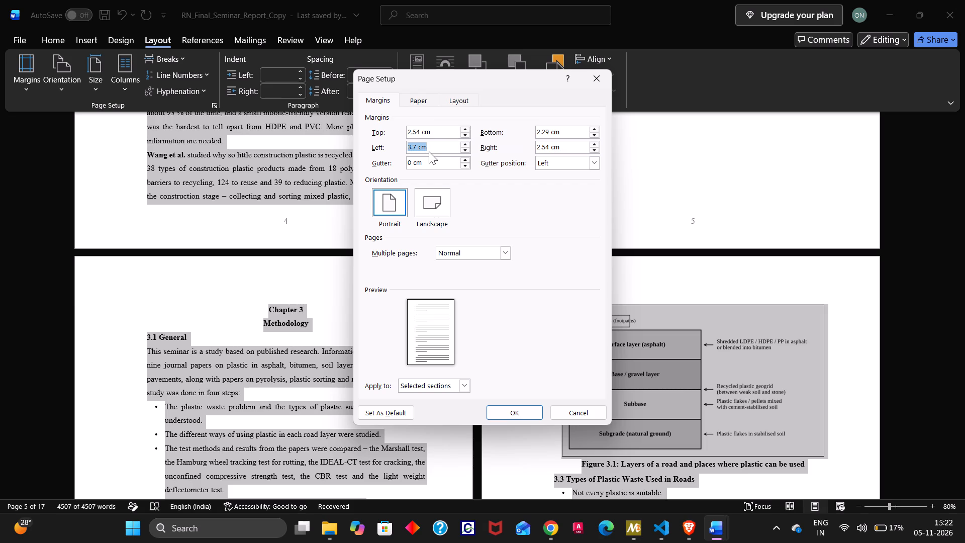
# Set the bottom page margin to 2.54 cm and apply the margin settings to the whole document.
pyautogui.click(563, 133)
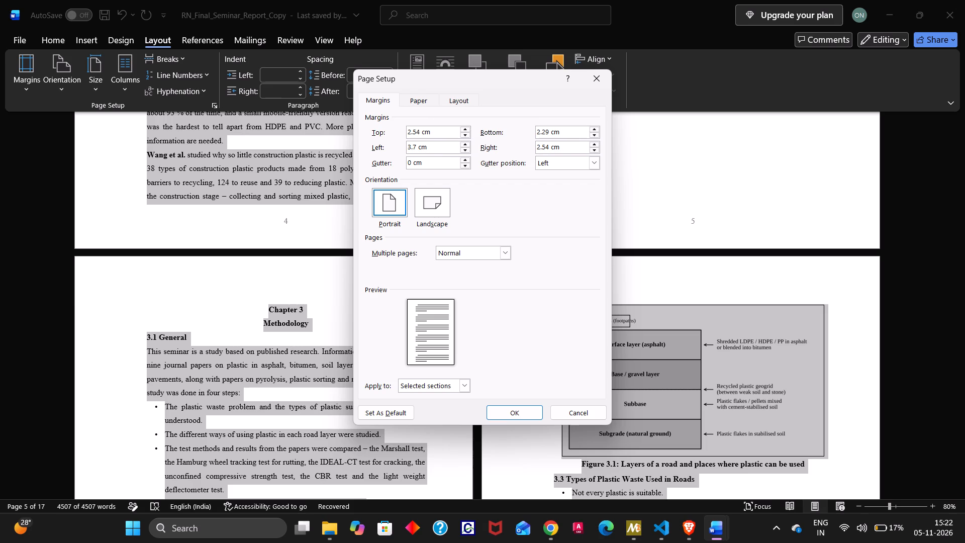
pyautogui.click(550, 131)
pyautogui.press('BackSpace')
pyautogui.press('BackSpace')
pyautogui.write('54')
pyautogui.click(592, 164)
pyautogui.click(592, 164)
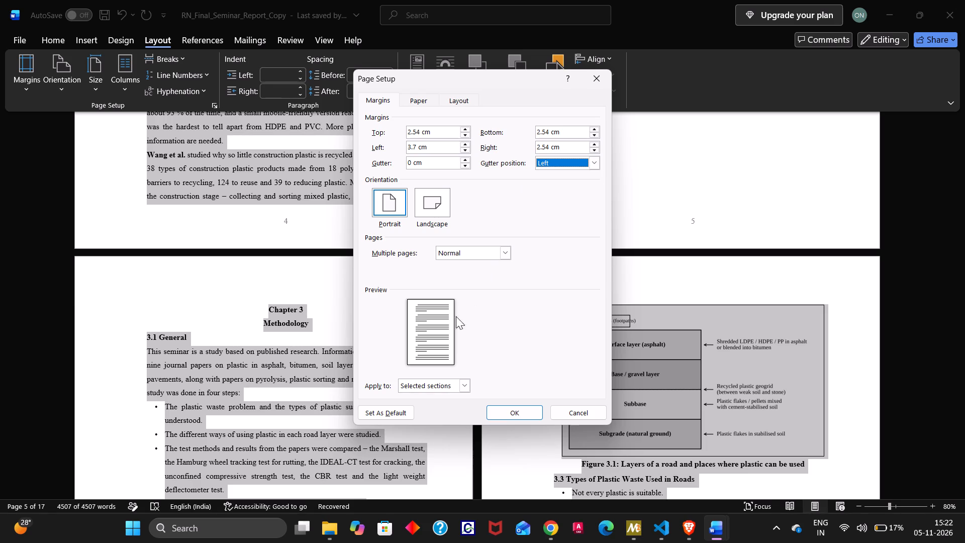
pyautogui.click(463, 387)
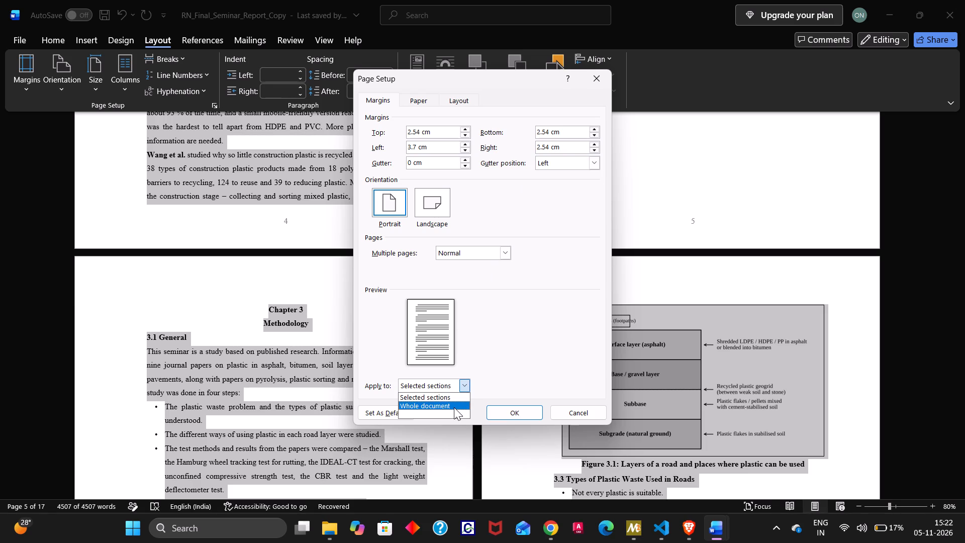
pyautogui.click(454, 407)
pyautogui.click(522, 419)
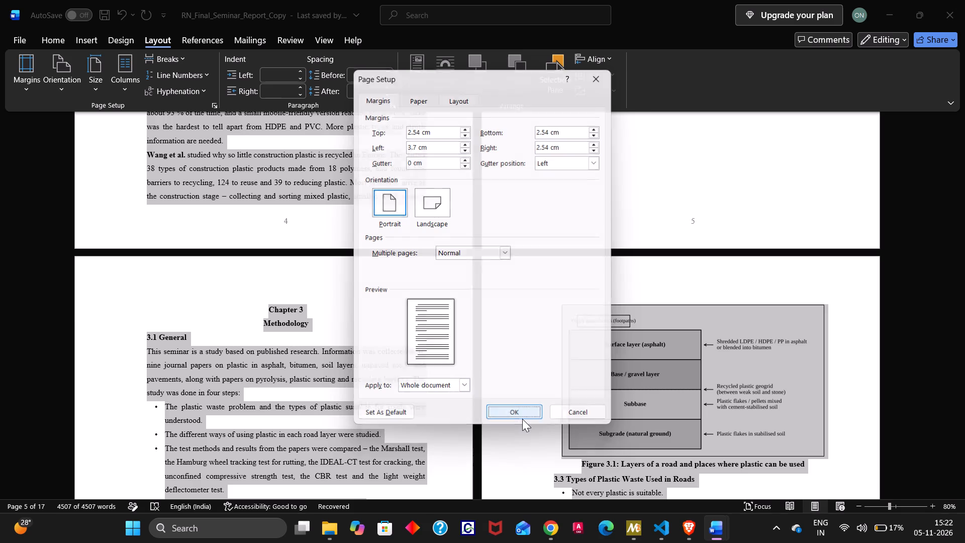
# Examine the page layout across the report with the new margins, from Chapter 1 to the references list.
pyautogui.click(522, 370)
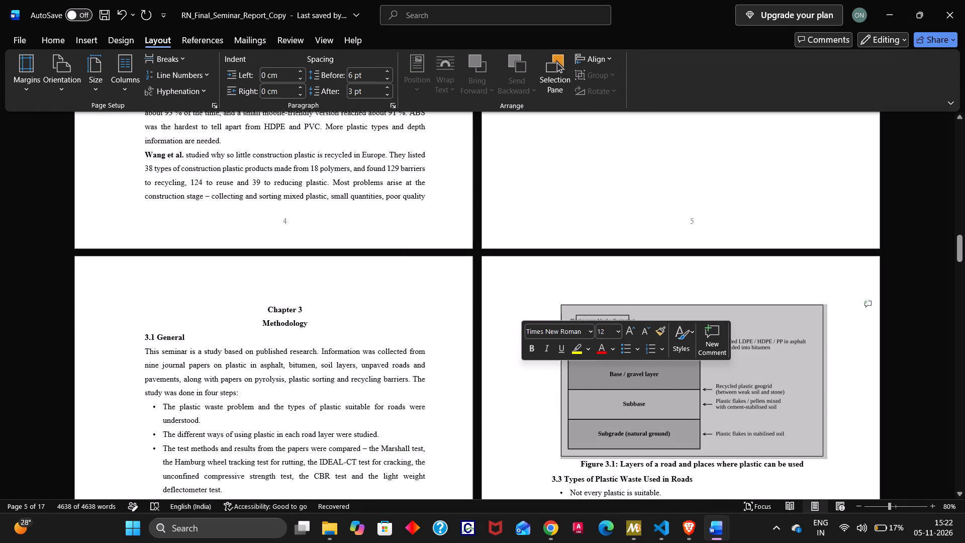
pyautogui.scroll(-1, 522, 370)
pyautogui.click(528, 227)
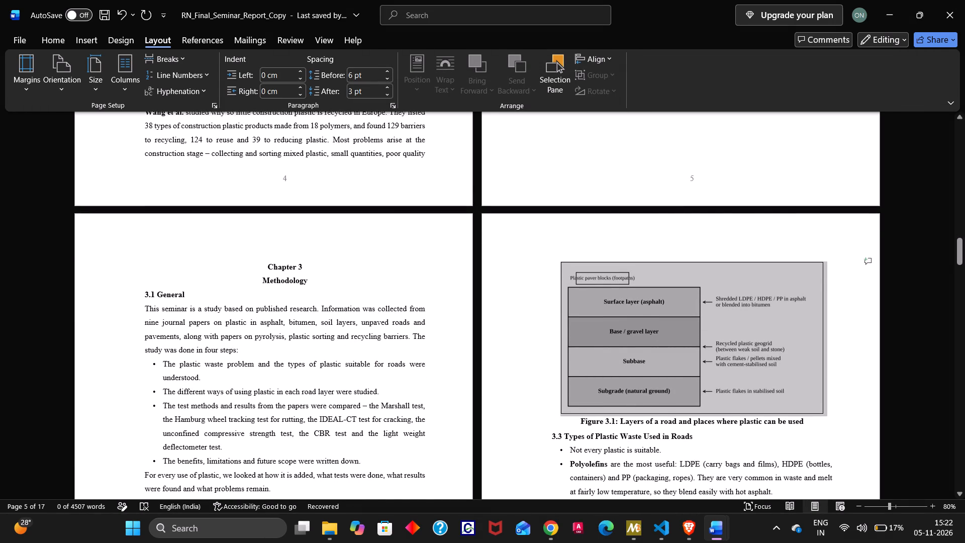
pyautogui.scroll(-20, 528, 227)
pyautogui.scroll(-20, 528, 227)
pyautogui.scroll(-17, 528, 227)
pyautogui.scroll(1, 528, 227)
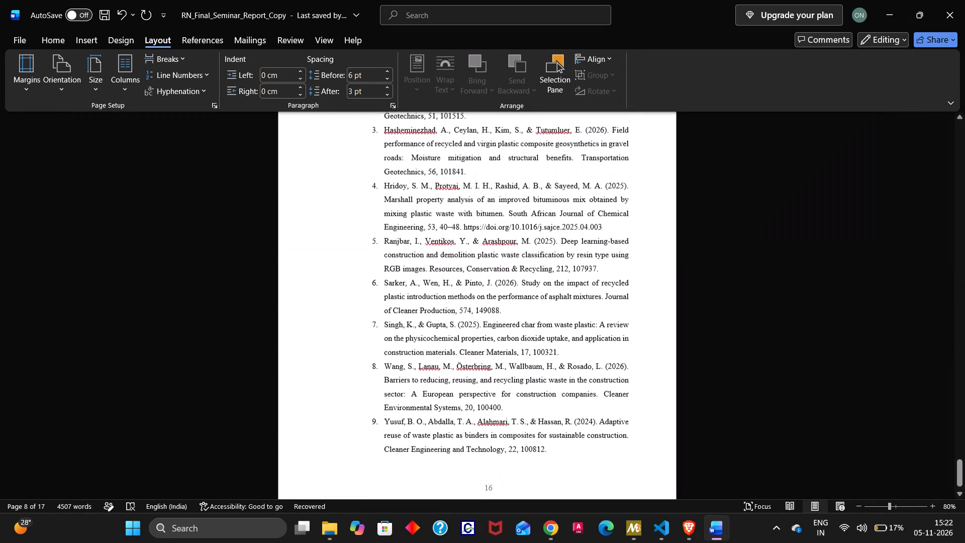
pyautogui.scroll(1, 528, 227)
pyautogui.scroll(20, 394, 247)
pyautogui.scroll(13, 394, 247)
pyautogui.scroll(-1, 394, 247)
pyautogui.scroll(20, 394, 247)
pyautogui.scroll(20, 394, 247)
pyautogui.scroll(20, 394, 247)
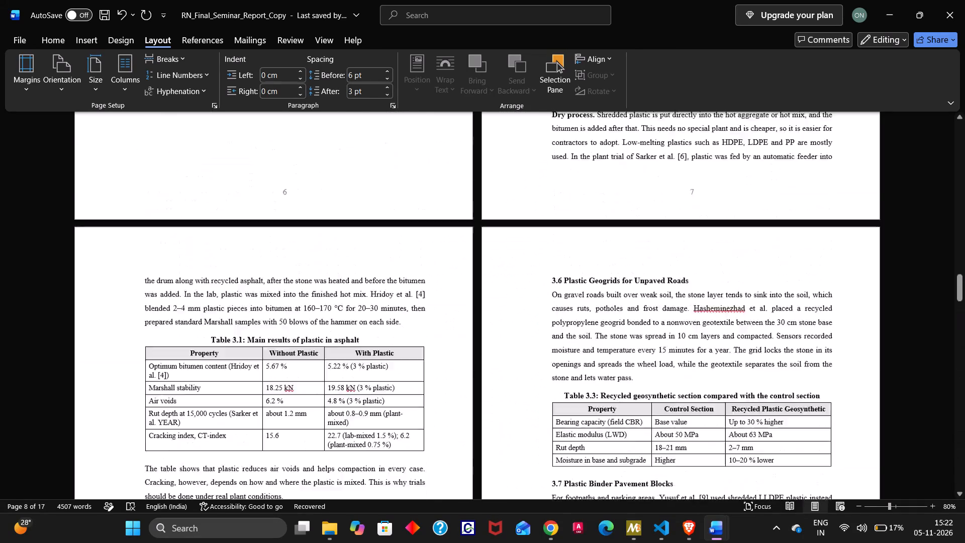
pyautogui.scroll(20, 394, 247)
pyautogui.scroll(20, 394, 247)
pyautogui.scroll(20, 394, 247)
pyautogui.scroll(-20, 394, 247)
pyautogui.scroll(-20, 394, 247)
pyautogui.scroll(-20, 394, 247)
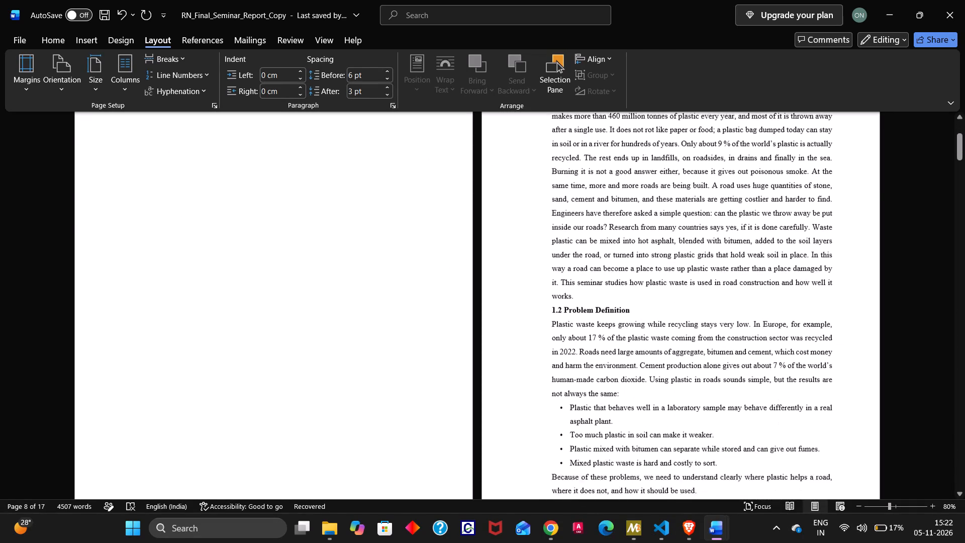
pyautogui.scroll(-20, 394, 247)
pyautogui.scroll(-20, 394, 247)
pyautogui.scroll(-20, 394, 247)
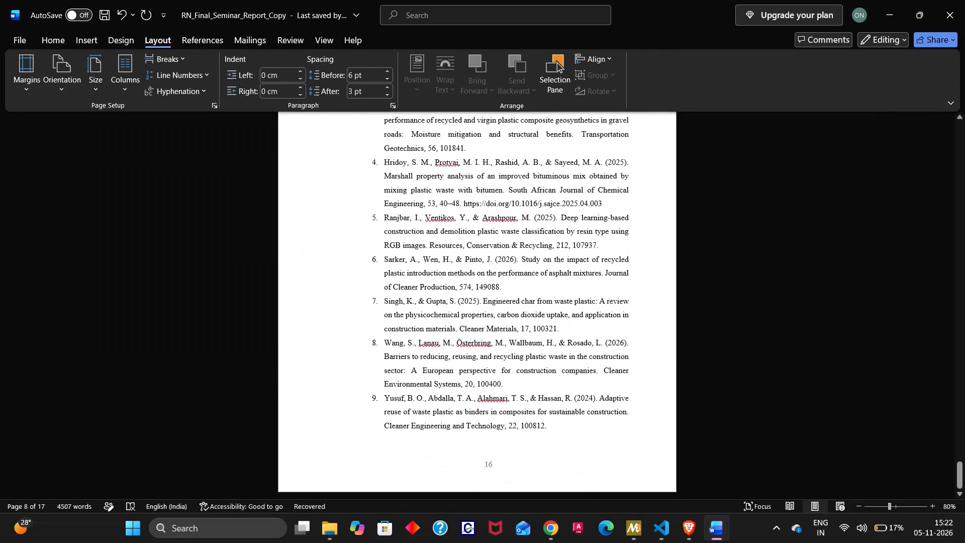
pyautogui.click(409, 311)
pyautogui.scroll(9, 409, 311)
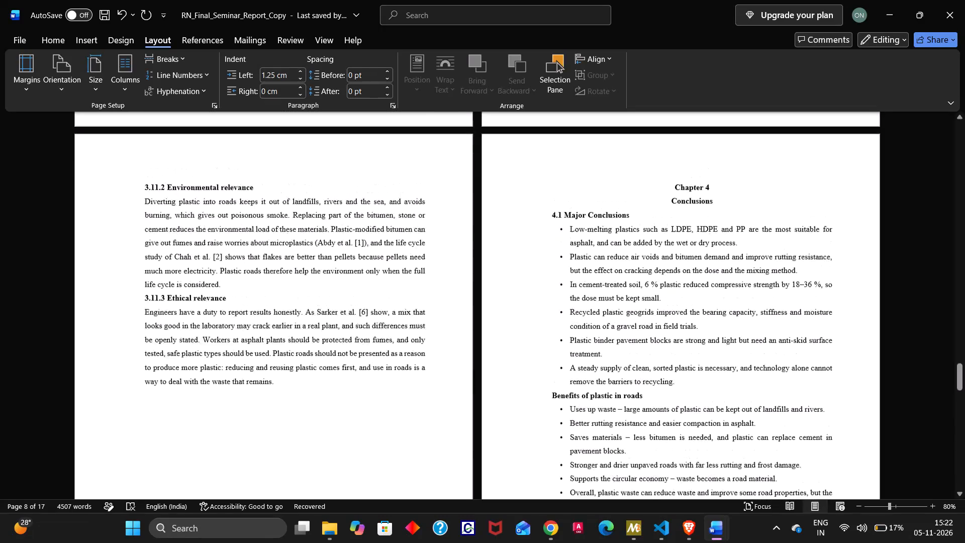
pyautogui.scroll(1, 409, 311)
pyautogui.click(552, 294)
pyautogui.scroll(20, 552, 294)
pyautogui.scroll(20, 552, 294)
pyautogui.scroll(20, 552, 294)
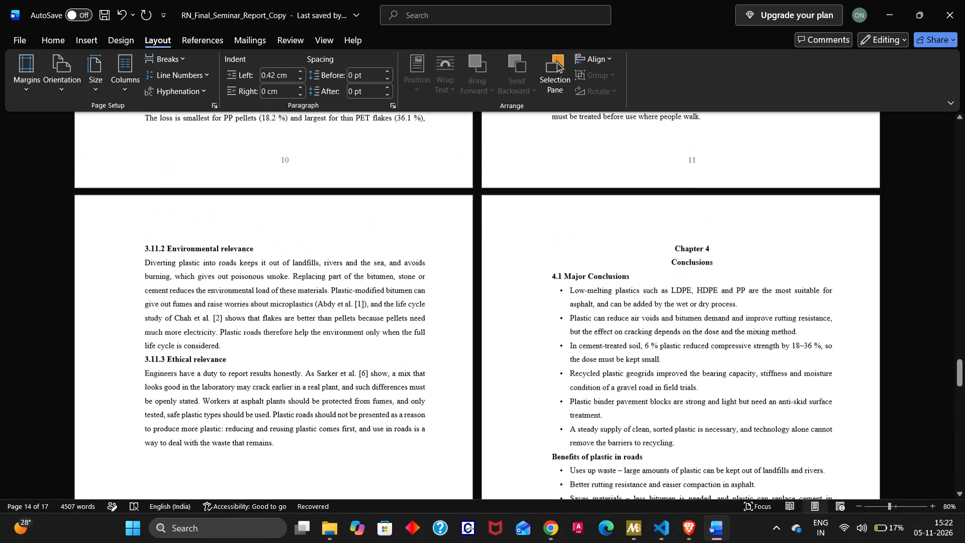
# Return to the Chapter 1 page at the start of the report and save the document.
pyautogui.scroll(20, 552, 294)
pyautogui.scroll(20, 552, 294)
pyautogui.scroll(20, 552, 294)
pyautogui.scroll(4, 552, 294)
pyautogui.scroll(-3, 552, 294)
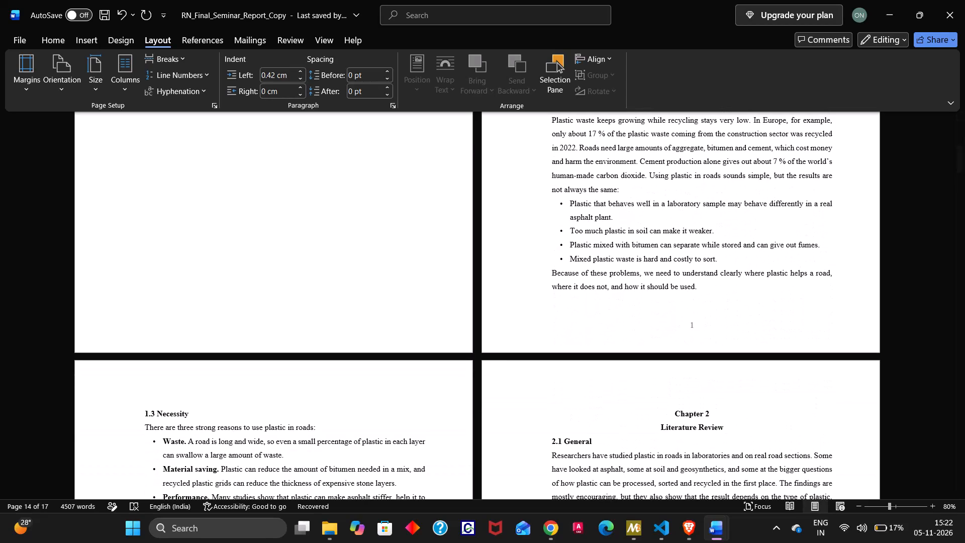
pyautogui.scroll(13, 552, 294)
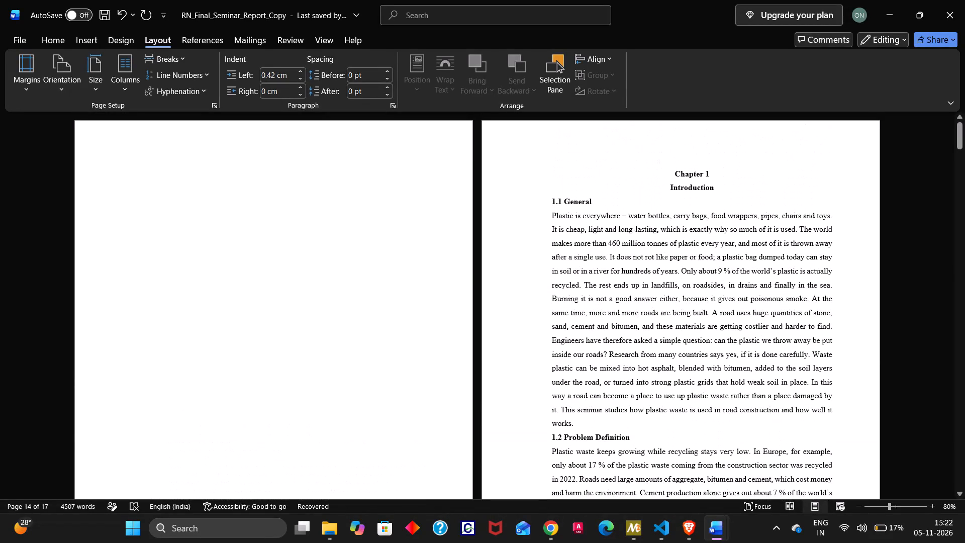
pyautogui.hotkey('ctrl', 's')
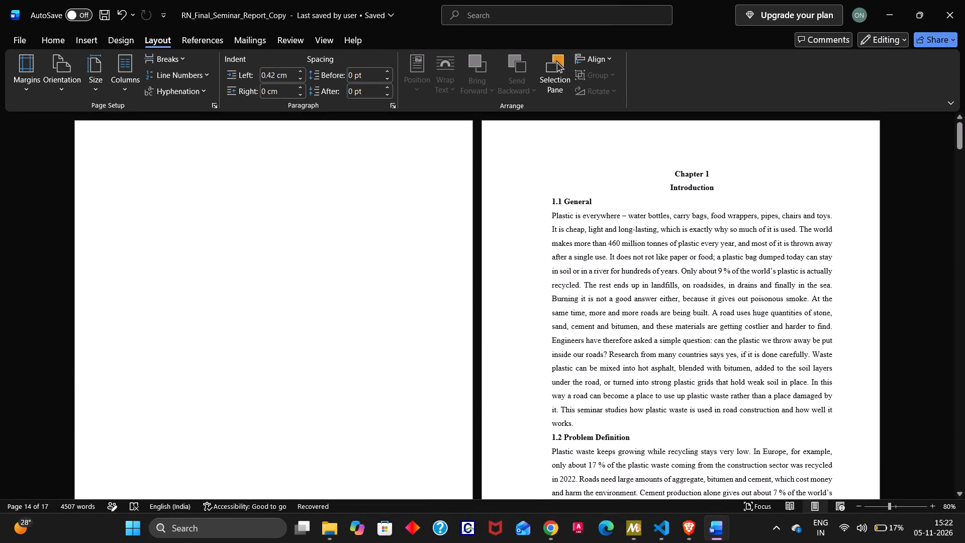
pyautogui.hotkey('ctrl', 's')
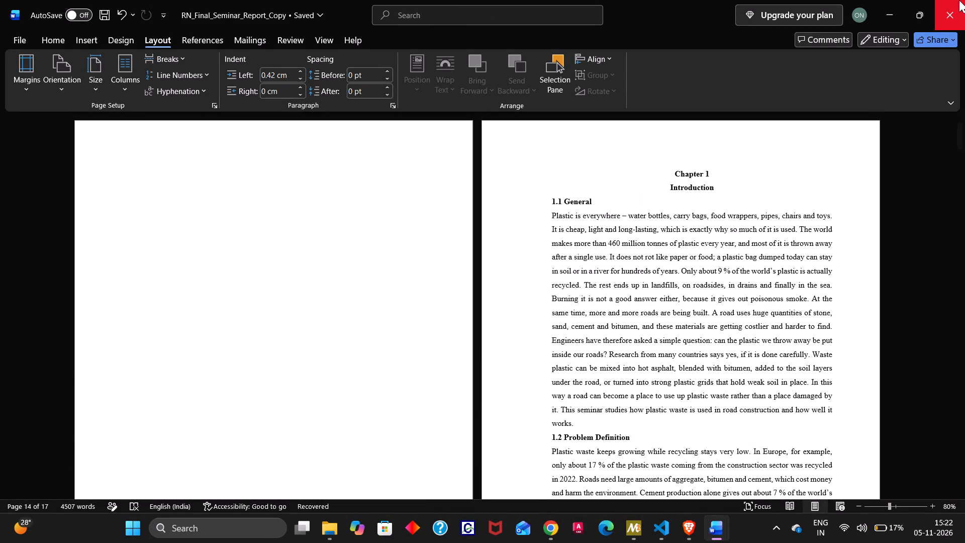
# Save a PDF version of RN_Final_Seminar_Report_Copy in the Downloads folder, then close the published PDF.
pyautogui.click(19, 38)
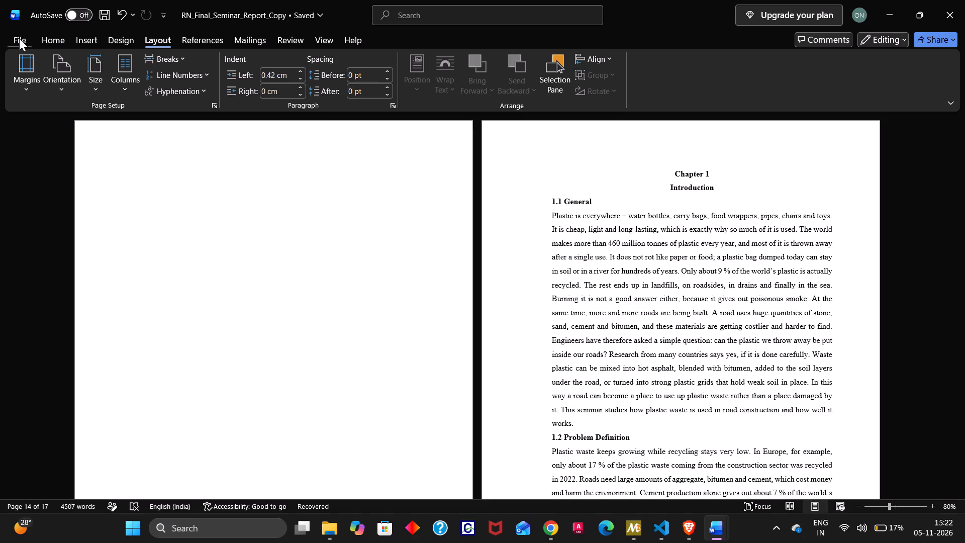
pyautogui.click(34, 228)
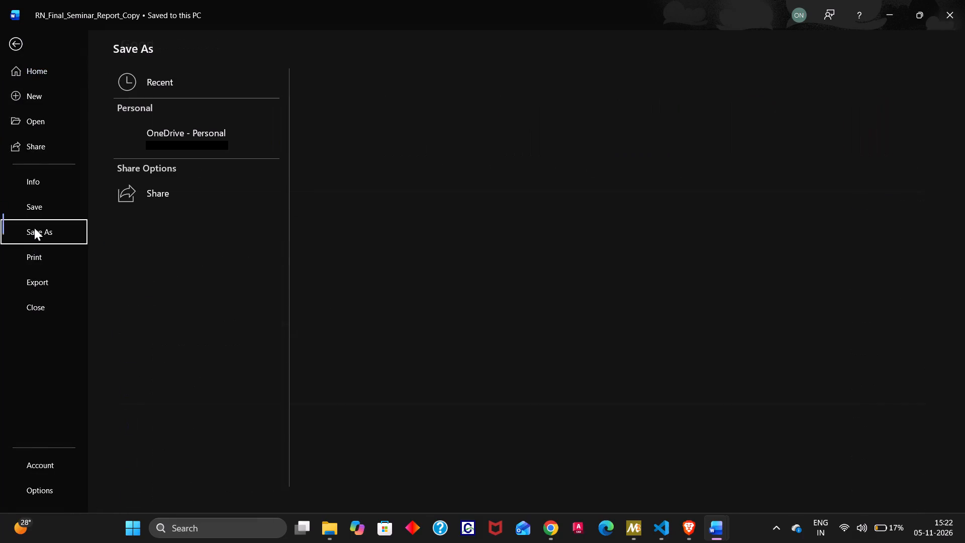
pyautogui.click(382, 145)
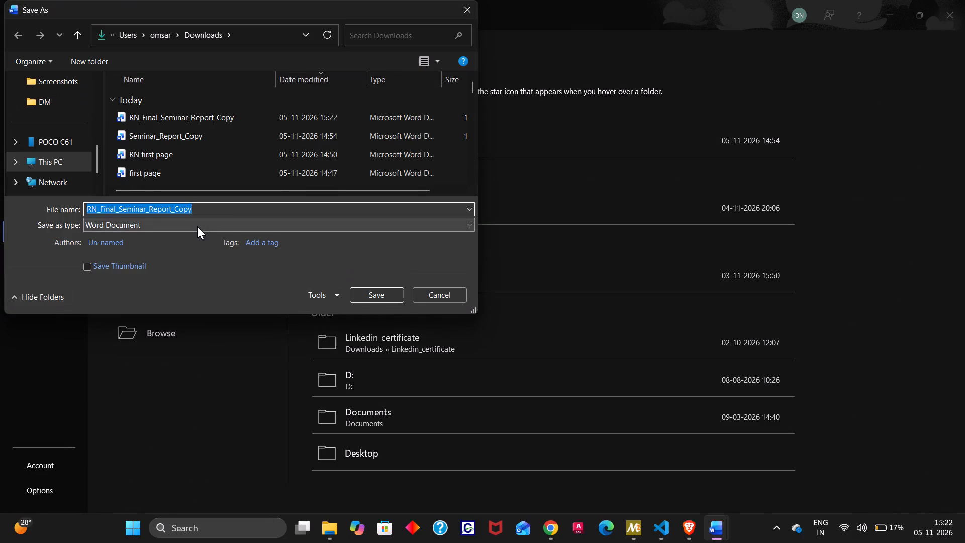
pyautogui.click(197, 226)
pyautogui.click(160, 300)
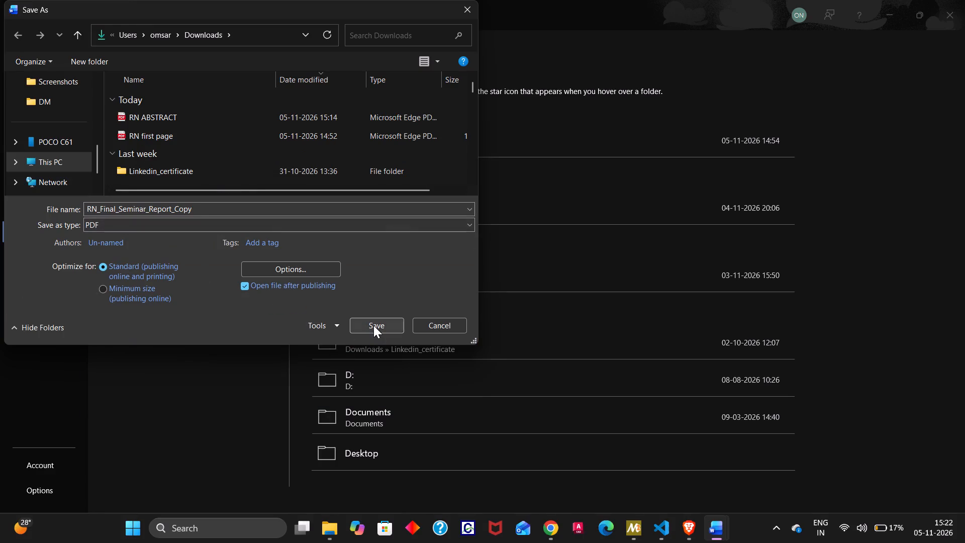
pyautogui.click(374, 325)
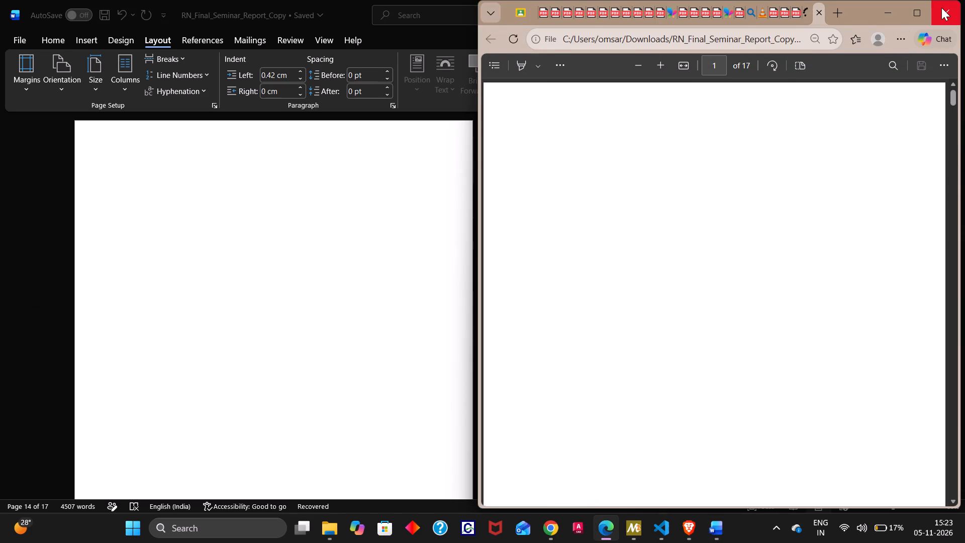
pyautogui.click(941, 8)
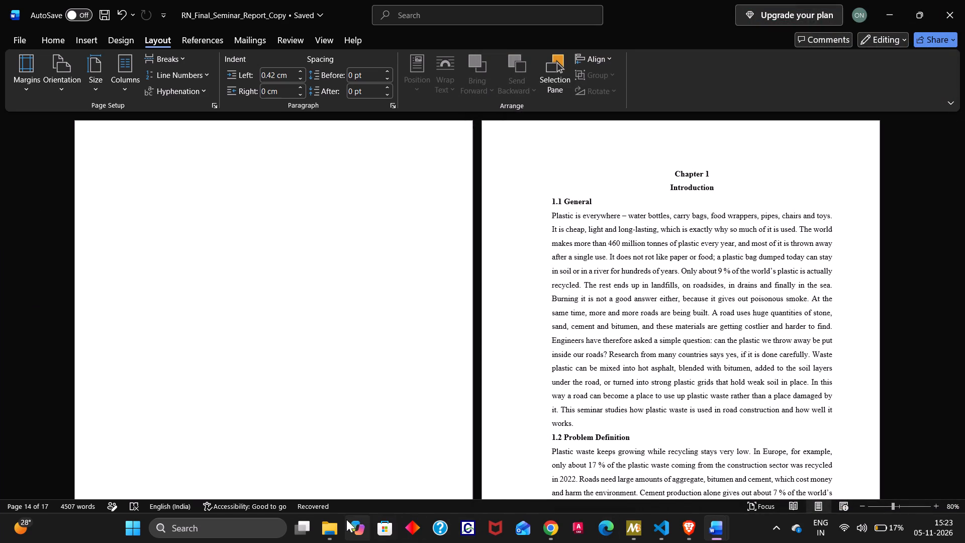
# Switch to File Explorer and copy the RN_Final_Seminar_Report_Copy PDF from the Downloads folder.
pyautogui.click(338, 521)
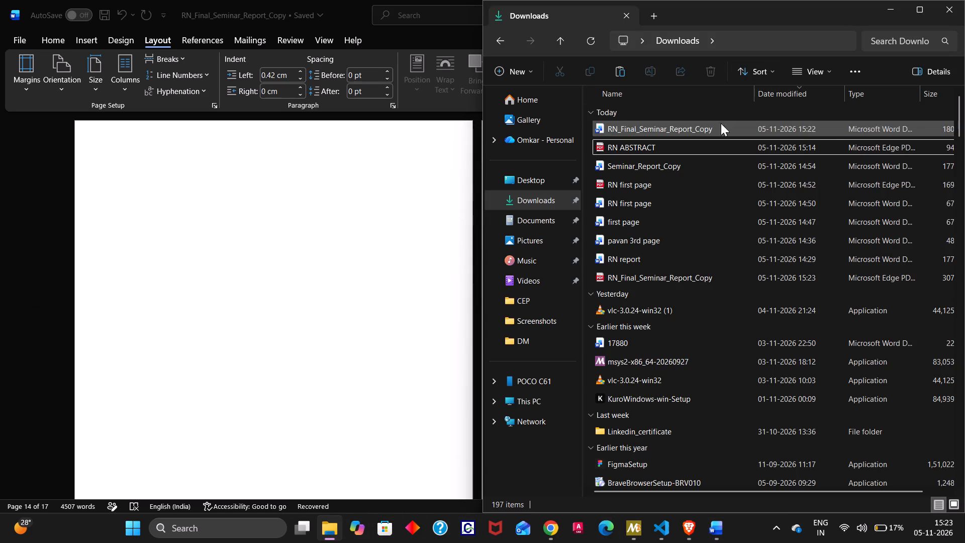
pyautogui.click(670, 274)
pyautogui.rightClick(670, 274)
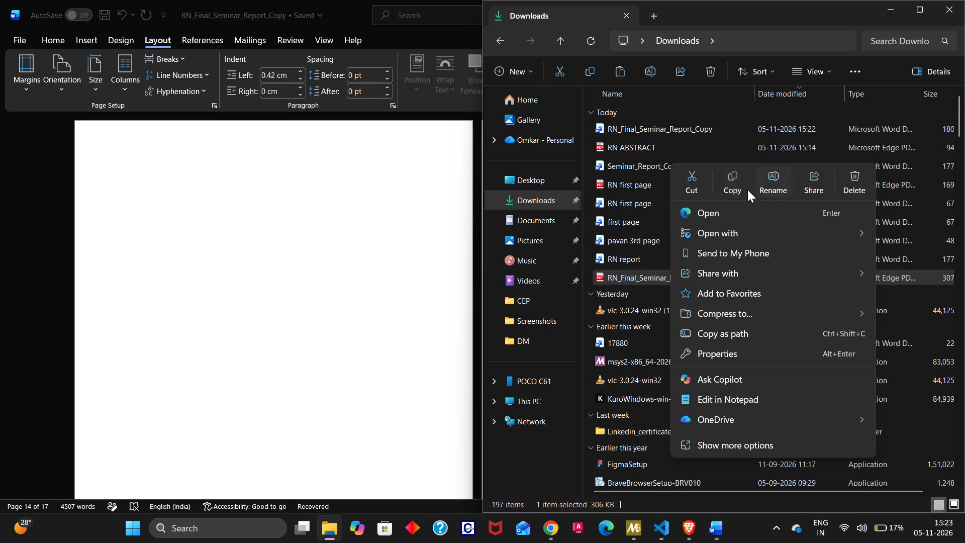
pyautogui.click(743, 187)
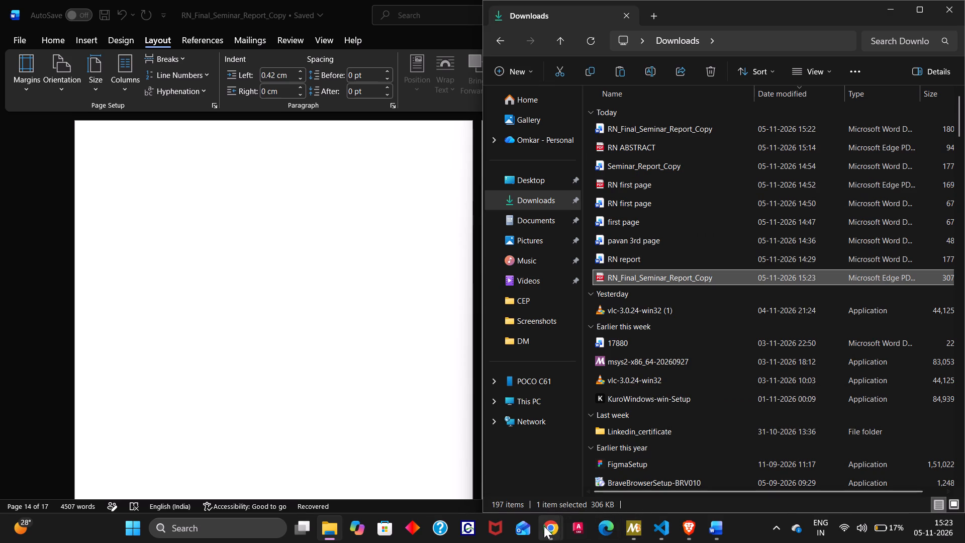
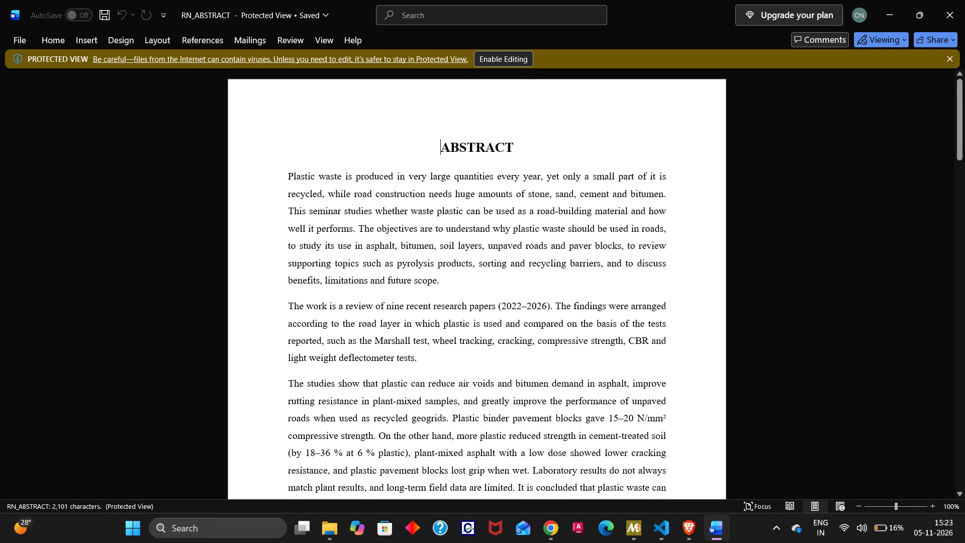
# Enable editing in the RN_ABSTRACT document and set the ABSTRACT heading's font size to 12.
pyautogui.click(520, 62)
pyautogui.click(467, 125)
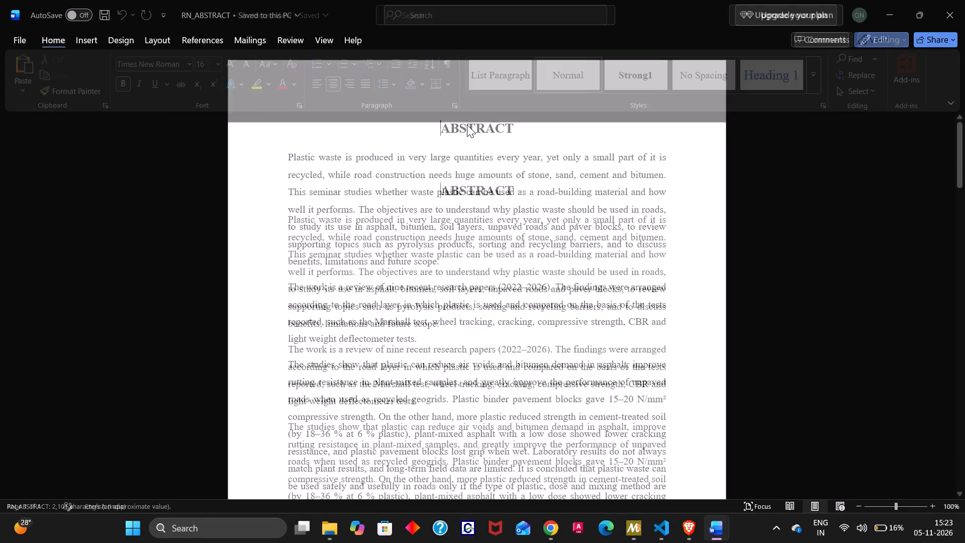
pyautogui.moveTo(531, 191); pyautogui.dragTo(445, 182)
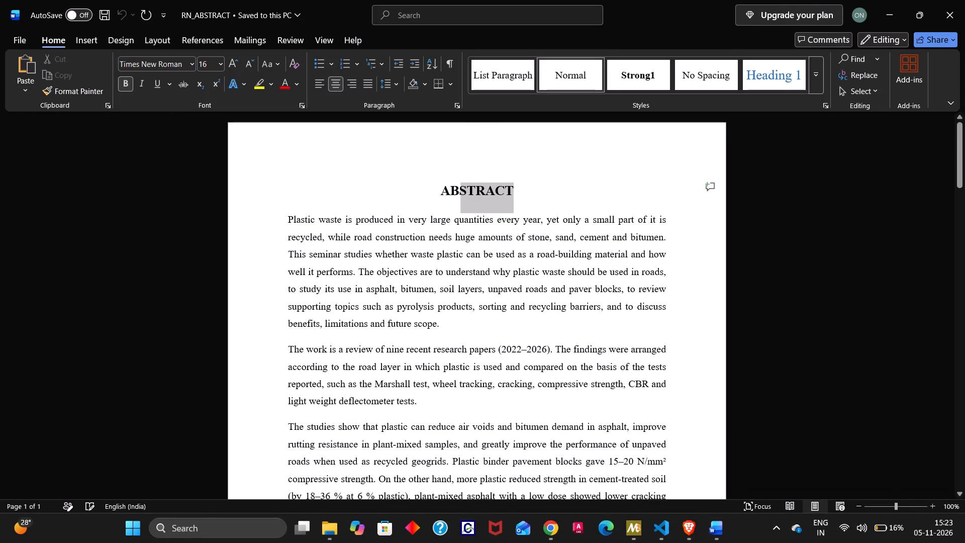
pyautogui.moveTo(445, 182); pyautogui.dragTo(426, 189)
pyautogui.click(518, 150)
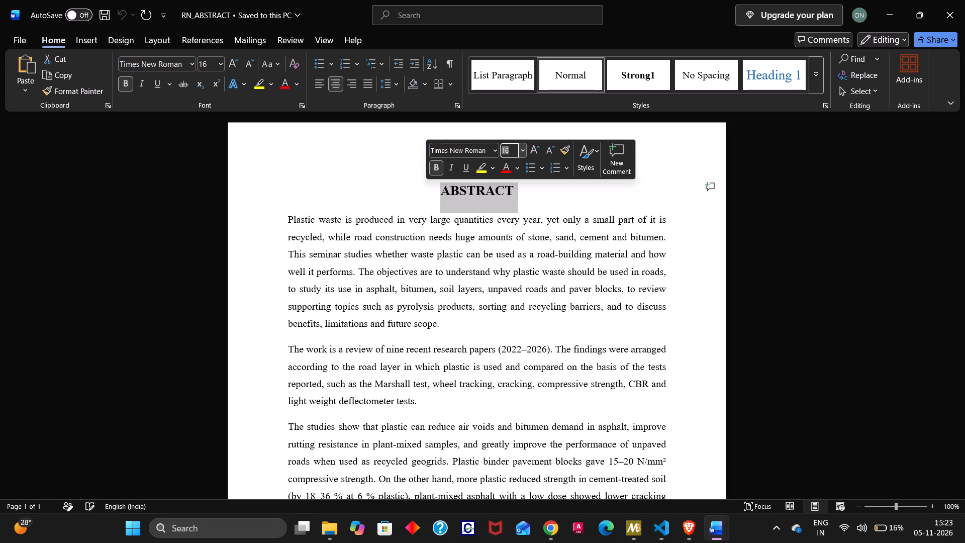
pyautogui.write('12')
pyautogui.press('Return')
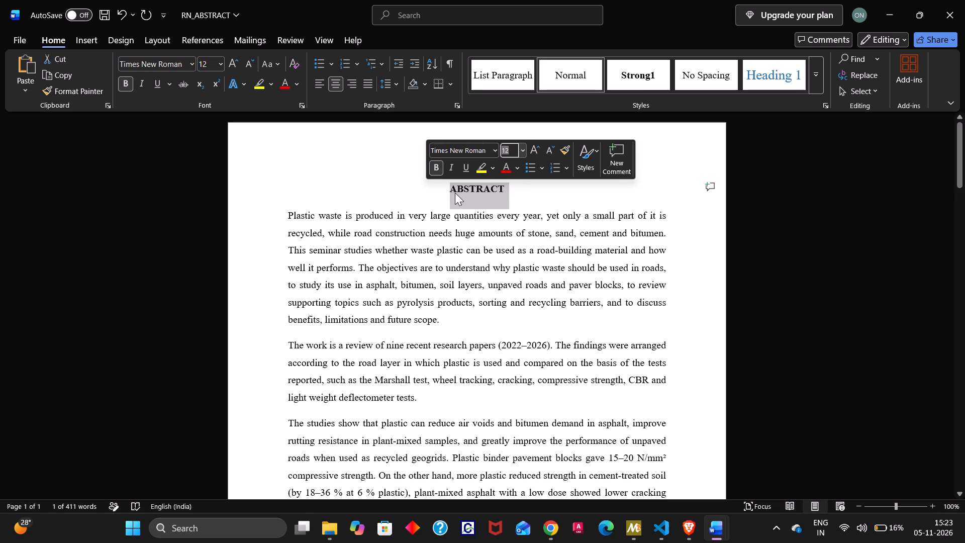
# Set the font size of all text from the ABSTRACT heading to the document's end to 12.
pyautogui.click(451, 190)
pyautogui.moveTo(450, 189); pyautogui.dragTo(700, 427)
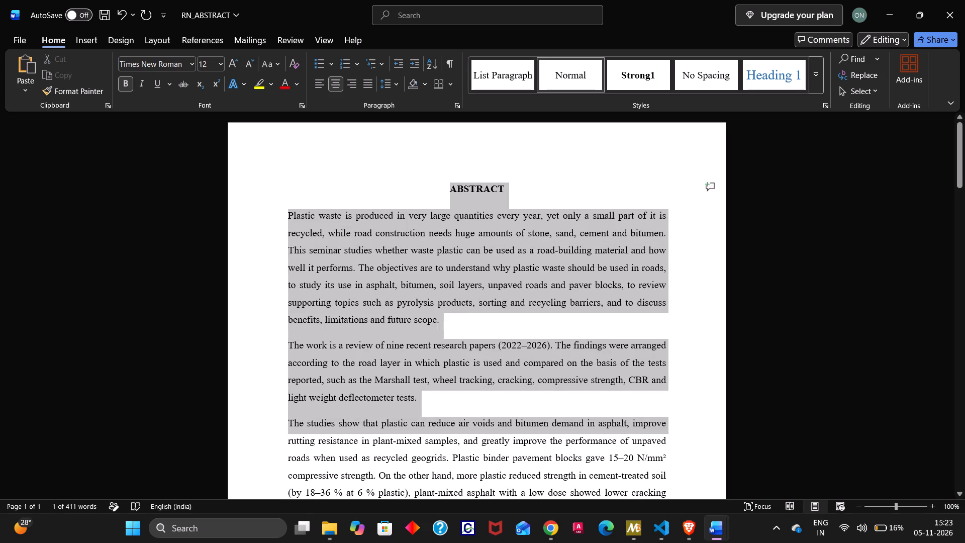
pyautogui.moveTo(700, 427); pyautogui.dragTo(705, 535)
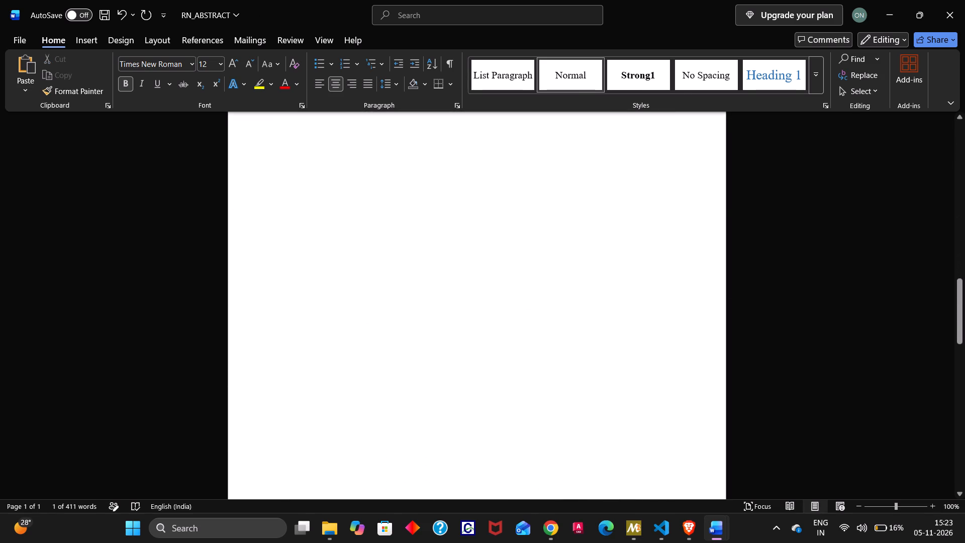
pyautogui.moveTo(705, 535); pyautogui.dragTo(549, 310)
pyautogui.click(618, 269)
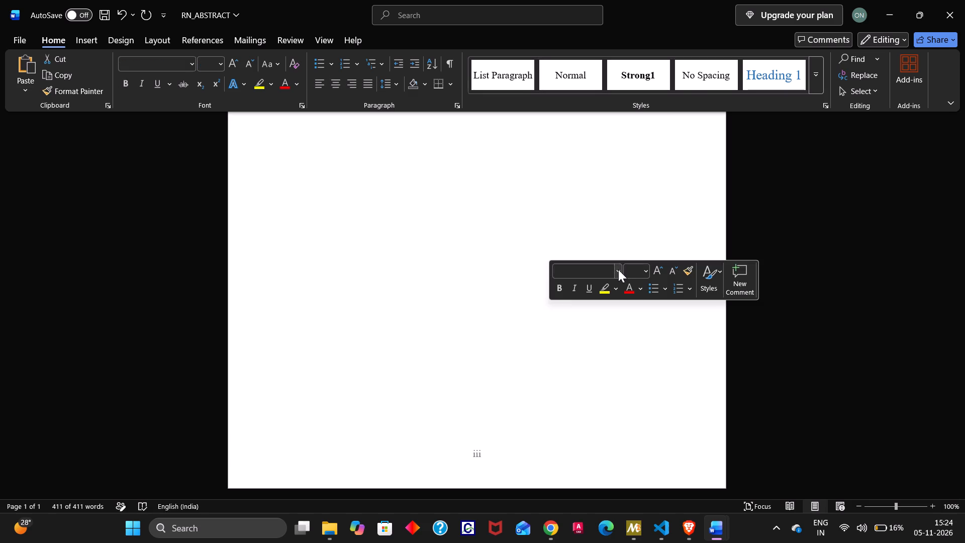
pyautogui.click(623, 80)
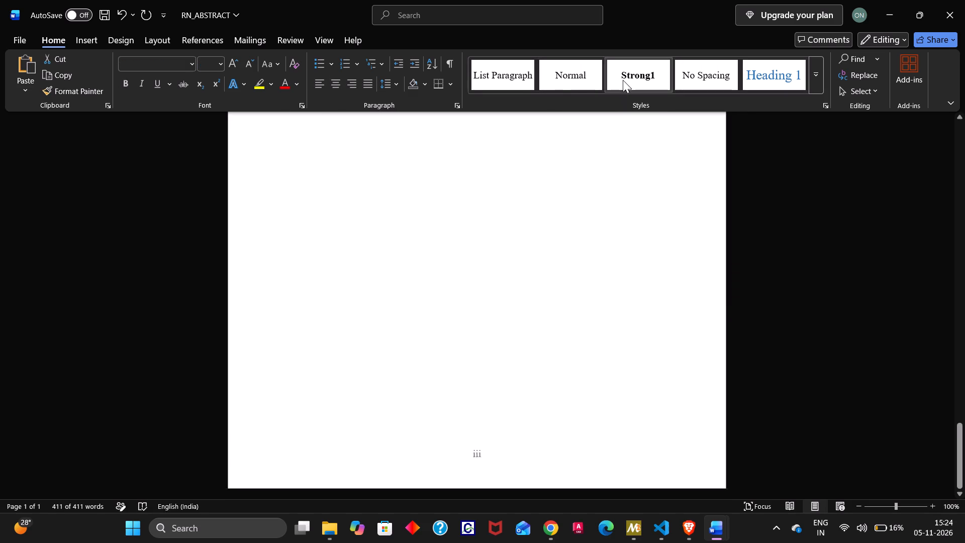
pyautogui.scroll(2, 541, 250)
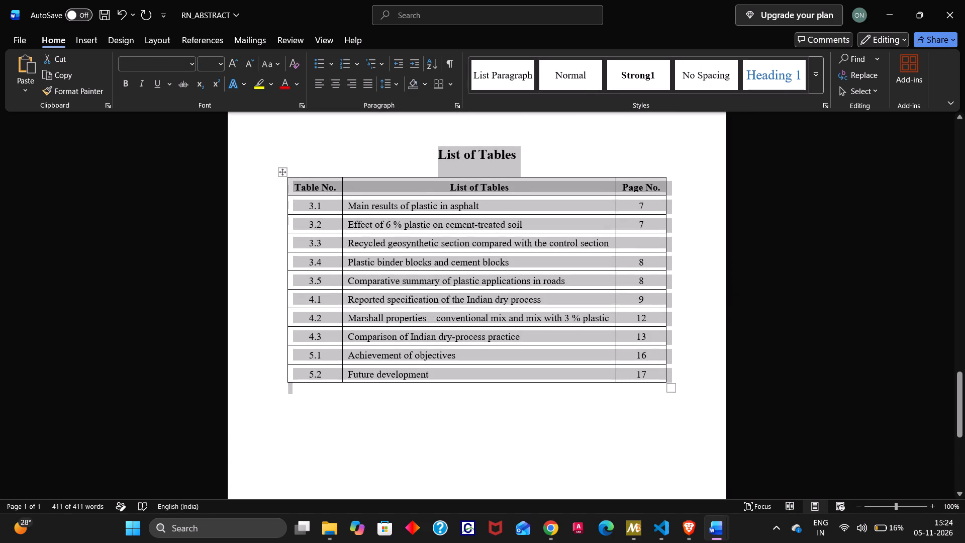
pyautogui.click(222, 58)
pyautogui.click(211, 137)
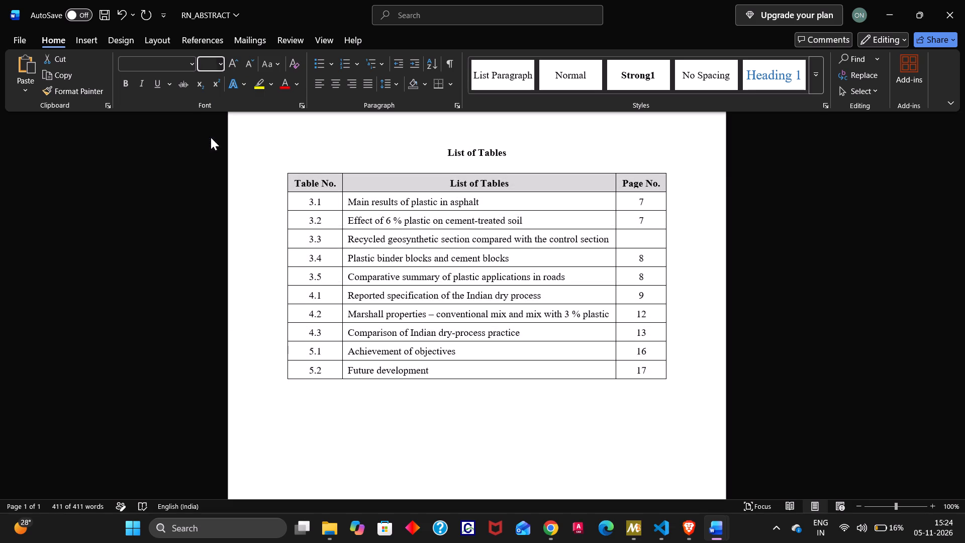
# Delete the "Table No." text from the header row of the table on the List of Tables page.
pyautogui.click(390, 171)
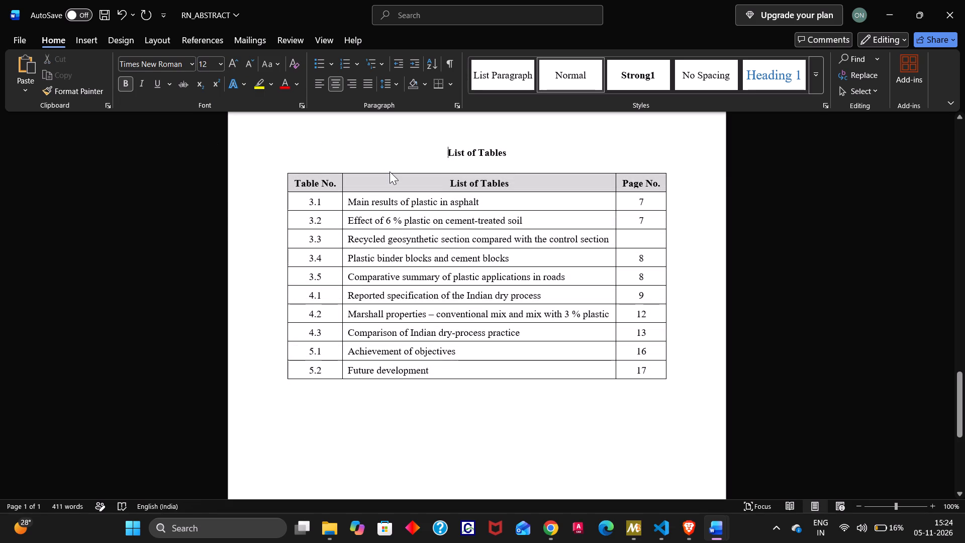
pyautogui.click(399, 181)
pyautogui.click(399, 181)
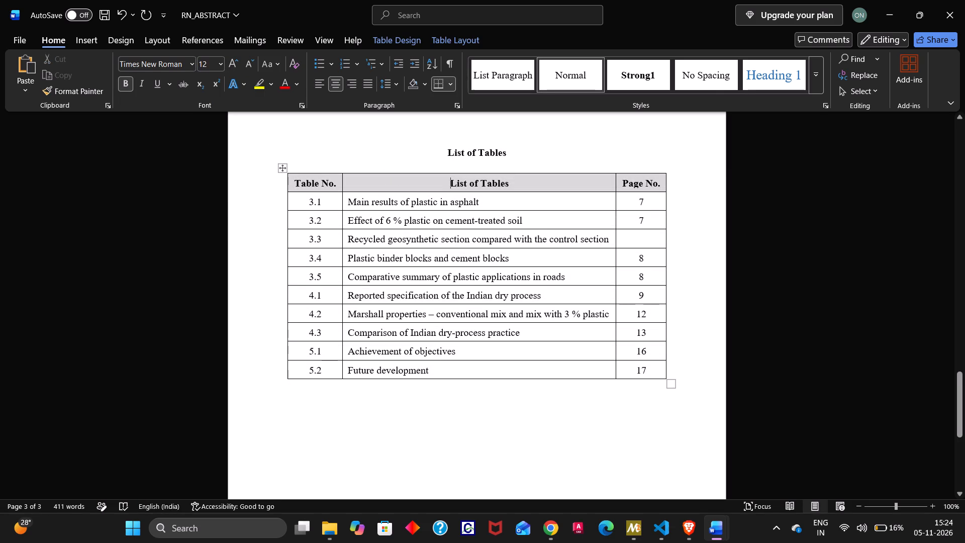
pyautogui.scroll(1, 399, 181)
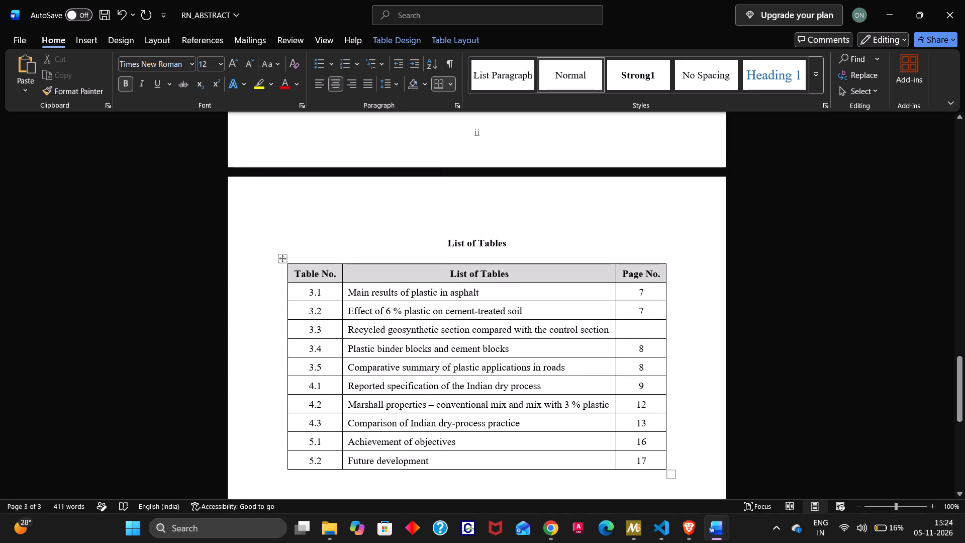
pyautogui.click(281, 271)
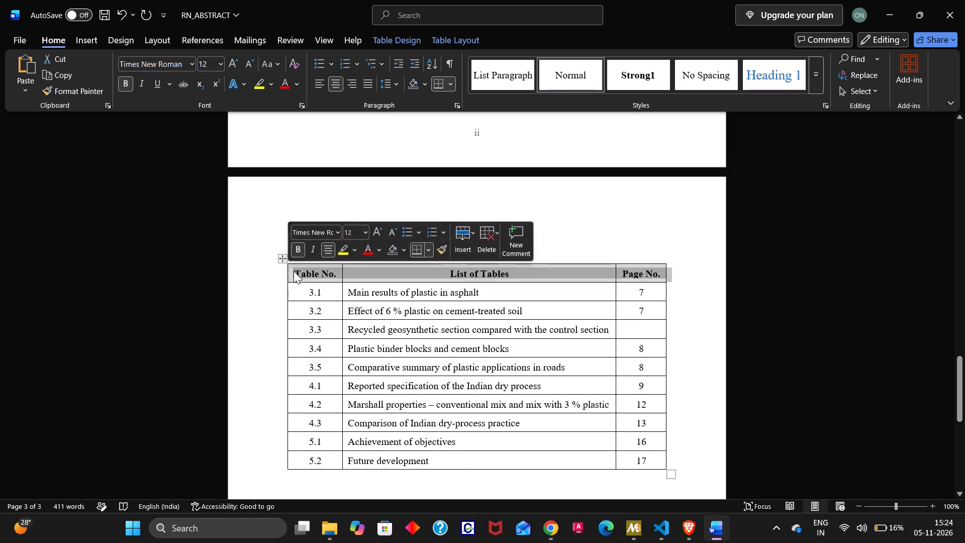
pyautogui.click(288, 269)
pyautogui.press('Delete')
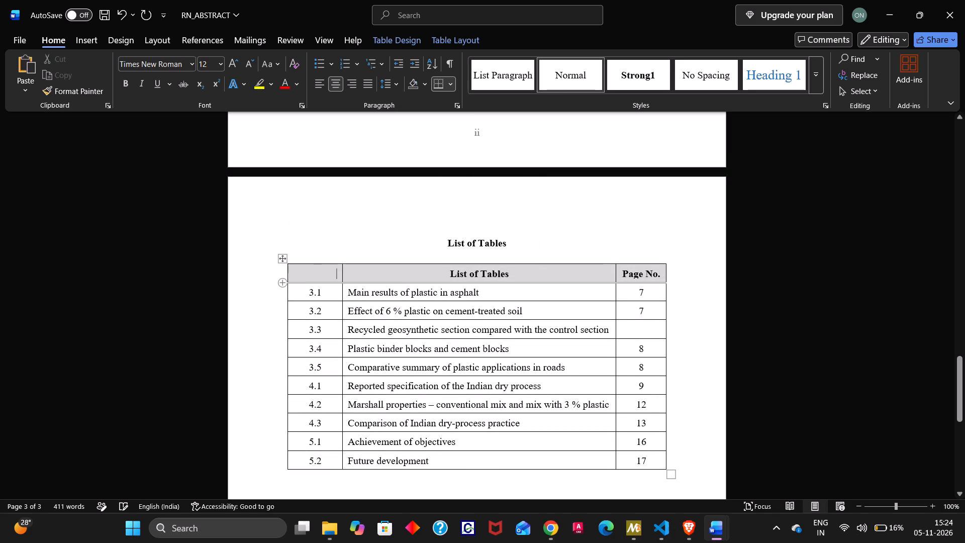
pyautogui.press('Delete')
pyautogui.press('Delete')
# Change the font colour of the List of Tables table's header row to a near-white theme shade.
pyautogui.tripleClick(260, 270)
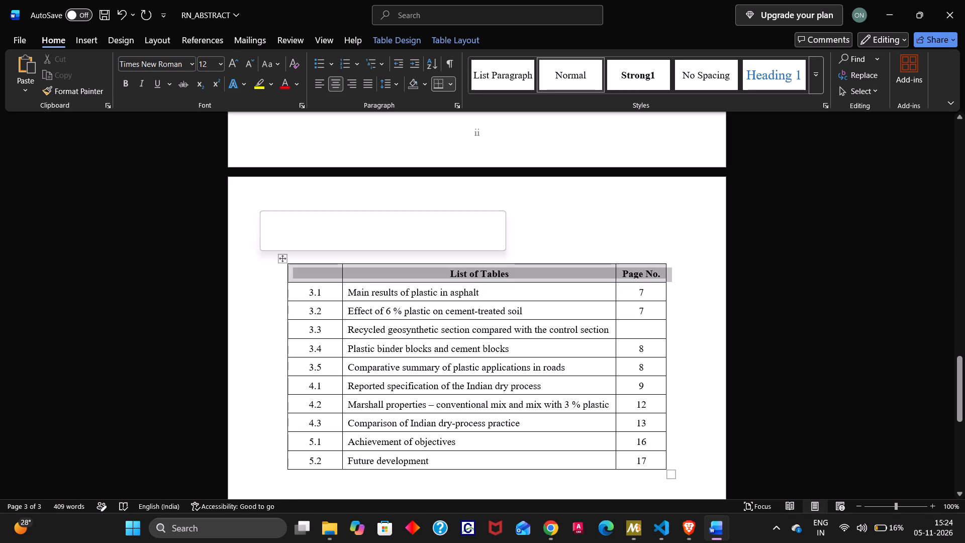
pyautogui.click(313, 269)
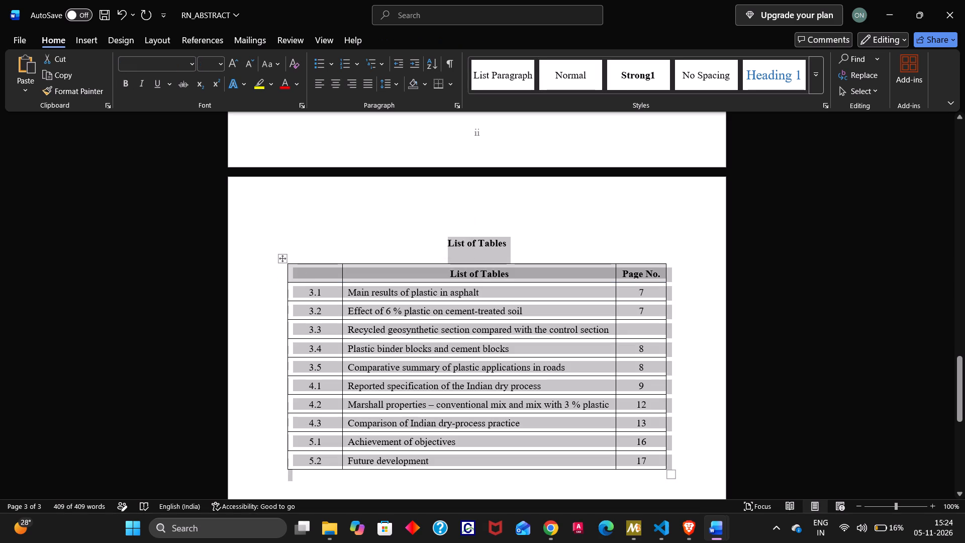
pyautogui.click(321, 246)
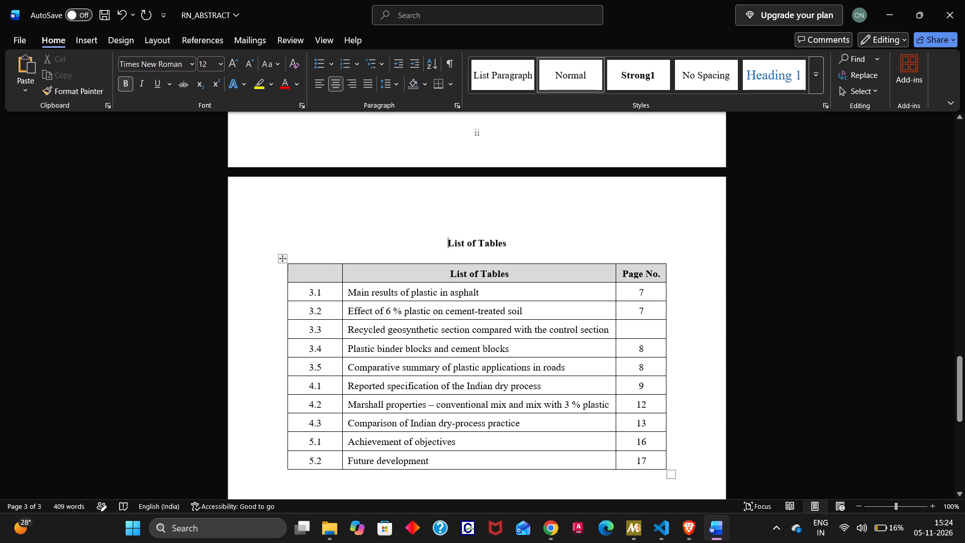
pyautogui.click(399, 275)
pyautogui.click(398, 277)
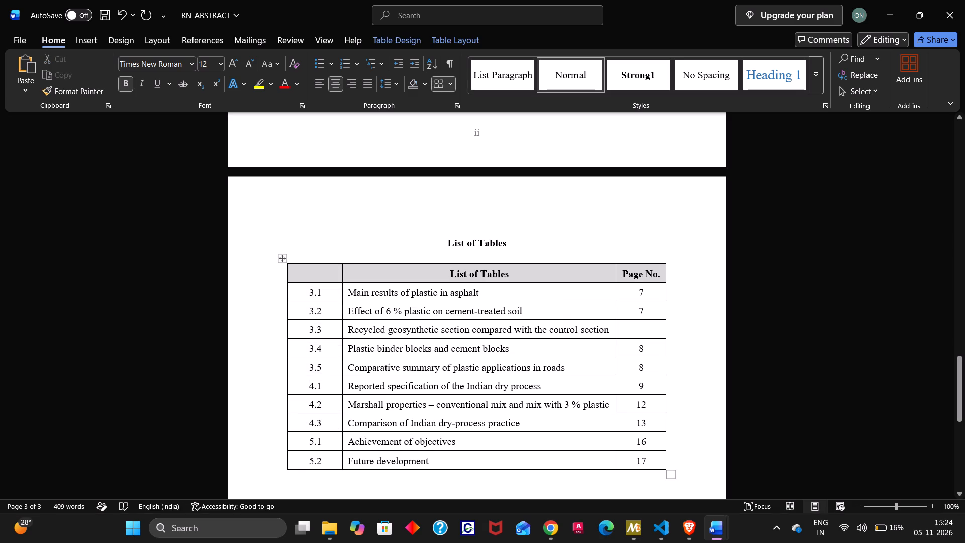
pyautogui.doubleClick(296, 85)
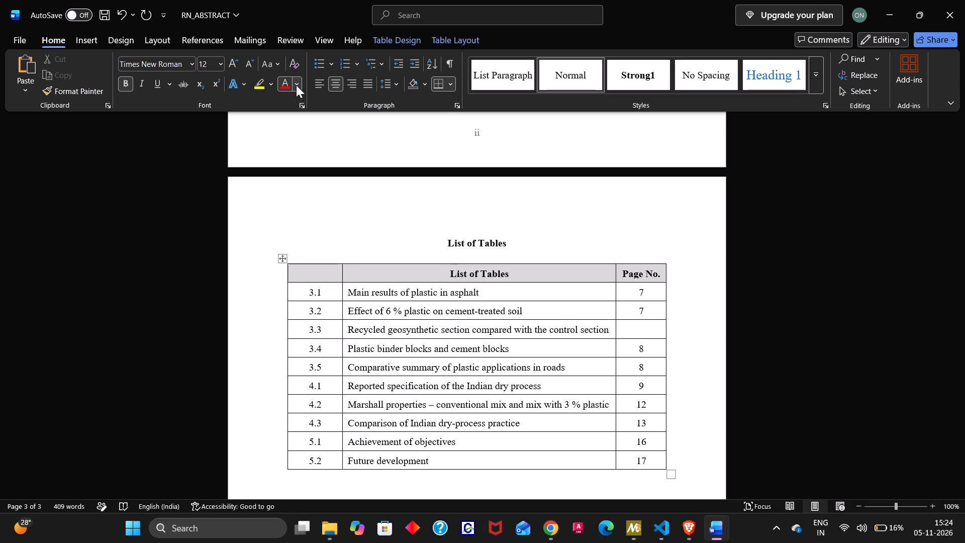
pyautogui.click(296, 85)
pyautogui.click(282, 163)
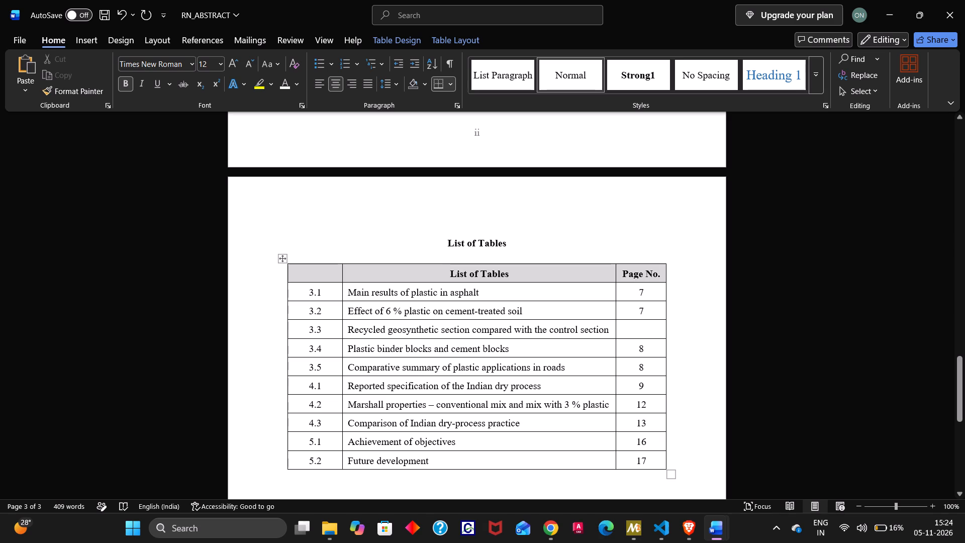
pyautogui.moveTo(298, 274); pyautogui.dragTo(684, 279)
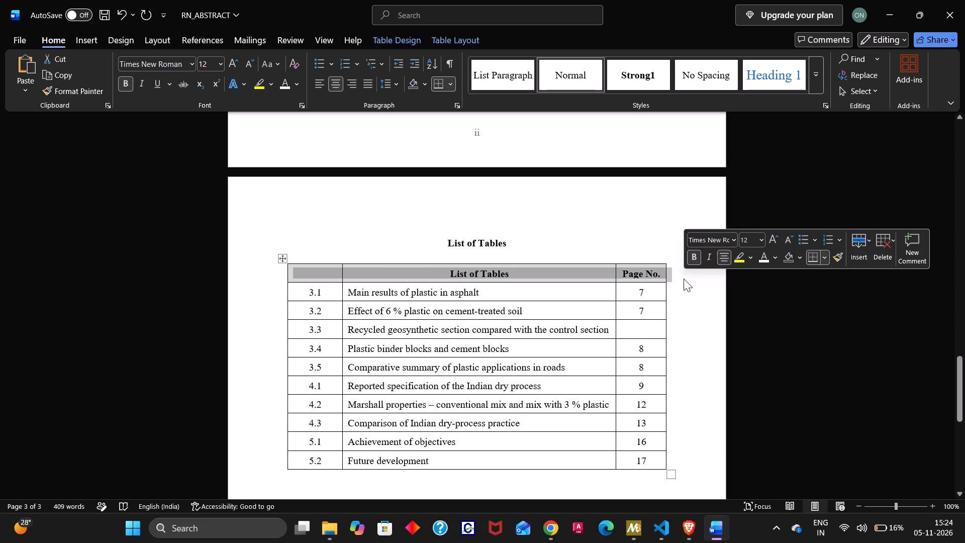
pyautogui.click(776, 260)
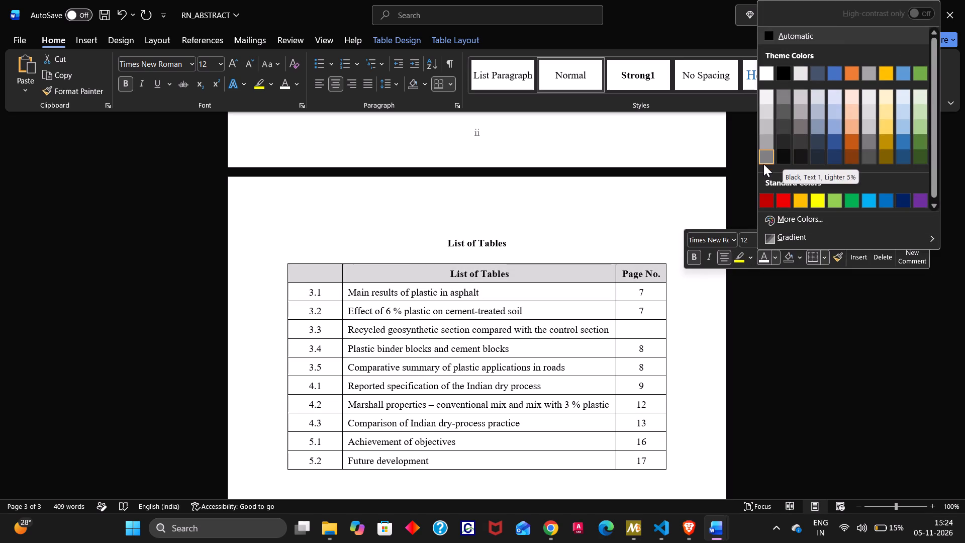
pyautogui.click(766, 98)
pyautogui.click(515, 267)
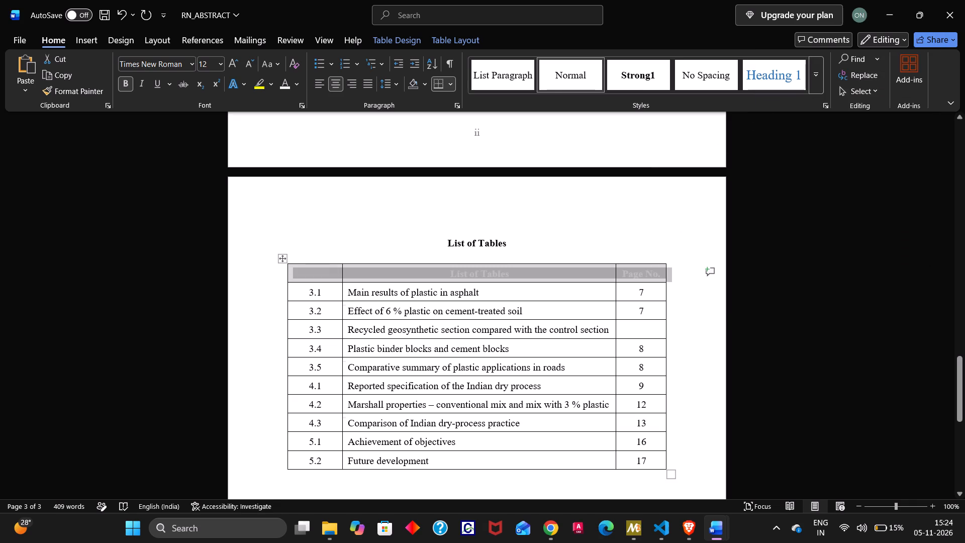
pyautogui.click(403, 274)
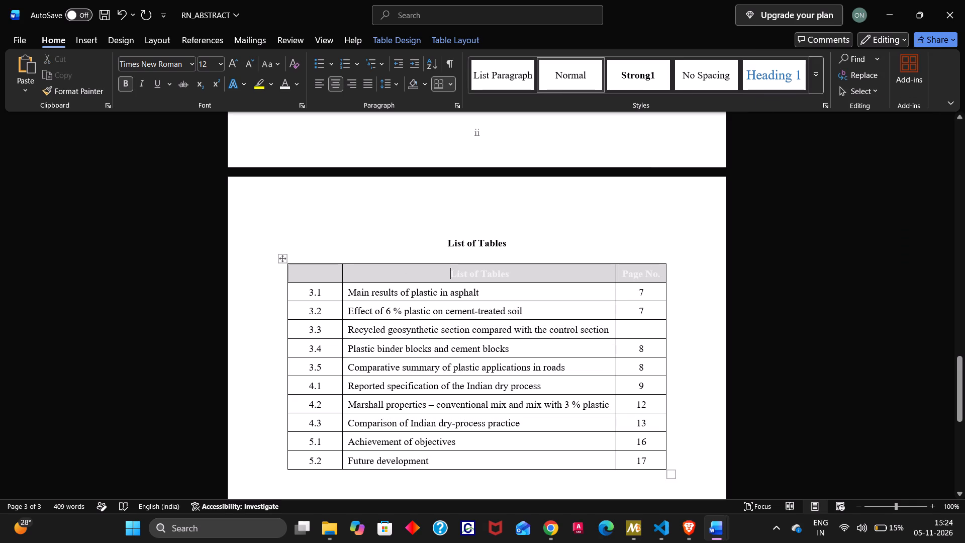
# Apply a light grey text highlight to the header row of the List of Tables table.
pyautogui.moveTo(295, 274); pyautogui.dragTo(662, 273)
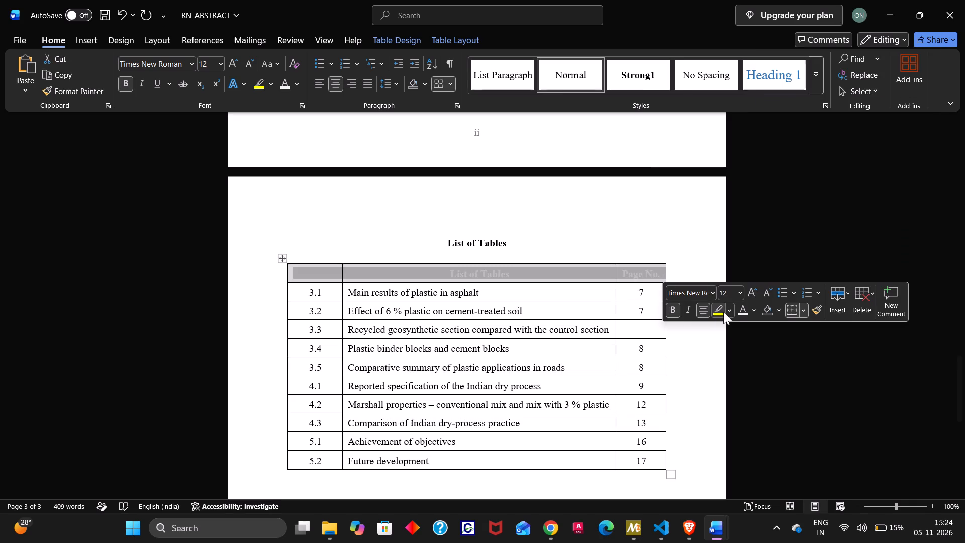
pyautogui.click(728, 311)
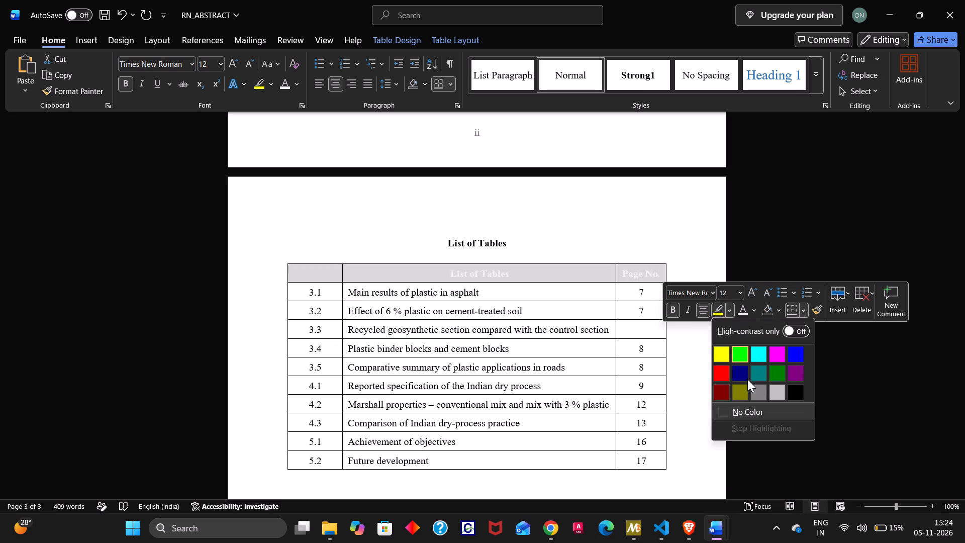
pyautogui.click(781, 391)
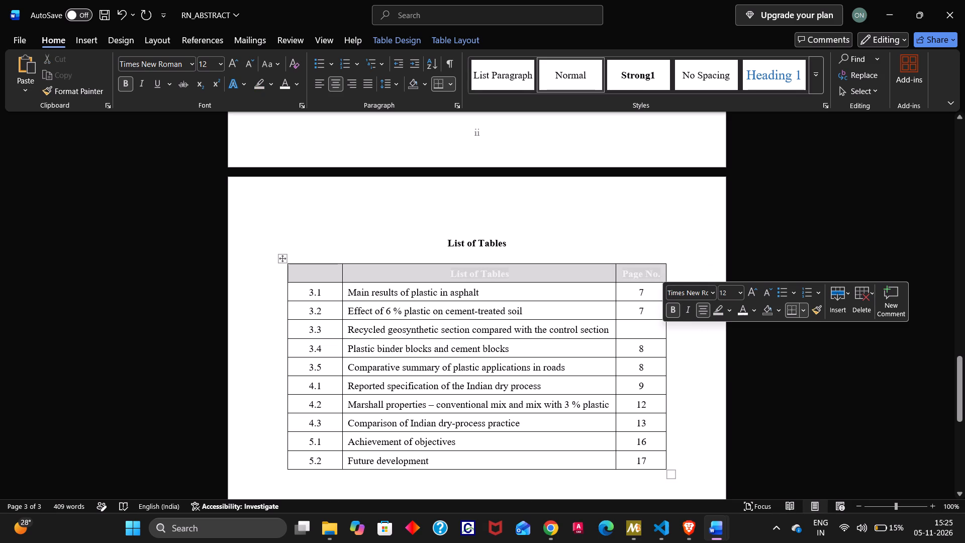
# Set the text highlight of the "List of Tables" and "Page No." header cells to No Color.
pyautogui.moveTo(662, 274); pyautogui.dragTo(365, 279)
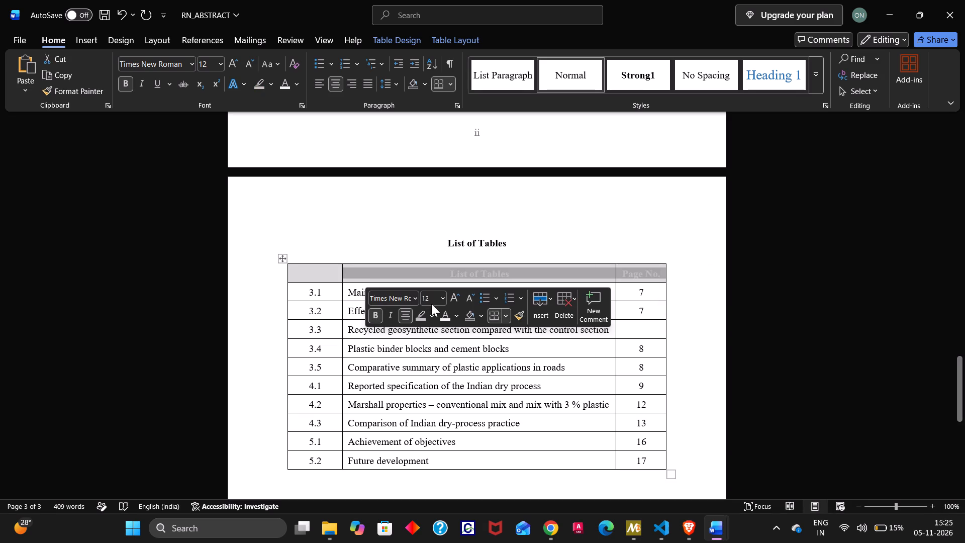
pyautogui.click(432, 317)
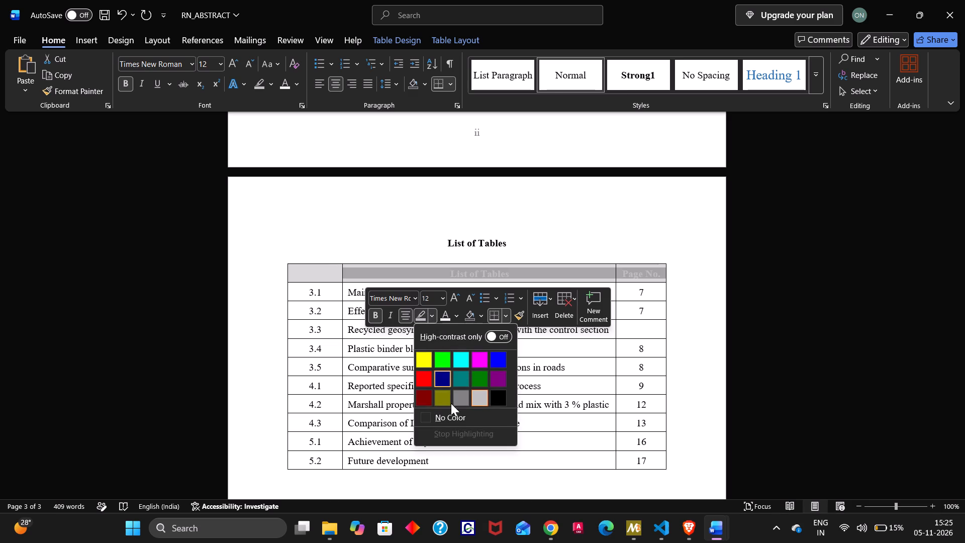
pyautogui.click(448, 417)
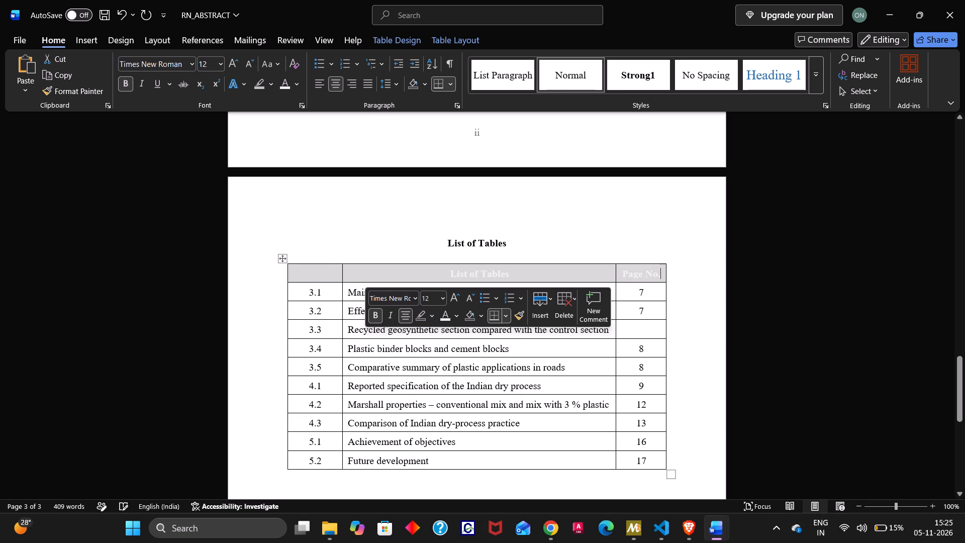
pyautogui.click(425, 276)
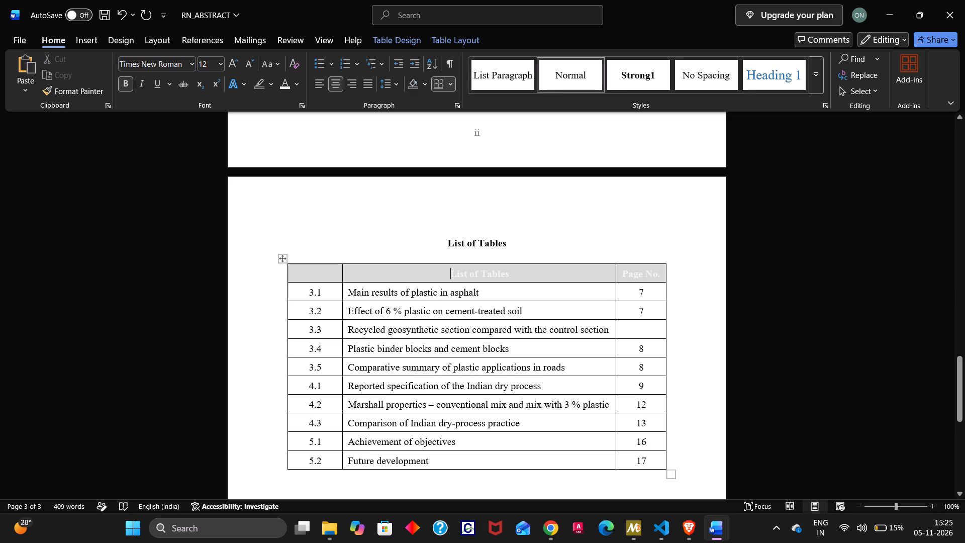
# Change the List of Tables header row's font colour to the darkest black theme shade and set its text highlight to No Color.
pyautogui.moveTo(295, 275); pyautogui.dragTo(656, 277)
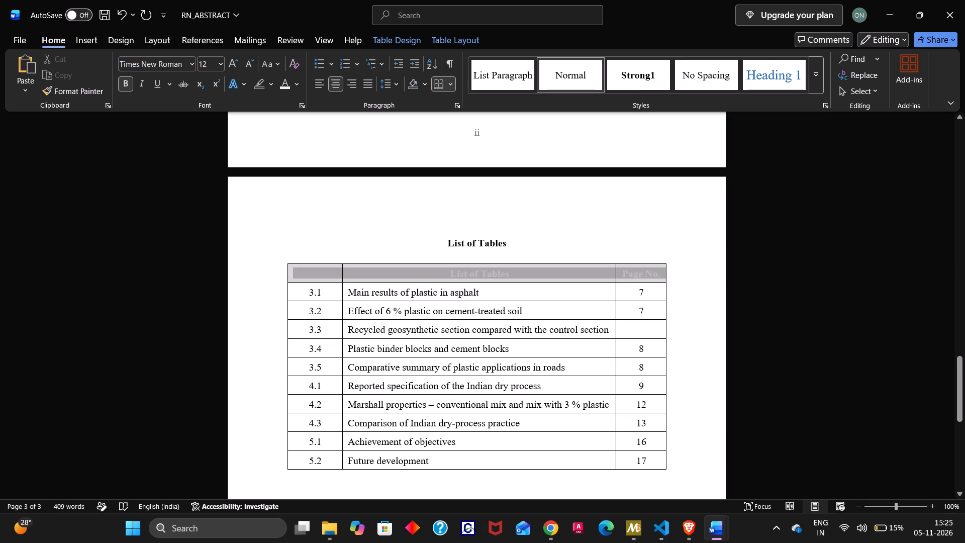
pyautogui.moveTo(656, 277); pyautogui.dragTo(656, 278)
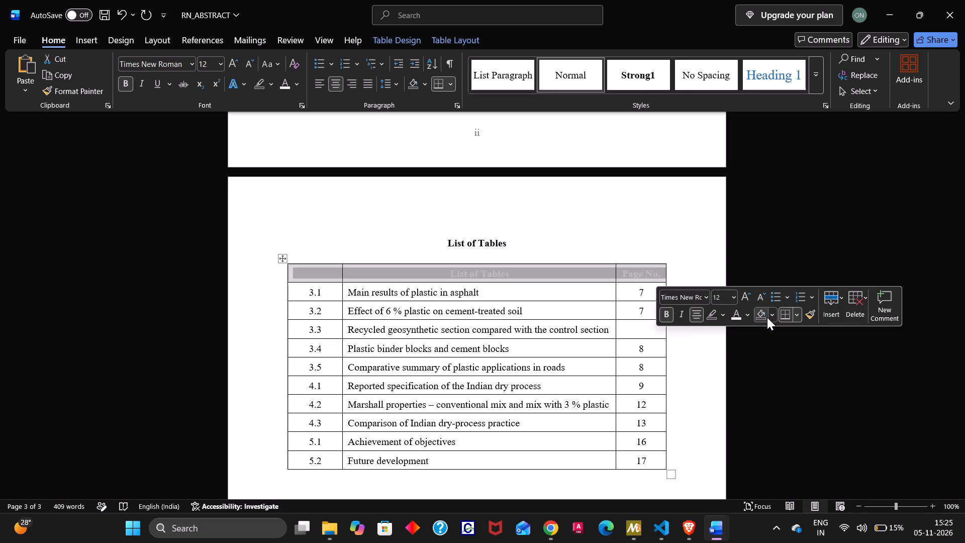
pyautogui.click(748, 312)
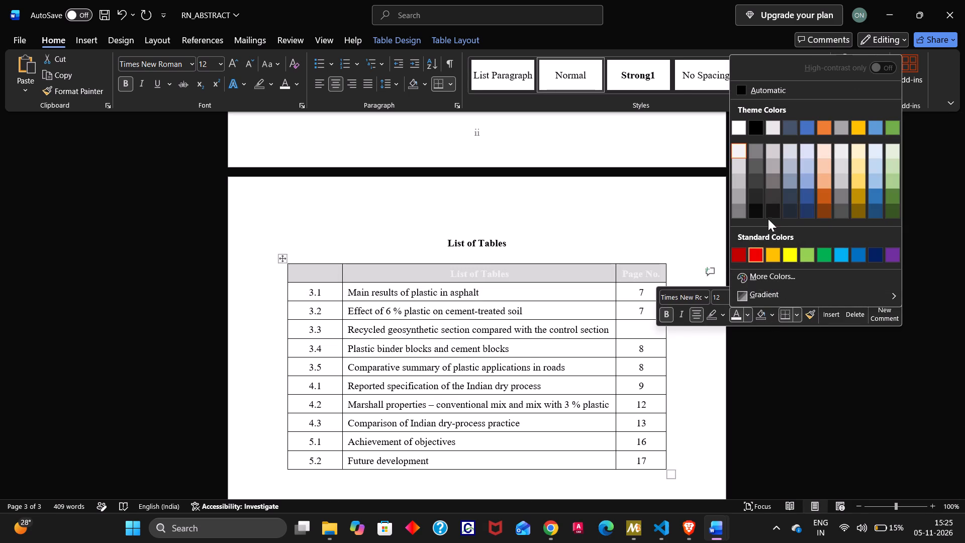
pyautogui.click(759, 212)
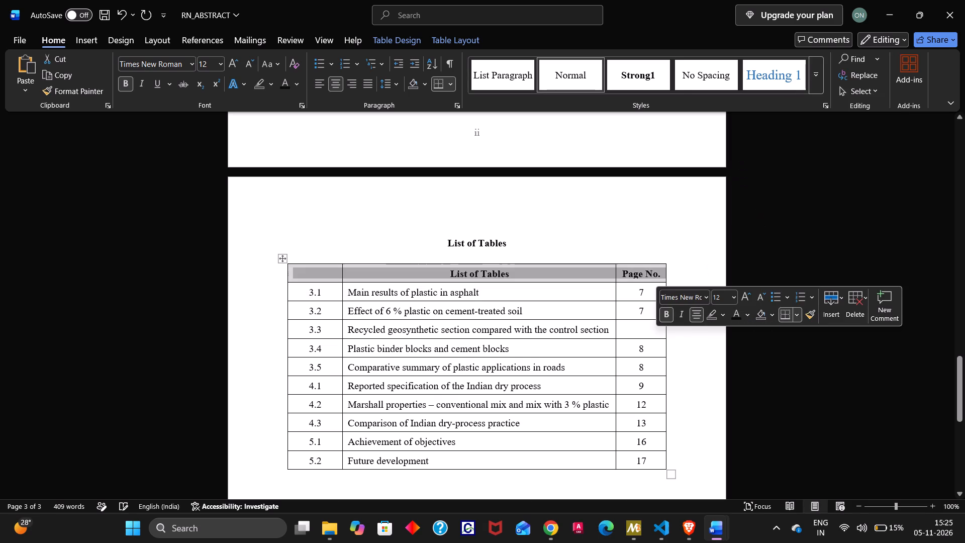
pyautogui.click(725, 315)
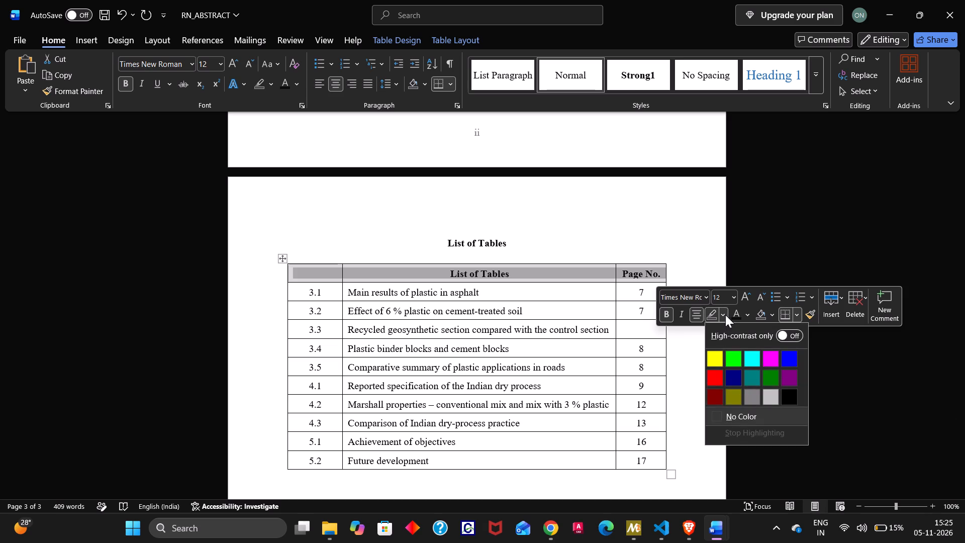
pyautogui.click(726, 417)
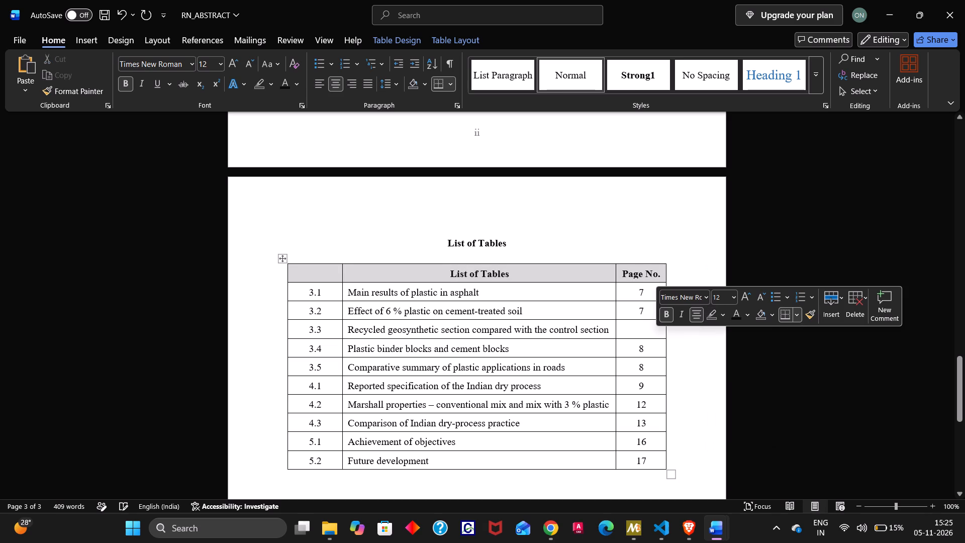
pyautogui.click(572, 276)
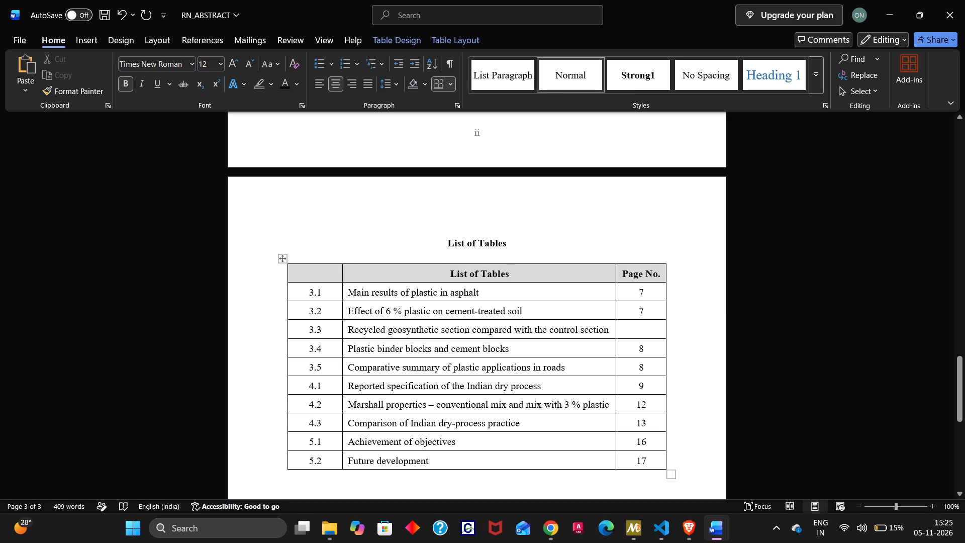
# Delete the shaded header row from the table on the List of Tables page.
pyautogui.moveTo(673, 270); pyautogui.dragTo(294, 280)
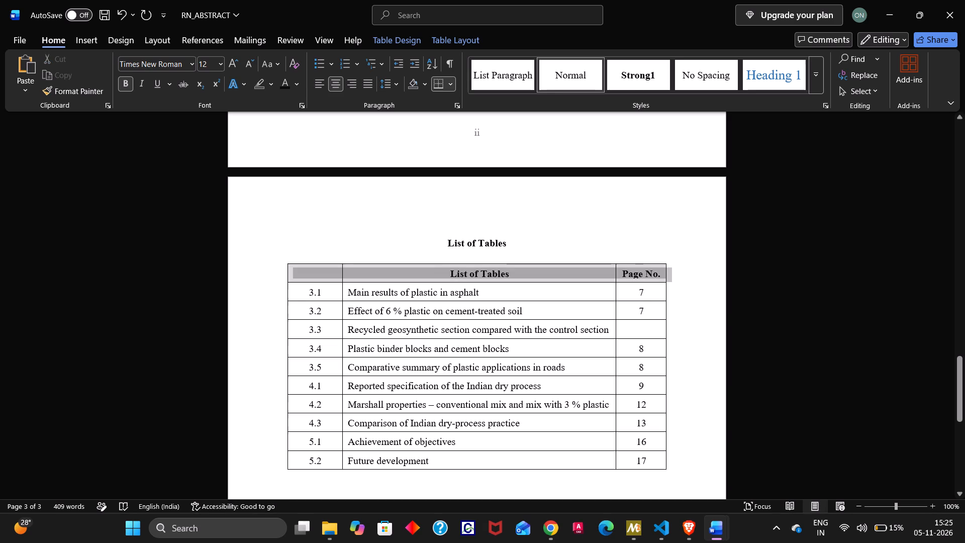
pyautogui.moveTo(294, 280); pyautogui.dragTo(288, 280)
pyautogui.click(485, 316)
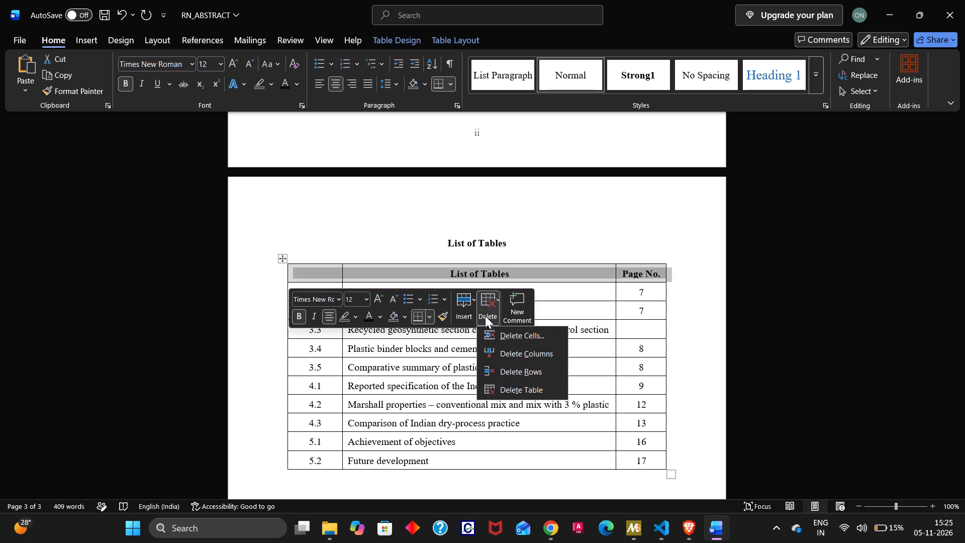
pyautogui.click(510, 367)
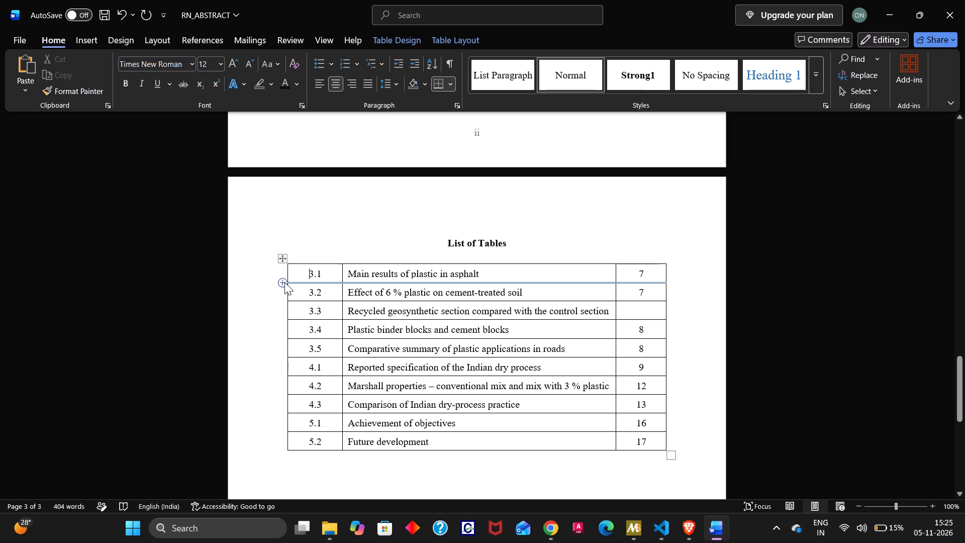
# Insert a blank row below the 3.1 row and copy the 3.1 row's contents into it.
pyautogui.click(284, 282)
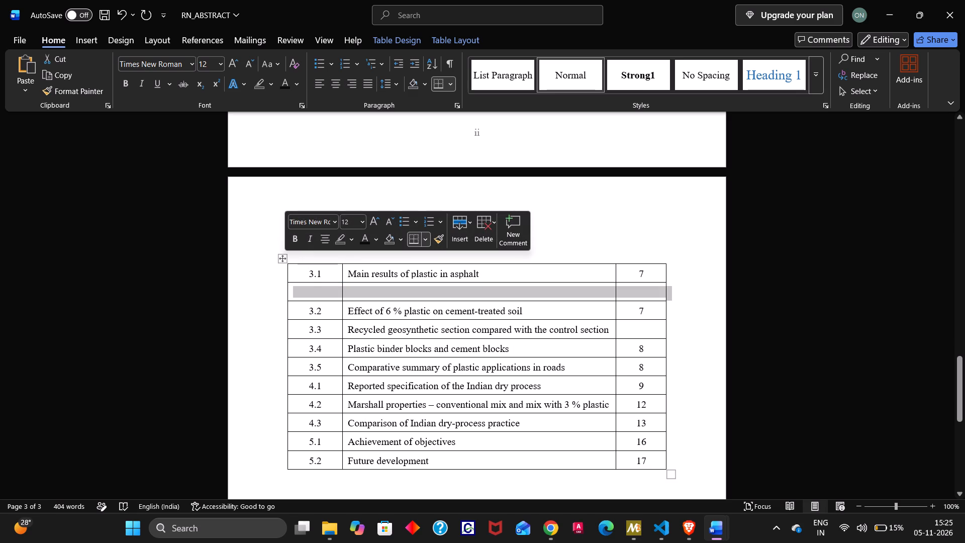
pyautogui.moveTo(307, 273); pyautogui.dragTo(674, 274)
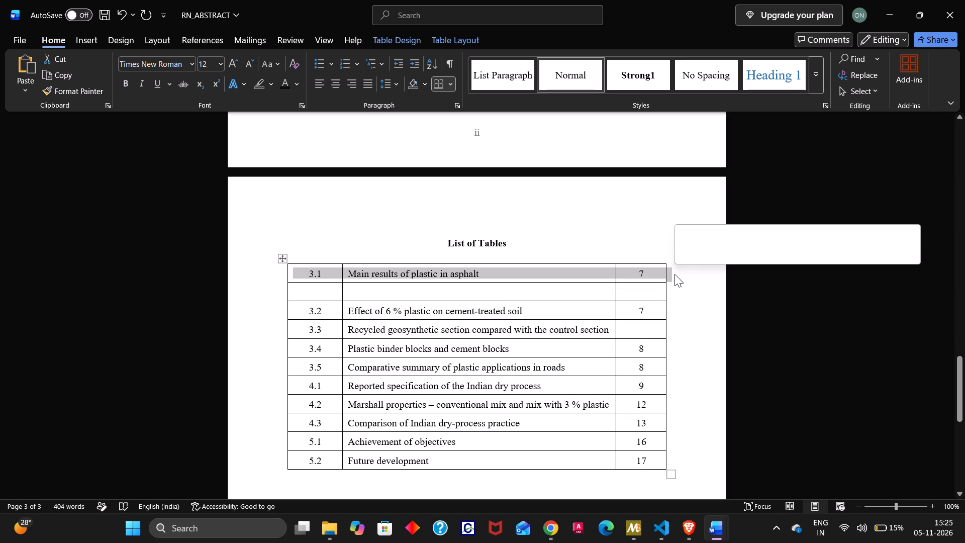
pyautogui.hotkey('ctrl', 'c')
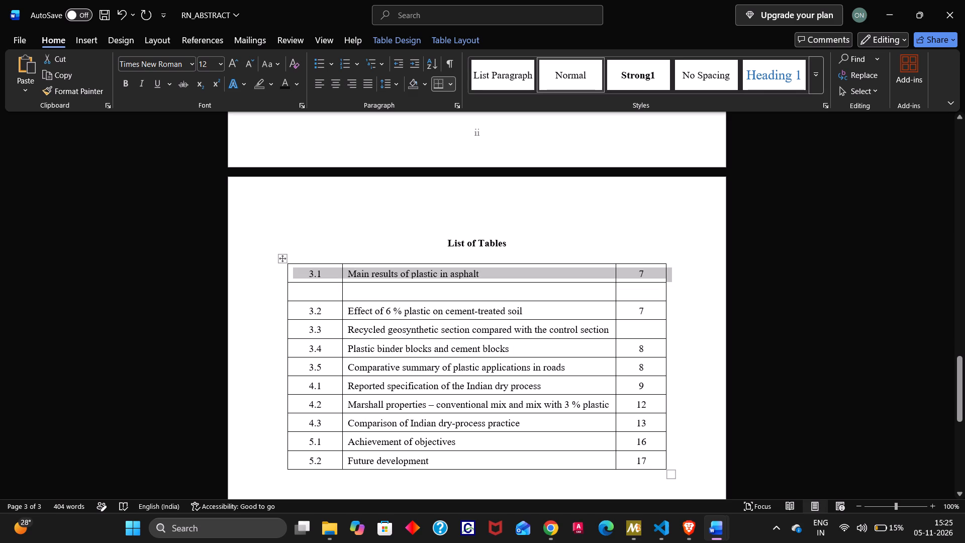
pyautogui.click(625, 294)
pyautogui.moveTo(625, 294); pyautogui.dragTo(319, 293)
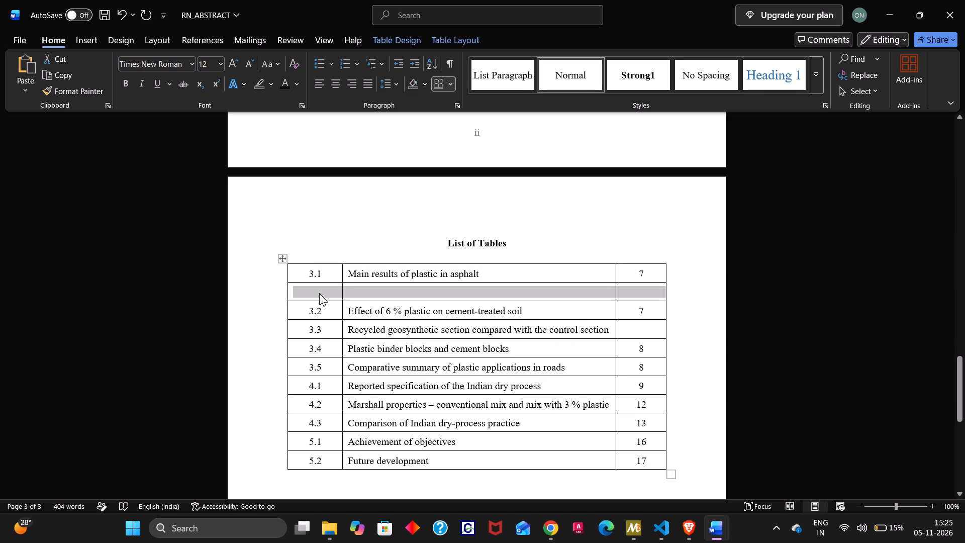
pyautogui.hotkey('ctrl', 'v')
# Replace the number in the table's top row with the header text "Table No,".
pyautogui.click(306, 274)
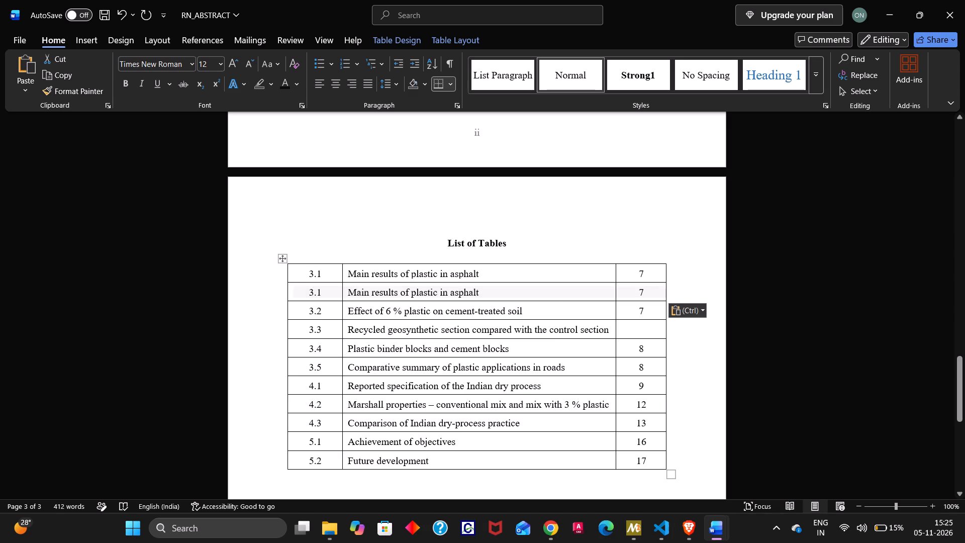
pyautogui.click(306, 274)
pyautogui.moveTo(306, 274); pyautogui.dragTo(330, 274)
pyautogui.write('tab')
pyautogui.press('BackSpace')
pyautogui.press('BackSpace')
pyautogui.press('BackSpace')
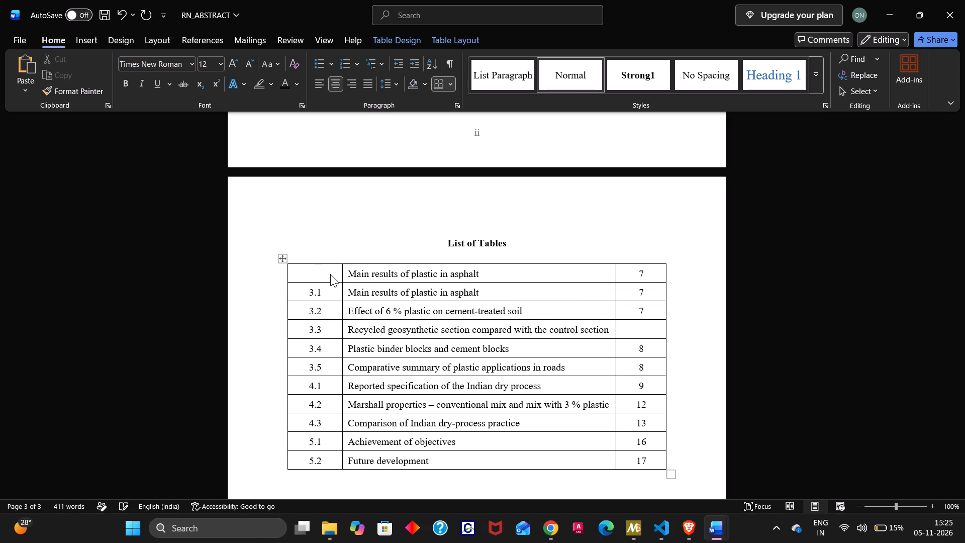
pyautogui.write('Table')
pyautogui.press('space')
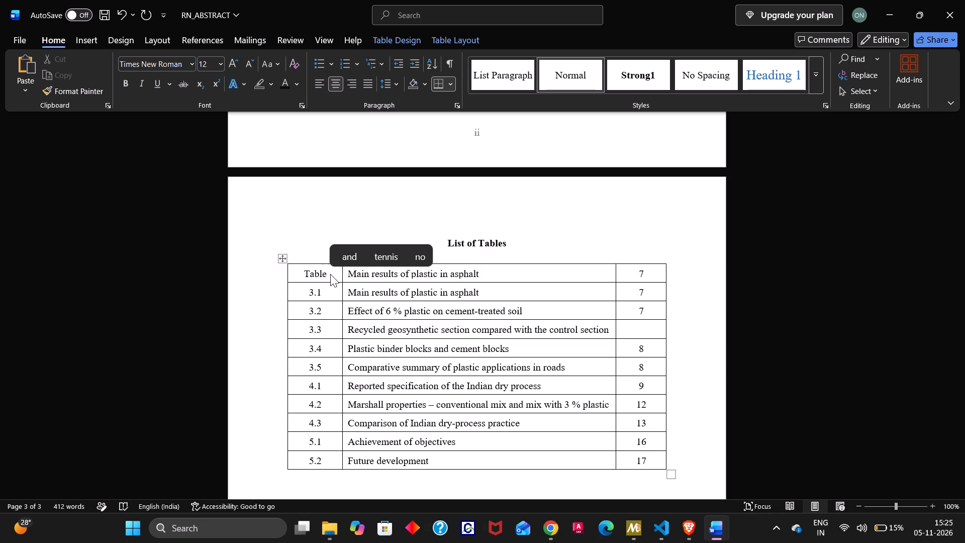
pyautogui.write('No')
pyautogui.press(',')
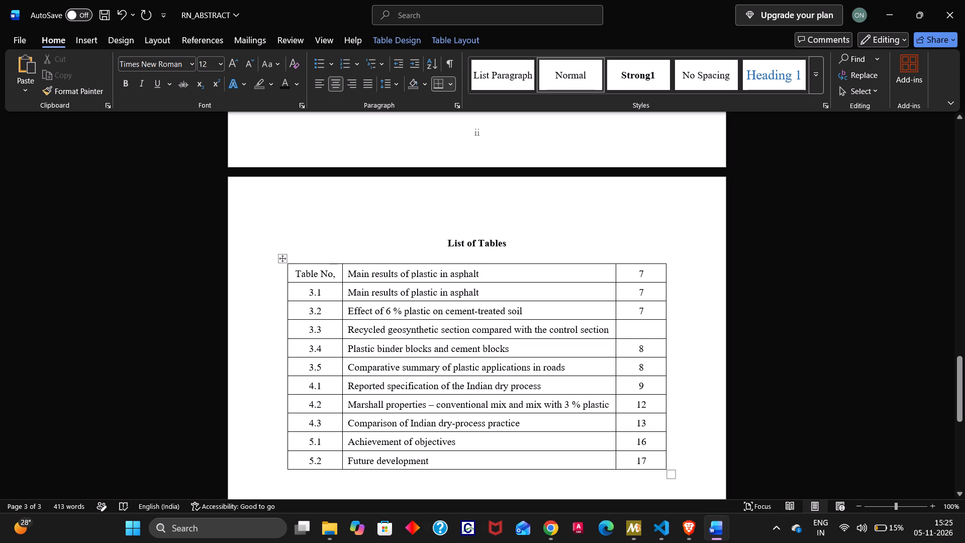
# Replace the title in the top row's middle cell with "List of Tables".
pyautogui.moveTo(489, 274); pyautogui.dragTo(352, 274)
pyautogui.write('List og')
pyautogui.press('BackSpace')
pyautogui.write('f')
pyautogui.press('space')
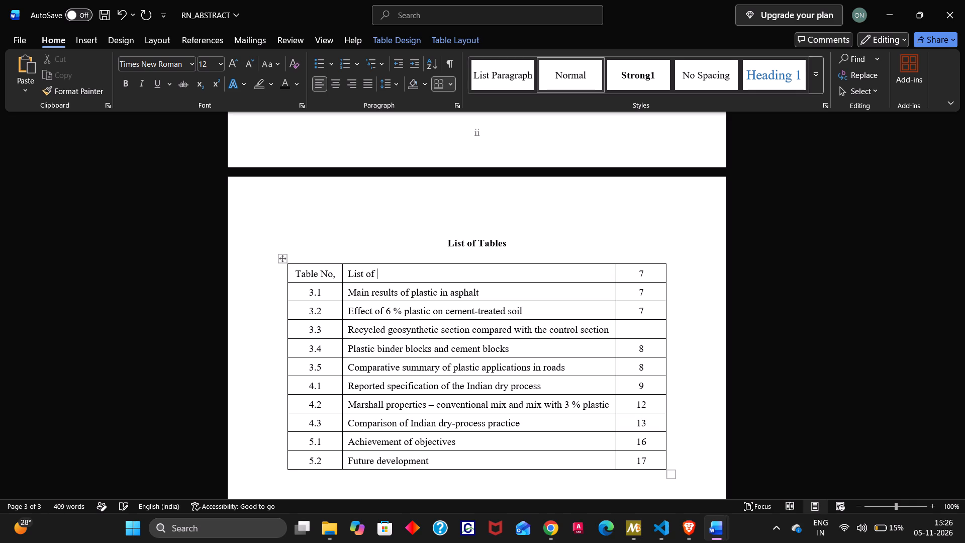
pyautogui.write('Tables')
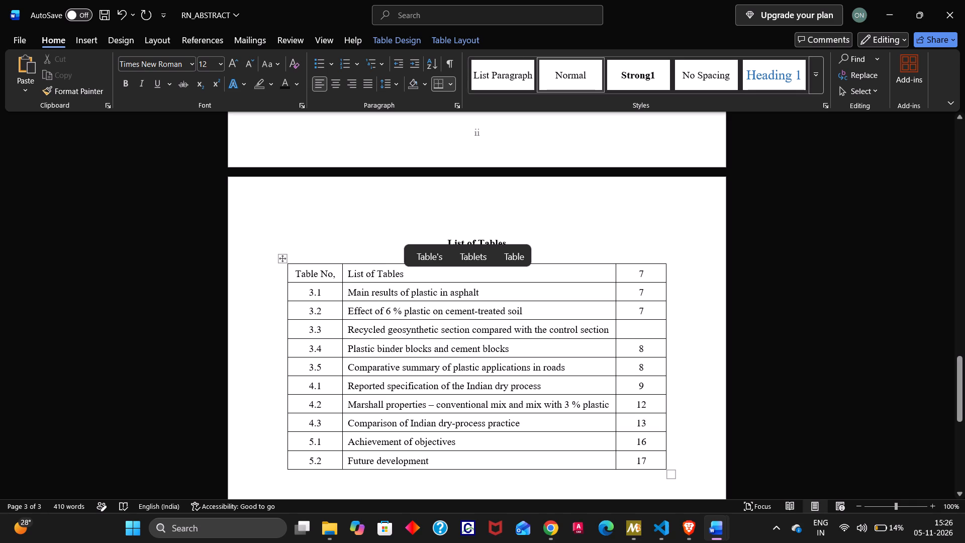
# Replace the page number in the top row's last cell with "Page No.".
pyautogui.doubleClick(650, 278)
pyautogui.press('BackSpace')
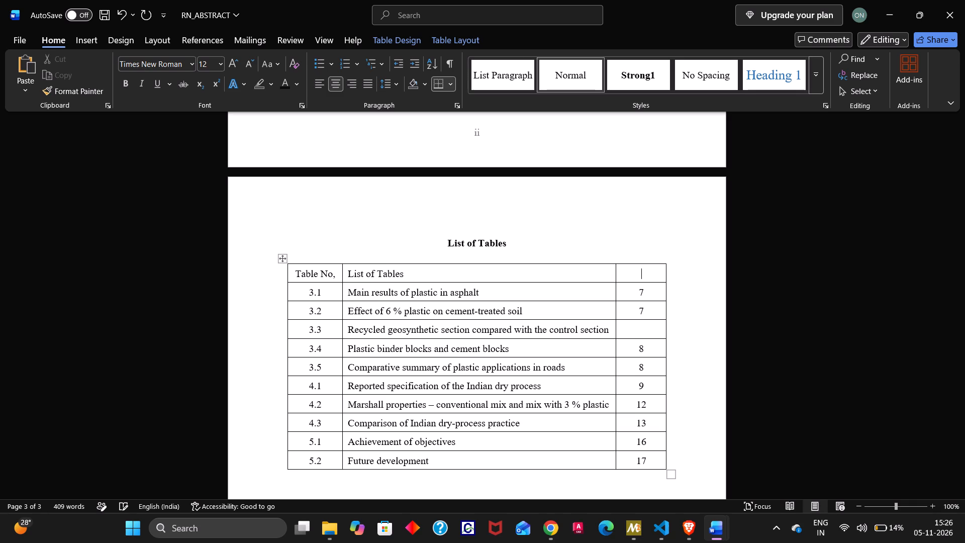
pyautogui.write('page')
pyautogui.press('space')
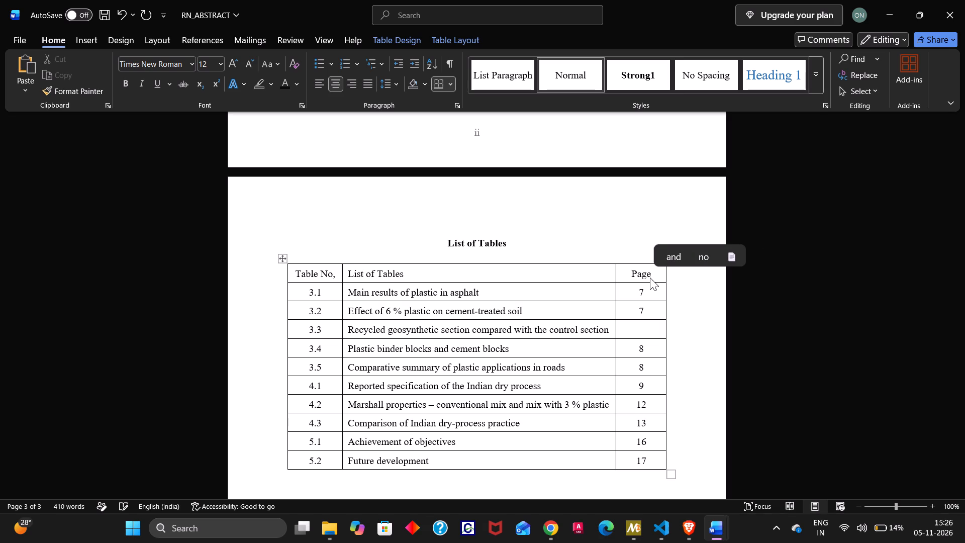
pyautogui.write('No')
pyautogui.press('space')
pyautogui.press('BackSpace')
pyautogui.press('.')
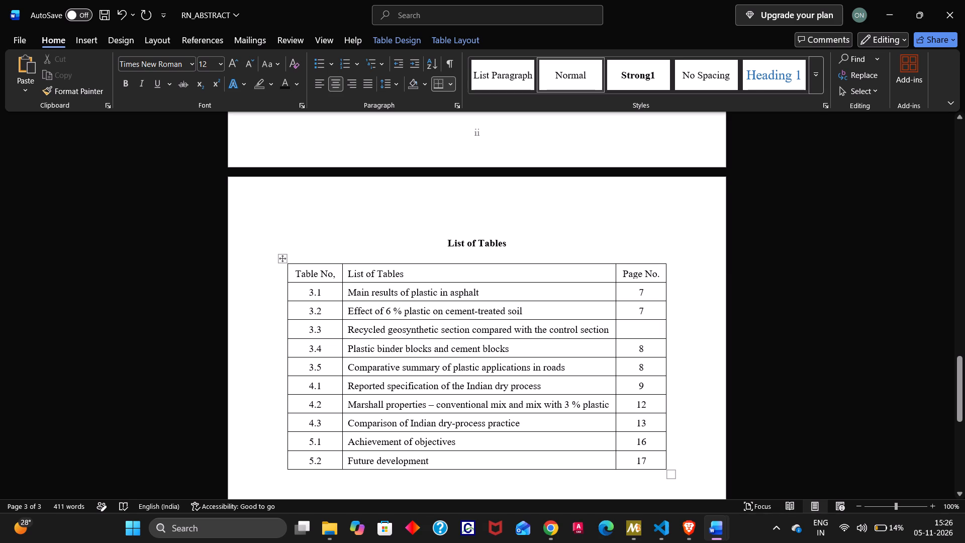
# Center the text of the table's new header row and make it bold.
pyautogui.moveTo(442, 273); pyautogui.dragTo(344, 280)
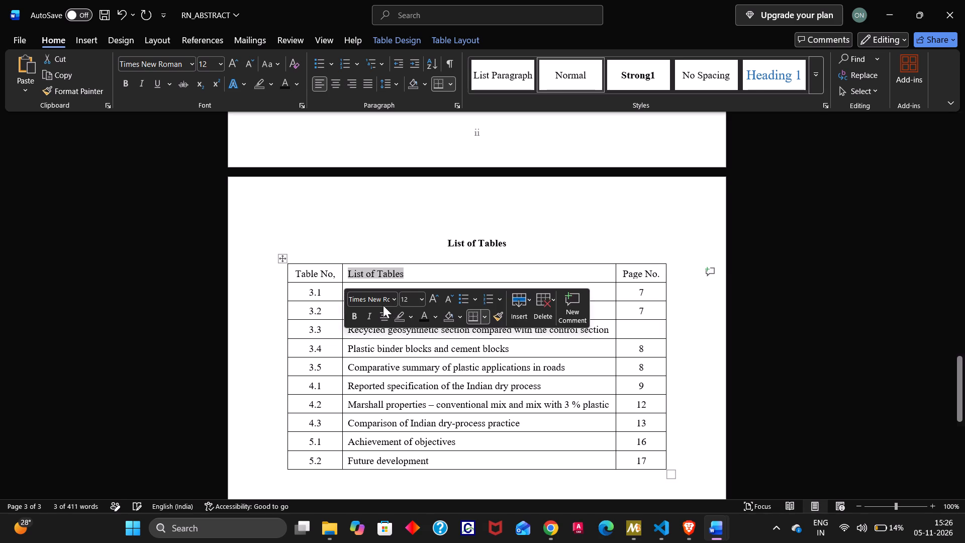
pyautogui.click(341, 83)
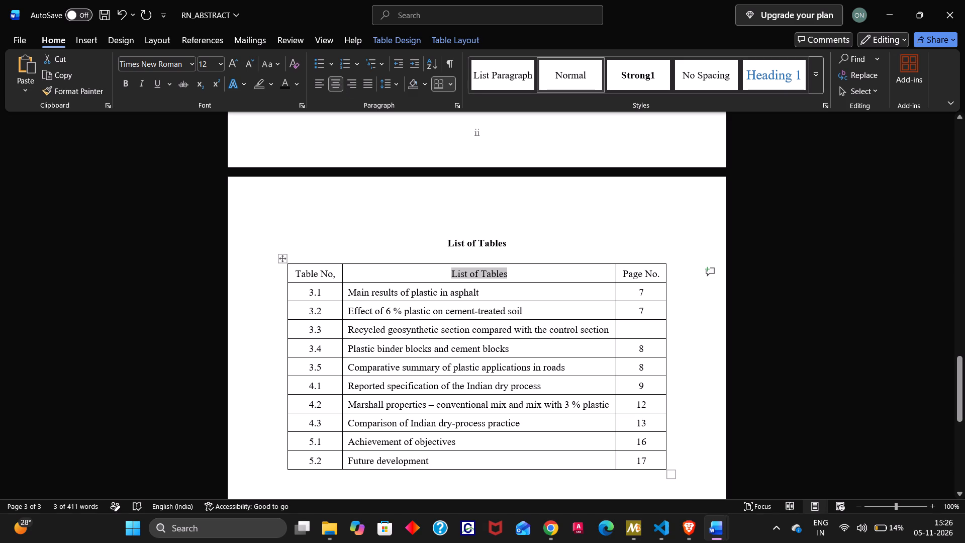
pyautogui.moveTo(296, 275); pyautogui.dragTo(637, 275)
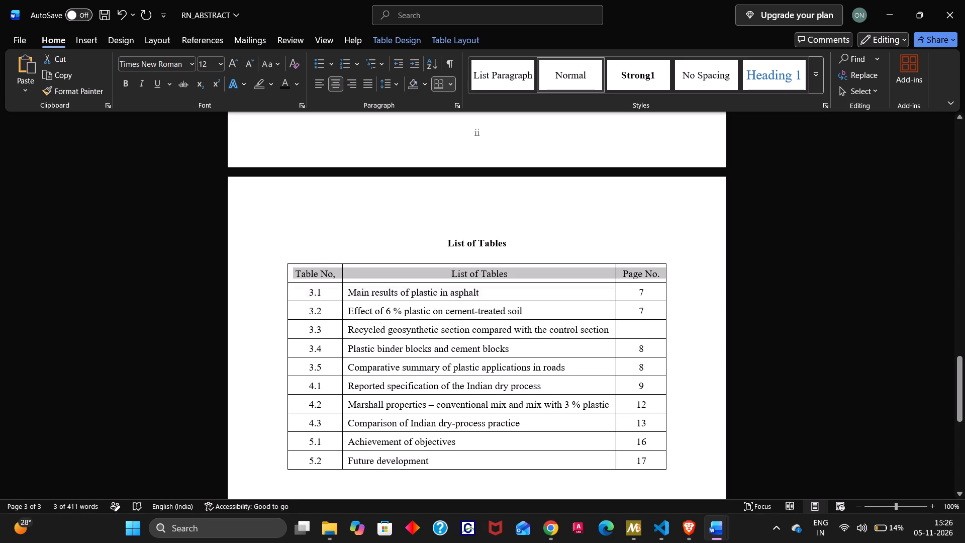
pyautogui.moveTo(637, 275); pyautogui.dragTo(651, 276)
pyautogui.click(339, 80)
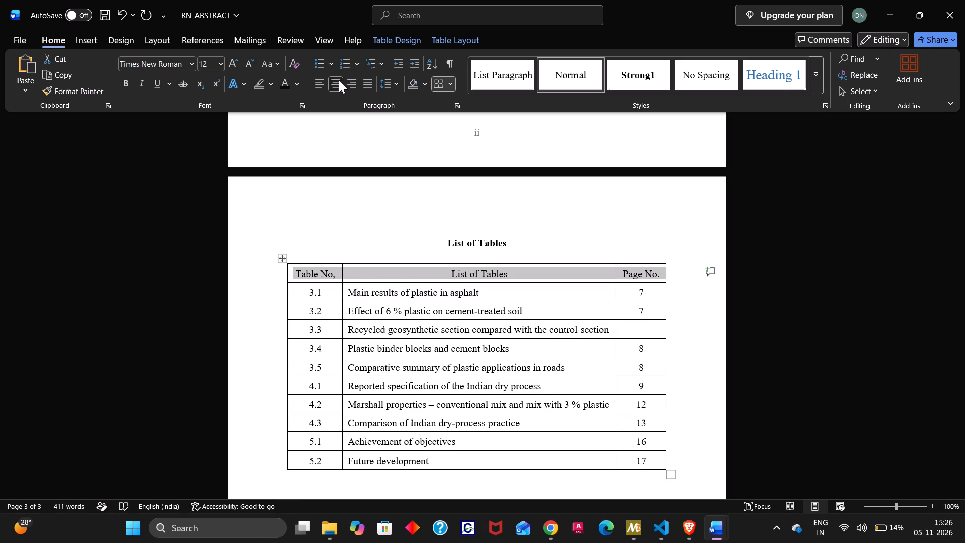
pyautogui.click(339, 79)
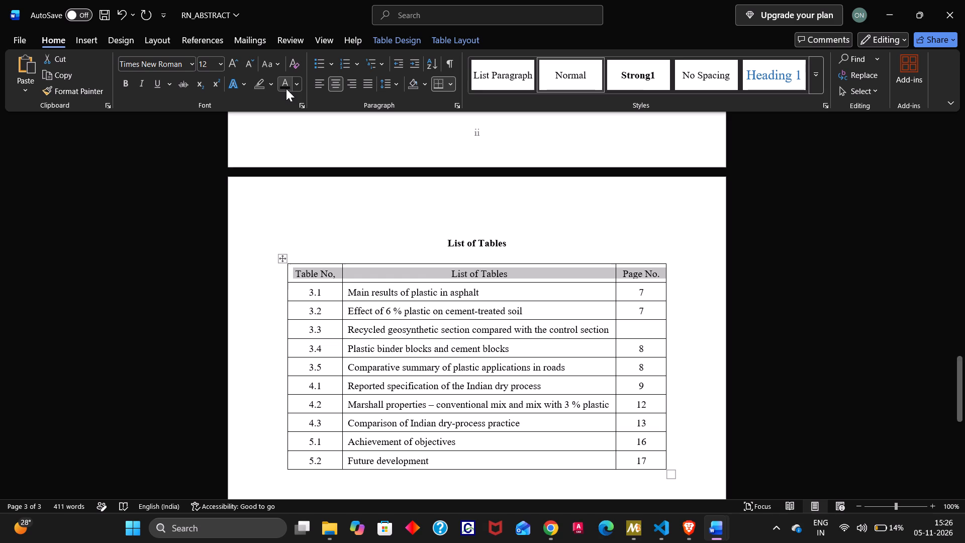
pyautogui.click(125, 77)
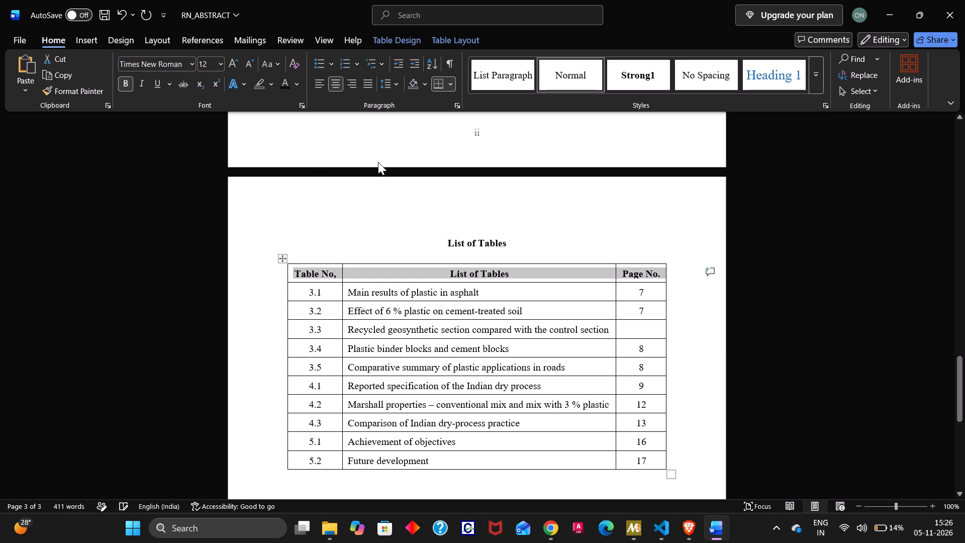
pyautogui.click(378, 162)
pyautogui.moveTo(378, 162); pyautogui.dragTo(614, 326)
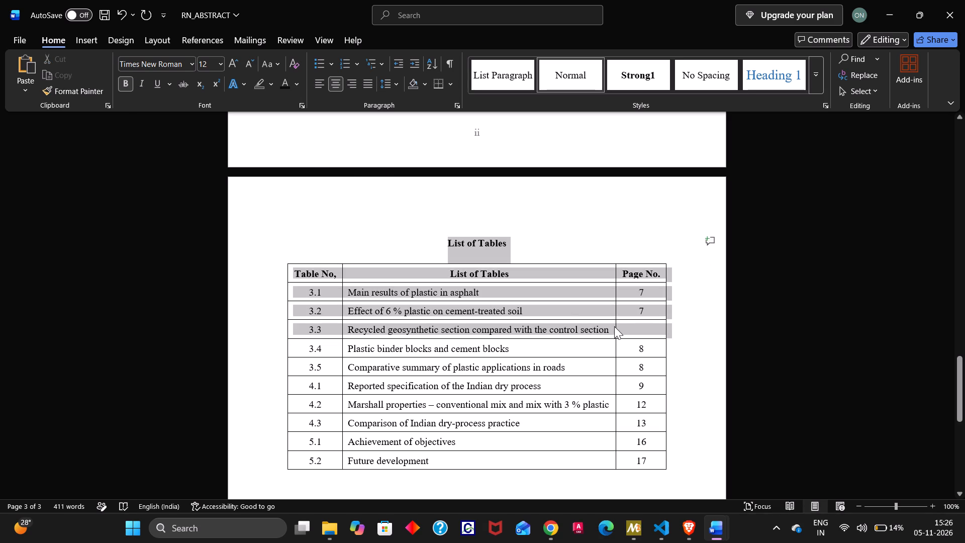
pyautogui.moveTo(614, 326); pyautogui.dragTo(413, 218)
pyautogui.click(413, 218)
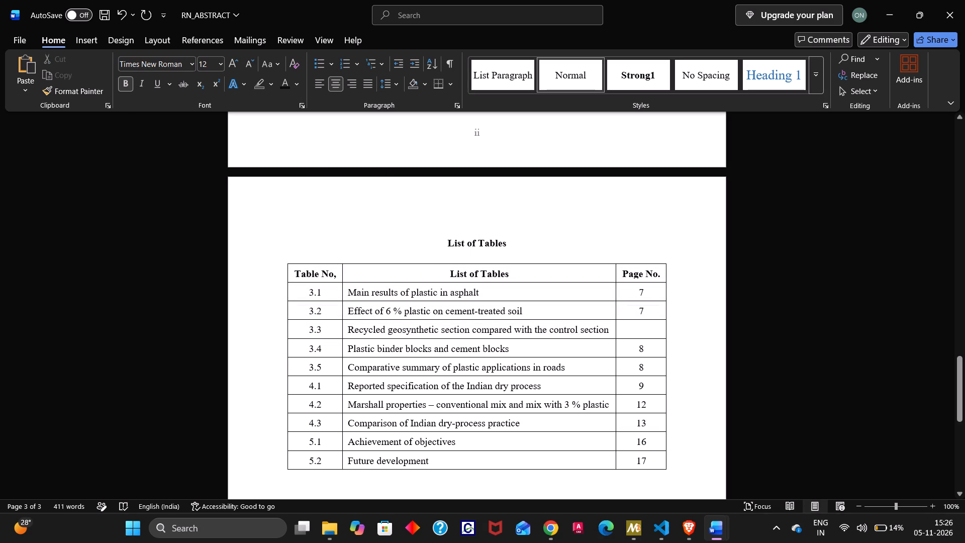
# Enter page number 8 for table 3.3, Recycled geosynthetic section compared with the control section.
pyautogui.click(637, 333)
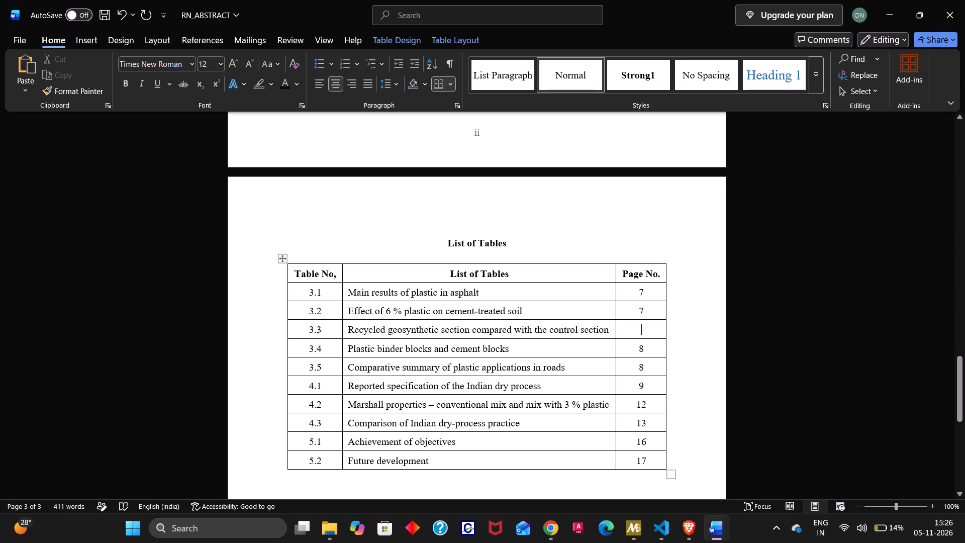
pyautogui.click(637, 333)
pyautogui.press('8')
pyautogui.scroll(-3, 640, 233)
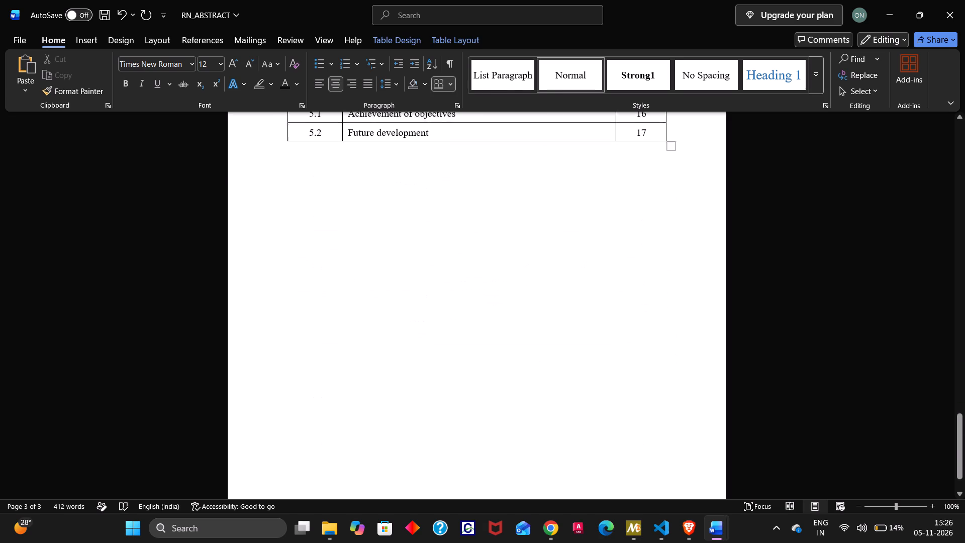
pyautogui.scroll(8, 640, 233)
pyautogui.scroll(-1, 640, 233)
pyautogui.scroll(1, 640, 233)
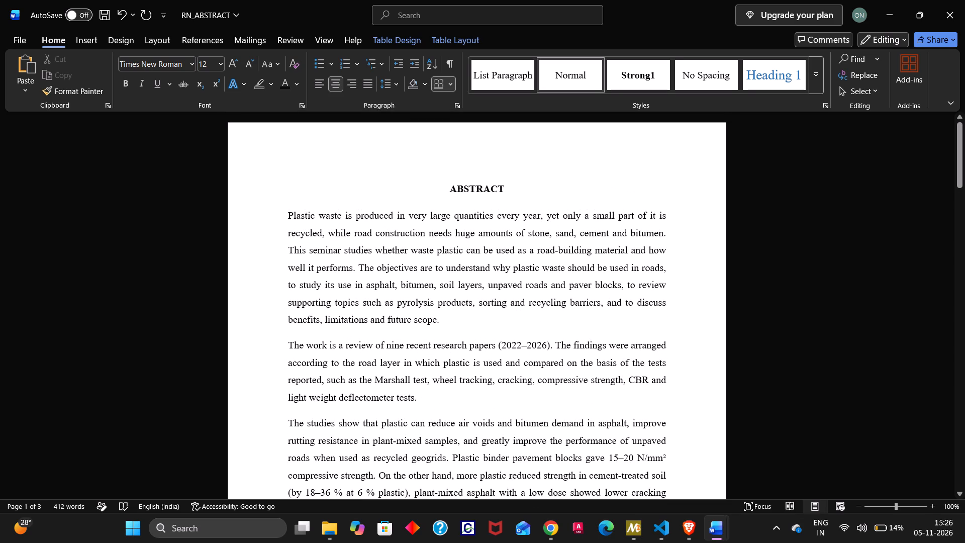
# Set the whole document's paragraph spacing to 0 pt before and after, with 1.5 line spacing.
pyautogui.moveTo(401, 174); pyautogui.dragTo(698, 508)
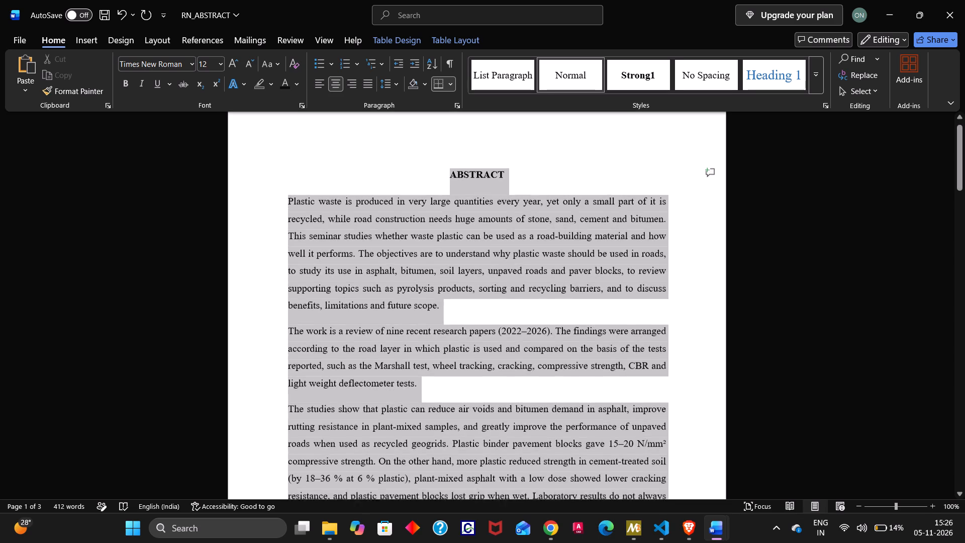
pyautogui.moveTo(698, 508); pyautogui.dragTo(692, 377)
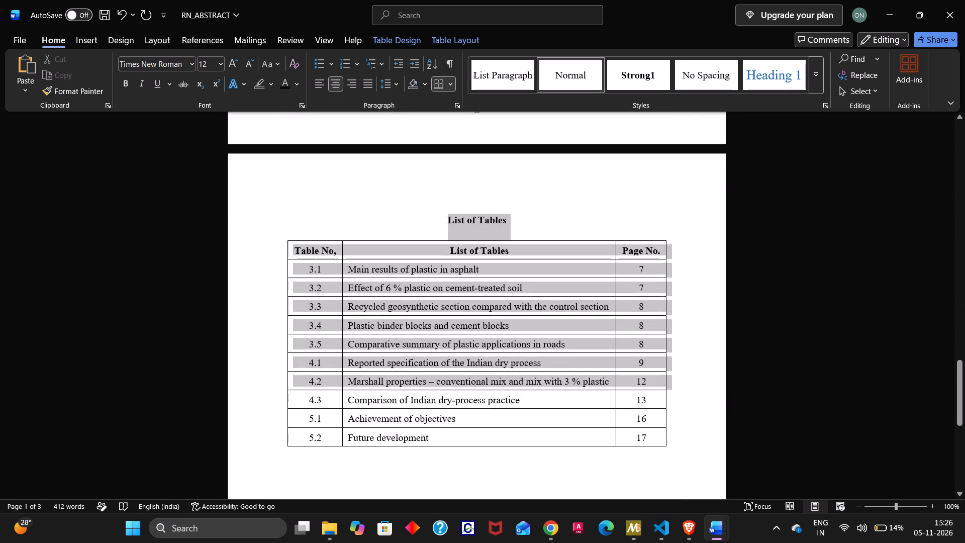
pyautogui.moveTo(692, 377); pyautogui.dragTo(696, 484)
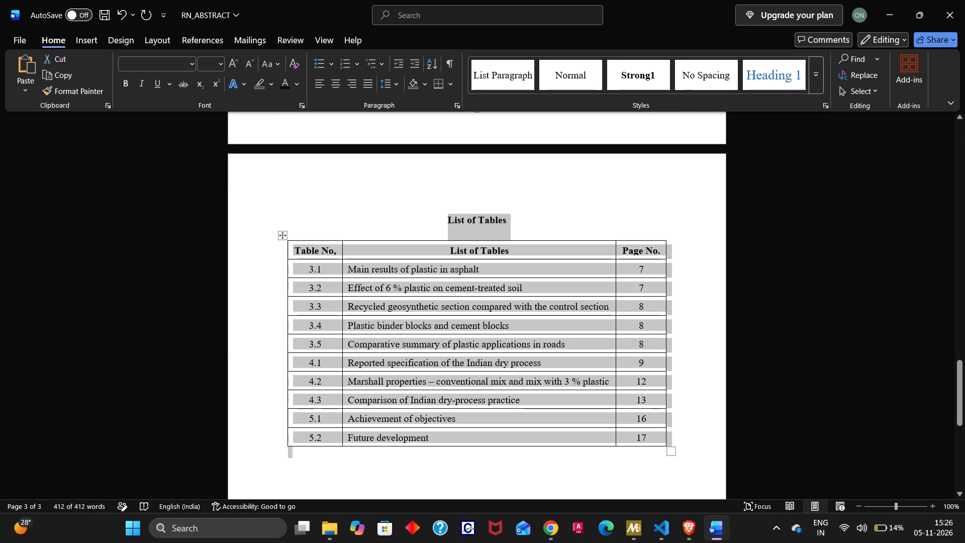
pyautogui.rightClick(599, 393)
pyautogui.click(638, 295)
pyautogui.click(435, 260)
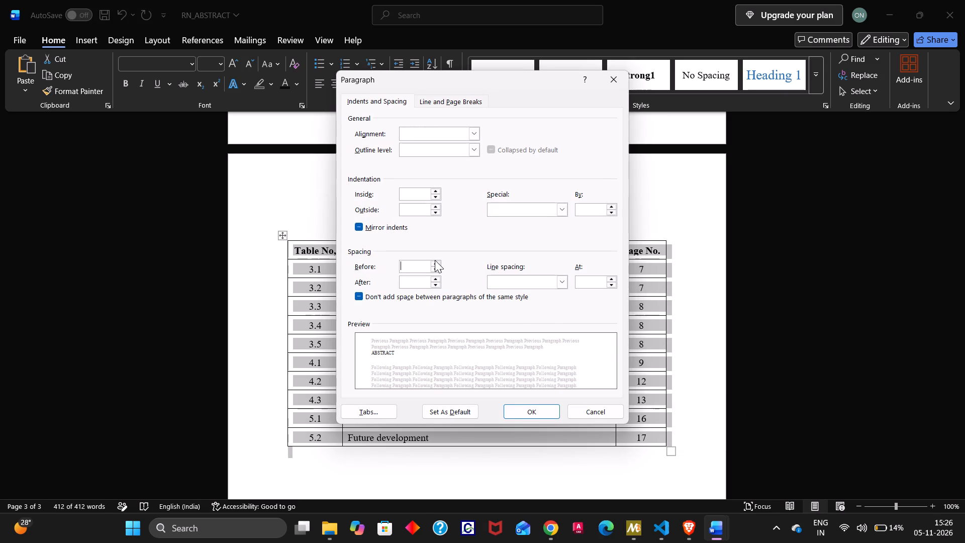
pyautogui.click(438, 264)
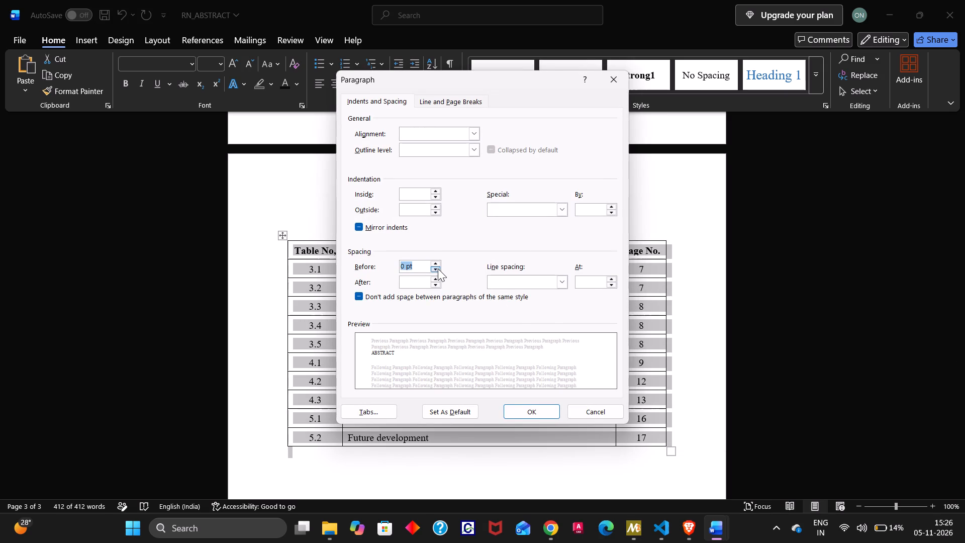
pyautogui.click(437, 277)
pyautogui.click(561, 279)
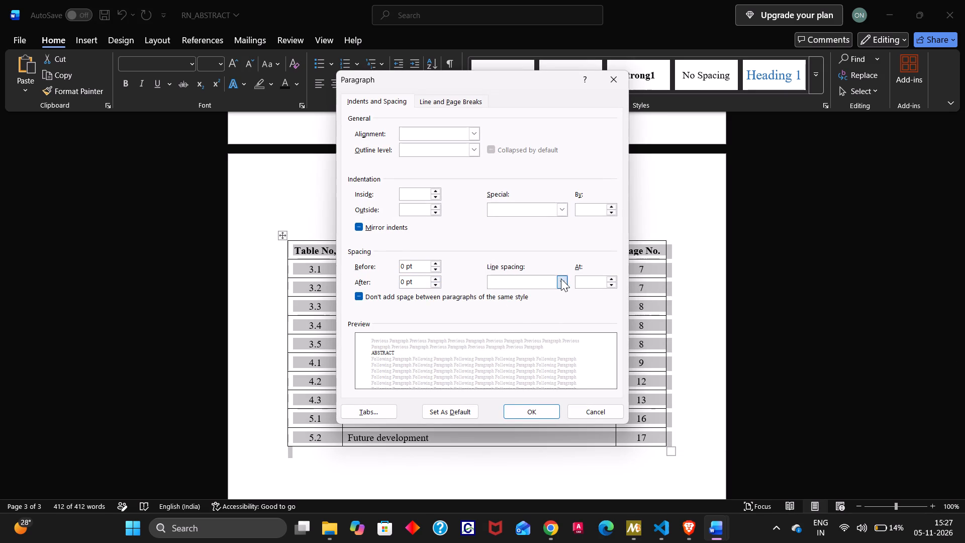
pyautogui.click(555, 298)
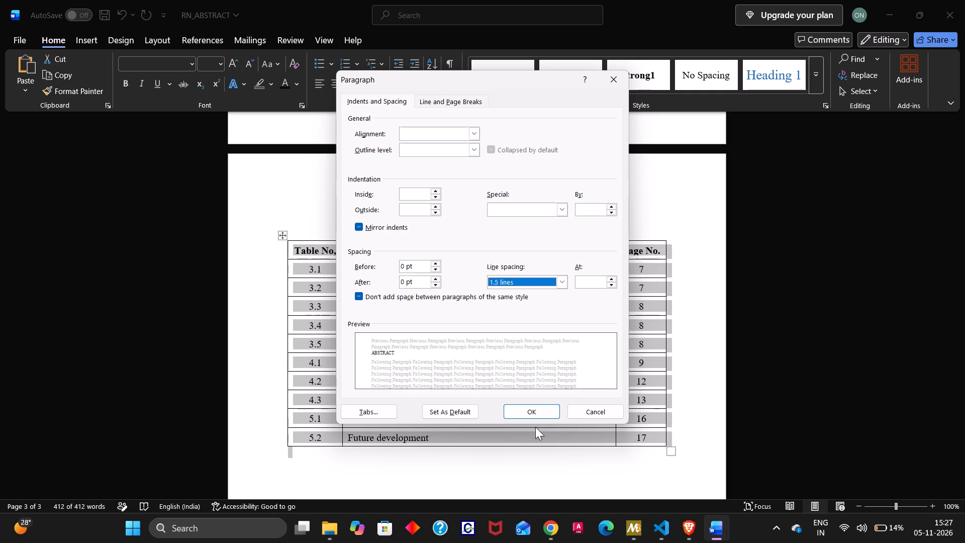
pyautogui.click(533, 414)
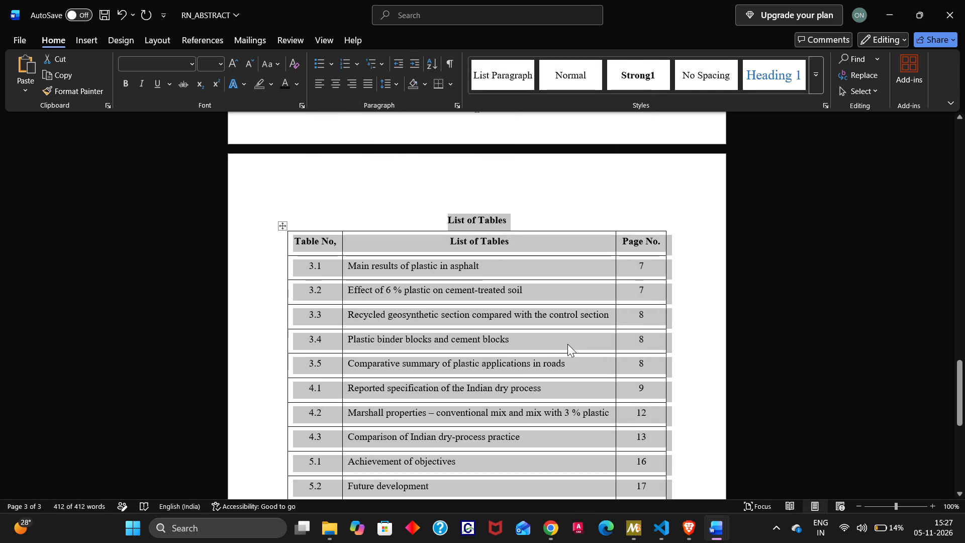
pyautogui.click(567, 344)
# Remove all borders from the table under the List of Tables heading.
pyautogui.scroll(-1, 567, 344)
pyautogui.scroll(1, 567, 344)
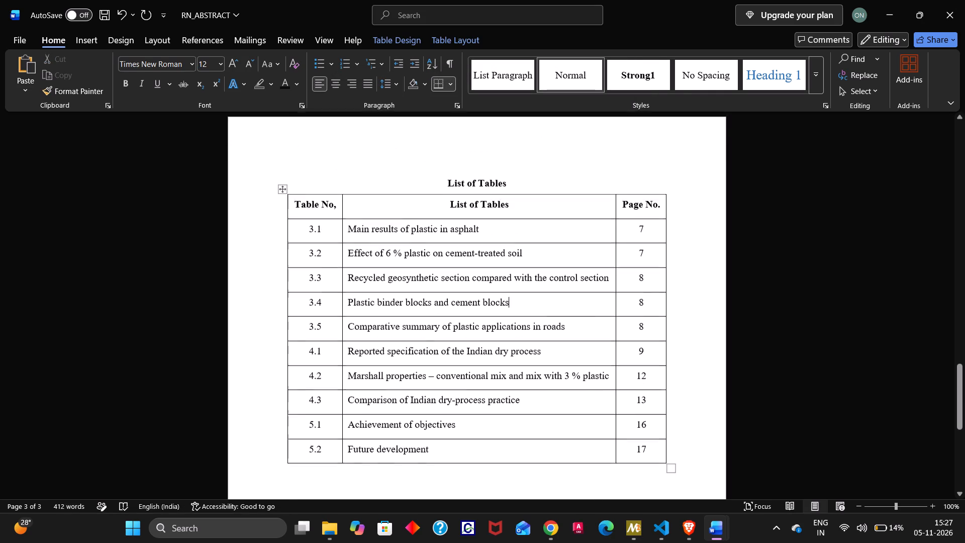
pyautogui.click(281, 207)
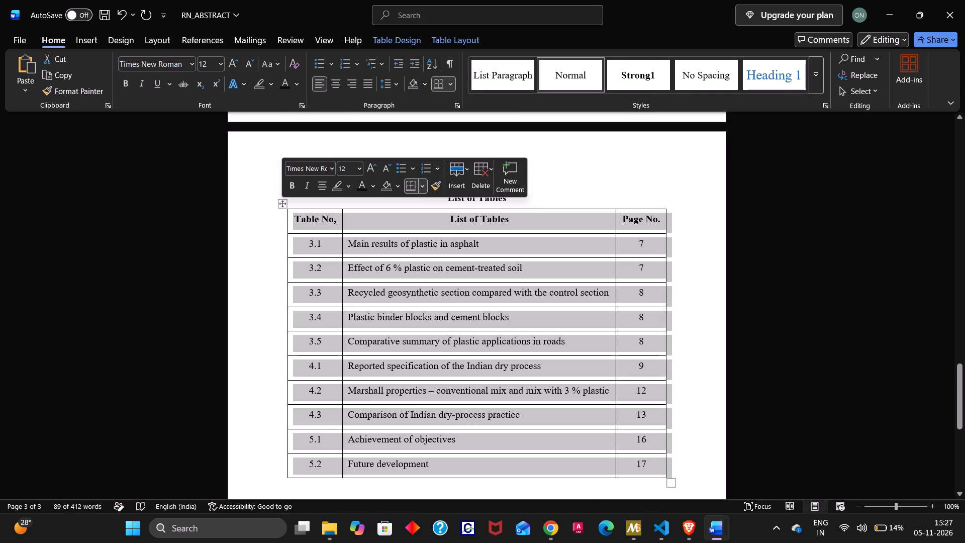
pyautogui.click(425, 187)
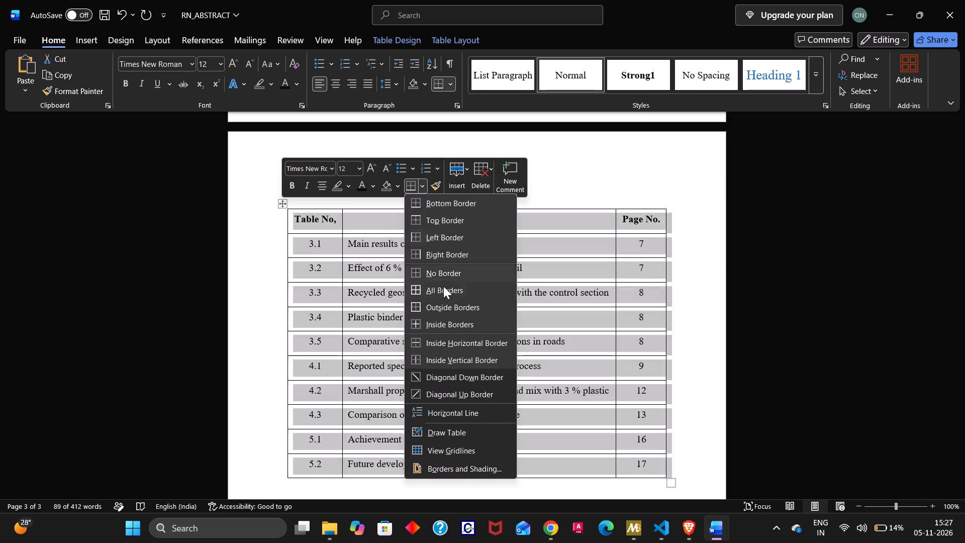
pyautogui.click(443, 272)
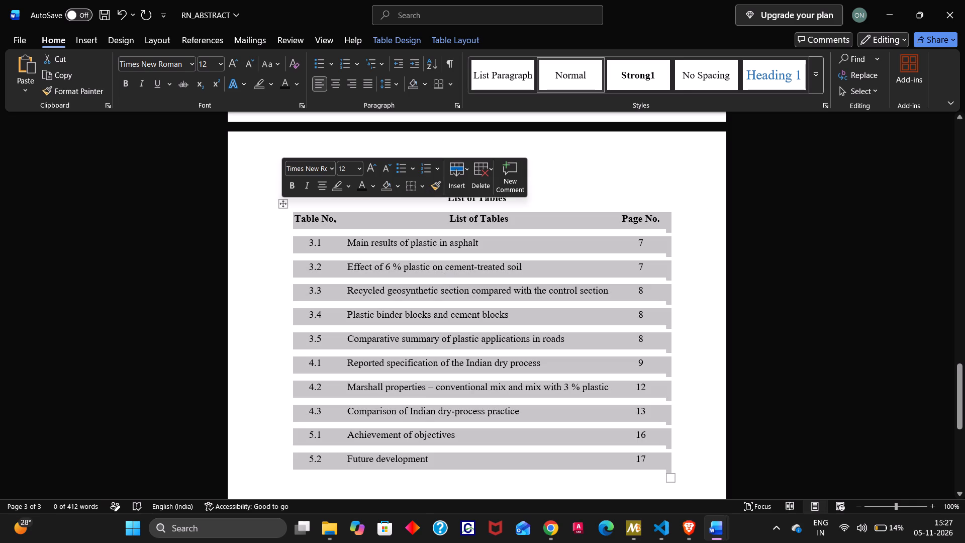
pyautogui.click(606, 183)
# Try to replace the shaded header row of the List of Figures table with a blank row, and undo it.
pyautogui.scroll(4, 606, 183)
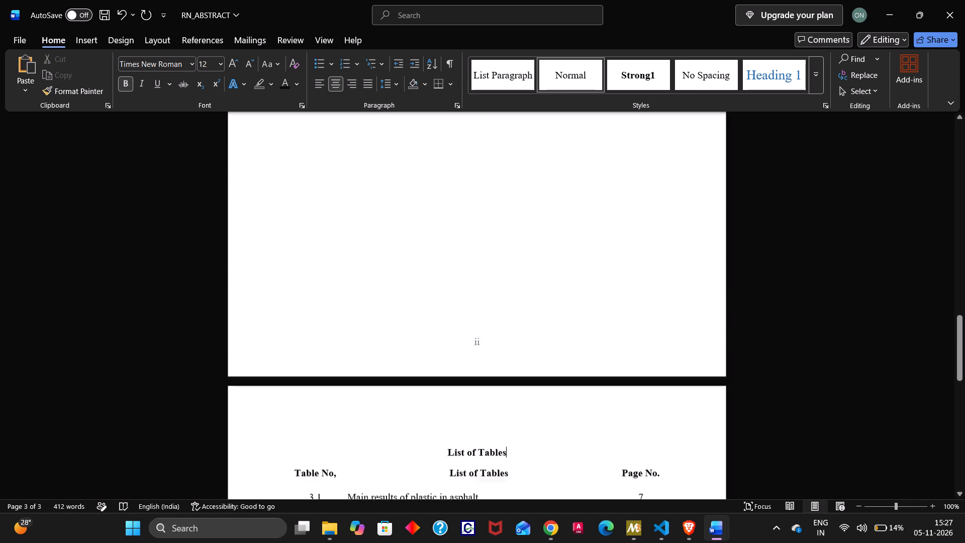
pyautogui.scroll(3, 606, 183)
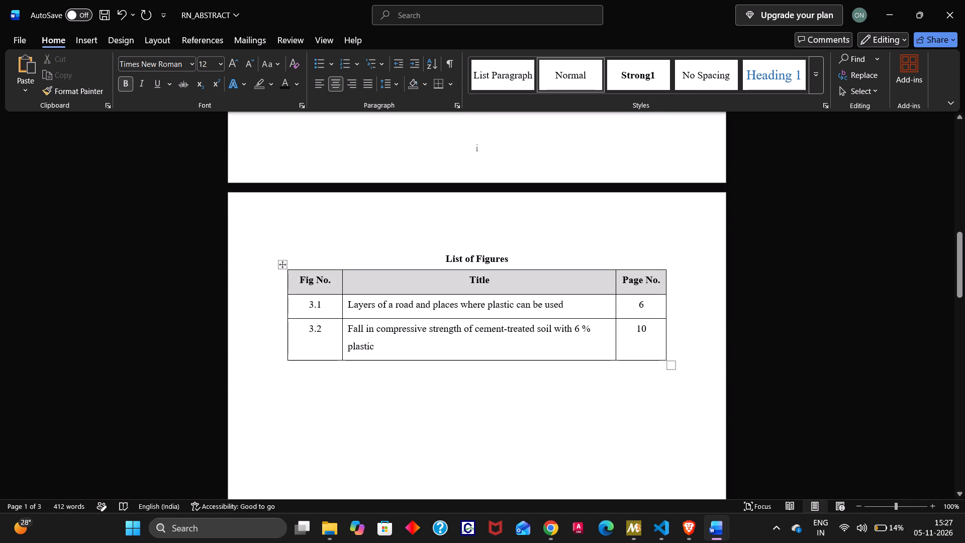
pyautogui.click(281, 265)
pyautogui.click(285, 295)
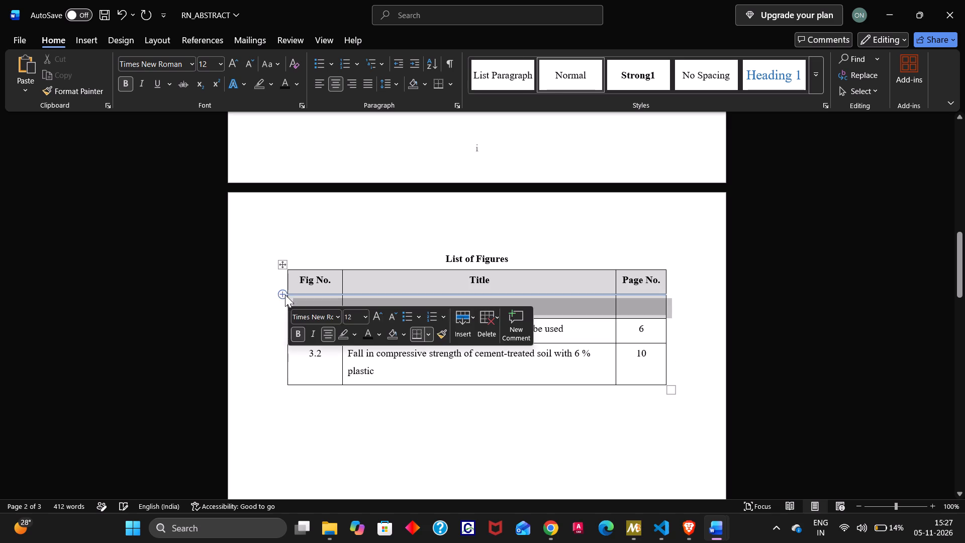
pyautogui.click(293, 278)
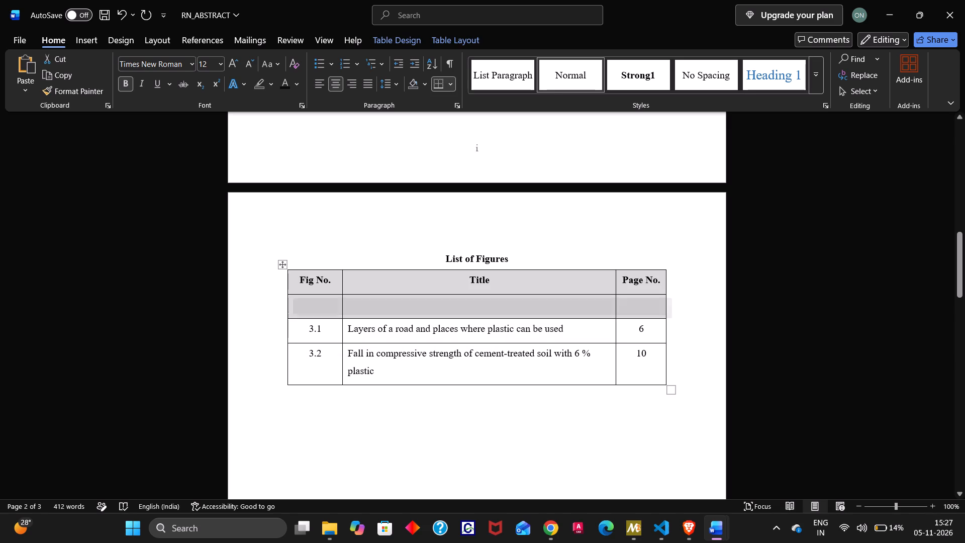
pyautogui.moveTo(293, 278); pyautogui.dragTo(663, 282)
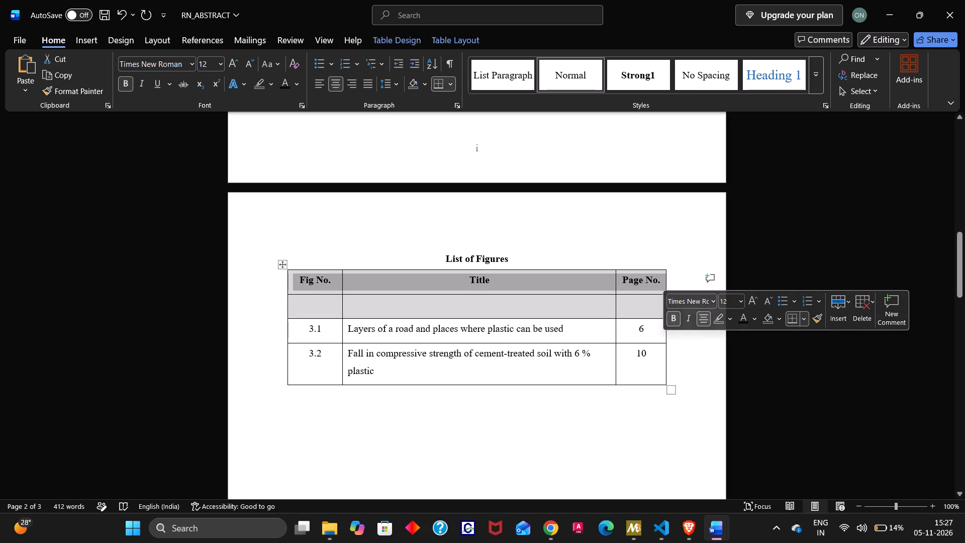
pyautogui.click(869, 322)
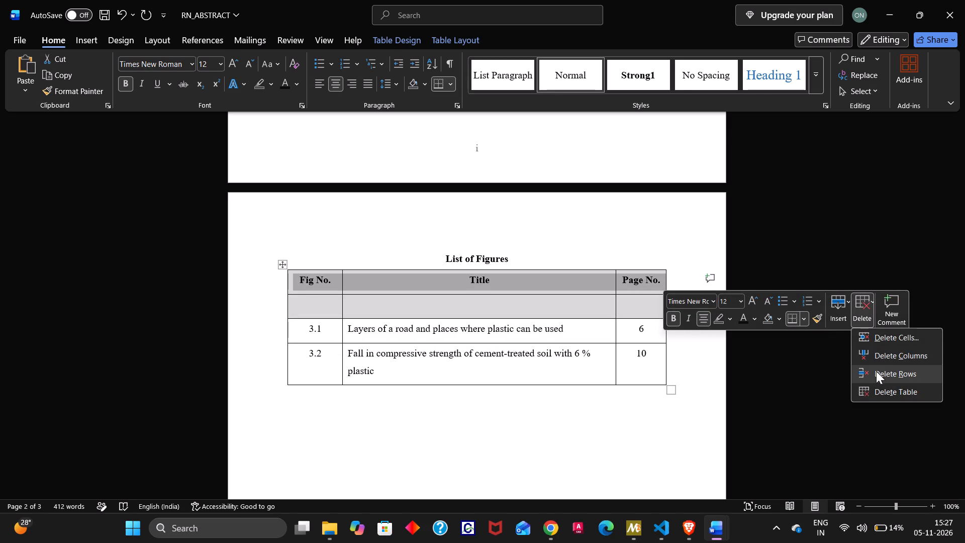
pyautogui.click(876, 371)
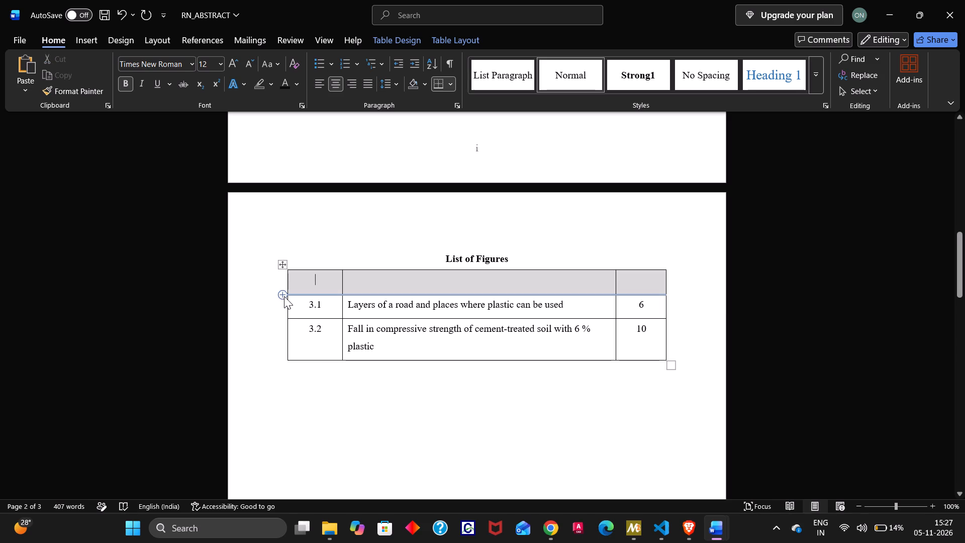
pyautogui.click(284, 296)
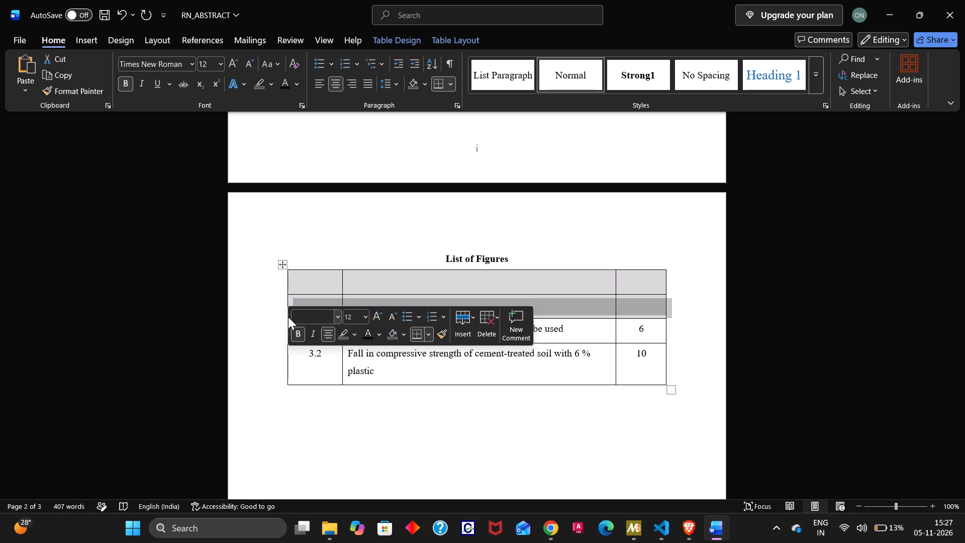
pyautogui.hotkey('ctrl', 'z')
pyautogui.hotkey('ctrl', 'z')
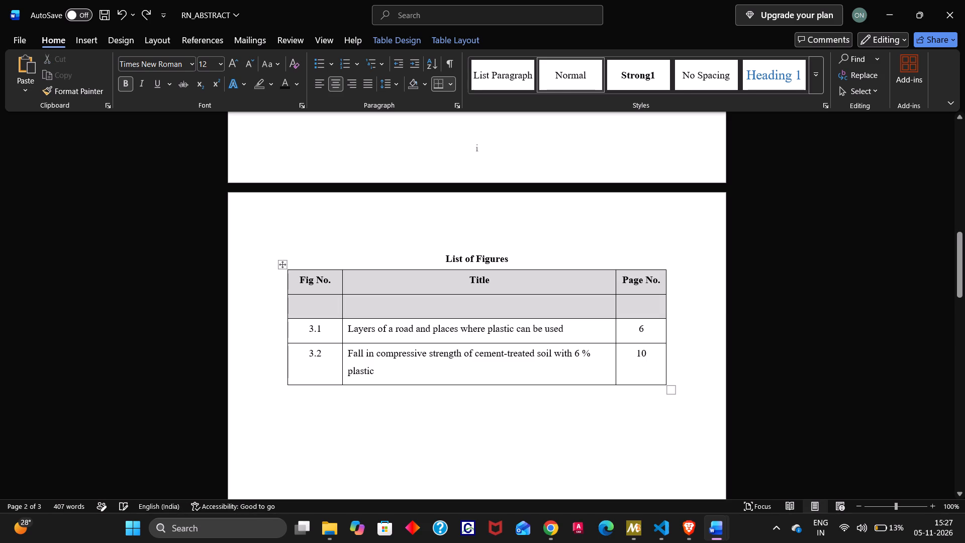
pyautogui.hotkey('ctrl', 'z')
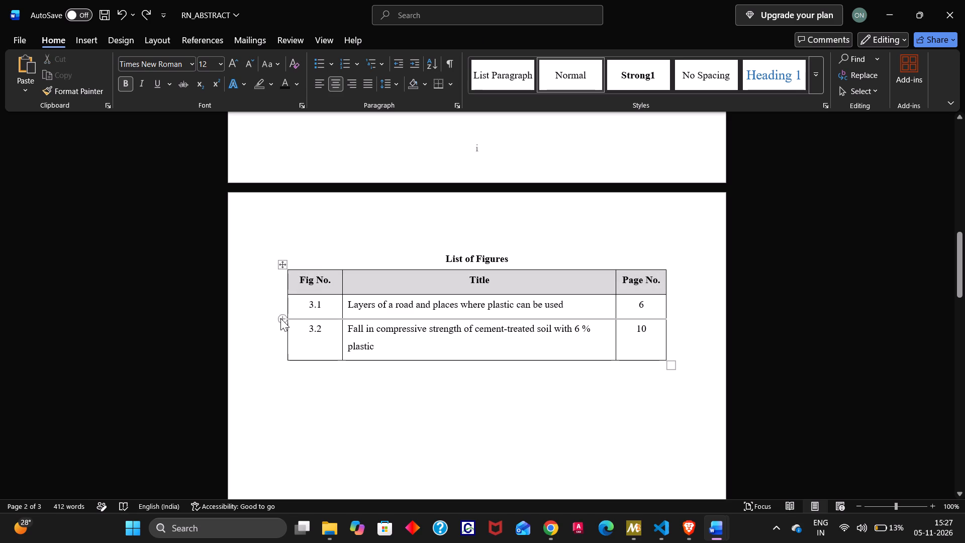
# Insert a row below figure 3.1 in the List of Figures table and fill it with a copy of the 3.1 row.
pyautogui.click(281, 321)
pyautogui.click(299, 328)
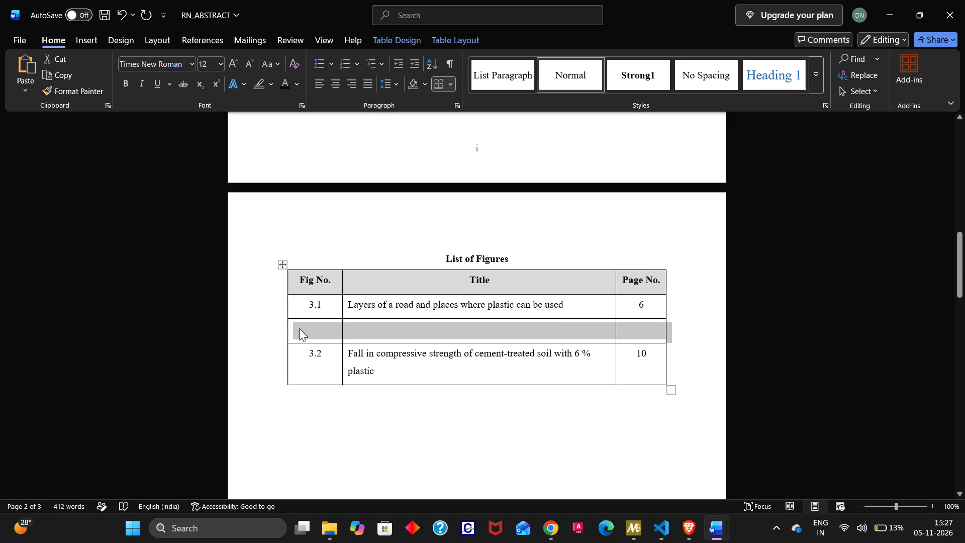
pyautogui.moveTo(304, 310); pyautogui.dragTo(611, 302)
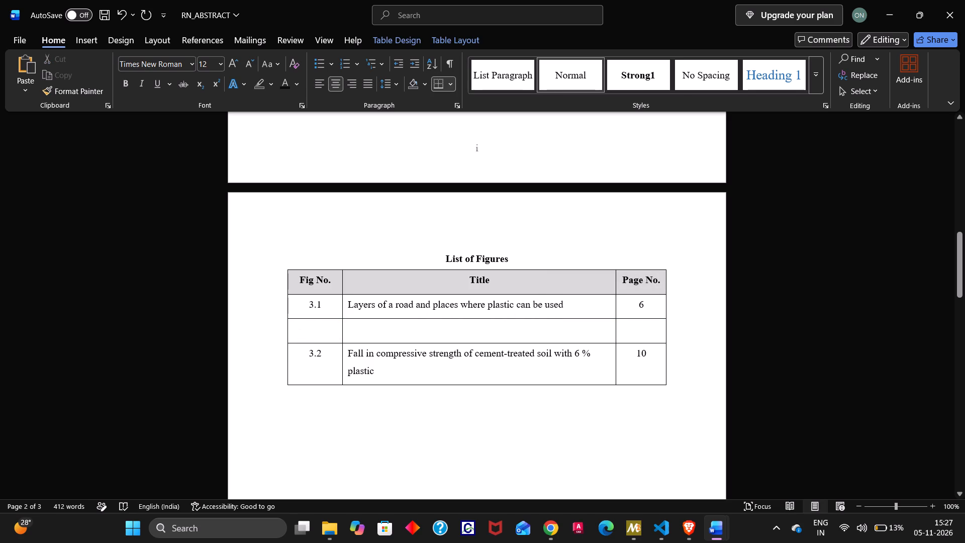
pyautogui.moveTo(611, 302); pyautogui.dragTo(656, 305)
pyautogui.hotkey('ctrl', 'c')
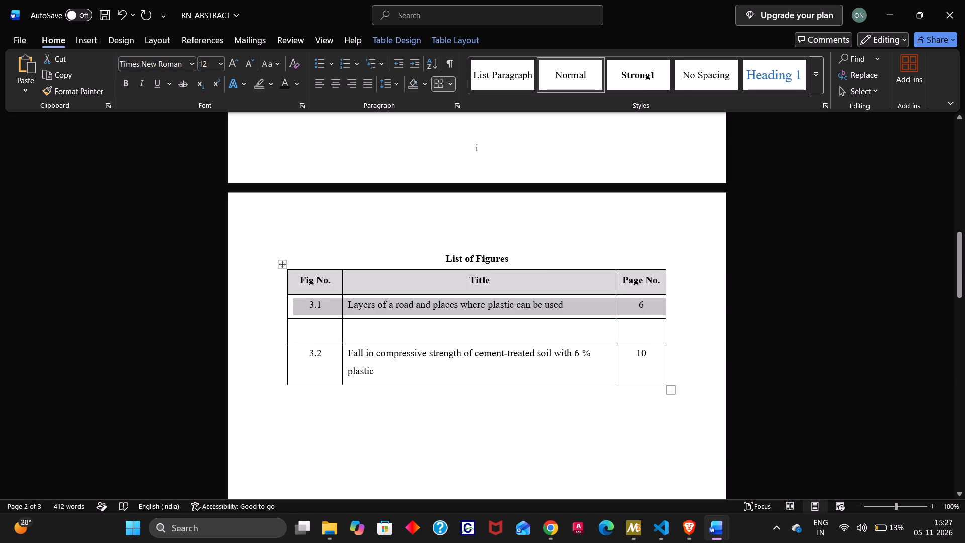
pyautogui.click(307, 336)
pyautogui.moveTo(307, 336); pyautogui.dragTo(648, 334)
pyautogui.hotkey('ctrl', 'v')
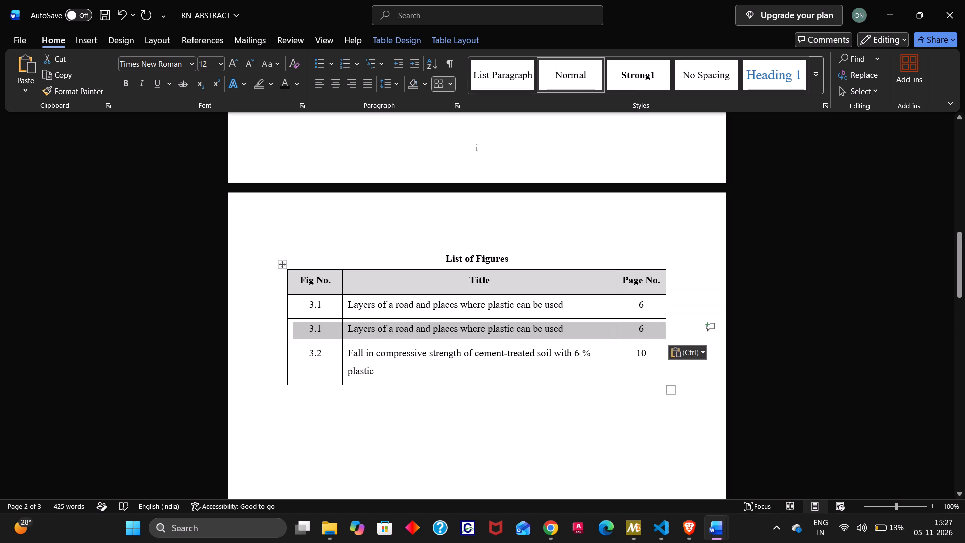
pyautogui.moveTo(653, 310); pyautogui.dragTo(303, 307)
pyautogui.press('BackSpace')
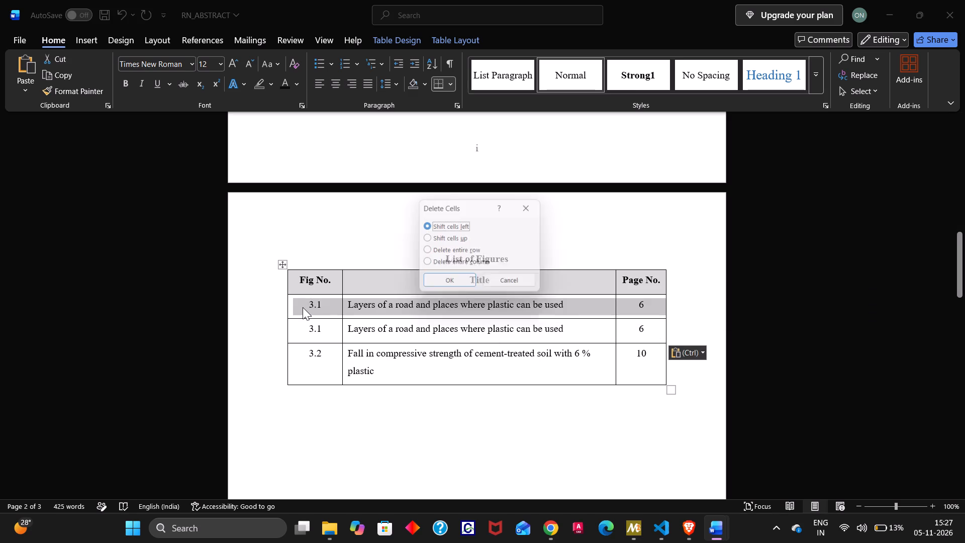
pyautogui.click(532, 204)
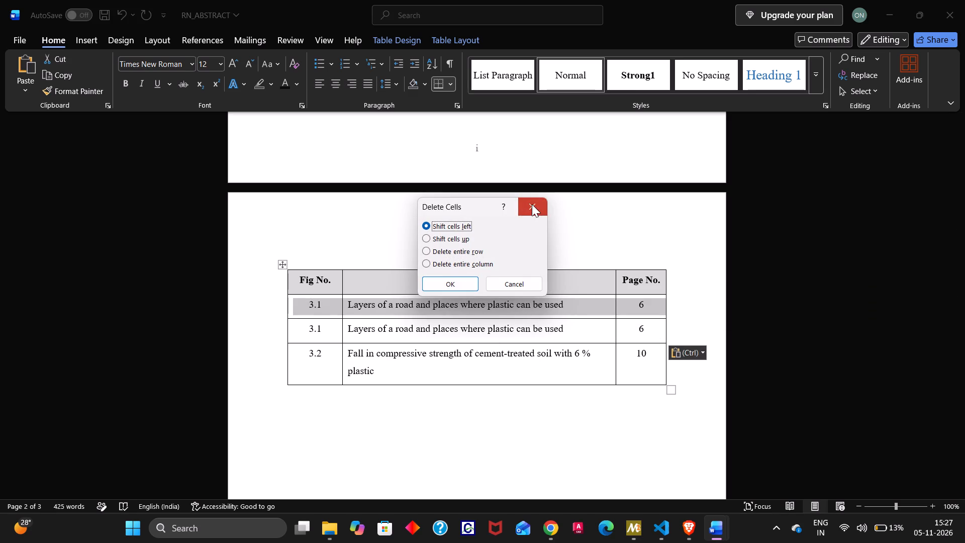
# Replace the figure number in the first of the two 3.1 rows with "Fig No.".
pyautogui.click(329, 305)
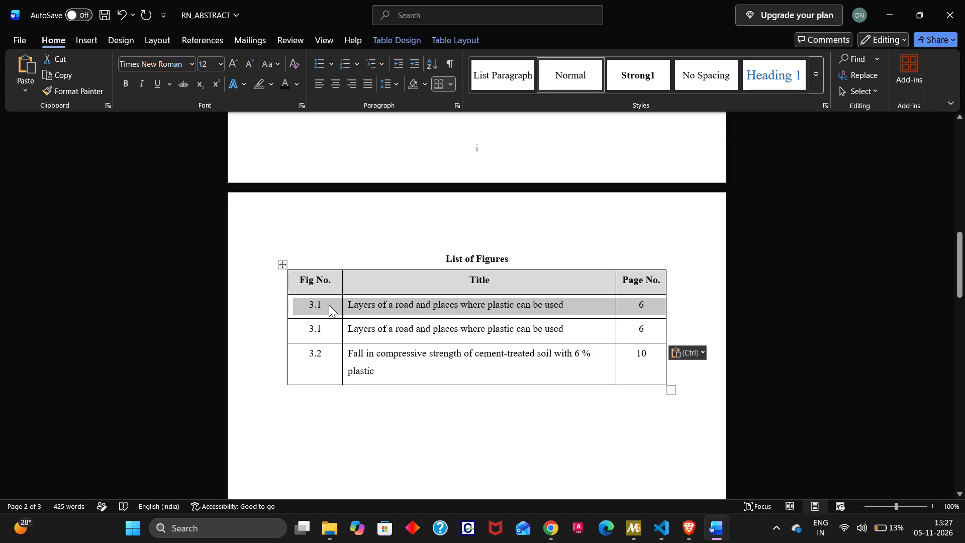
pyautogui.click(329, 305)
pyautogui.press('BackSpace')
pyautogui.press('BackSpace')
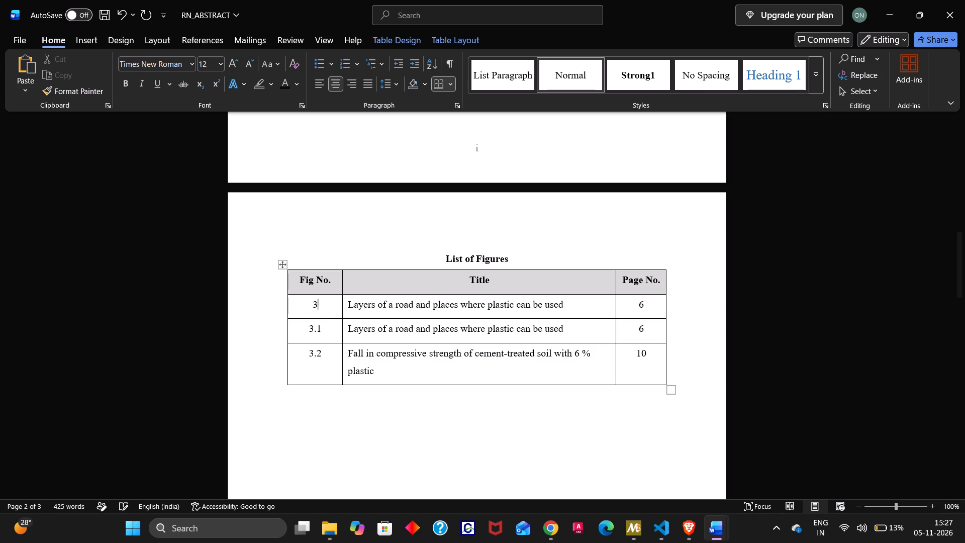
pyautogui.press('BackSpace')
pyautogui.write('Fig')
pyautogui.press('space')
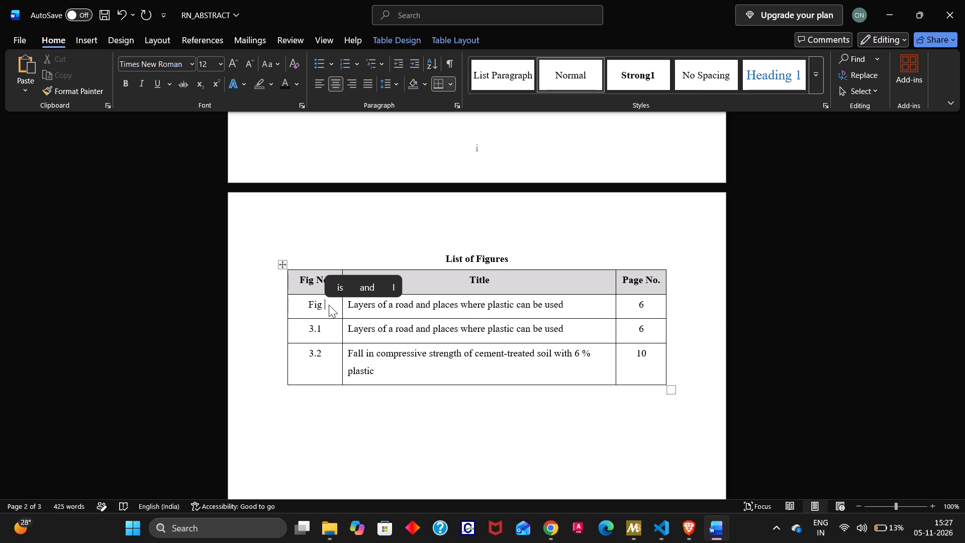
pyautogui.write('No')
pyautogui.press('.')
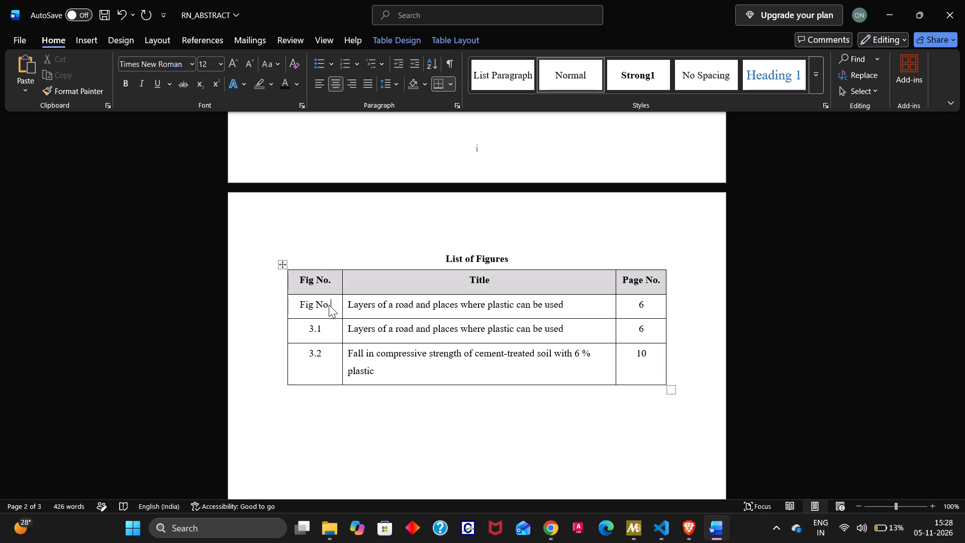
# Replace the title text in the unshaded "Fig No." row of the List of Figures table with "List of Figures".
pyautogui.press('Right')
pyautogui.press('Right')
pyautogui.press('Right')
pyautogui.press('Right')
pyautogui.press('Right')
pyautogui.press('Right')
pyautogui.press('Right')
pyautogui.press('Right')
pyautogui.press('Right')
pyautogui.press('Right')
pyautogui.press('Right')
pyautogui.press('Right')
pyautogui.press('Right')
pyautogui.press('Right')
pyautogui.press('Right')
pyautogui.press('Right')
pyautogui.press('Right')
pyautogui.press('Right')
pyautogui.press('Right')
pyautogui.press('Right')
pyautogui.press('Right')
pyautogui.press('Right')
pyautogui.moveTo(348, 308); pyautogui.dragTo(583, 301)
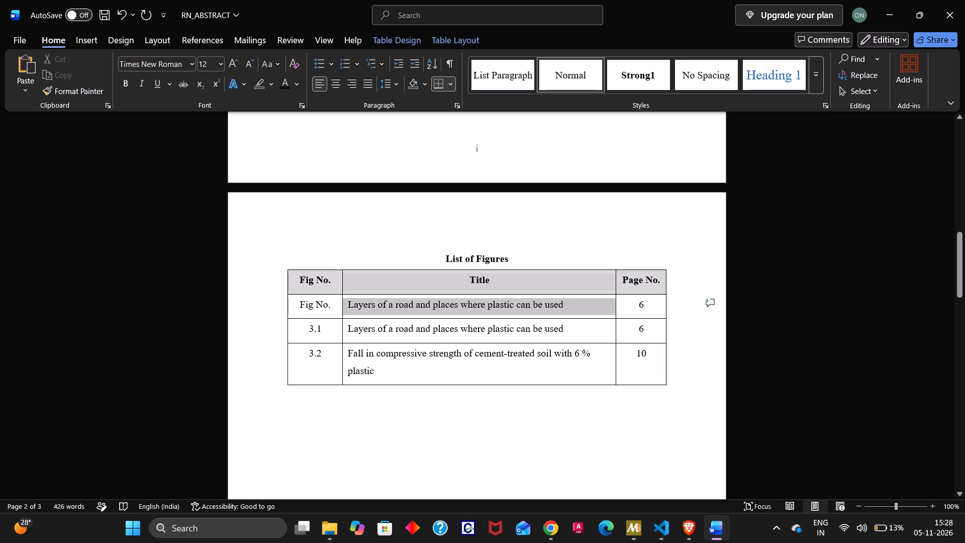
pyautogui.moveTo(583, 301); pyautogui.dragTo(576, 304)
pyautogui.write('list og')
pyautogui.press('BackSpace')
pyautogui.write('f Figures')
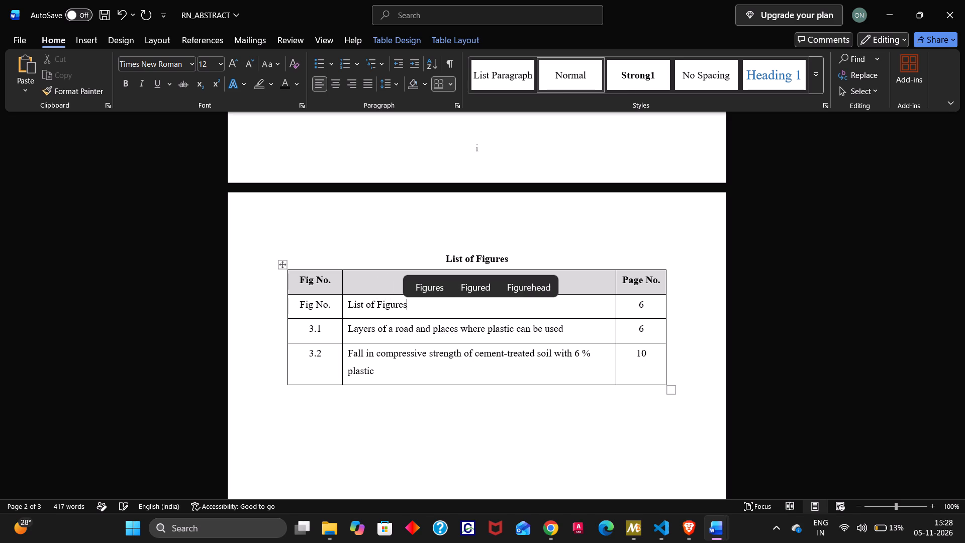
pyautogui.press('space')
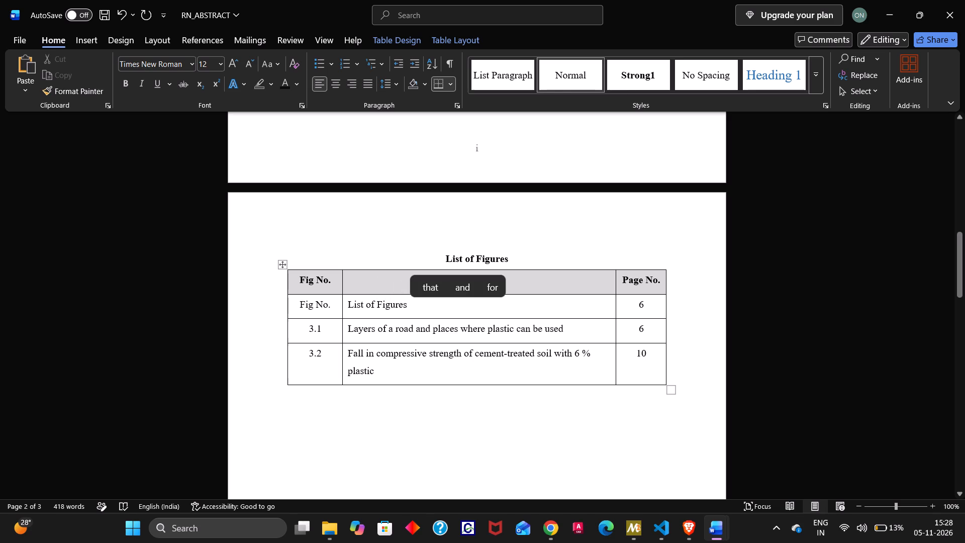
# Replace the page number in the unshaded "Fig No." row with a copy of the shaded header's "Page No." text.
pyautogui.click(657, 308)
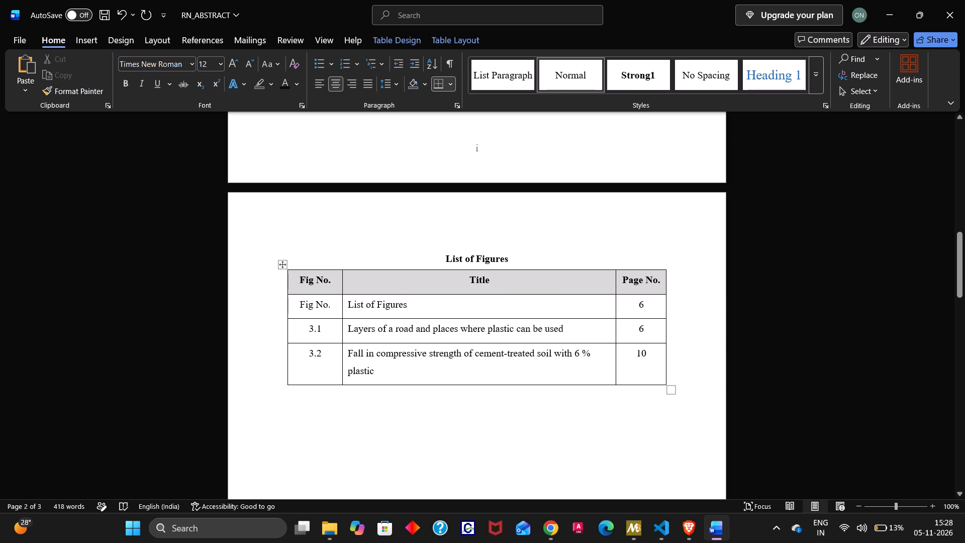
pyautogui.press('BackSpace')
pyautogui.moveTo(660, 284); pyautogui.dragTo(640, 281)
pyautogui.moveTo(640, 281); pyautogui.dragTo(624, 282)
pyautogui.hotkey('ctrl', 'c')
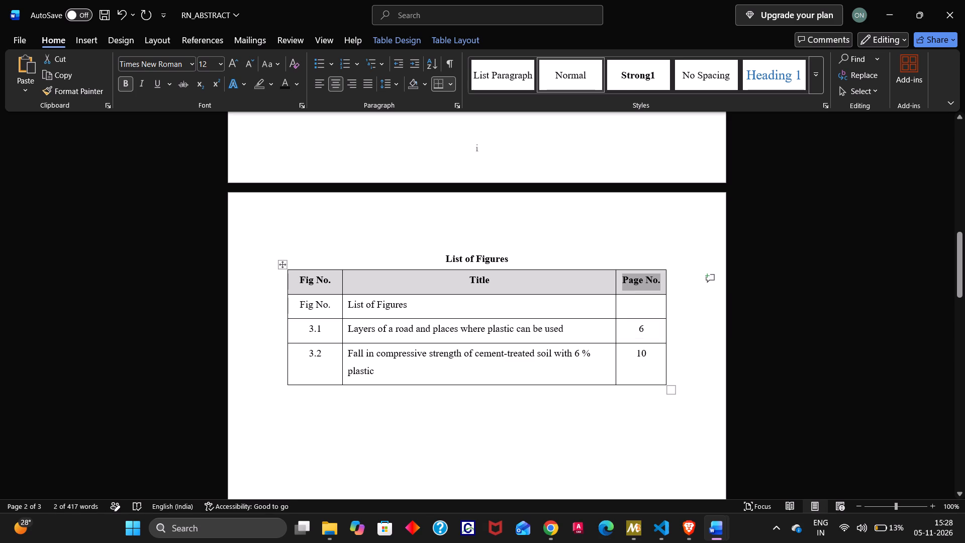
pyautogui.click(631, 313)
pyautogui.press('v')
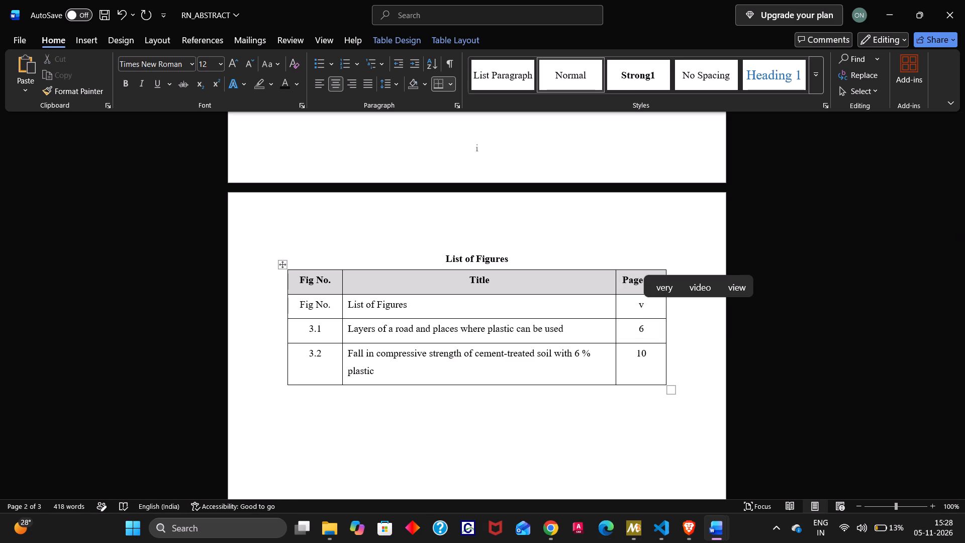
pyautogui.press('BackSpace')
pyautogui.hotkey('ctrl', 'v')
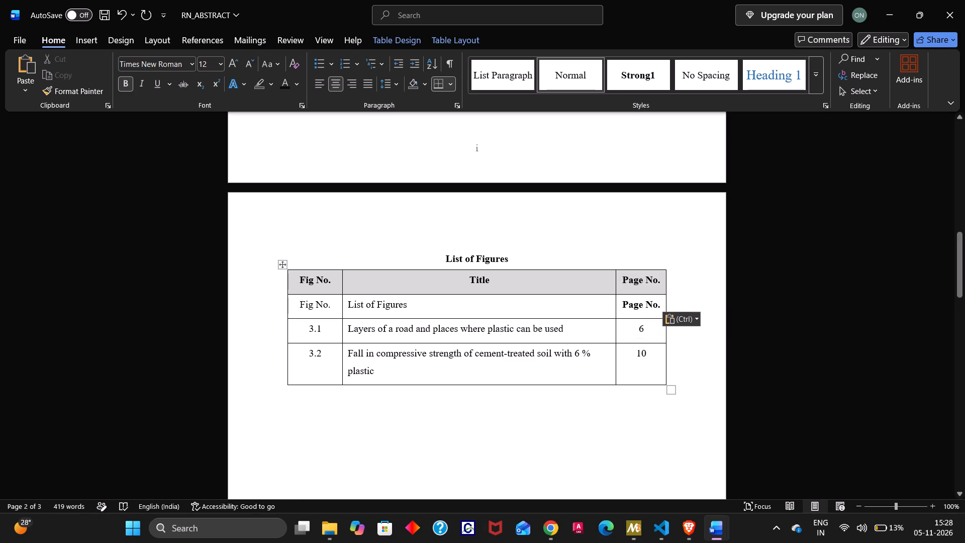
# Make the "Fig No." and "List of Figures" cells of the unshaded header row bold.
pyautogui.click(411, 313)
pyautogui.moveTo(411, 313); pyautogui.dragTo(289, 312)
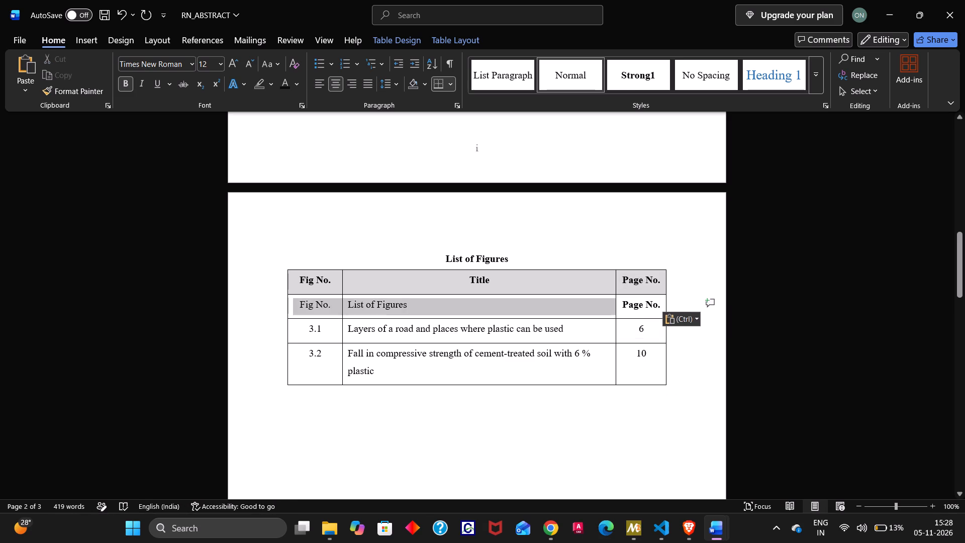
pyautogui.moveTo(289, 312); pyautogui.dragTo(285, 312)
pyautogui.click(301, 330)
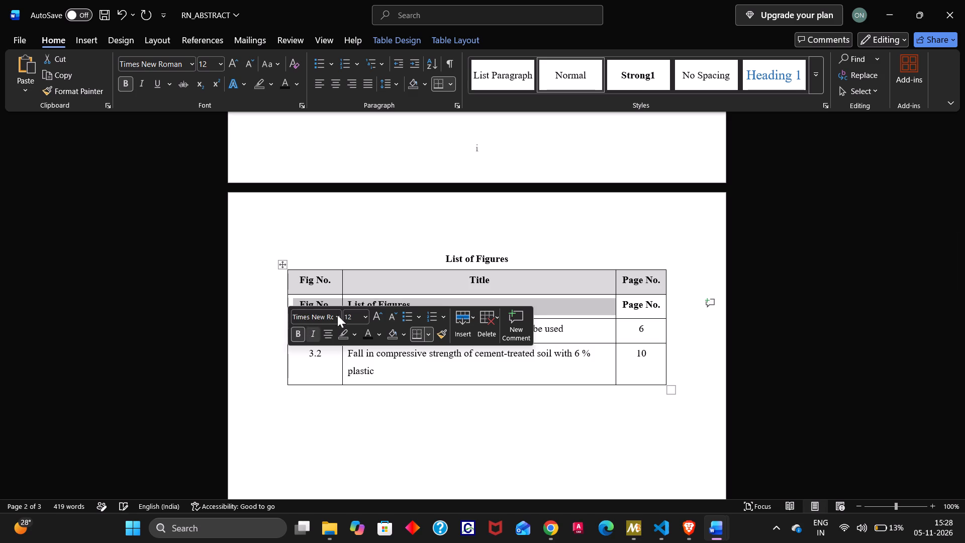
# Center the "List of Figures" text within its cell in the unshaded header row.
pyautogui.click(428, 299)
pyautogui.moveTo(424, 303); pyautogui.dragTo(368, 305)
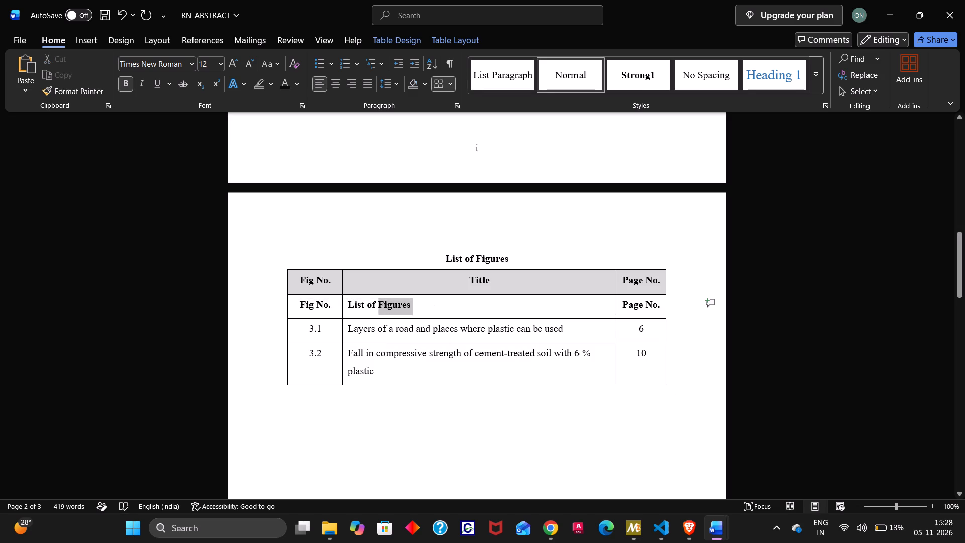
pyautogui.moveTo(368, 305); pyautogui.dragTo(355, 304)
pyautogui.click(393, 336)
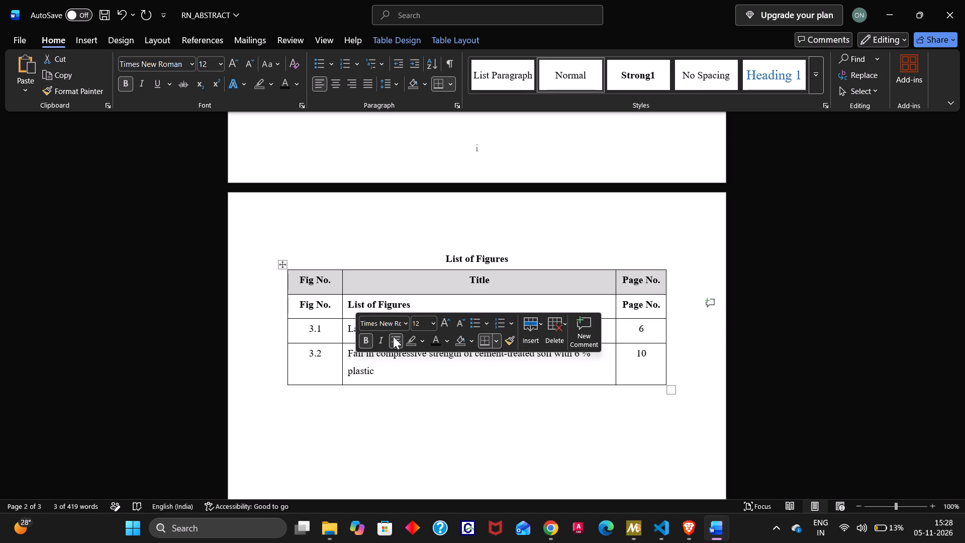
pyautogui.click(434, 294)
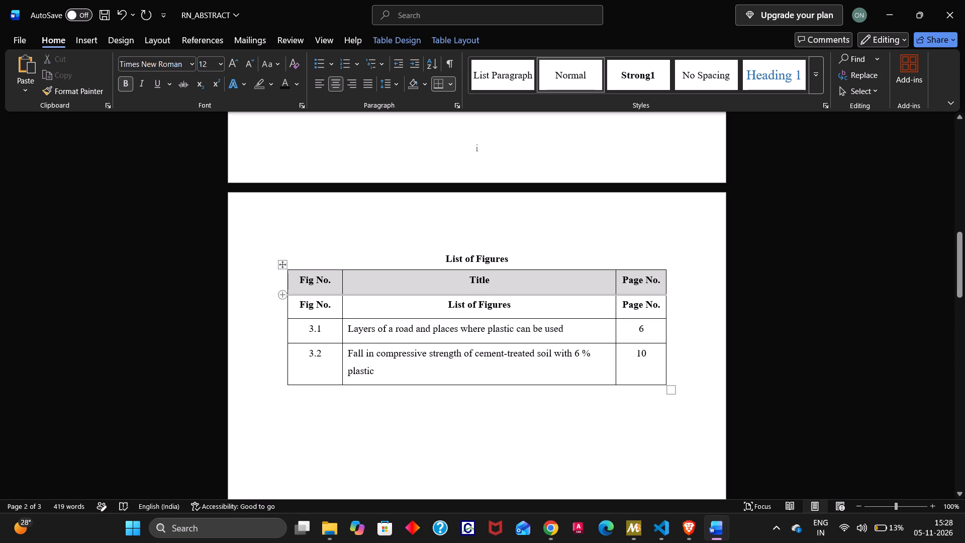
# Delete the shaded header row with "Fig No.", "Title" and "Page No." from the List of Figures table.
pyautogui.click(286, 279)
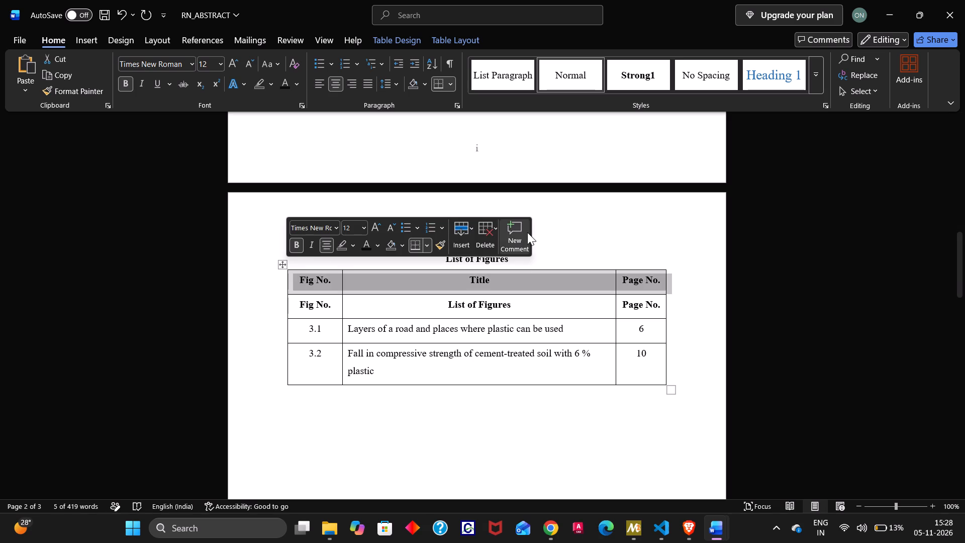
pyautogui.click(485, 234)
pyautogui.click(495, 295)
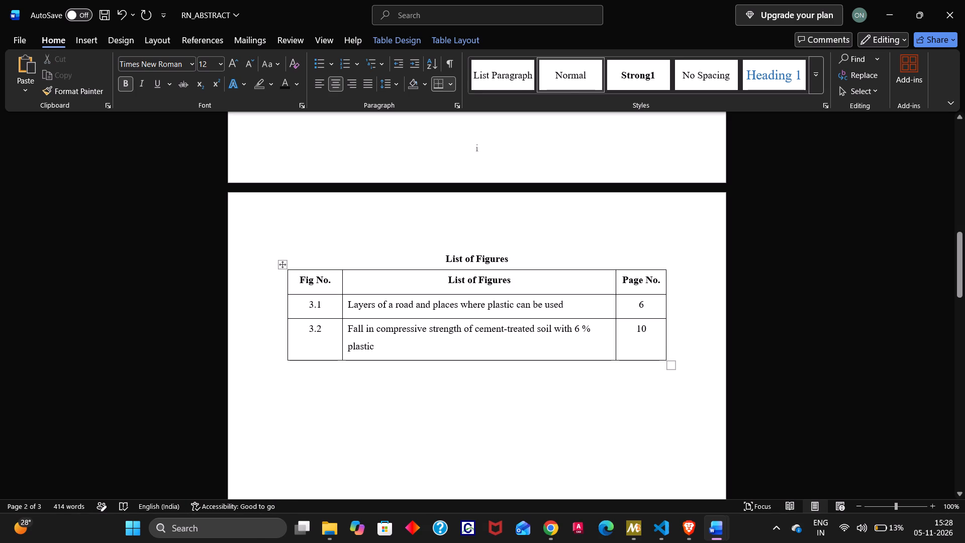
pyautogui.click(536, 392)
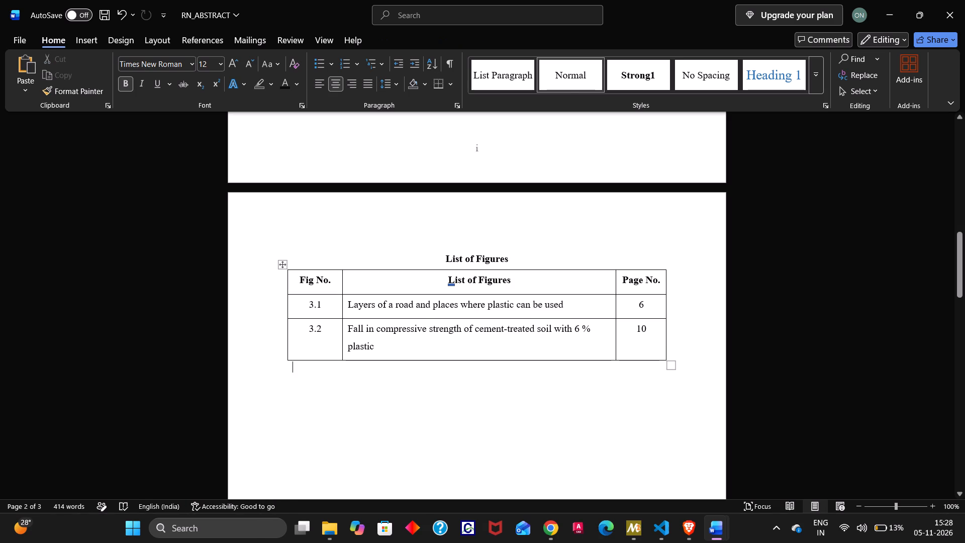
# Check the paragraph indent and spacing settings of the List of Figures heading and its table.
pyautogui.moveTo(423, 247); pyautogui.dragTo(665, 397)
pyautogui.rightClick(565, 338)
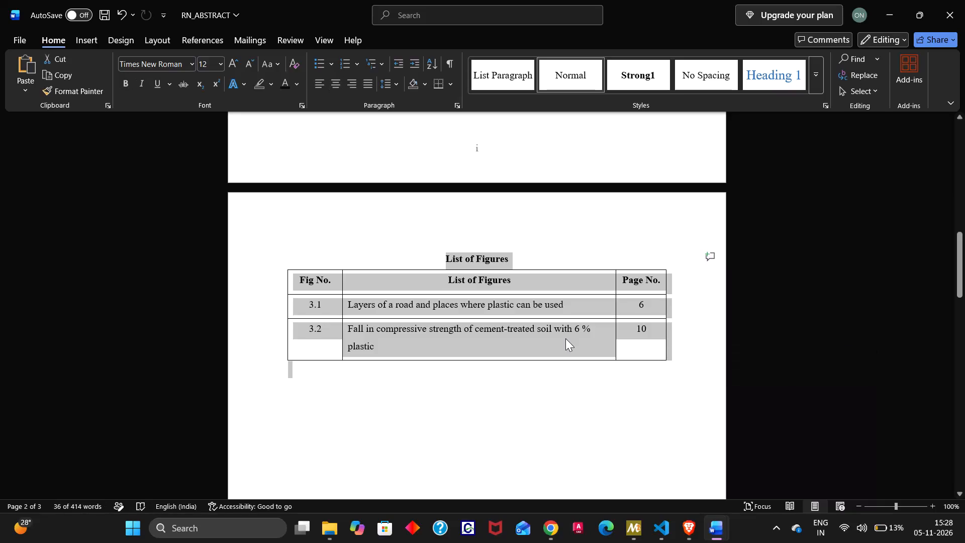
pyautogui.click(605, 231)
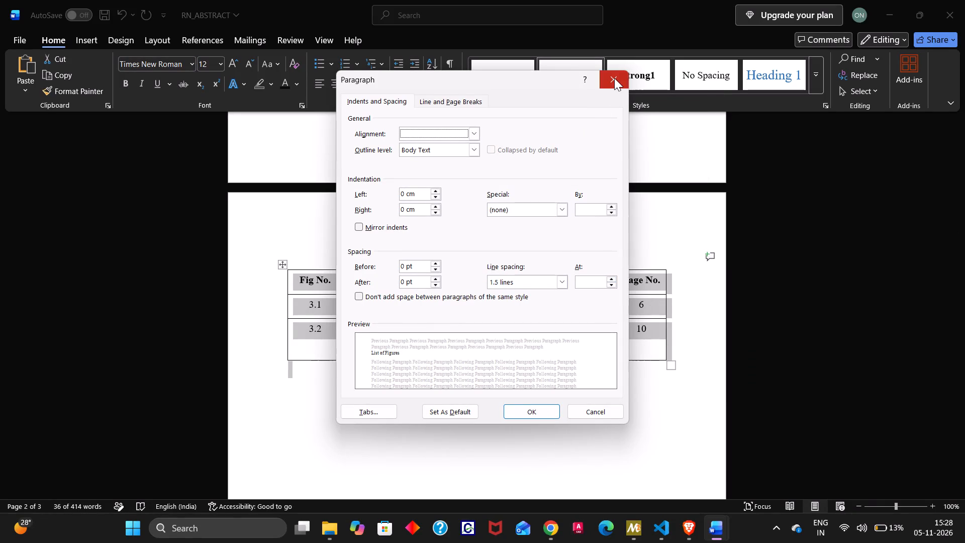
pyautogui.click(614, 78)
pyautogui.click(578, 257)
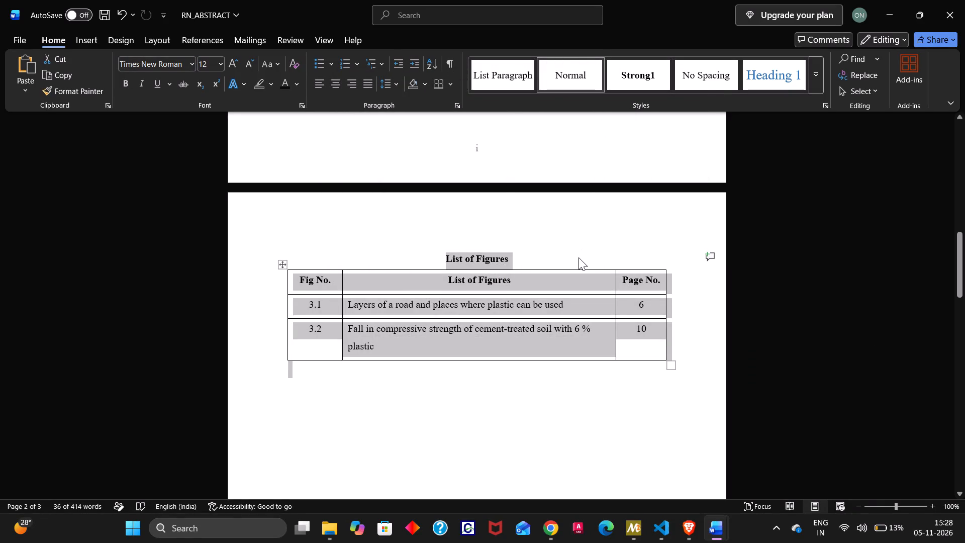
# Check the paragraph indent and spacing settings of the whole abstract page, from the ABSTRACT heading through the keywords.
pyautogui.scroll(5, 537, 265)
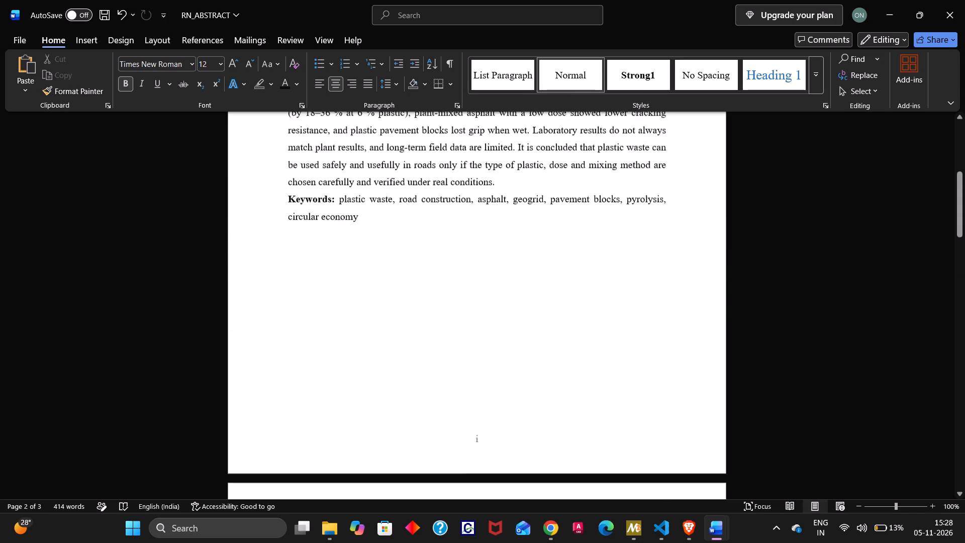
pyautogui.scroll(9, 537, 265)
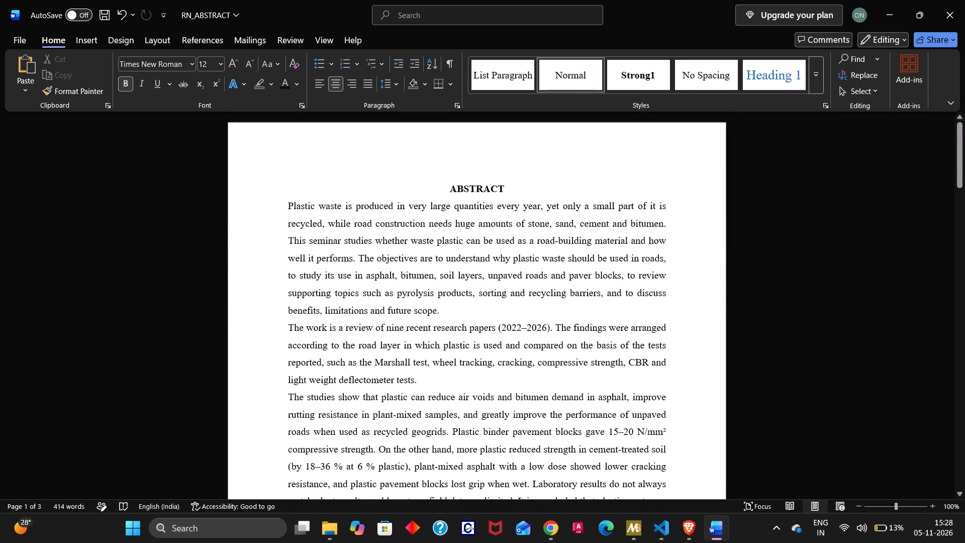
pyautogui.moveTo(438, 192); pyautogui.dragTo(477, 346)
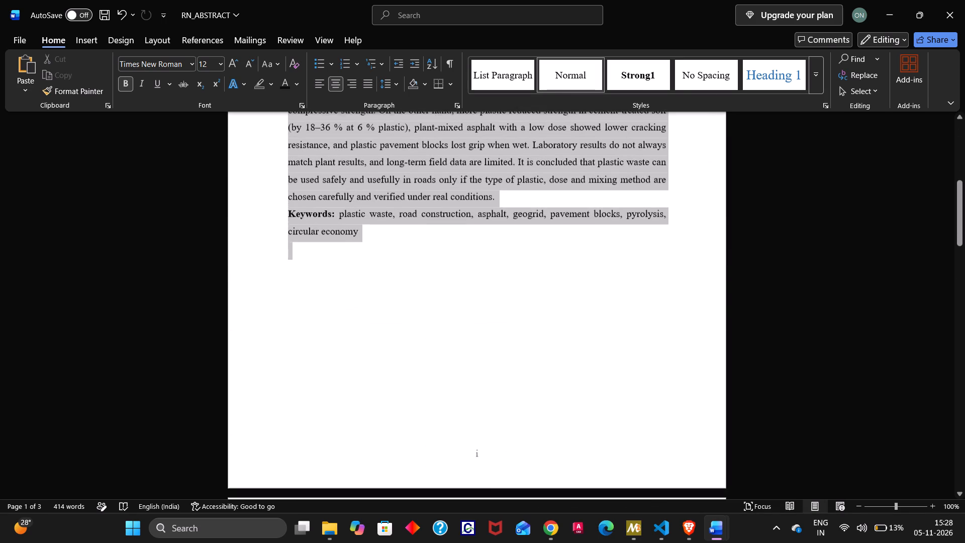
pyautogui.moveTo(477, 346); pyautogui.dragTo(430, 271)
pyautogui.rightClick(348, 191)
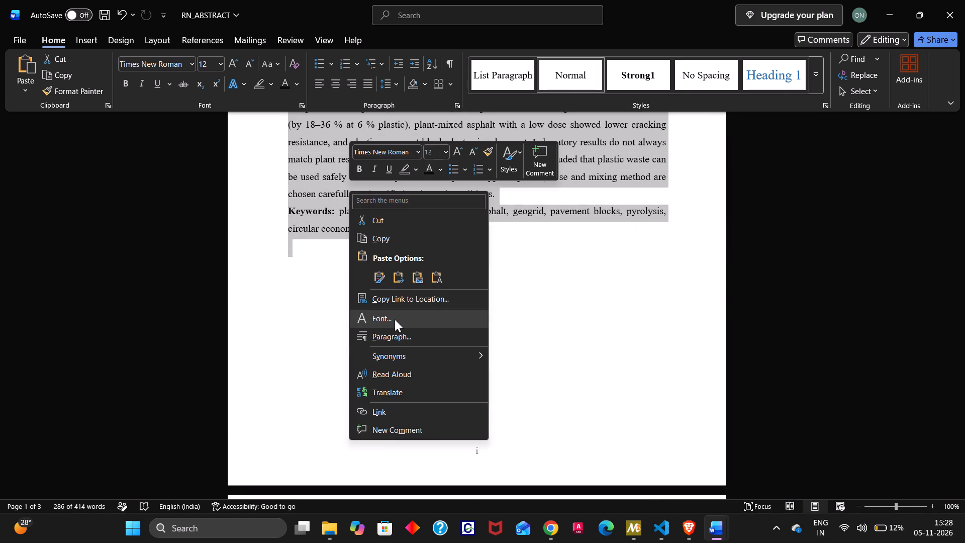
pyautogui.click(392, 333)
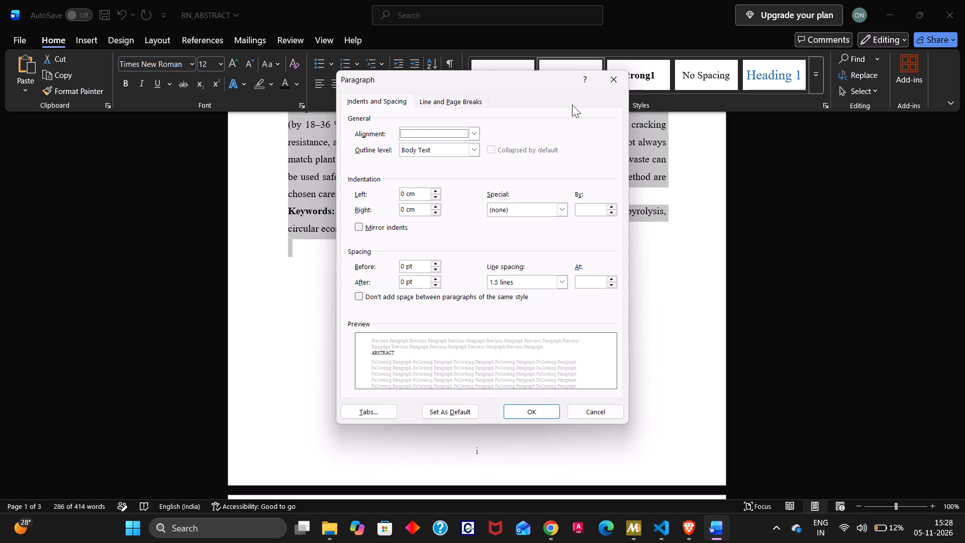
pyautogui.click(617, 83)
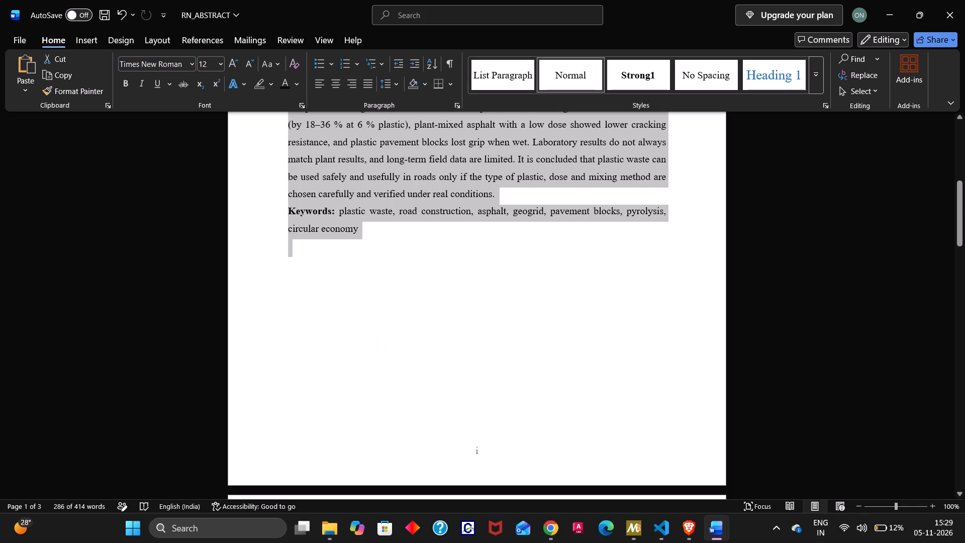
pyautogui.click(546, 337)
# Set the left page margin to 3.81 cm for the whole document.
pyautogui.hotkey('ctrl', 'a')
pyautogui.scroll(-6, 546, 337)
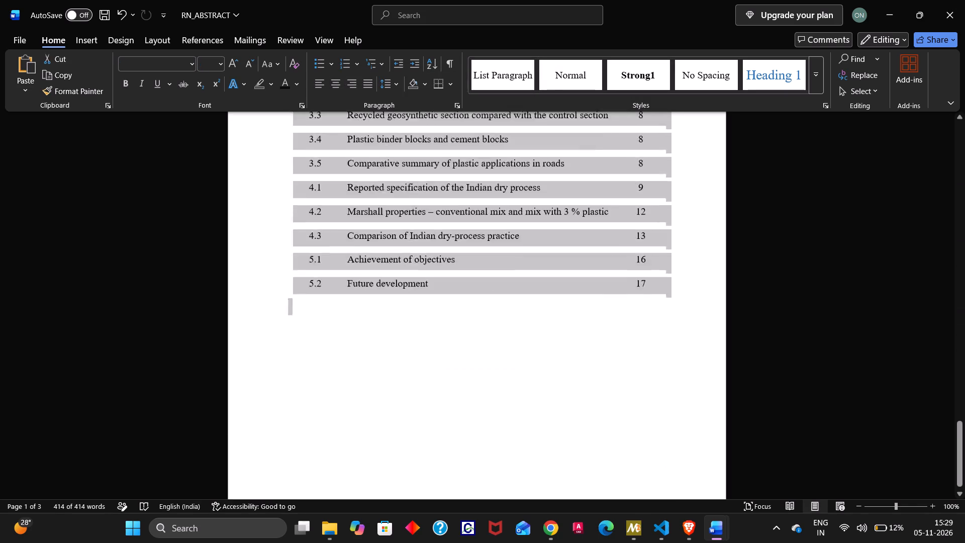
pyautogui.scroll(5, 546, 337)
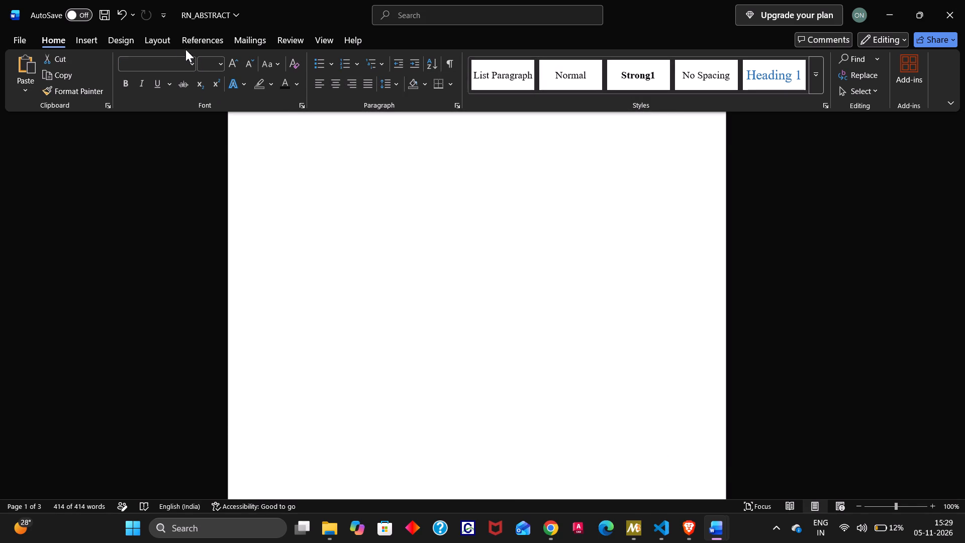
pyautogui.click(168, 37)
pyautogui.click(33, 84)
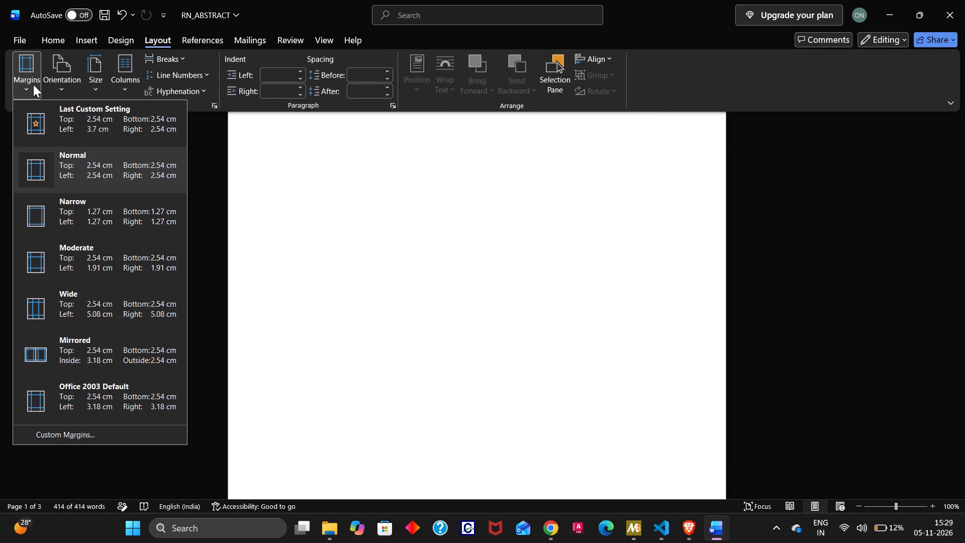
pyautogui.click(63, 430)
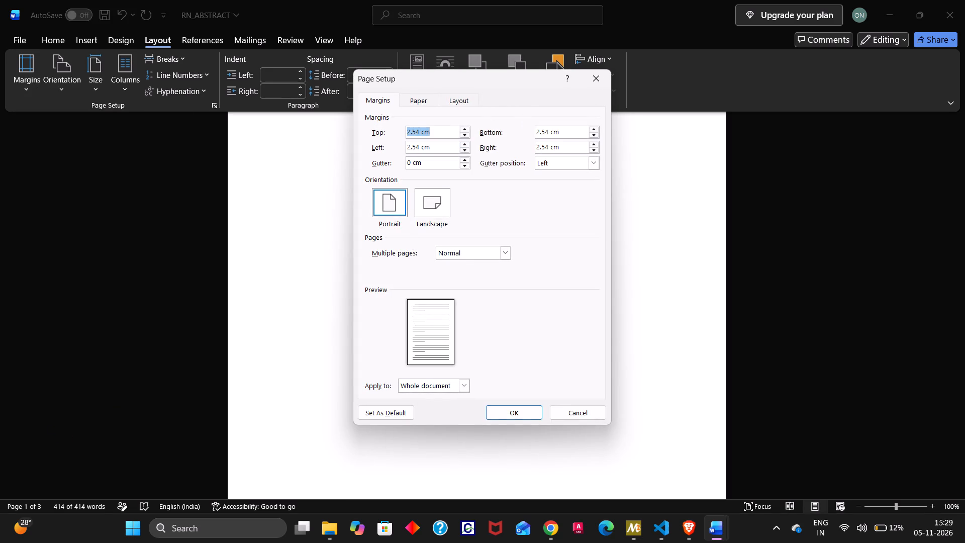
pyautogui.click(419, 145)
pyautogui.press('BackSpace')
pyautogui.press('BackSpace')
pyautogui.press('BackSpace')
pyautogui.press('BackSpace')
pyautogui.press('3')
pyautogui.press('.')
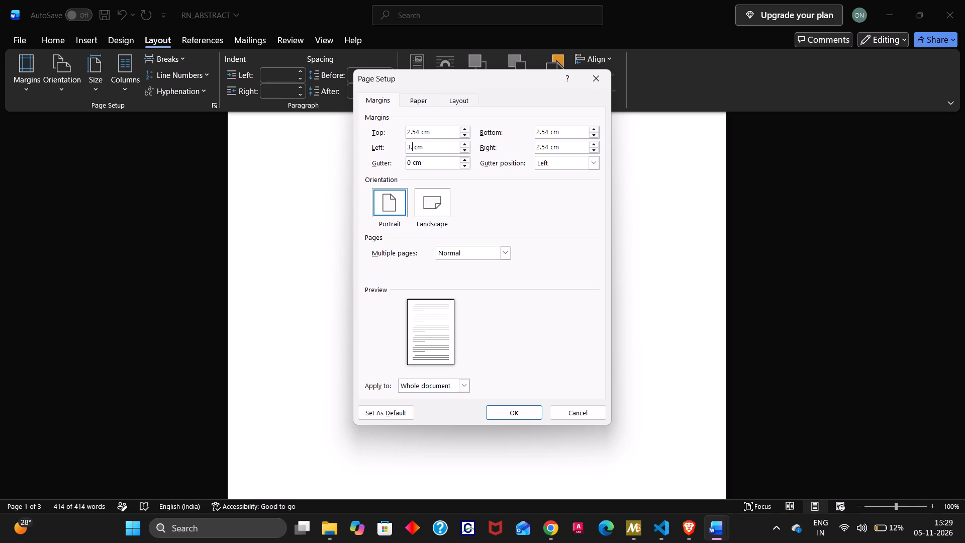
pyautogui.write('81')
pyautogui.click(517, 418)
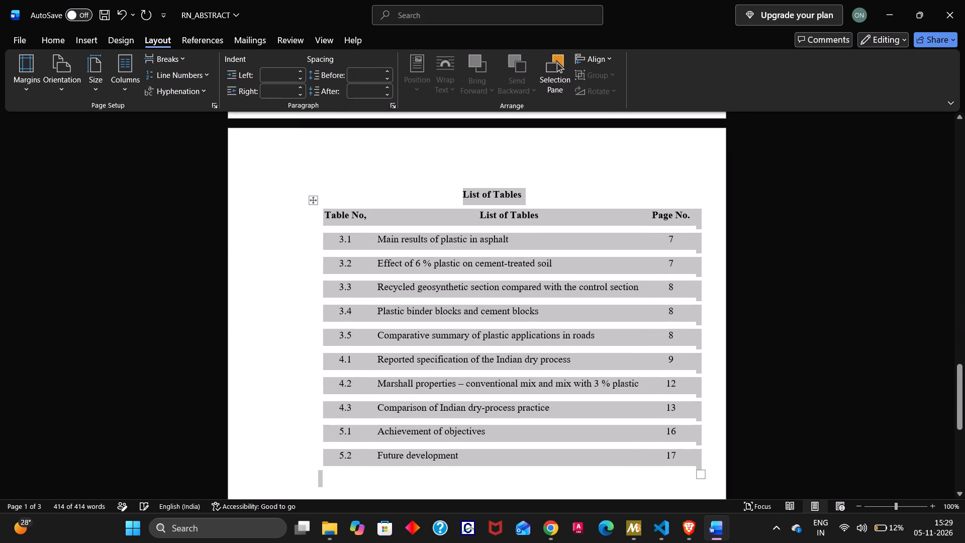
# Review the layout of the pages from the List of Tables back up to the ABSTRACT page.
pyautogui.click(301, 324)
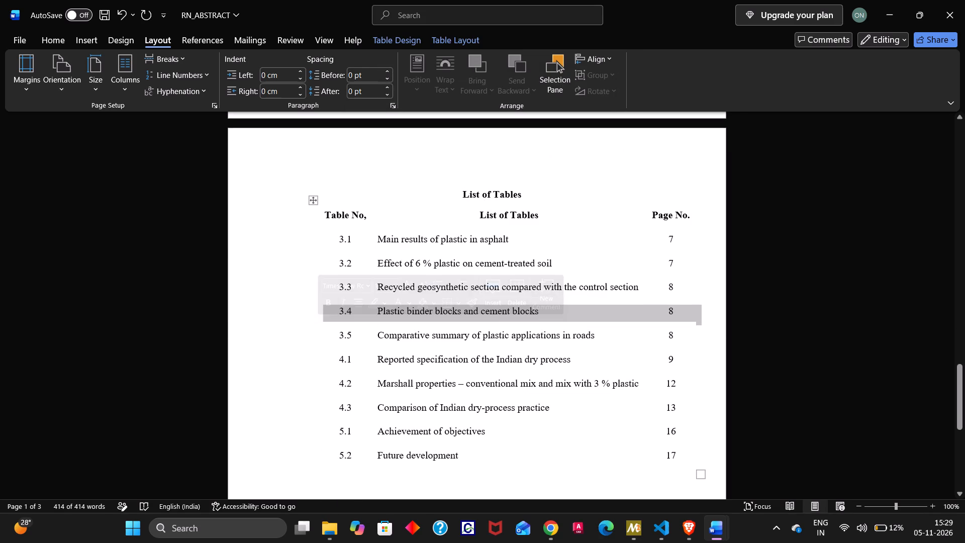
pyautogui.scroll(-1, 402, 399)
pyautogui.click(402, 399)
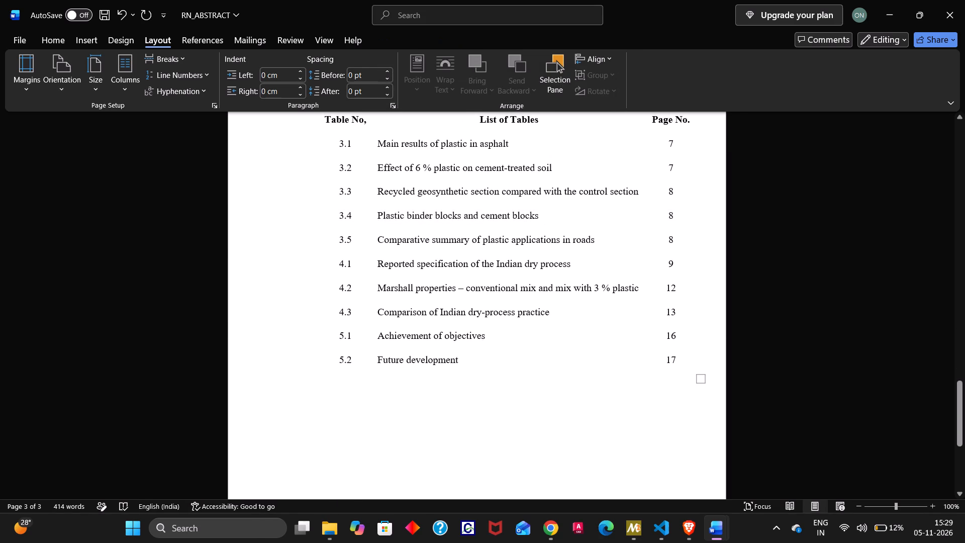
pyautogui.scroll(-3, 409, 312)
pyautogui.scroll(13, 409, 312)
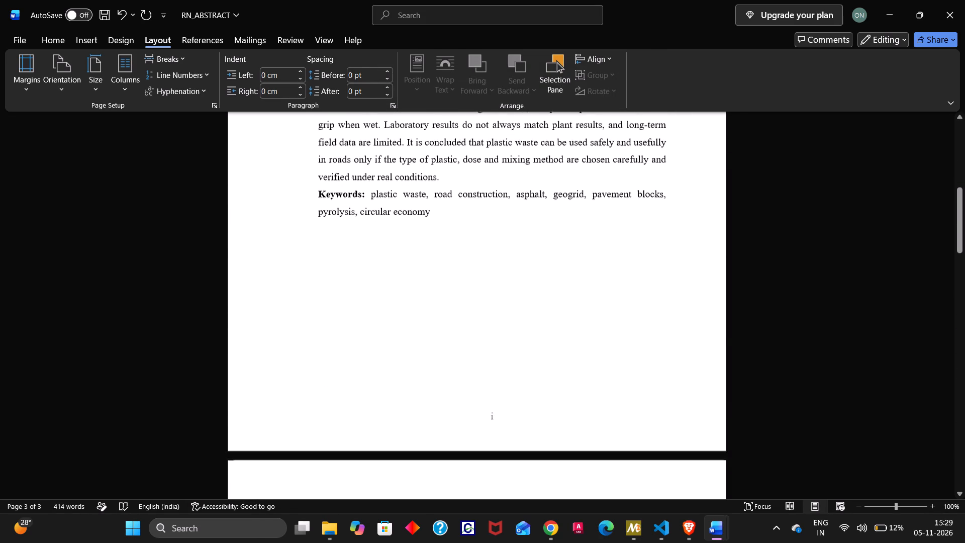
pyautogui.scroll(9, 409, 312)
pyautogui.scroll(-12, 409, 312)
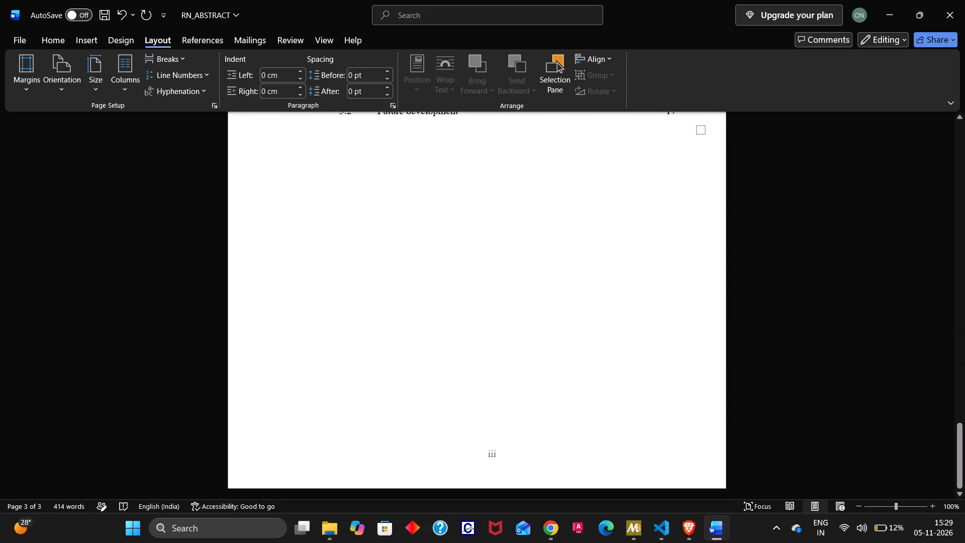
pyautogui.scroll(9, 409, 312)
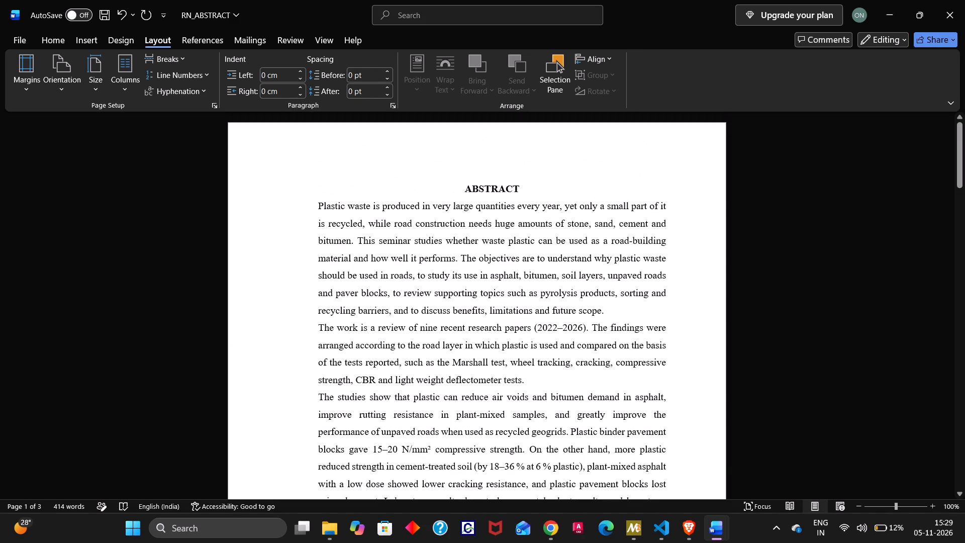
# Save the RN_ABSTRACT document.
pyautogui.hotkey('ctrl', 's')
pyautogui.hotkey('ctrl', 's')
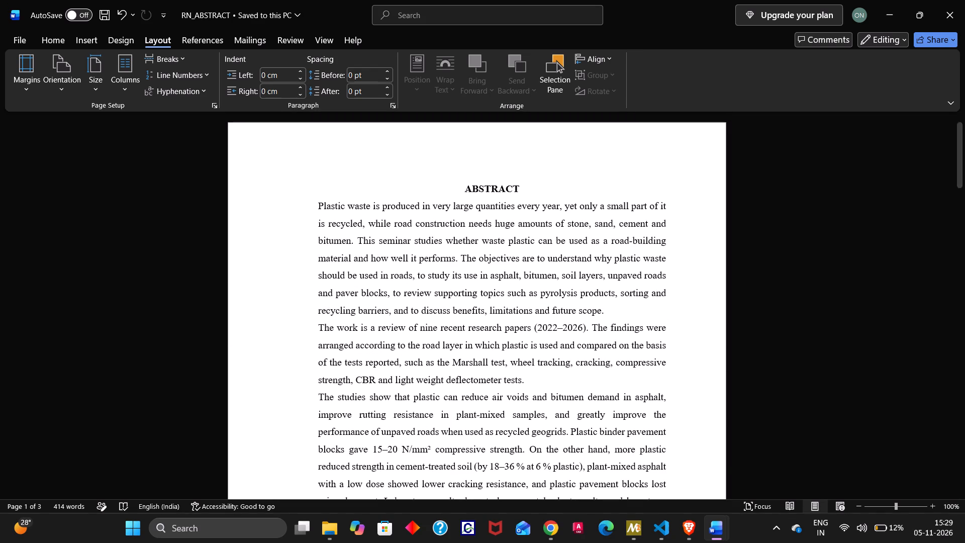
pyautogui.hotkey('ctrl', 's')
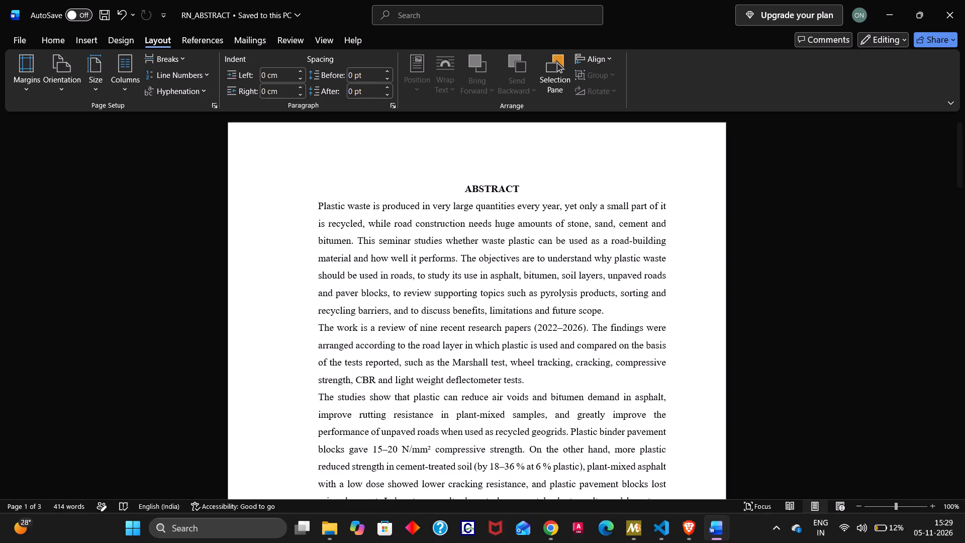
# Save a PDF copy of the document as RN_ABSTRACT in the Downloads folder, with standard optimization and opening after publishing.
pyautogui.click(29, 38)
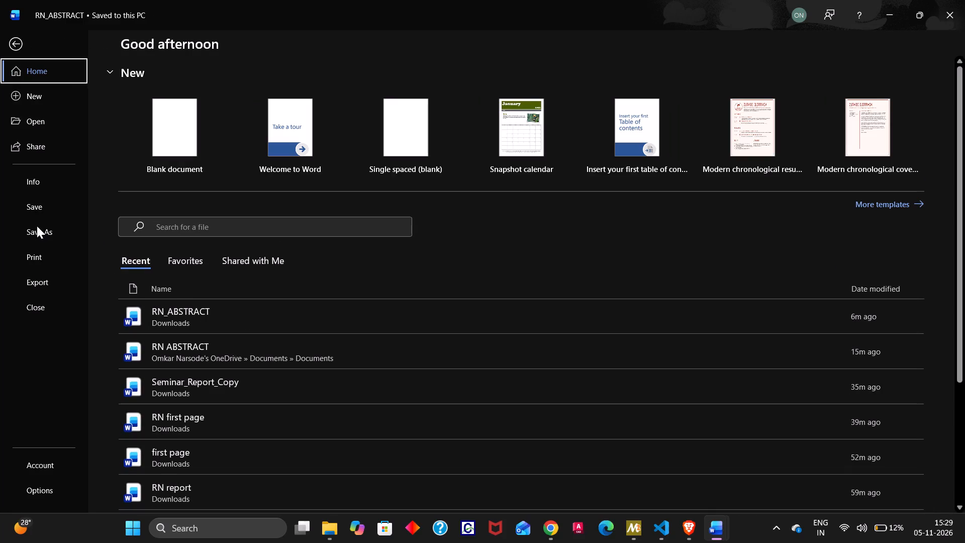
pyautogui.click(38, 230)
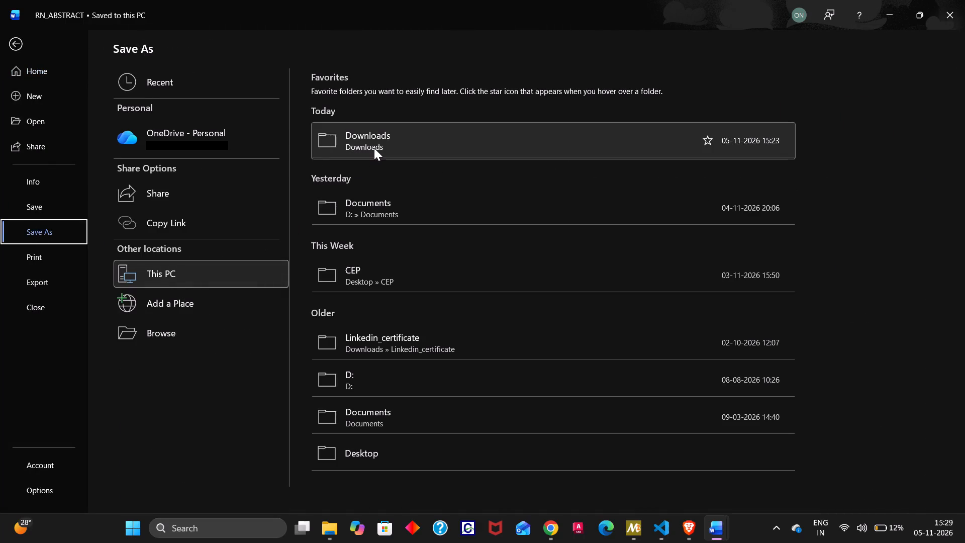
pyautogui.click(374, 148)
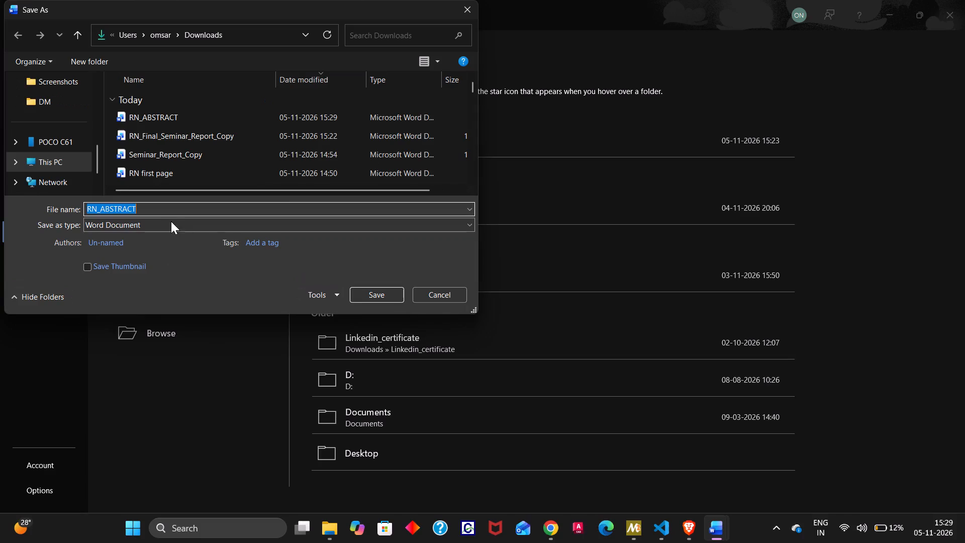
pyautogui.click(461, 212)
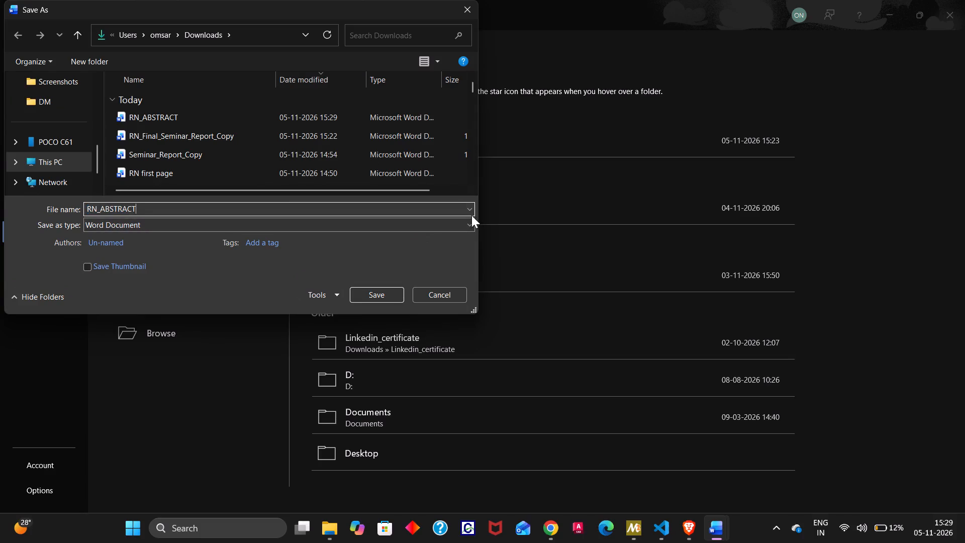
pyautogui.click(441, 225)
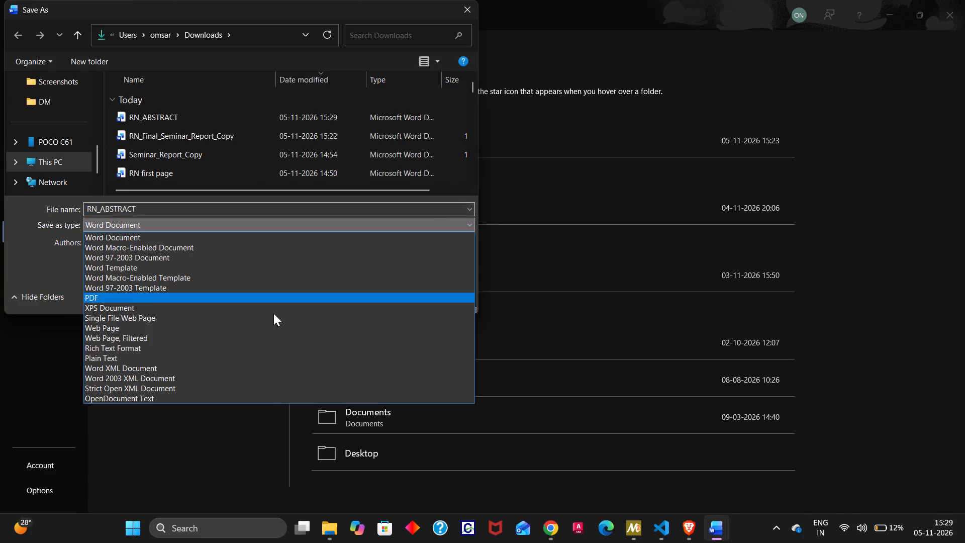
pyautogui.click(211, 298)
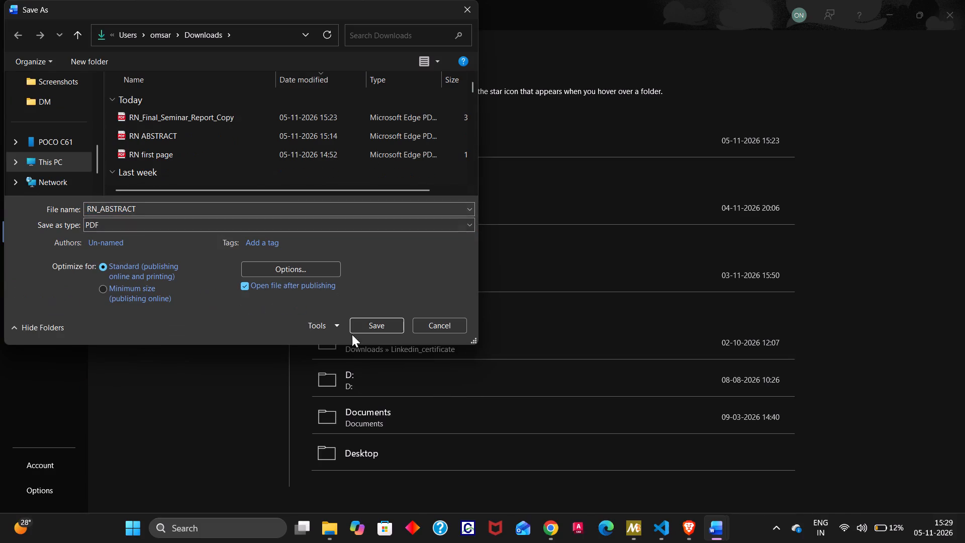
pyautogui.click(384, 326)
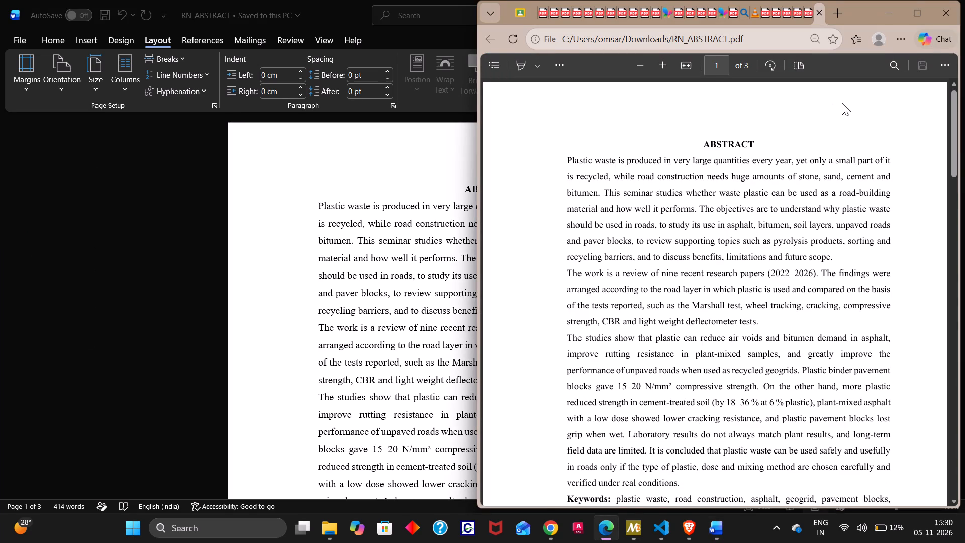
# Close the exported PDF, and copy the RN_ABSTRACT Word document and the RN_Final_Seminar_Report_Copy PDF from the Downloads folder in File Explorer.
pyautogui.click(948, 7)
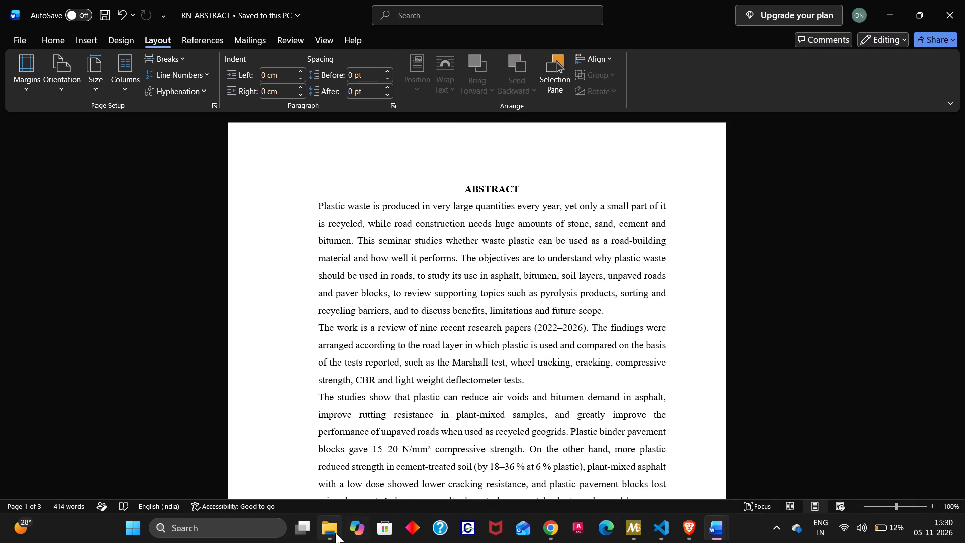
pyautogui.click(335, 533)
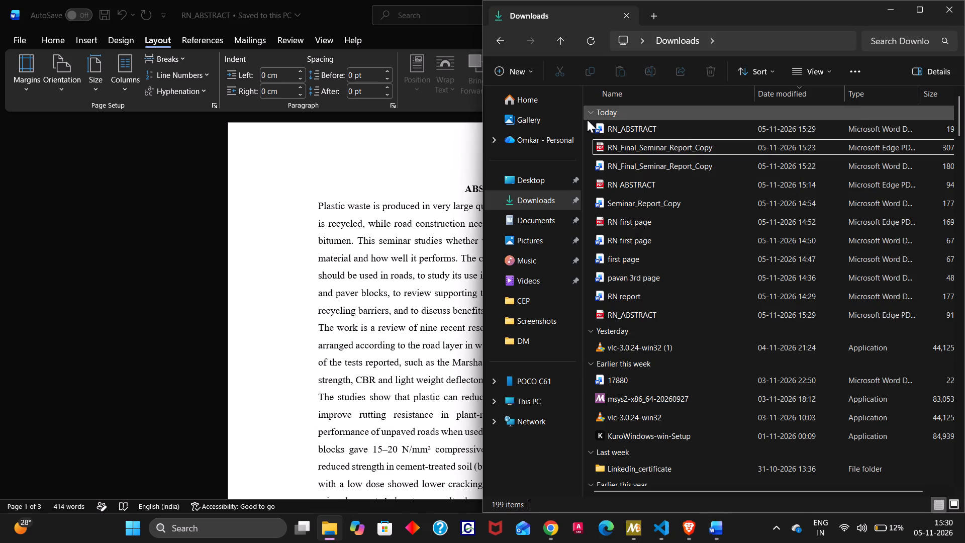
pyautogui.moveTo(588, 124); pyautogui.dragTo(613, 157)
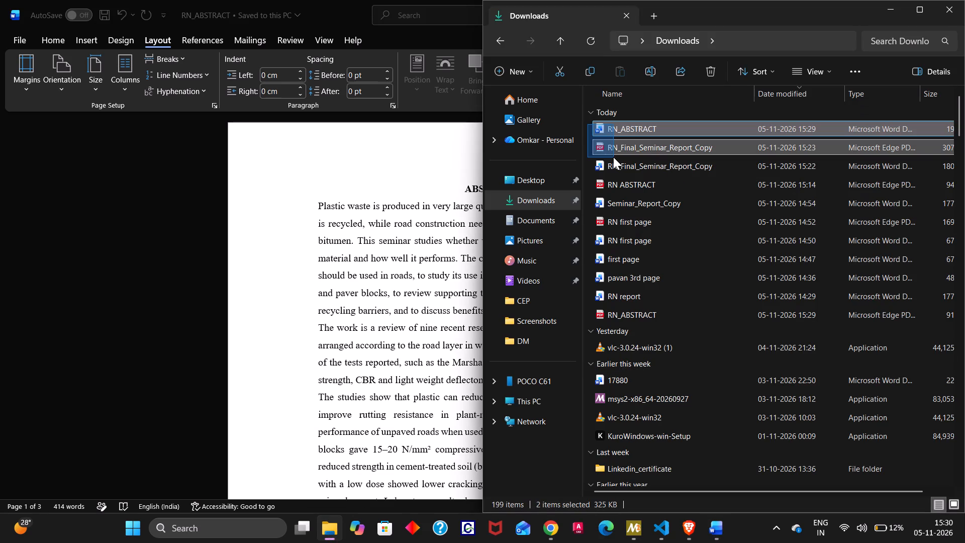
pyautogui.moveTo(613, 157); pyautogui.dragTo(624, 148)
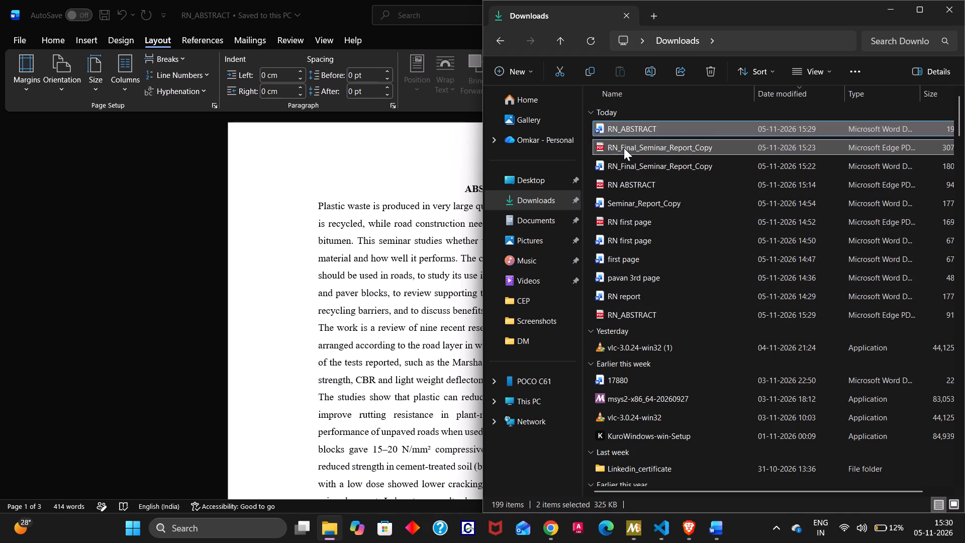
pyautogui.rightClick(624, 148)
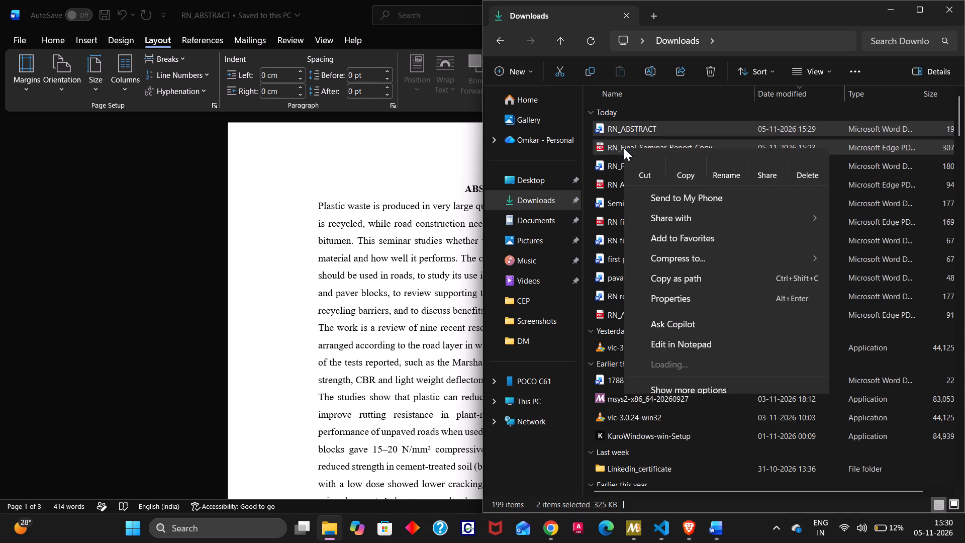
pyautogui.click(690, 177)
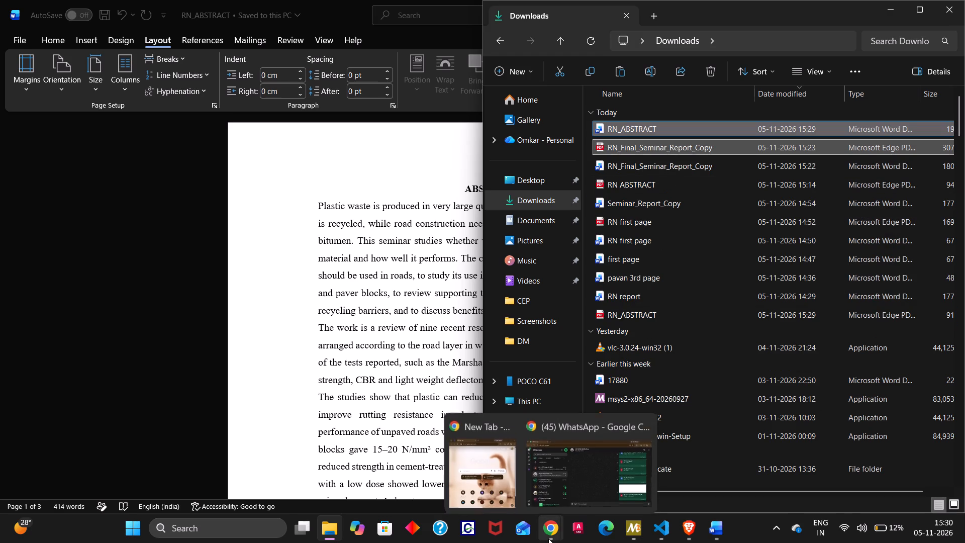
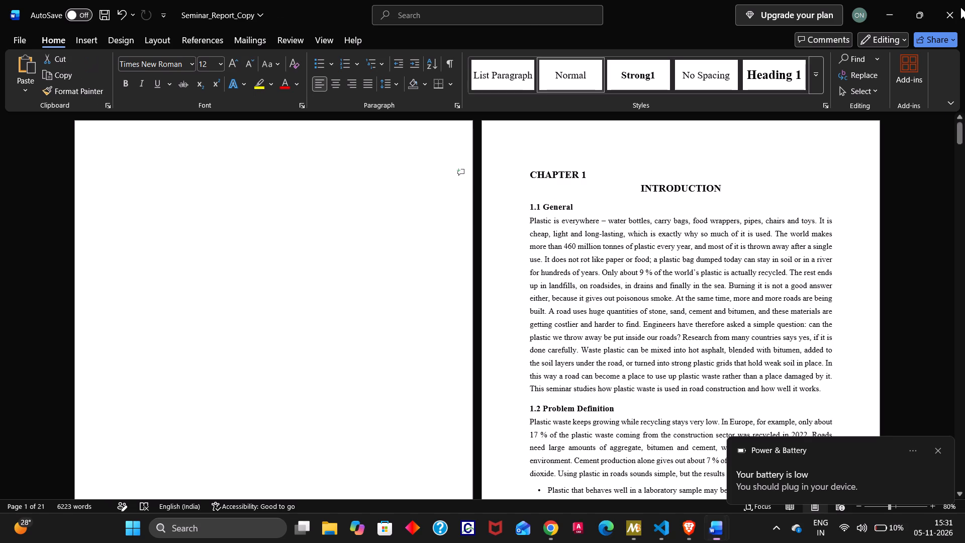
# Close the Seminar_Report_Copy and recovered RN_Final_Seminar_Report_Copy documents without saving, along with the browser window.
pyautogui.click(952, 5)
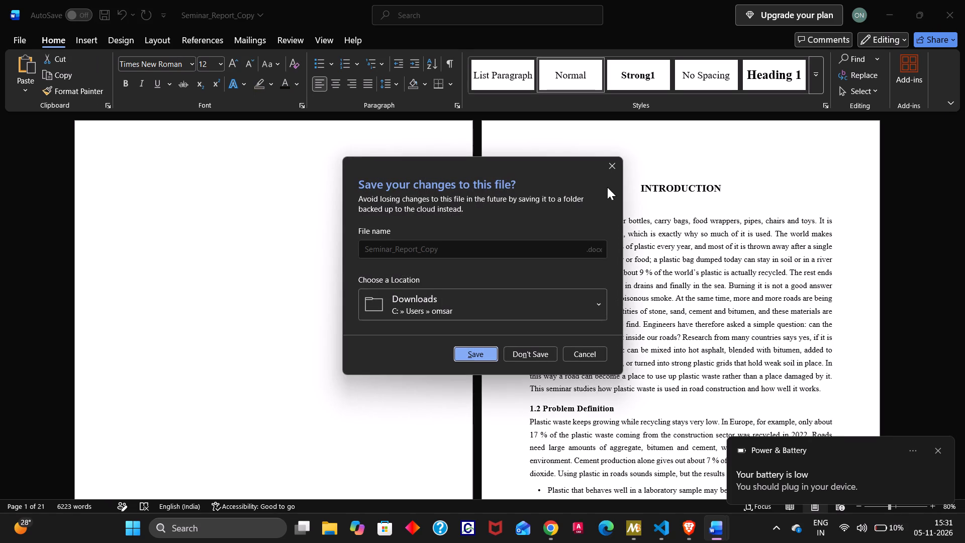
pyautogui.click(518, 352)
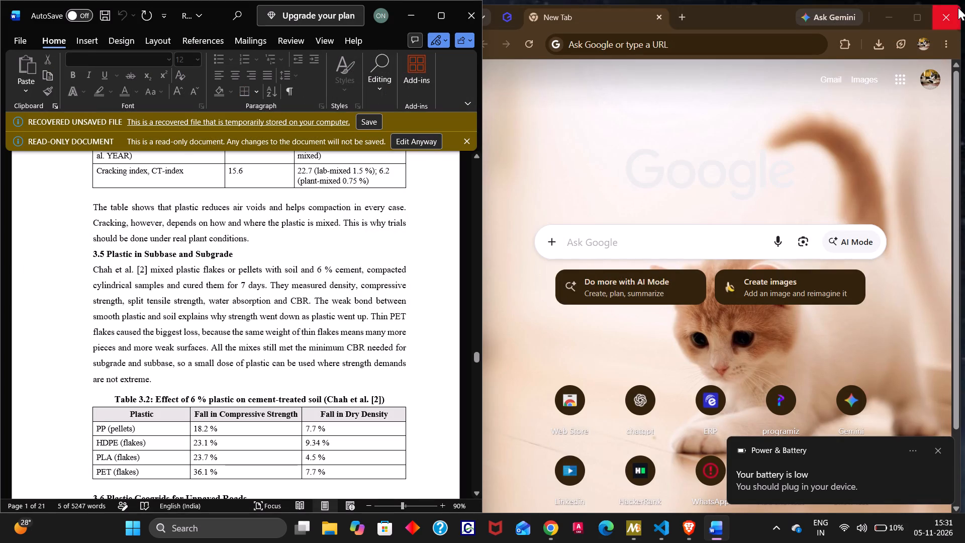
pyautogui.click(958, 8)
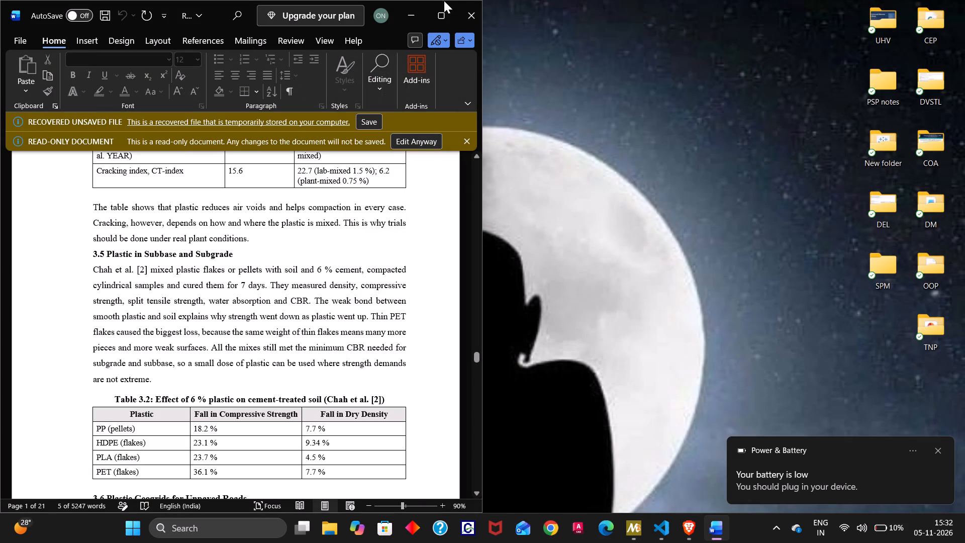
pyautogui.click(453, 16)
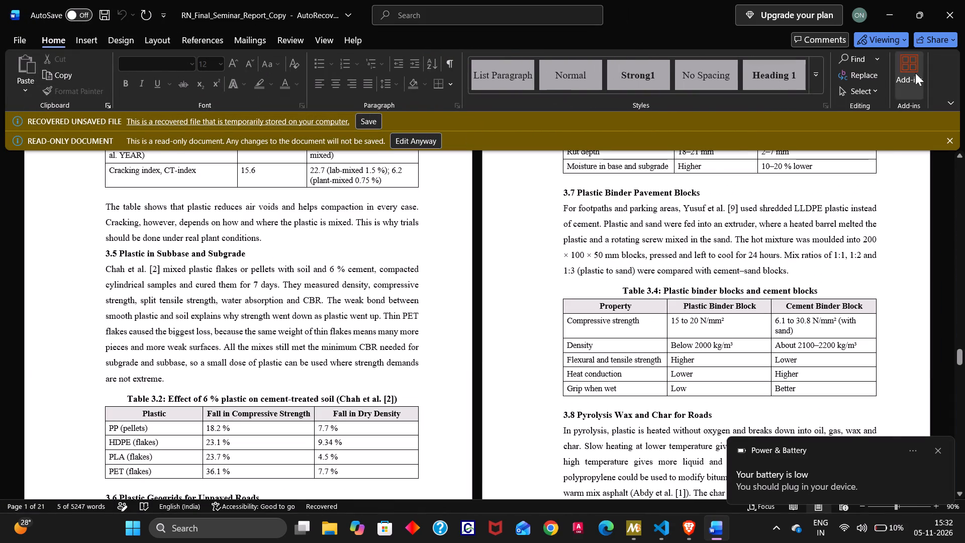
pyautogui.click(959, 0)
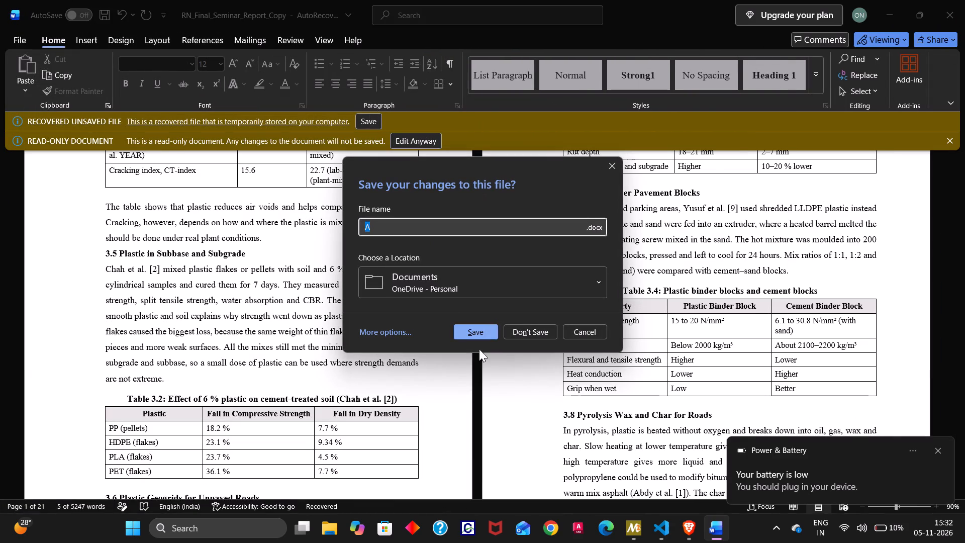
pyautogui.click(524, 332)
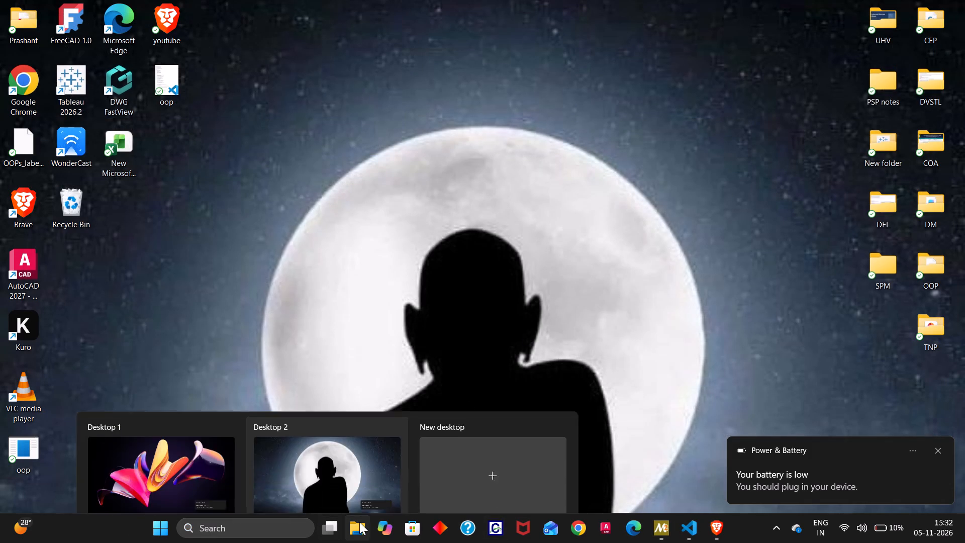
# Open the Chapter 1 seminar document from the Documents folder on USB Drive (D:) and dismiss the notification.
pyautogui.click(359, 522)
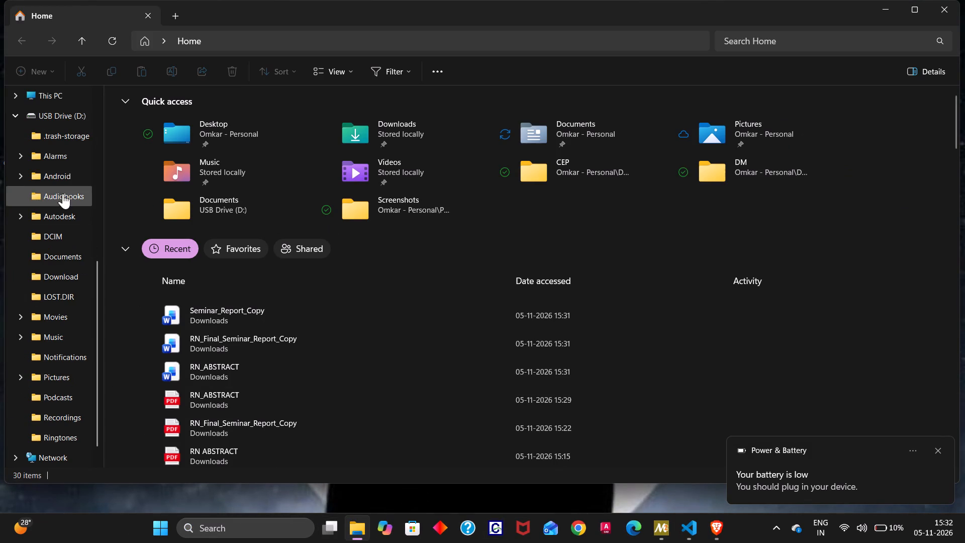
pyautogui.click(64, 117)
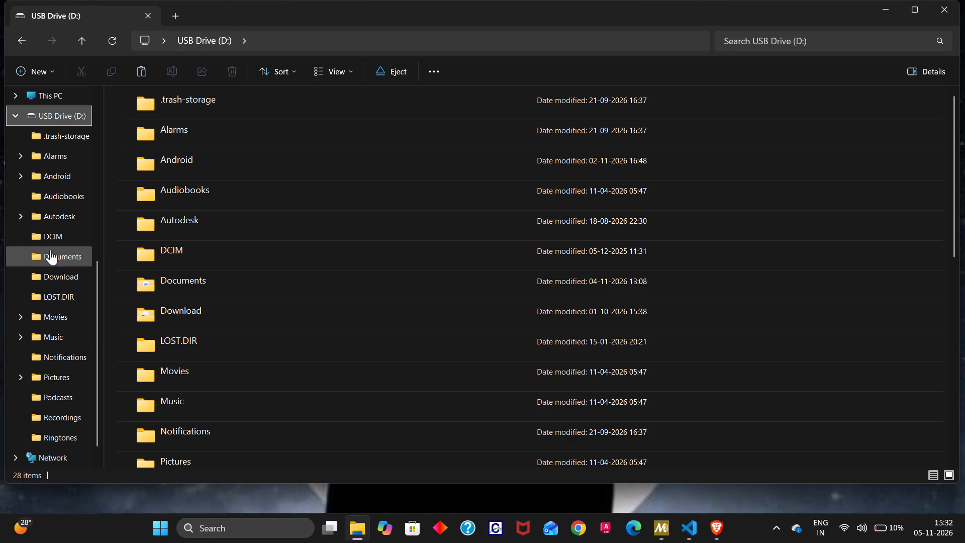
pyautogui.doubleClick(50, 250)
pyautogui.doubleClick(260, 255)
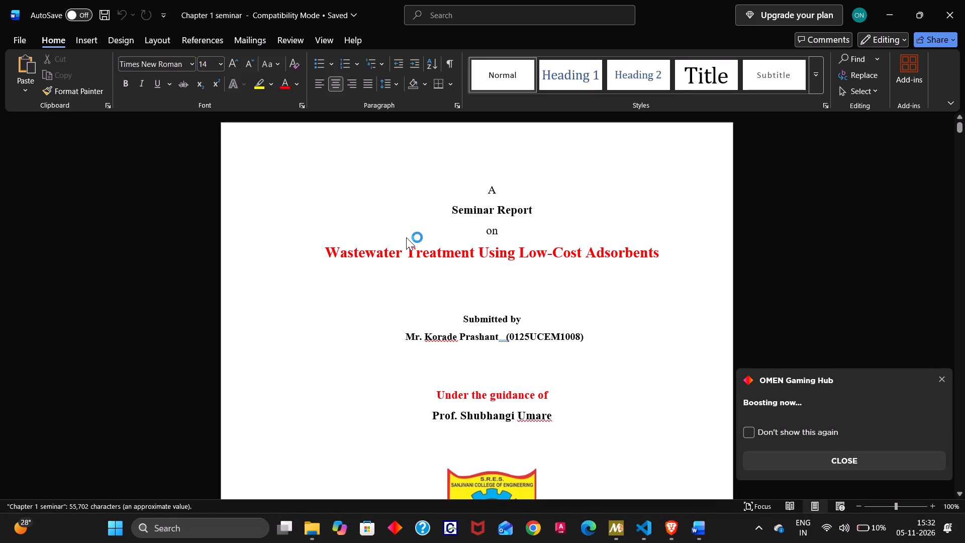
pyautogui.click(933, 377)
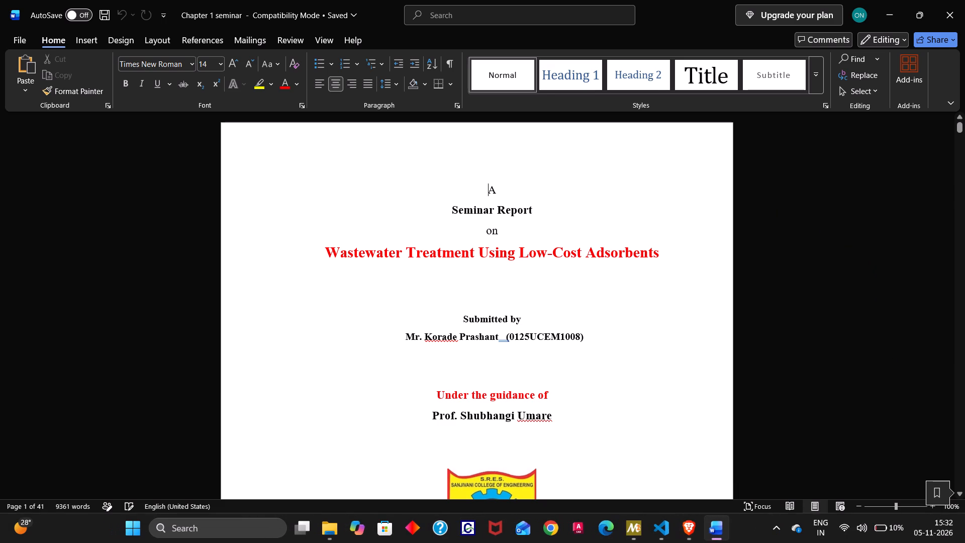
# Remove the bold formatting from all the Acknowledgement body paragraphs, leaving out the heading.
pyautogui.scroll(-2, 707, 354)
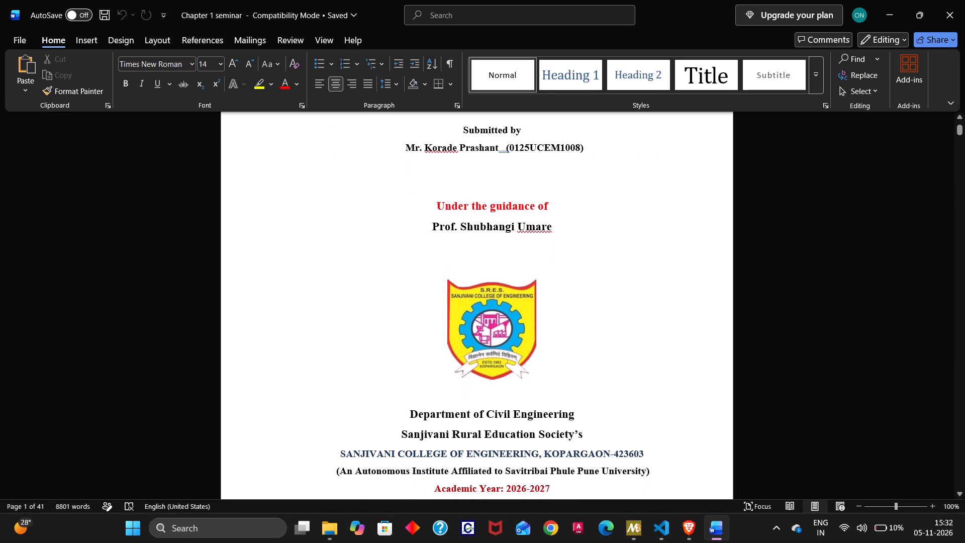
pyautogui.scroll(-3, 707, 354)
pyautogui.scroll(3, 707, 354)
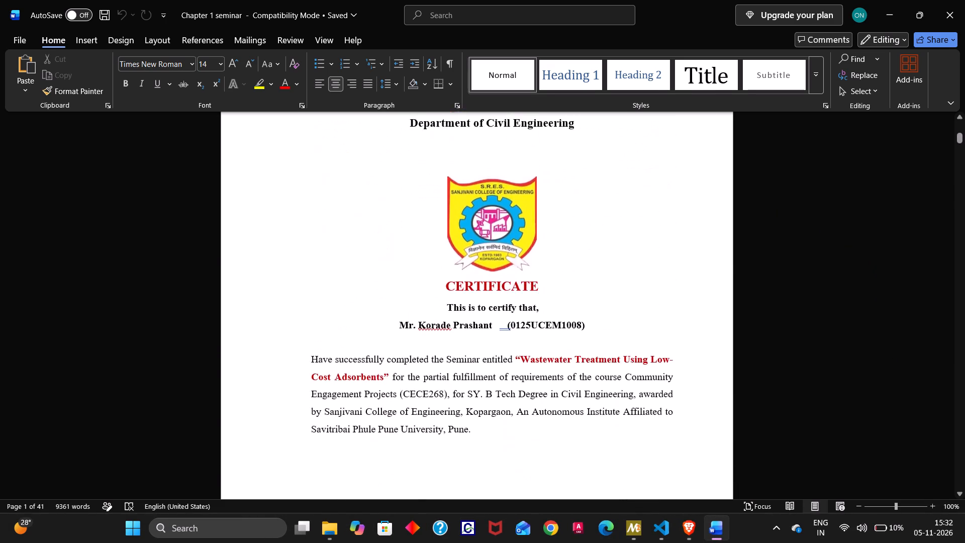
pyautogui.scroll(-1, 707, 354)
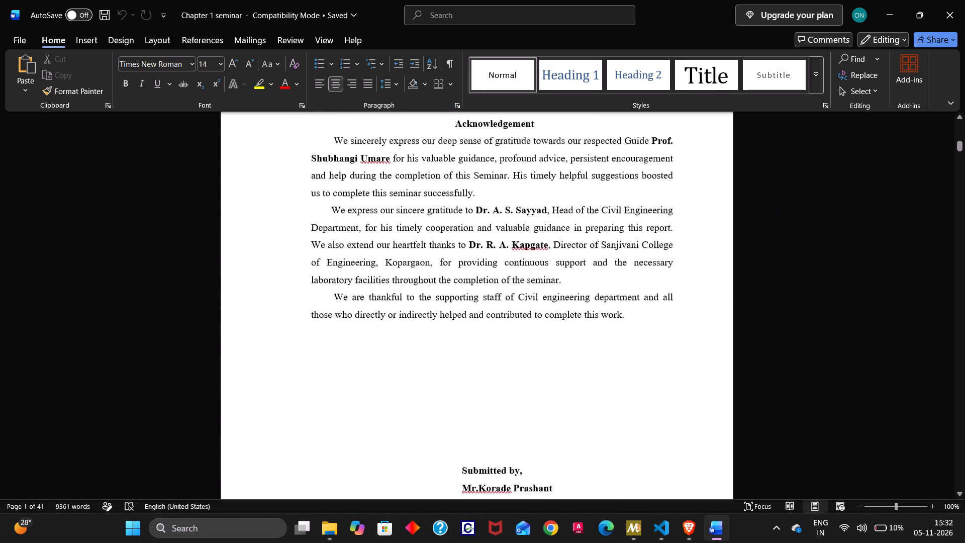
pyautogui.scroll(-1, 707, 354)
pyautogui.scroll(2, 707, 354)
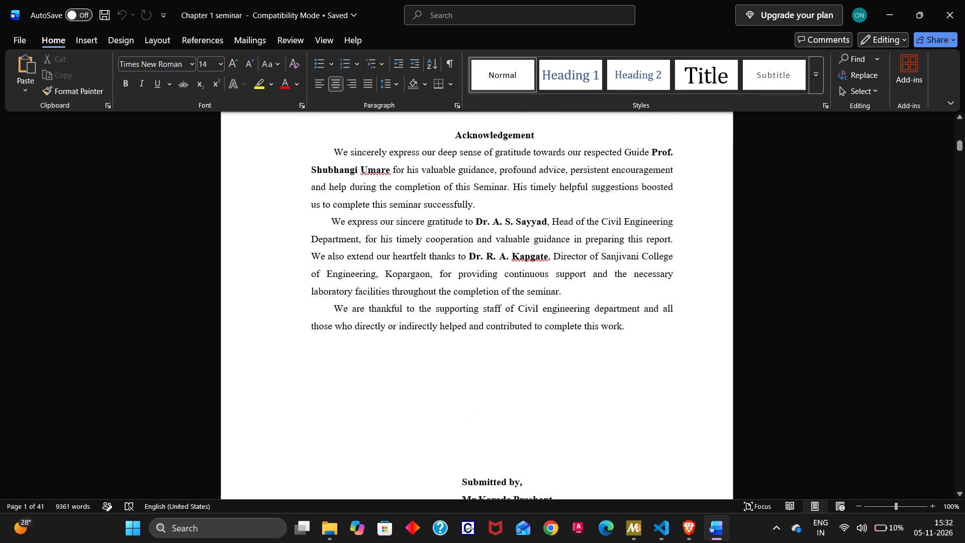
pyautogui.moveTo(679, 336); pyautogui.dragTo(418, 121)
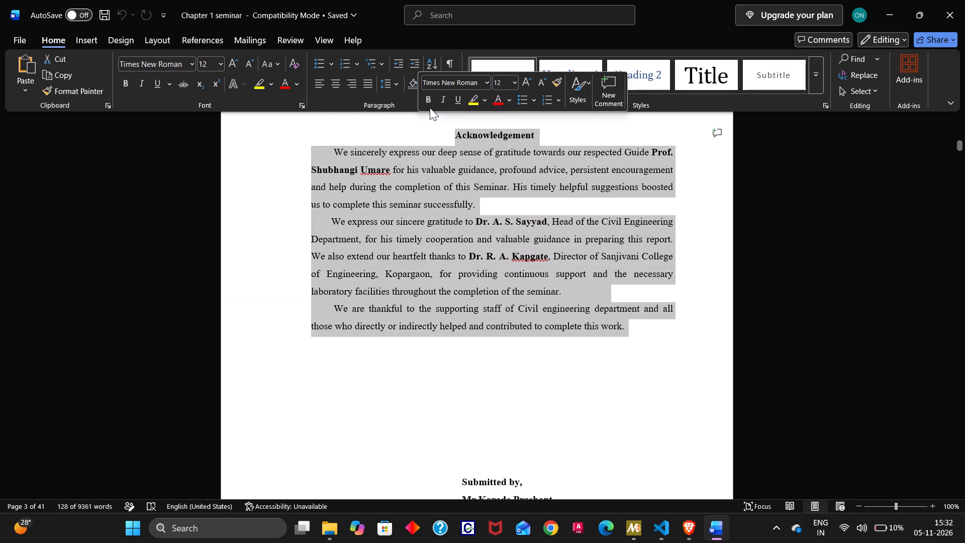
pyautogui.click(435, 157)
pyautogui.moveTo(334, 153); pyautogui.dragTo(637, 331)
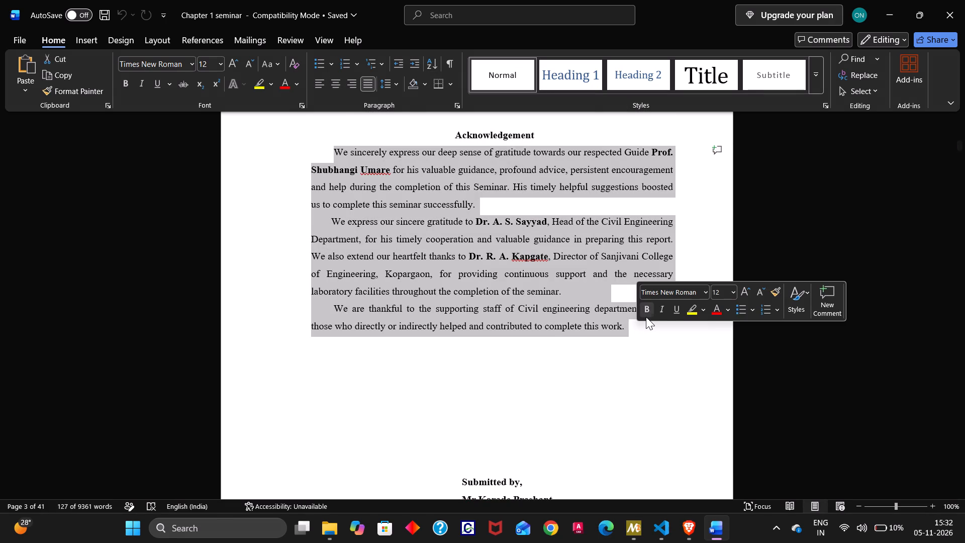
pyautogui.click(646, 317)
pyautogui.click(646, 317)
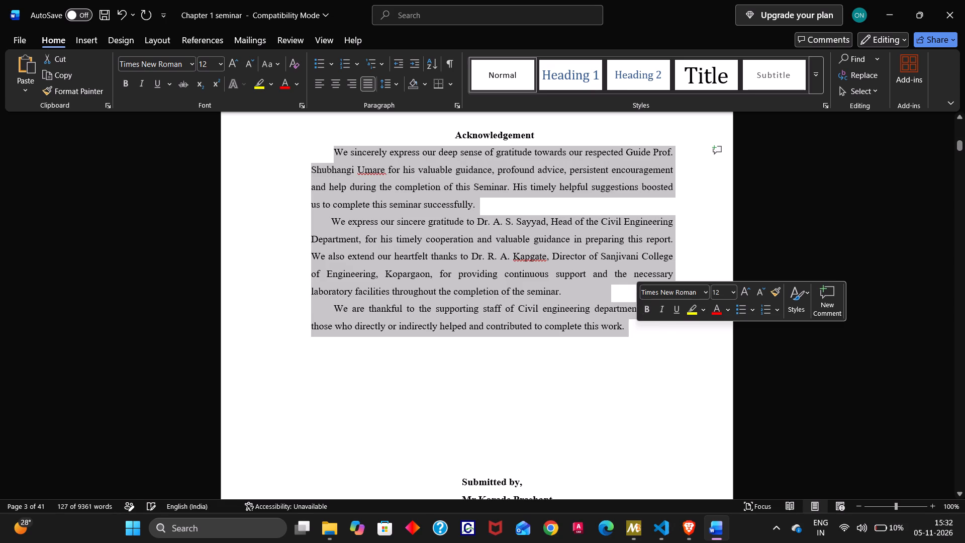
pyautogui.click(517, 341)
# Join the student's ID number onto the same line as the name under "Submitted by," on the Acknowledgement page, separated by several spaces.
pyautogui.scroll(-1, 581, 280)
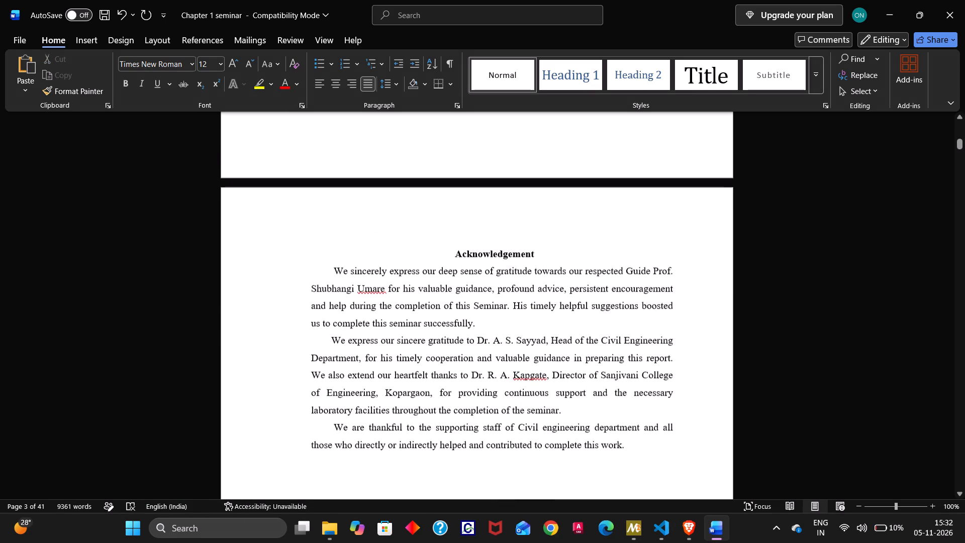
pyautogui.scroll(-1, 581, 280)
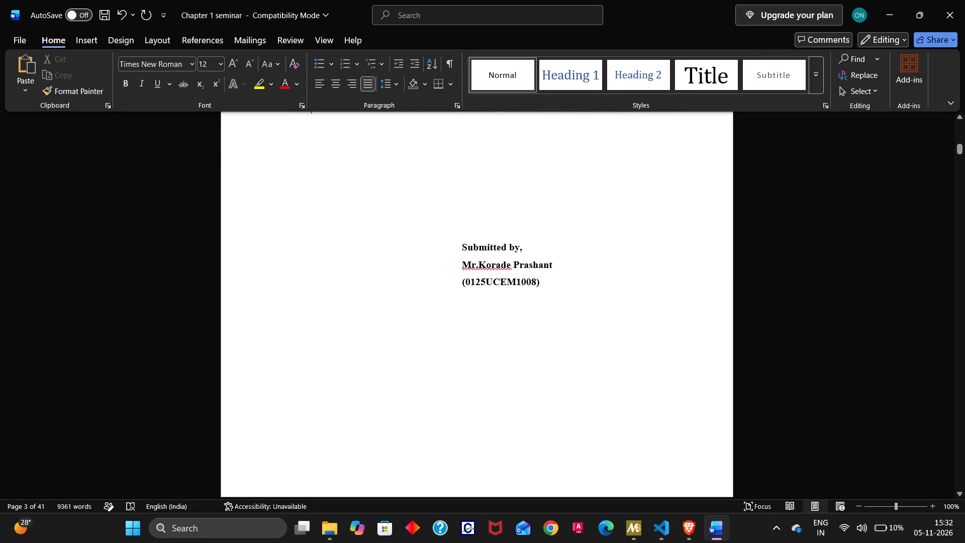
pyautogui.click(458, 282)
pyautogui.press('BackSpace')
pyautogui.press('BackSpace')
pyautogui.press('BackSpace')
pyautogui.press('BackSpace')
pyautogui.press('BackSpace')
pyautogui.press('BackSpace')
pyautogui.press('BackSpace')
pyautogui.press('BackSpace')
pyautogui.press('BackSpace')
pyautogui.press('BackSpace')
pyautogui.press('BackSpace')
pyautogui.press('BackSpace')
pyautogui.press('BackSpace')
pyautogui.press('BackSpace')
pyautogui.press('BackSpace')
pyautogui.press('BackSpace')
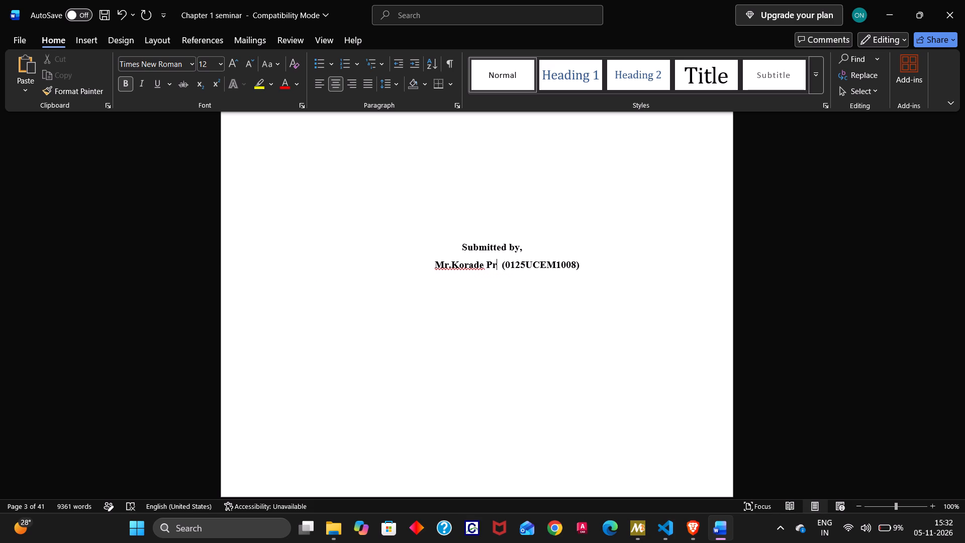
pyautogui.hotkey('ctrl', 'z')
pyautogui.hotkey('ctrl', 'z')
pyautogui.hotkey('ctrl', 'z')
pyautogui.hotkey('ctrl', 'z')
pyautogui.hotkey('ctrl', 'z')
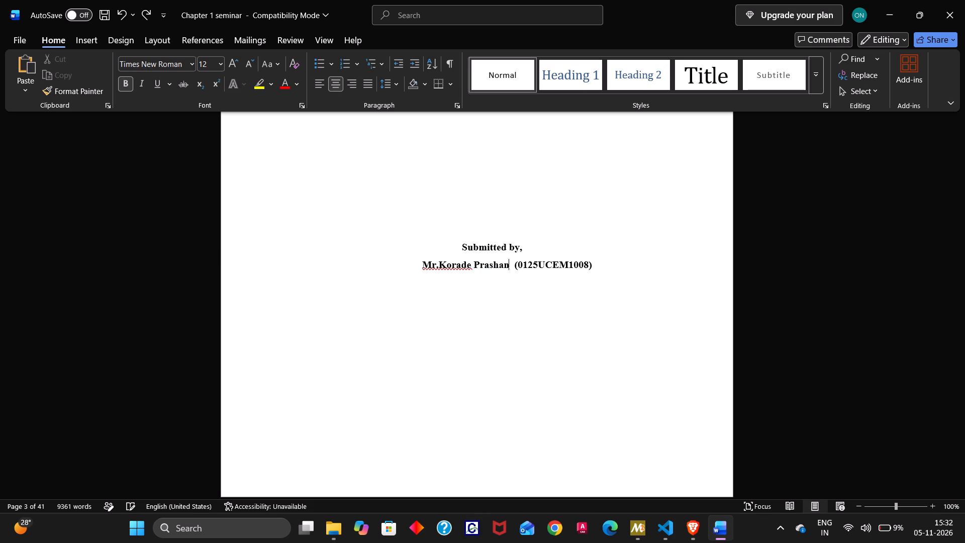
pyautogui.hotkey('ctrl', 'z')
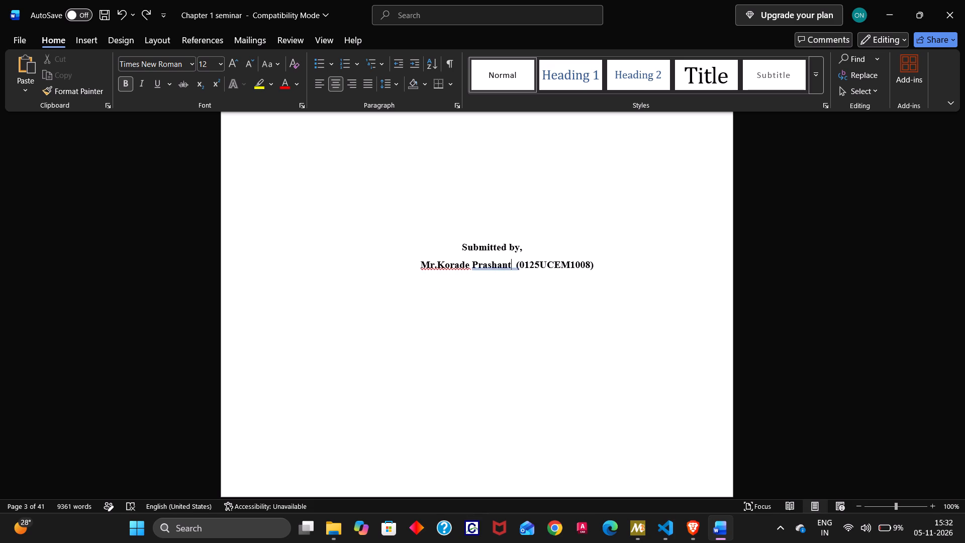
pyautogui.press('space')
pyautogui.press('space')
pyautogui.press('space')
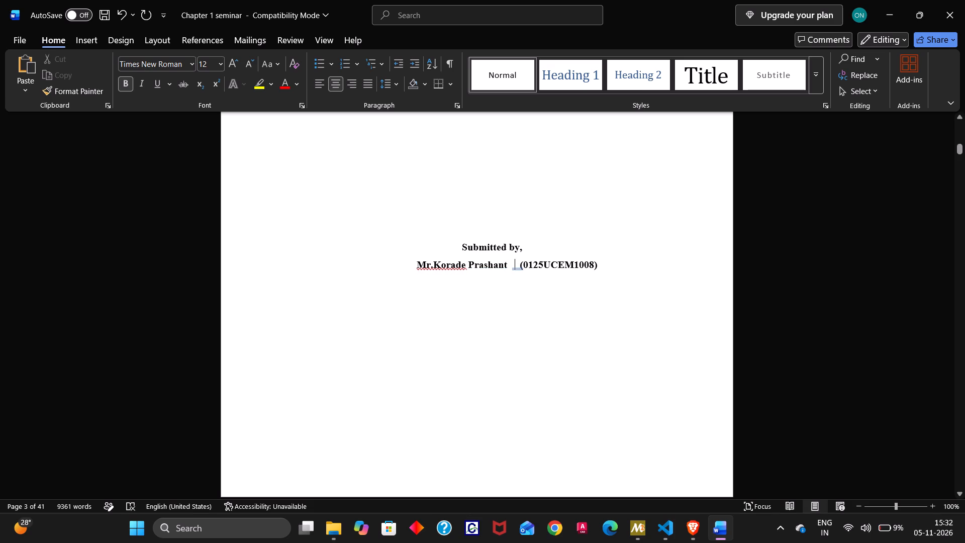
# Insert five leading spaces before the student's name so the line starts level with "Submitted by,".
pyautogui.click(410, 264)
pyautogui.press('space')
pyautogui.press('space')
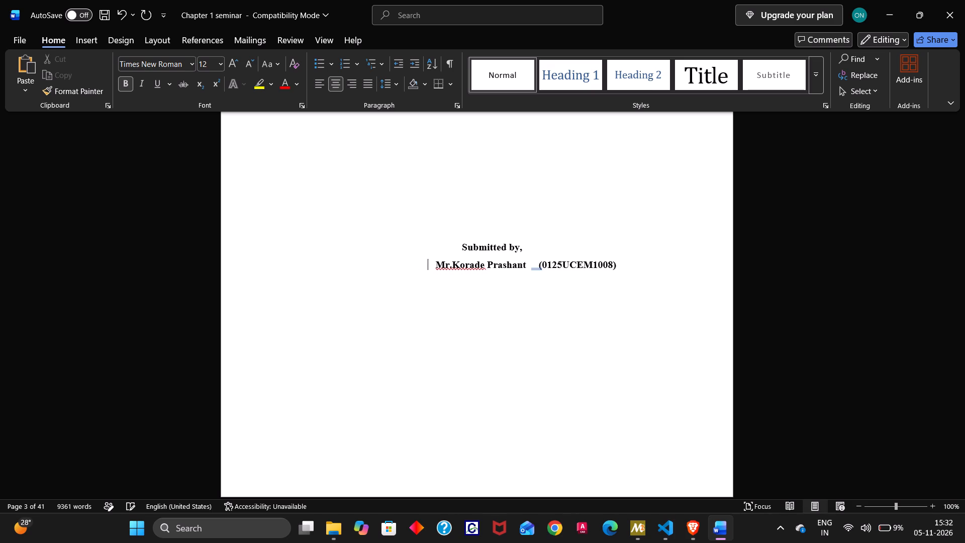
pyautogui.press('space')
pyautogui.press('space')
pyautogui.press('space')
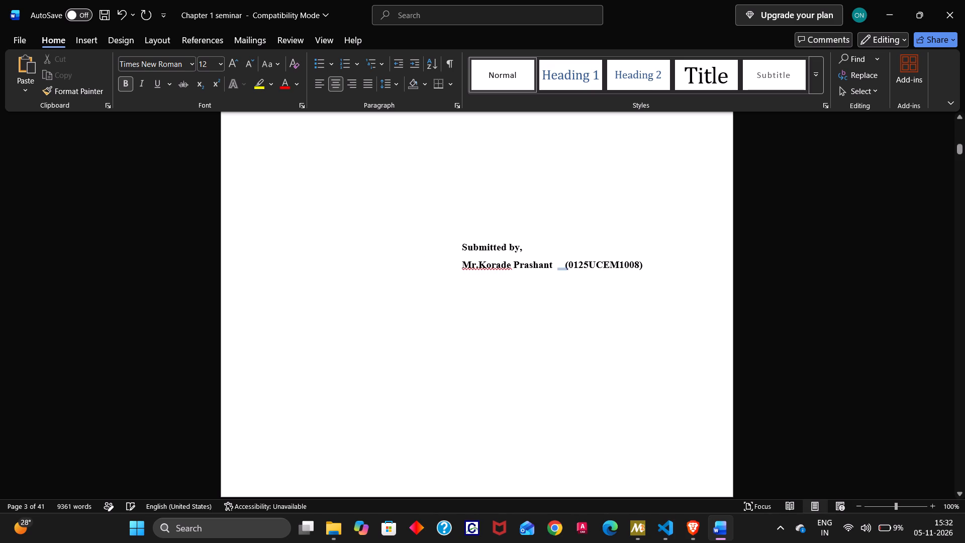
pyautogui.click(412, 276)
# Set the spacing after to 0 pt and apply one uniform line spacing to the whole Abstract page, from heading through keywords.
pyautogui.scroll(-3, 412, 276)
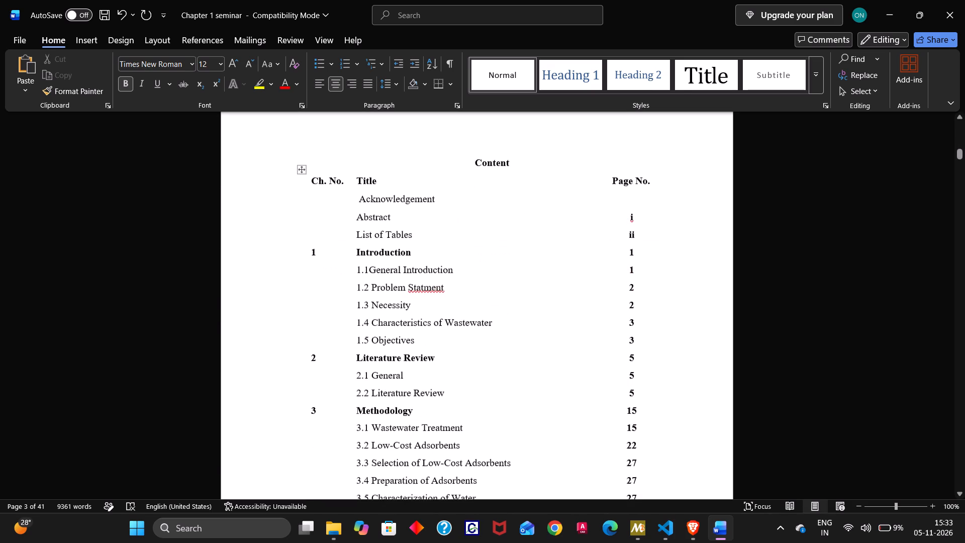
pyautogui.scroll(-4, 412, 276)
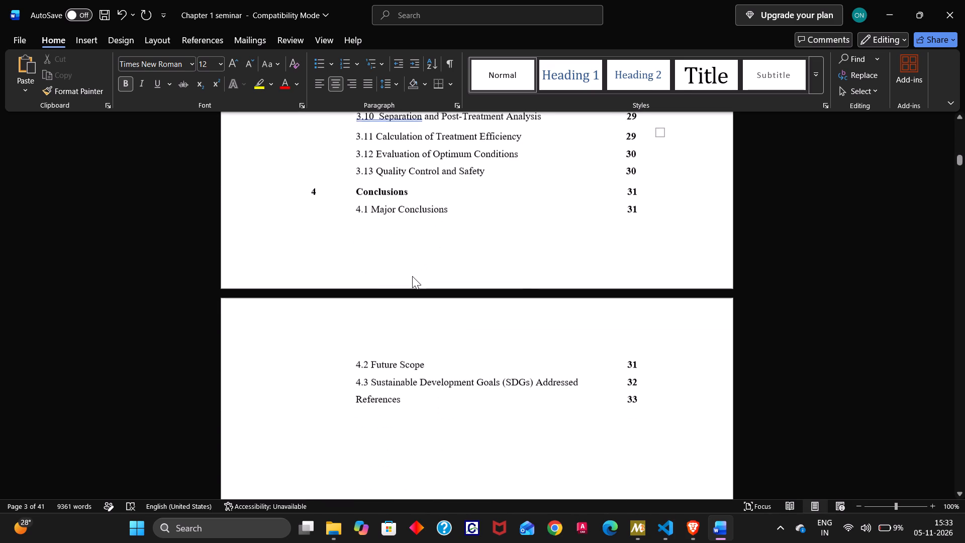
pyautogui.scroll(-3, 412, 276)
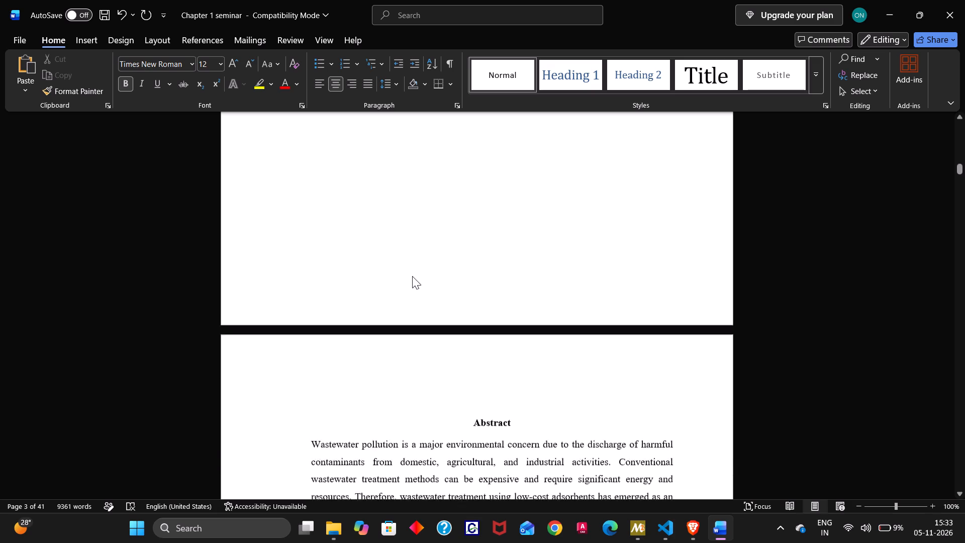
pyautogui.scroll(-2, 412, 276)
pyautogui.moveTo(458, 141); pyautogui.dragTo(643, 362)
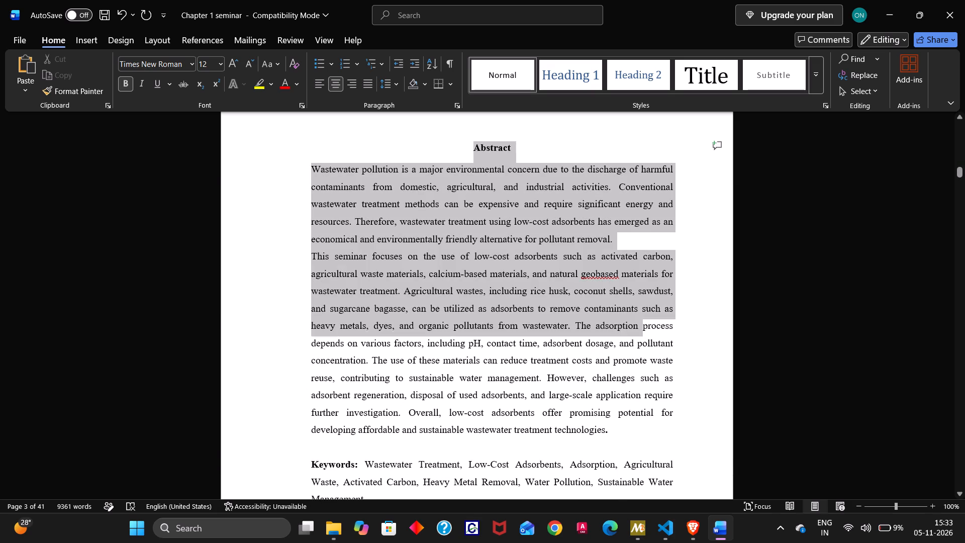
pyautogui.moveTo(643, 362); pyautogui.dragTo(616, 412)
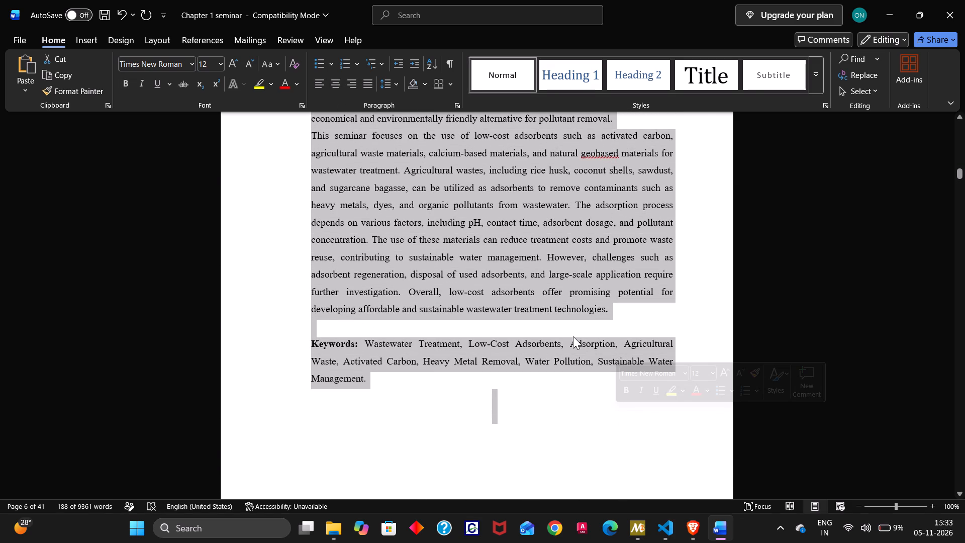
pyautogui.rightClick(573, 336)
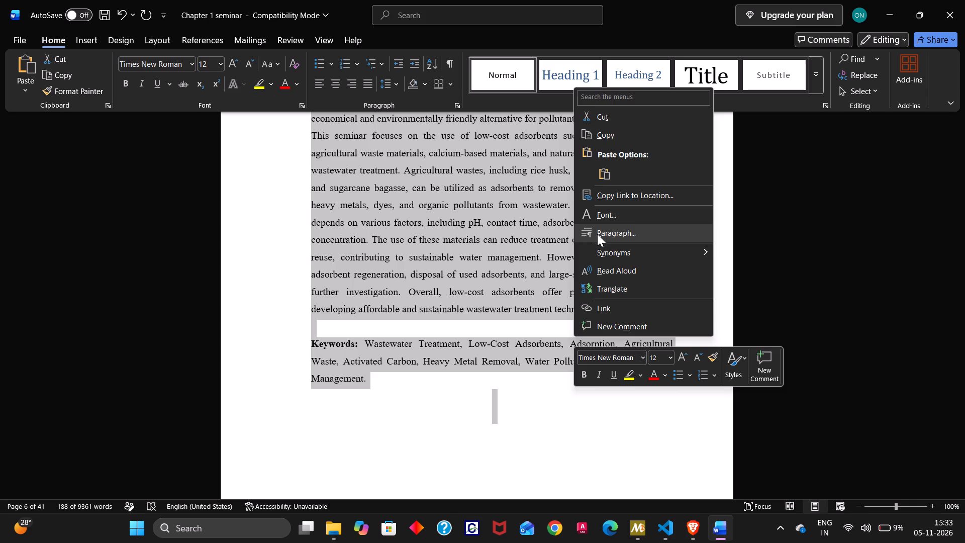
pyautogui.click(597, 234)
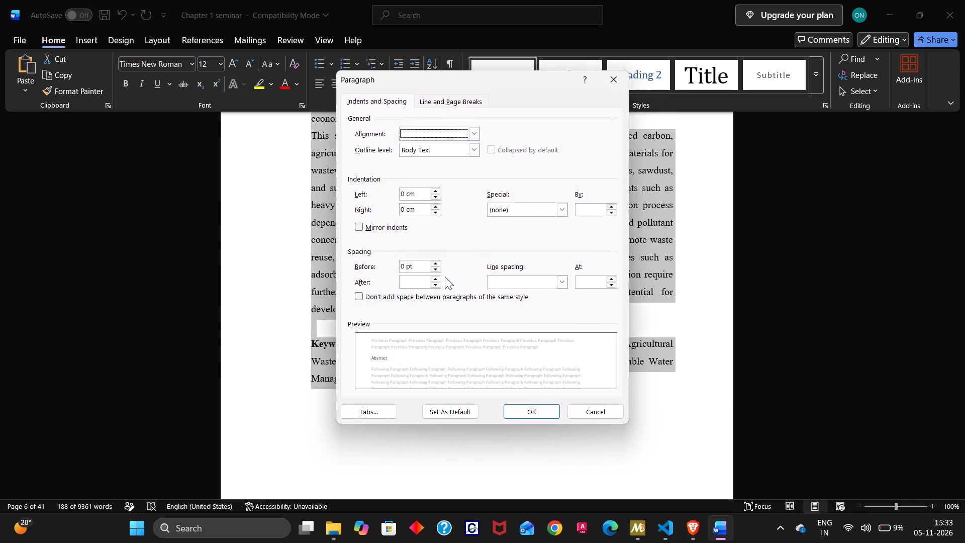
pyautogui.click(436, 278)
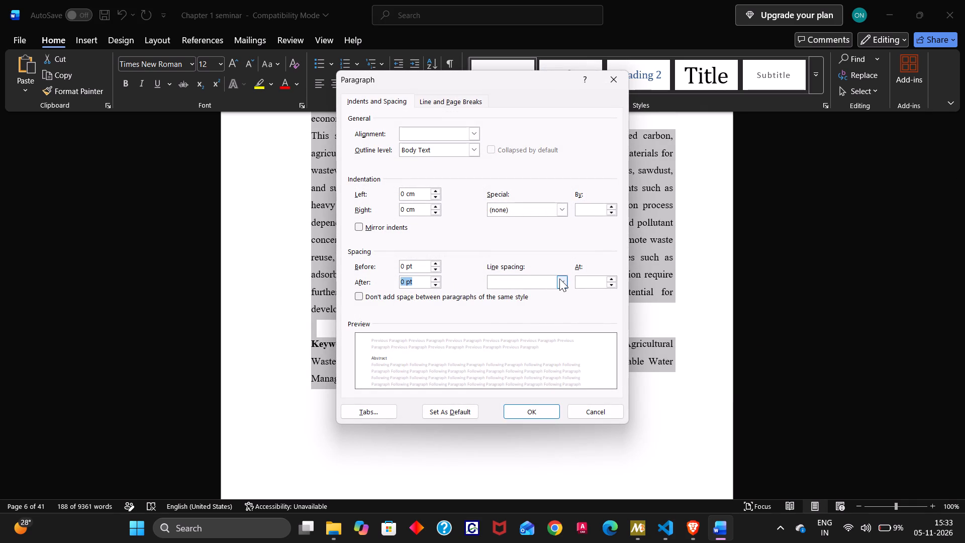
pyautogui.click(559, 279)
pyautogui.click(539, 303)
pyautogui.click(528, 407)
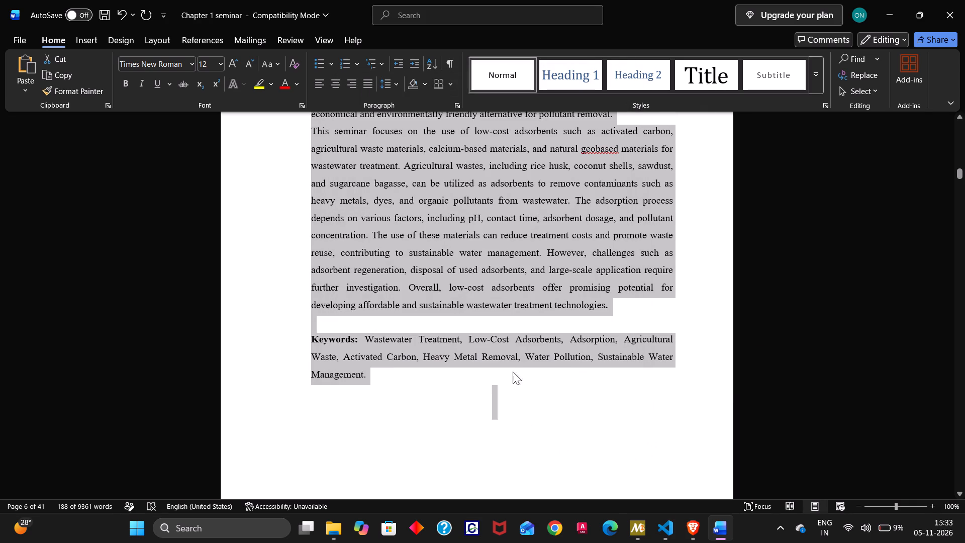
pyautogui.click(507, 359)
# In the List of Tables, set the page number of the Sustainable Development Goals entry to 33 and remove one space before it.
pyautogui.scroll(-5, 507, 359)
pyautogui.scroll(1, 507, 359)
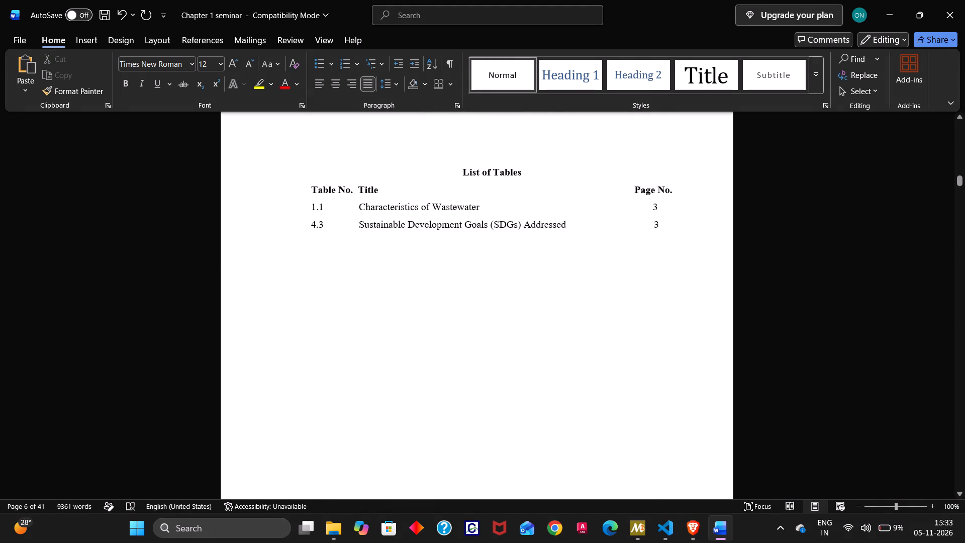
pyautogui.scroll(2, 507, 359)
pyautogui.scroll(-1, 507, 359)
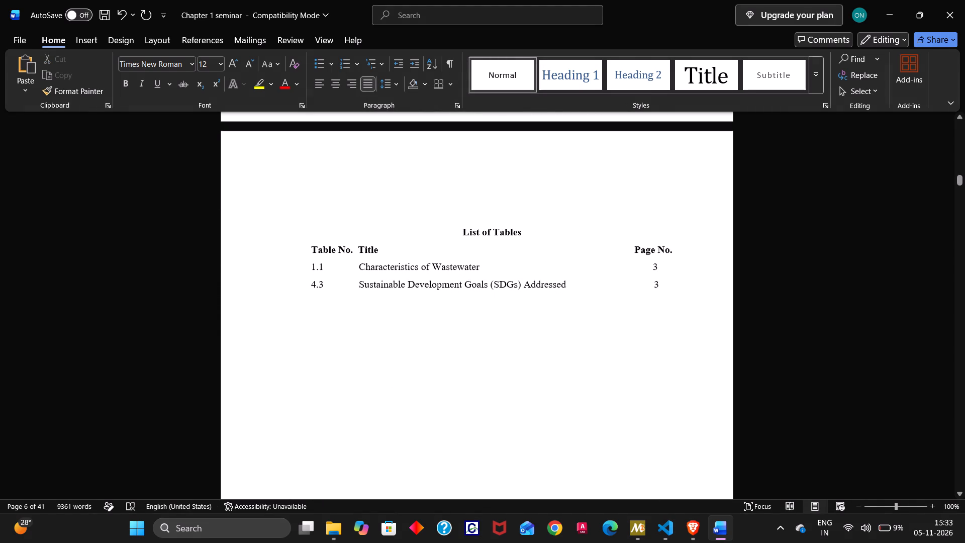
pyautogui.scroll(-1, 507, 359)
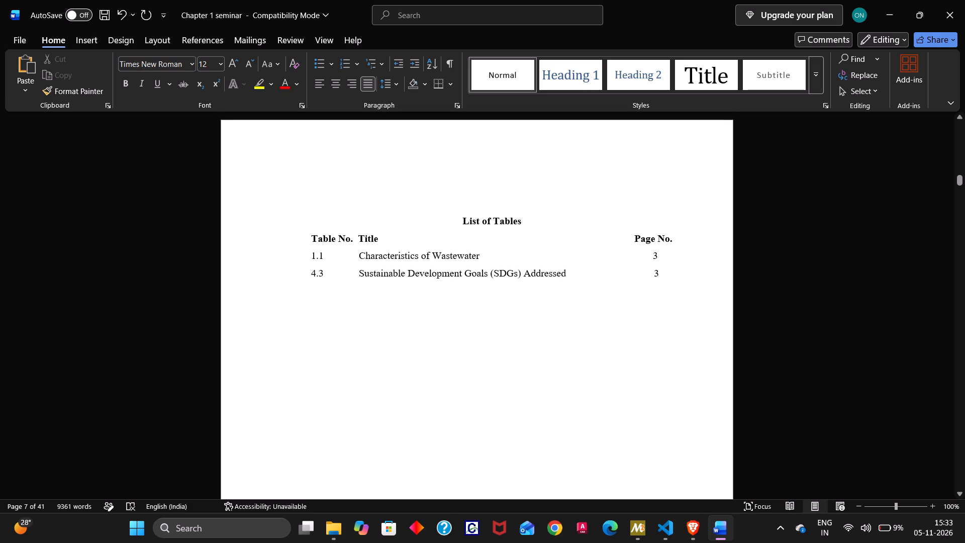
pyautogui.click(649, 238)
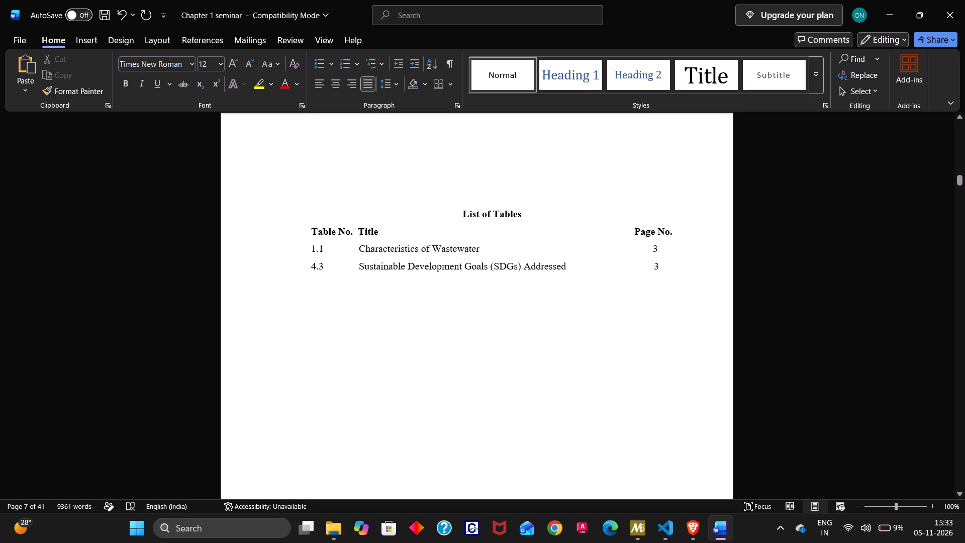
pyautogui.click(660, 270)
pyautogui.press('3')
pyautogui.click(653, 264)
pyautogui.press('BackSpace')
# Set the paragraph spacing before and after to 0 pt and the line spacing to 1.5 lines for all of Chapter 1 Introduction.
pyautogui.scroll(-3, 631, 335)
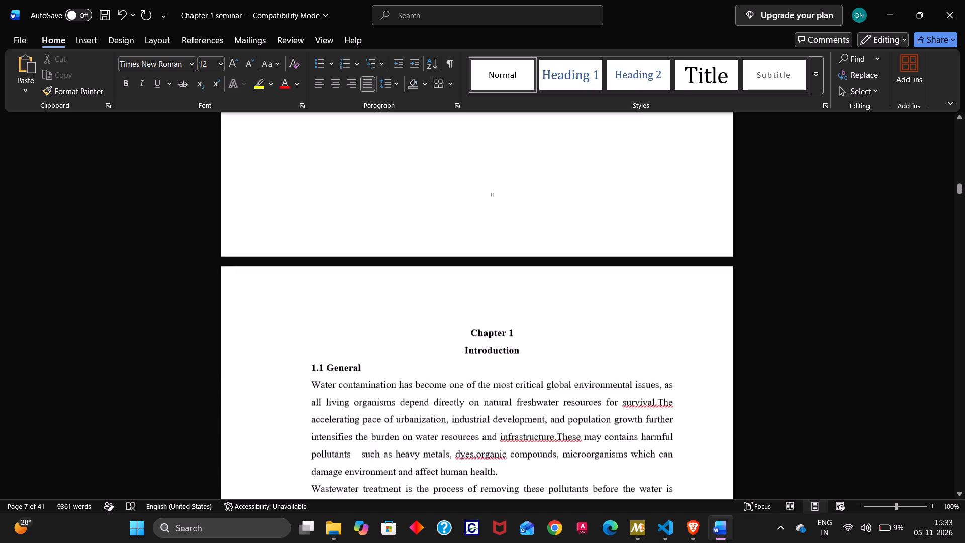
pyautogui.scroll(-1, 631, 335)
pyautogui.scroll(1, 631, 335)
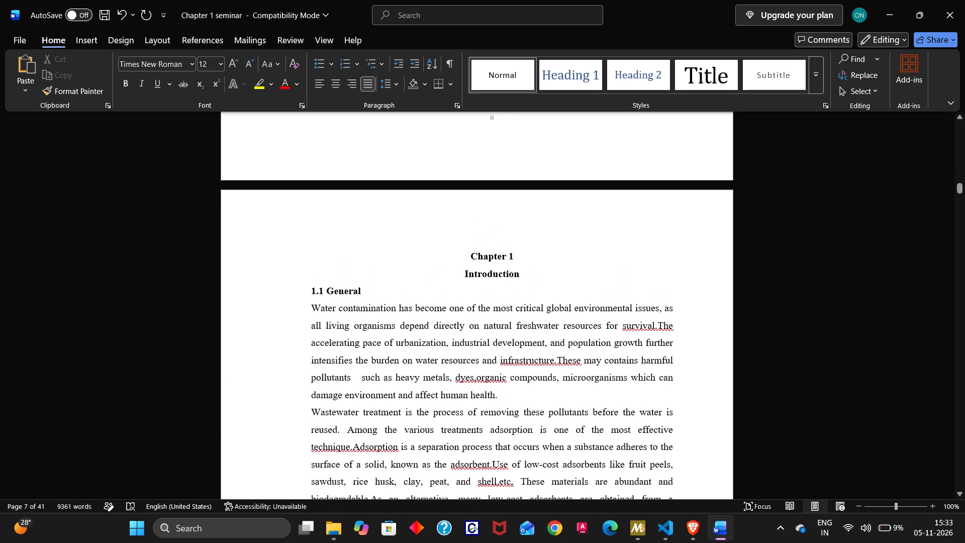
pyautogui.moveTo(473, 250); pyautogui.dragTo(672, 522)
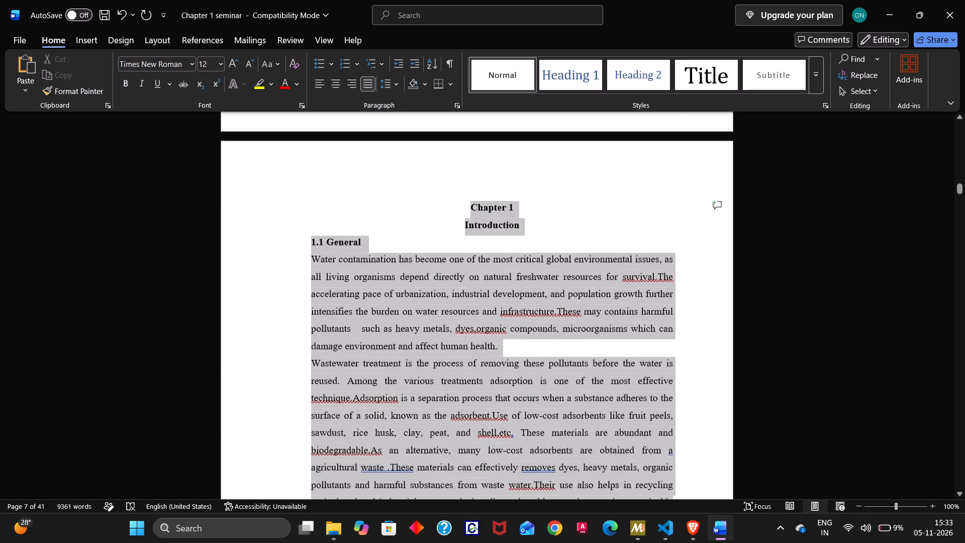
pyautogui.moveTo(672, 522); pyautogui.dragTo(636, 306)
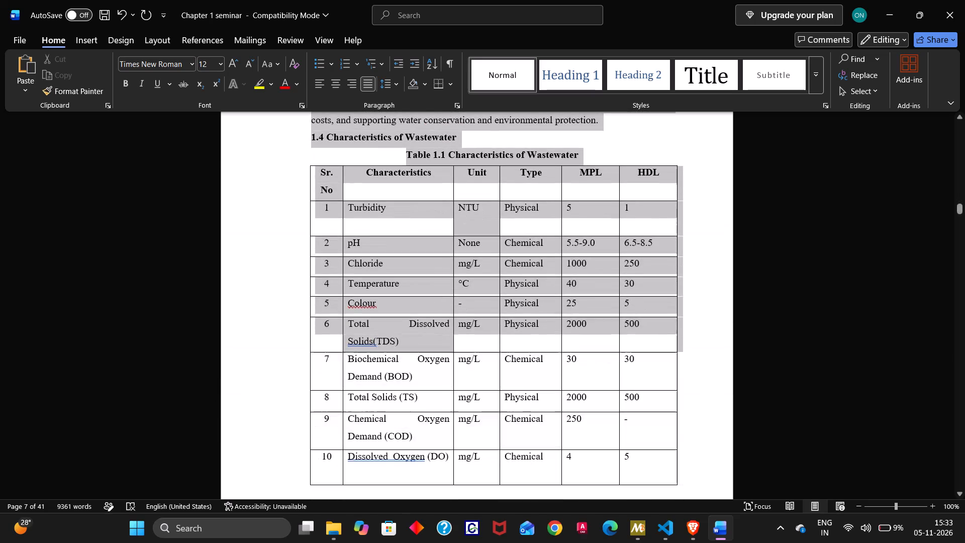
pyautogui.moveTo(636, 306); pyautogui.dragTo(701, 536)
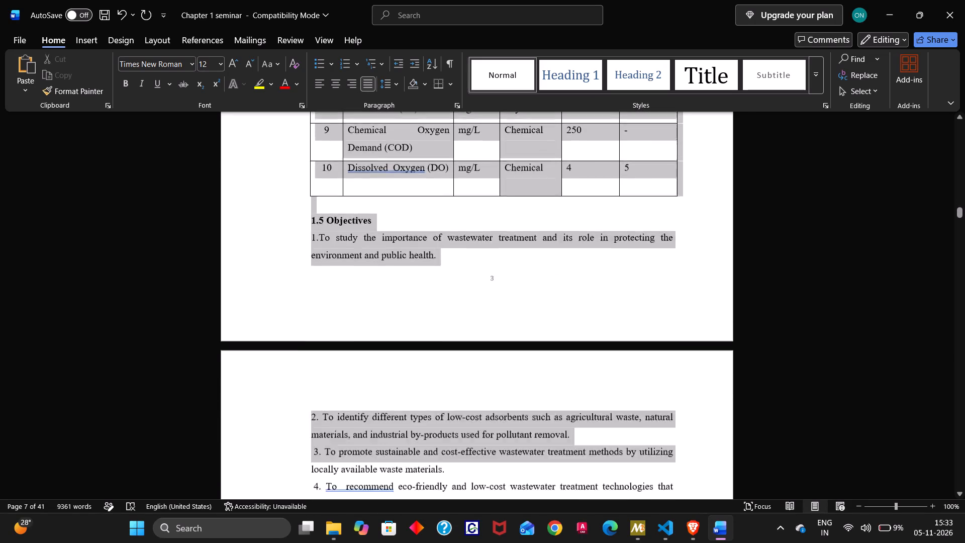
pyautogui.moveTo(701, 536); pyautogui.dragTo(616, 351)
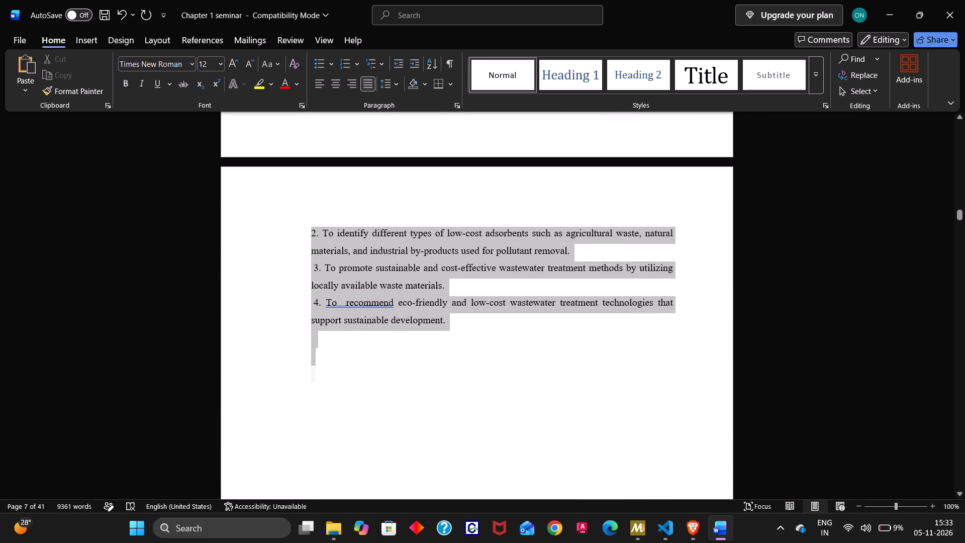
pyautogui.moveTo(616, 351); pyautogui.dragTo(603, 267)
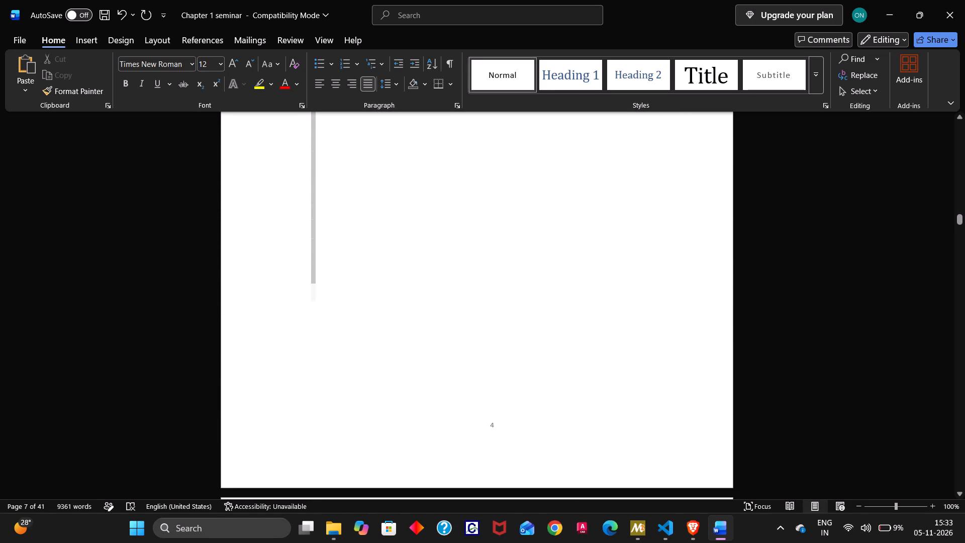
pyautogui.moveTo(603, 267); pyautogui.dragTo(603, 267)
pyautogui.rightClick(474, 211)
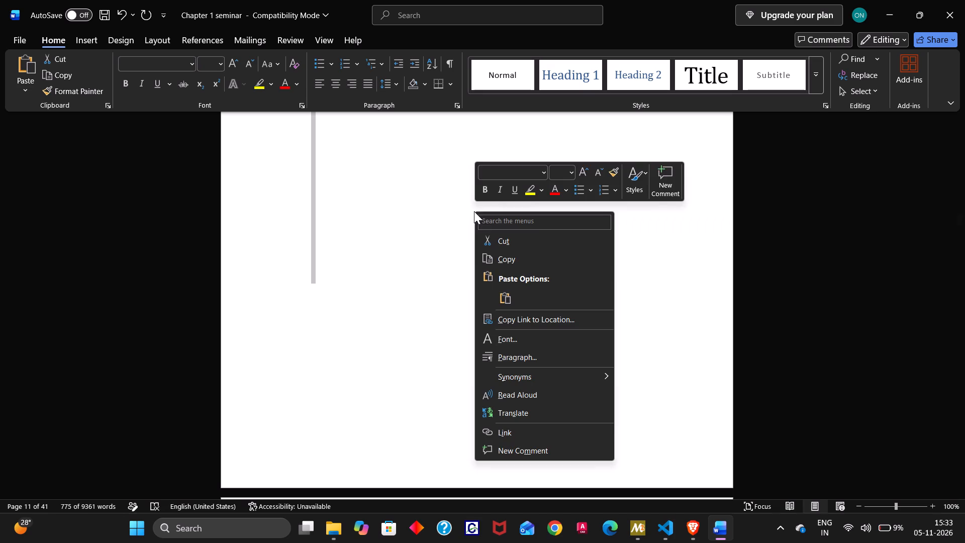
pyautogui.click(520, 353)
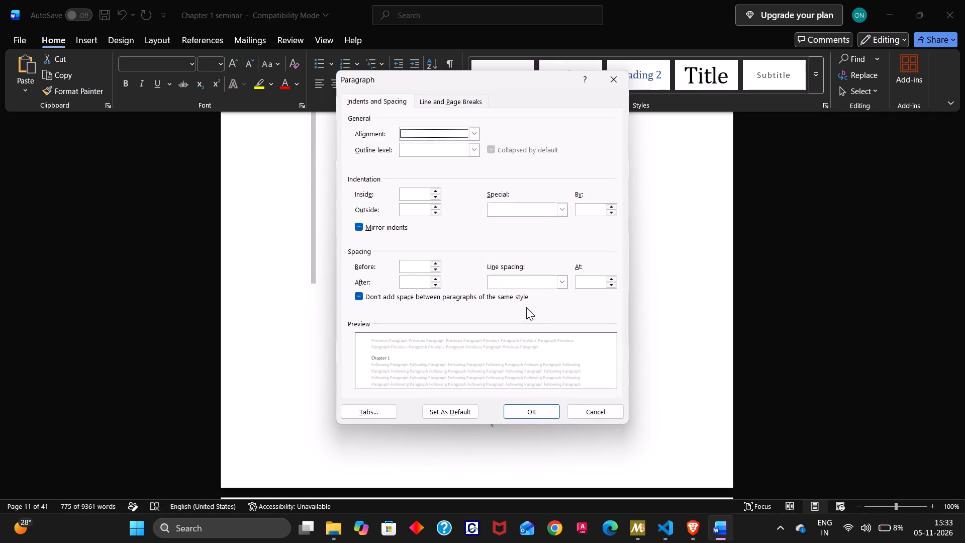
pyautogui.click(434, 262)
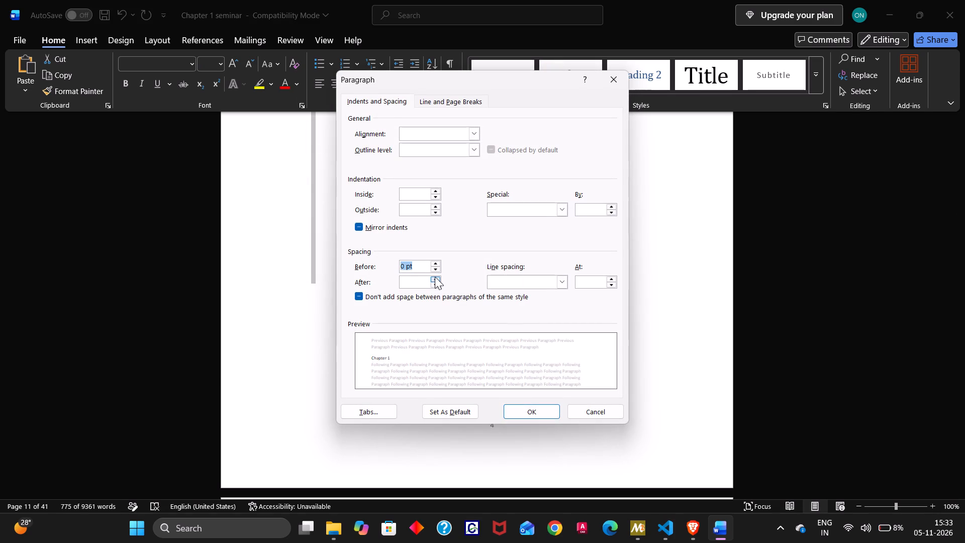
pyautogui.click(435, 277)
pyautogui.click(562, 279)
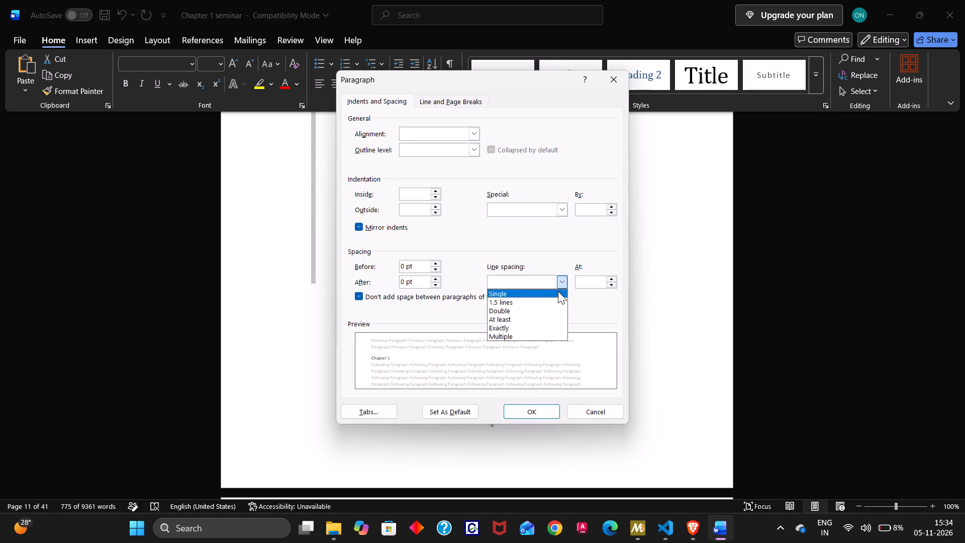
pyautogui.click(551, 304)
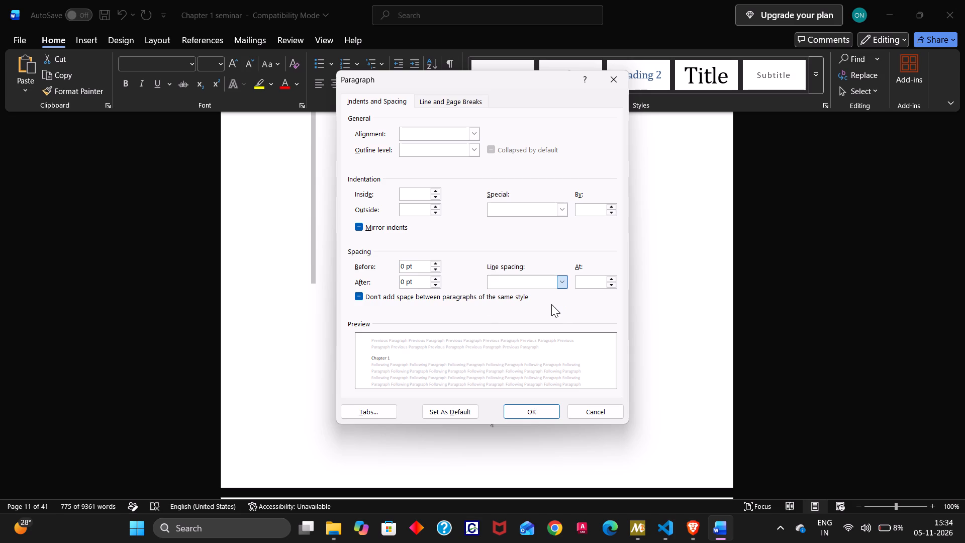
pyautogui.click(545, 412)
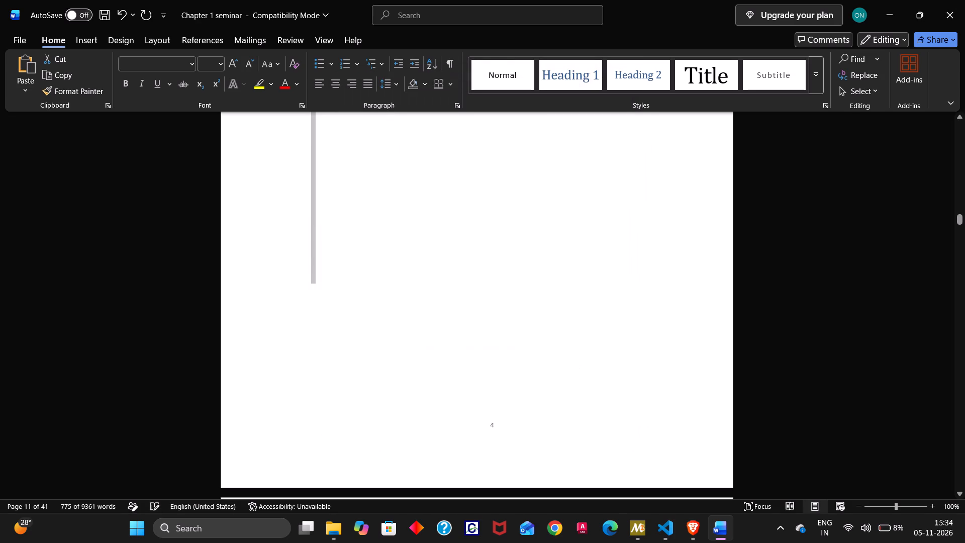
pyautogui.scroll(10, 541, 336)
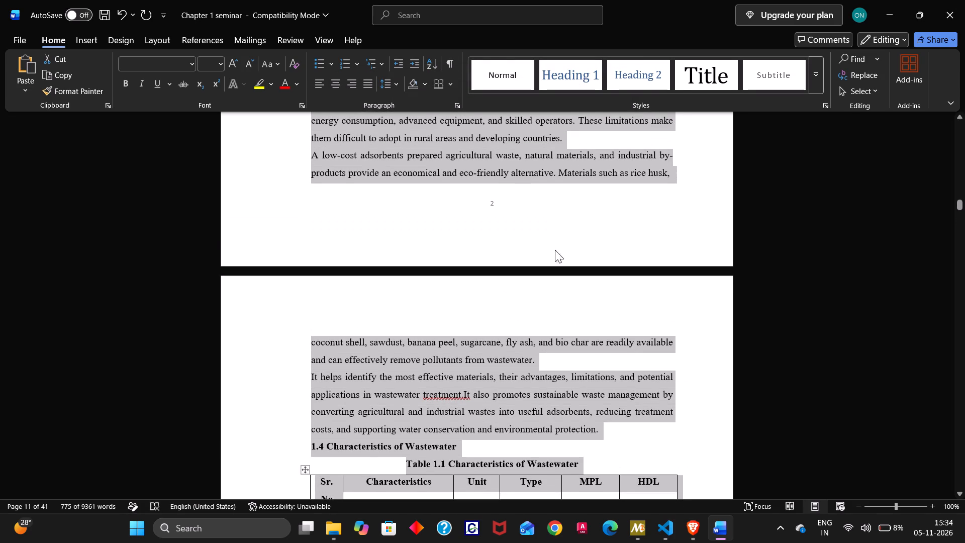
pyautogui.click(557, 243)
# Select all of Chapter 2 Literature Review and check its indents, paragraph spacing and line spacing in the paragraph settings.
pyautogui.scroll(-2, 557, 243)
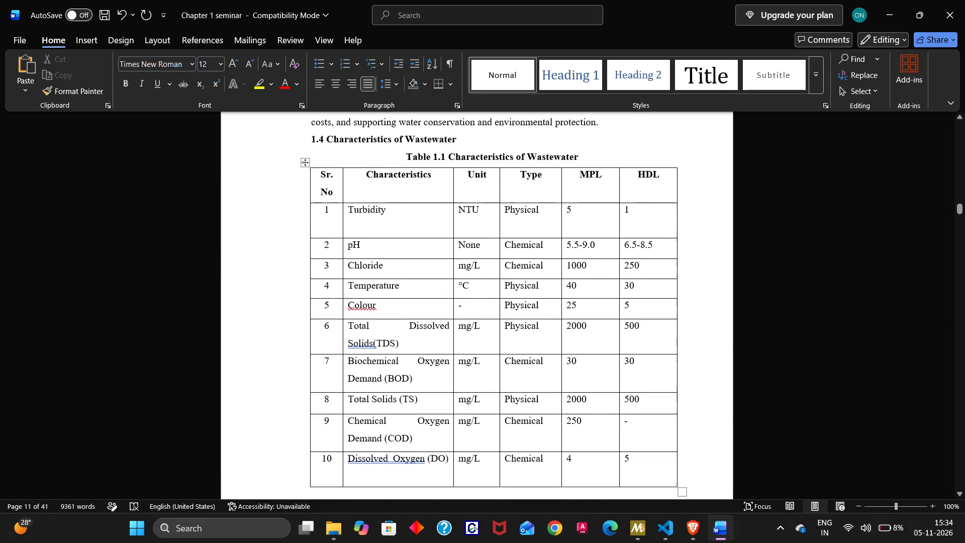
pyautogui.scroll(-1, 557, 243)
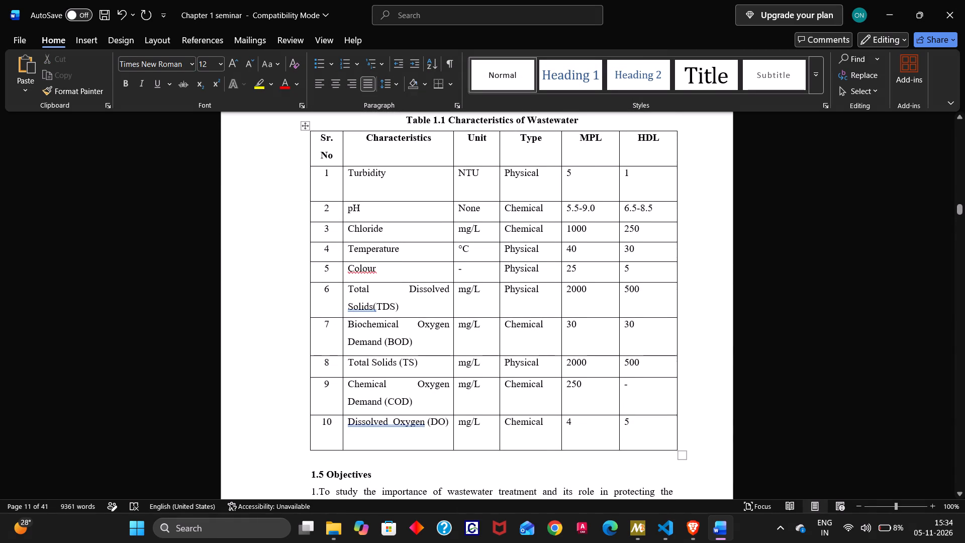
pyautogui.scroll(-1, 557, 243)
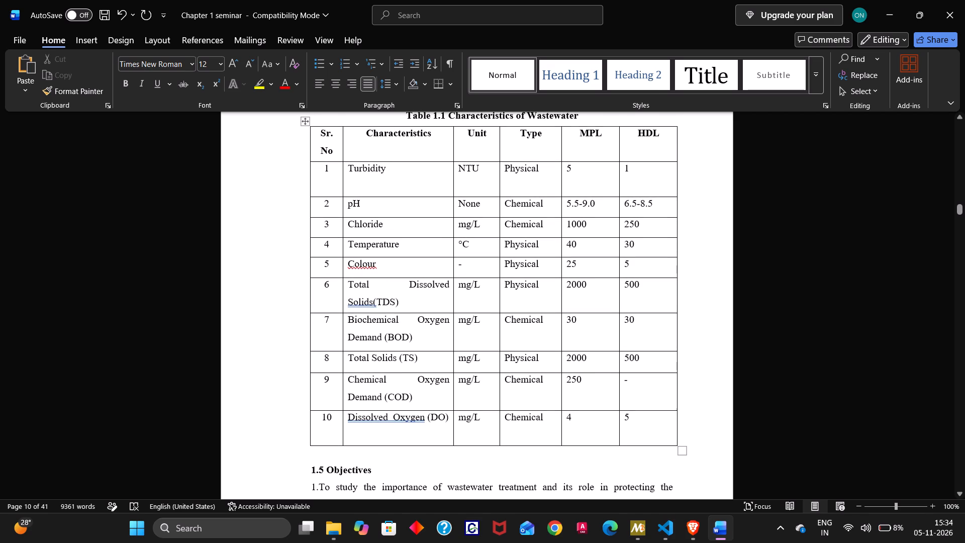
pyautogui.scroll(-3, 545, 400)
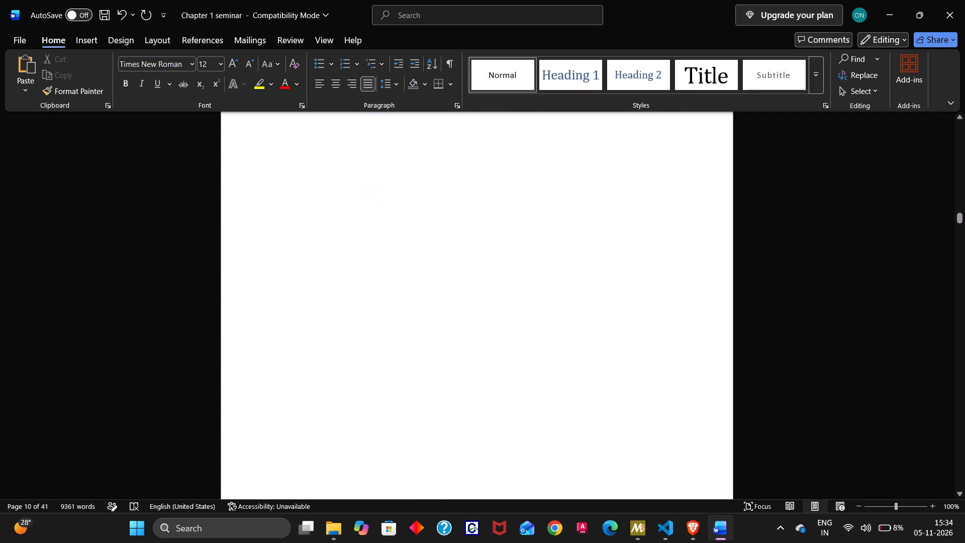
pyautogui.scroll(-3, 545, 400)
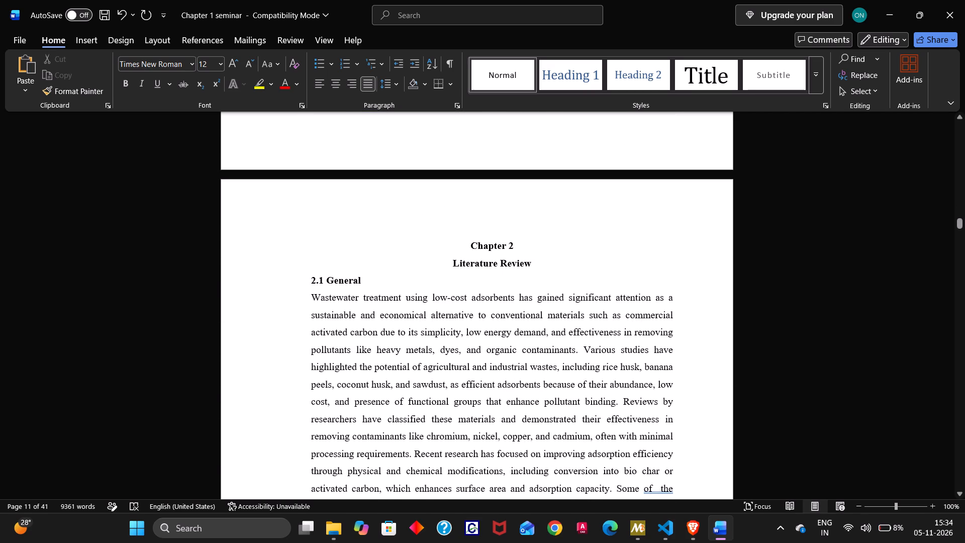
pyautogui.moveTo(466, 243); pyautogui.dragTo(705, 542)
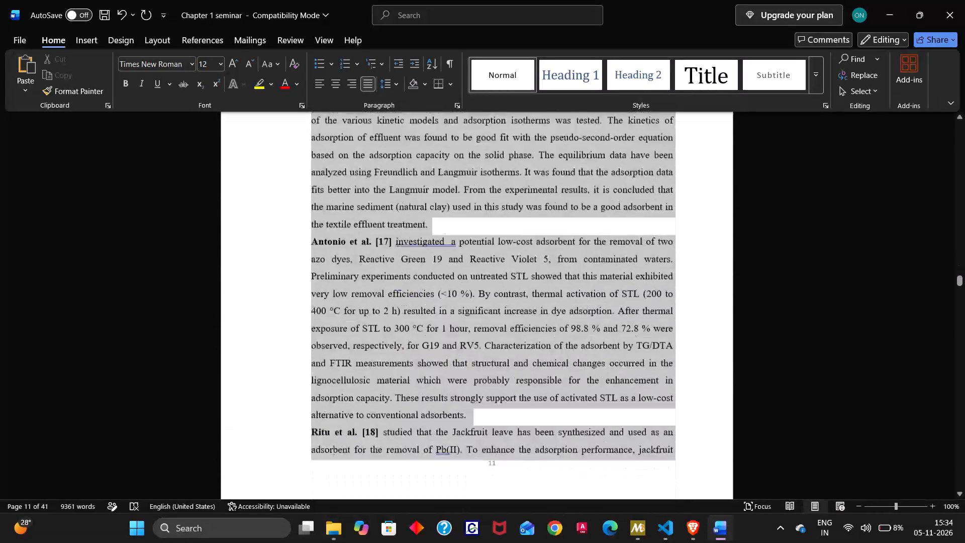
pyautogui.moveTo(705, 542); pyautogui.dragTo(589, 193)
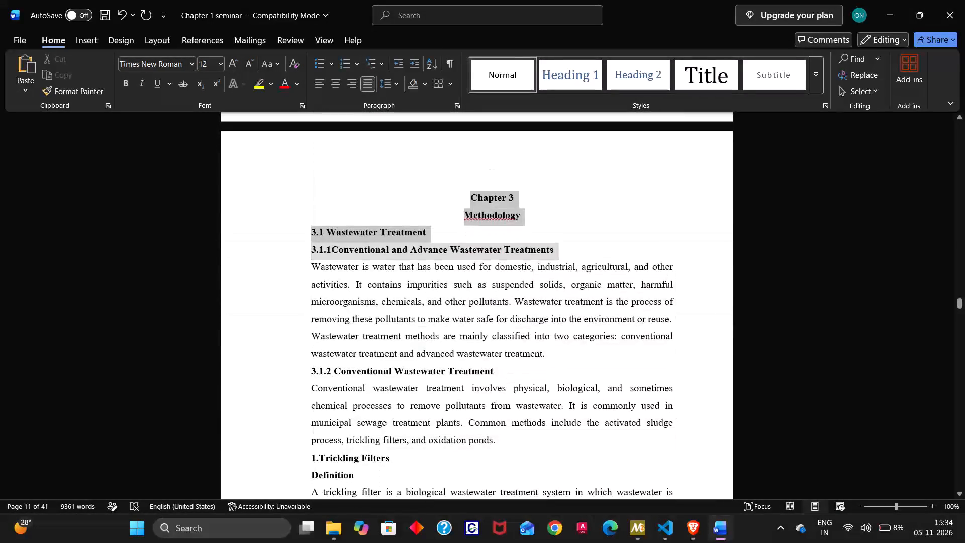
pyautogui.moveTo(589, 193); pyautogui.dragTo(586, 162)
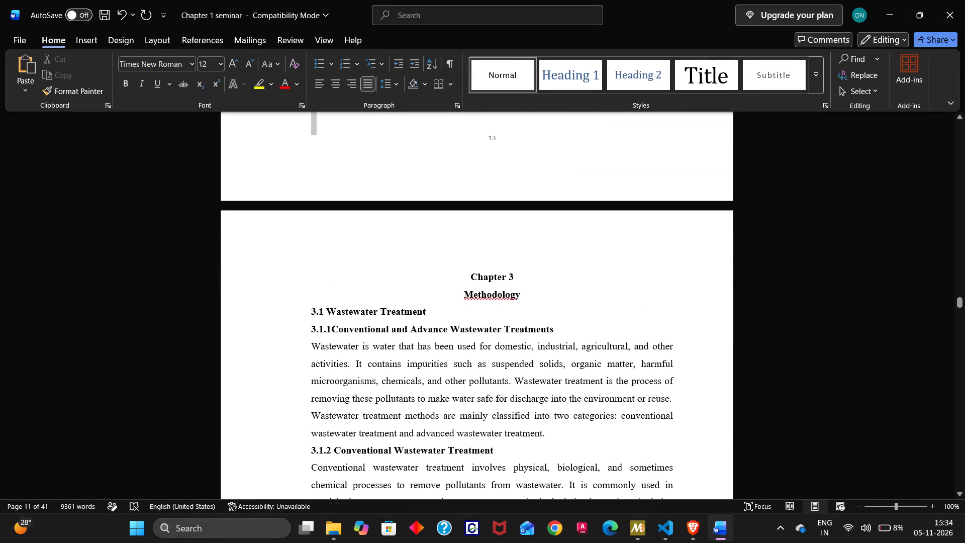
pyautogui.rightClick(597, 152)
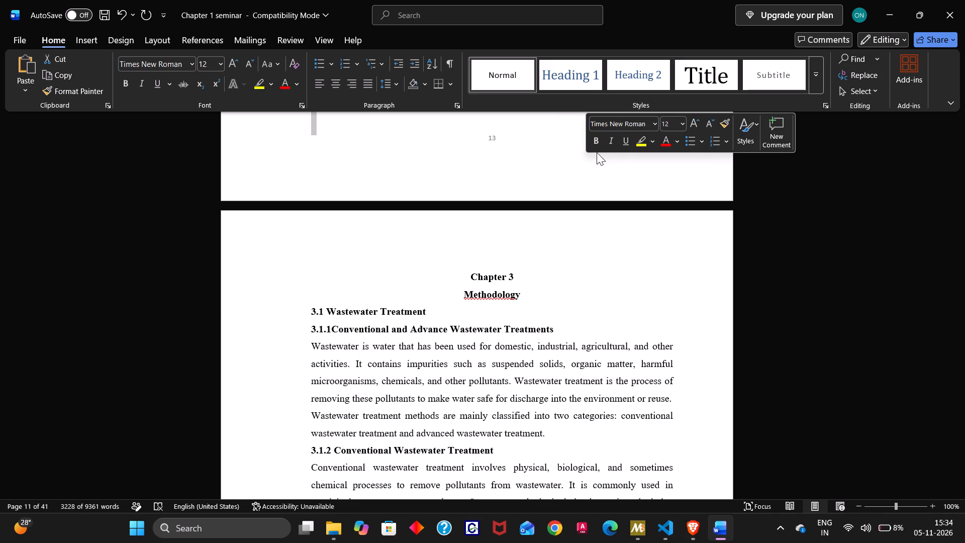
pyautogui.scroll(1, 511, 120)
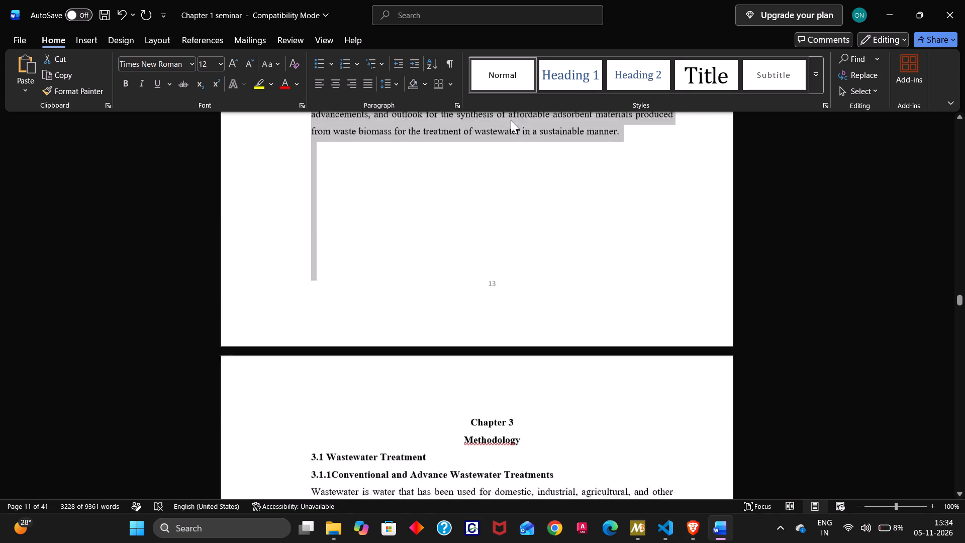
pyautogui.scroll(1, 511, 120)
pyautogui.rightClick(496, 152)
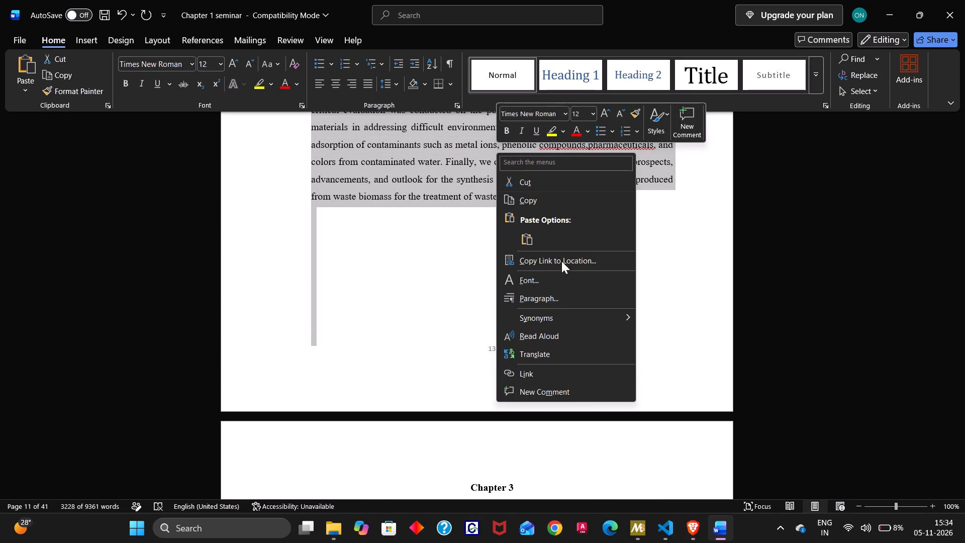
pyautogui.click(555, 303)
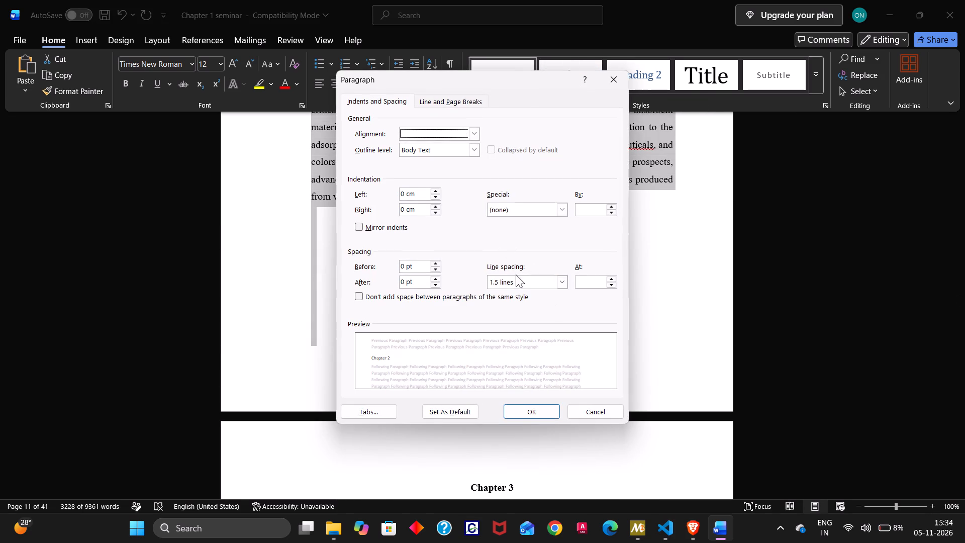
pyautogui.click(532, 412)
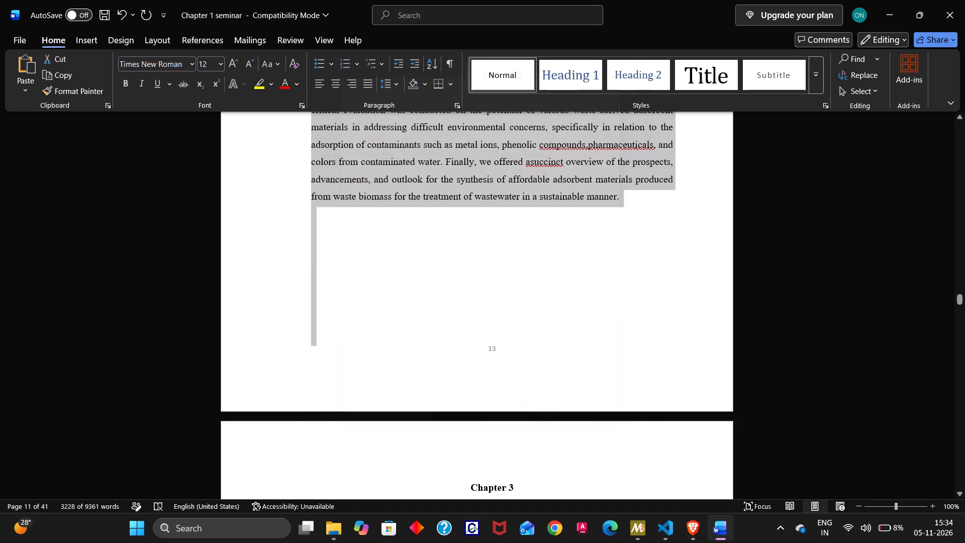
pyautogui.click(526, 344)
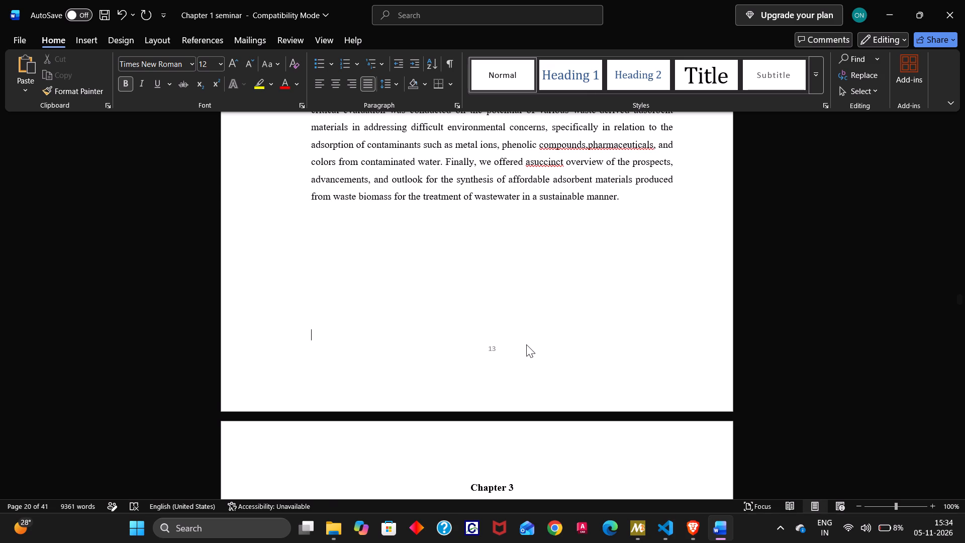
# Set the paragraph spacing before and after to 0 pt and the line spacing to 1.5 lines for all of Chapter 3 Methodology.
pyautogui.scroll(4, 526, 344)
pyautogui.scroll(-2, 526, 344)
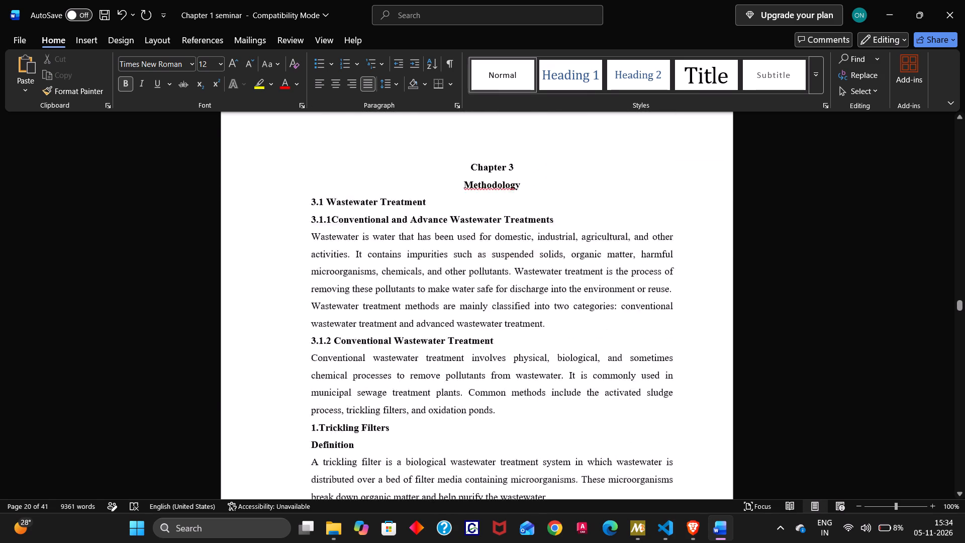
pyautogui.scroll(-4, 526, 344)
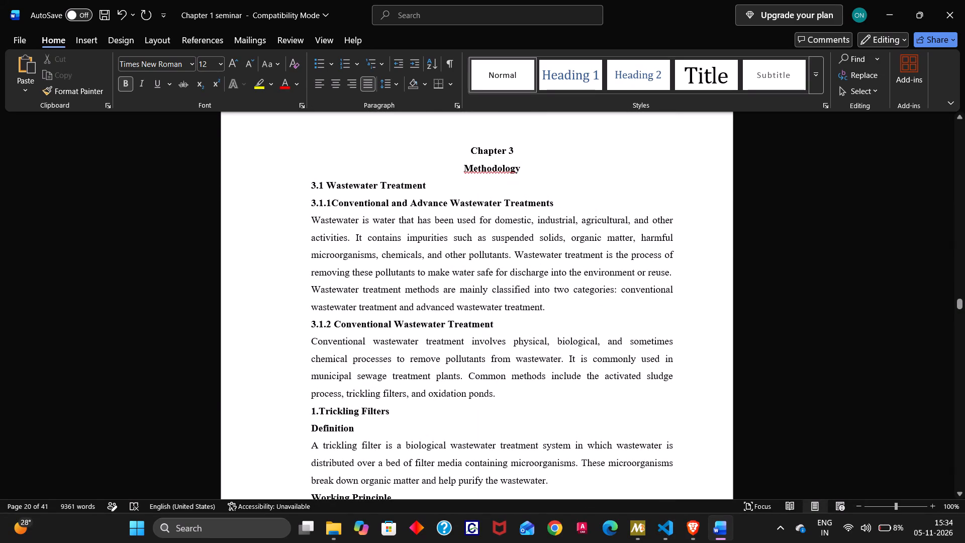
pyautogui.moveTo(468, 151); pyautogui.dragTo(675, 493)
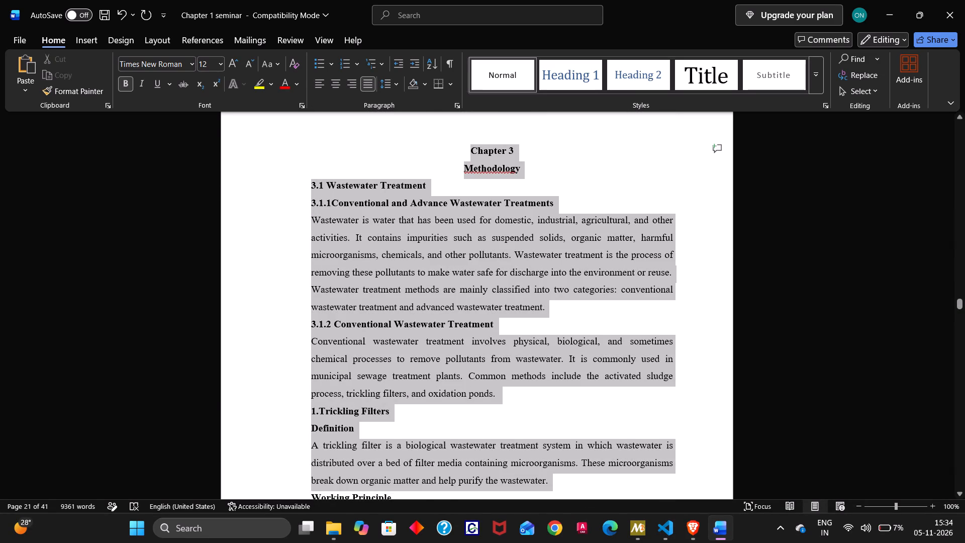
pyautogui.moveTo(675, 493); pyautogui.dragTo(668, 532)
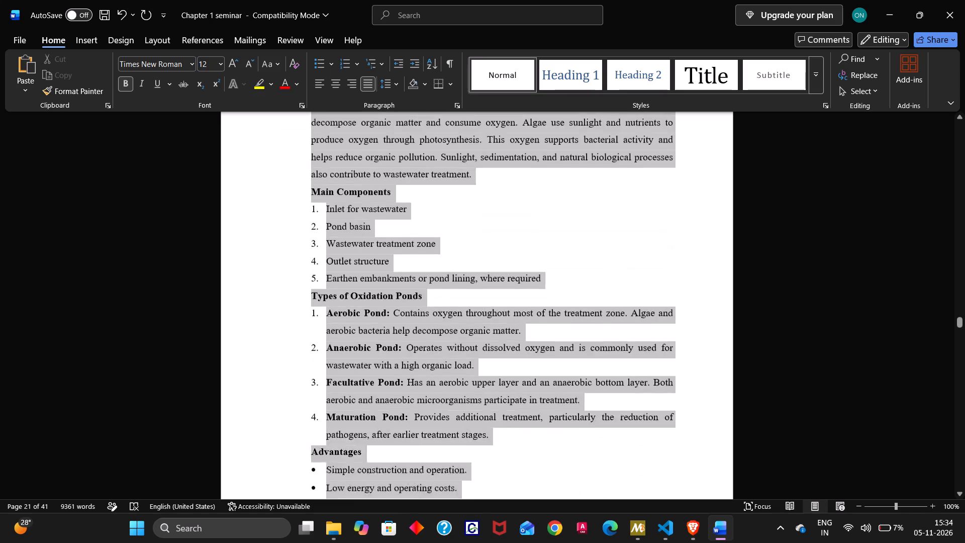
pyautogui.moveTo(668, 532); pyautogui.dragTo(672, 525)
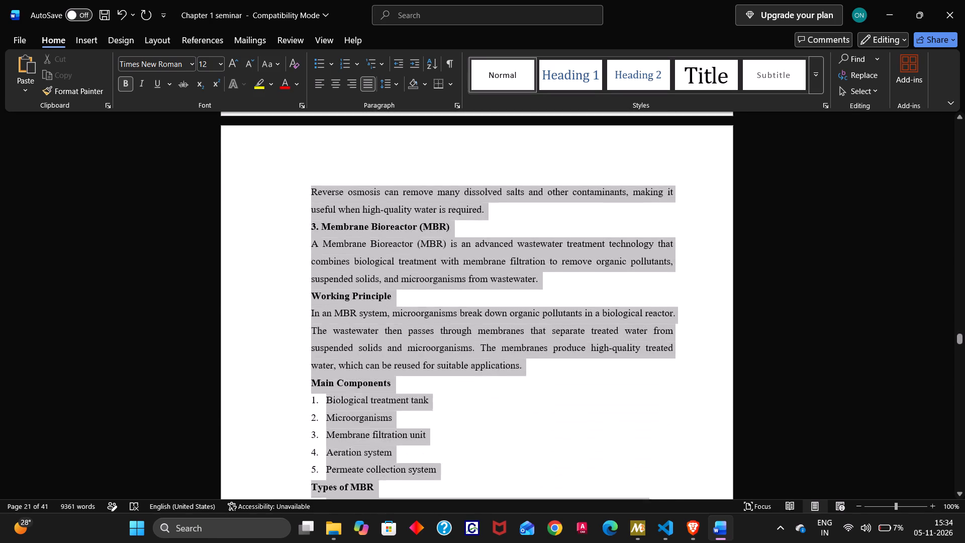
pyautogui.moveTo(672, 525); pyautogui.dragTo(677, 542)
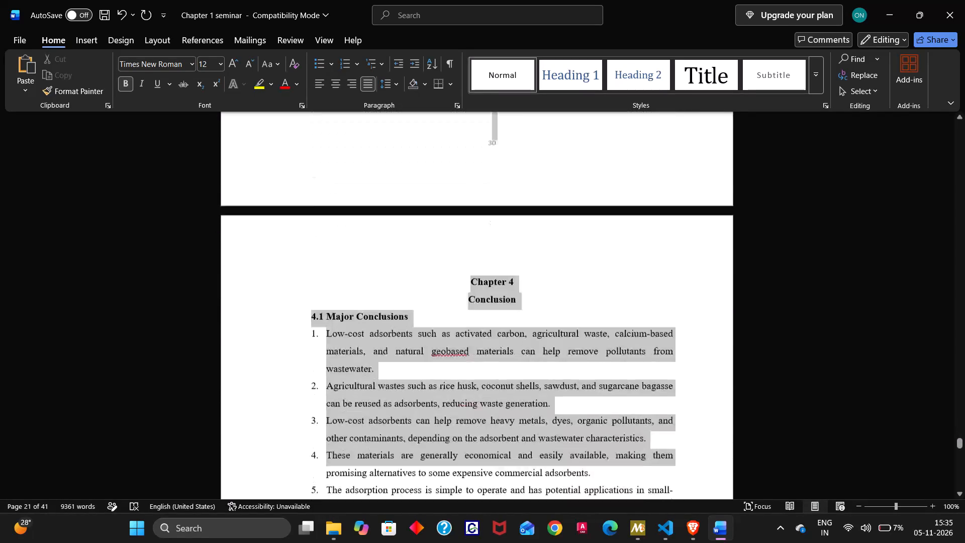
pyautogui.moveTo(677, 542); pyautogui.dragTo(588, 101)
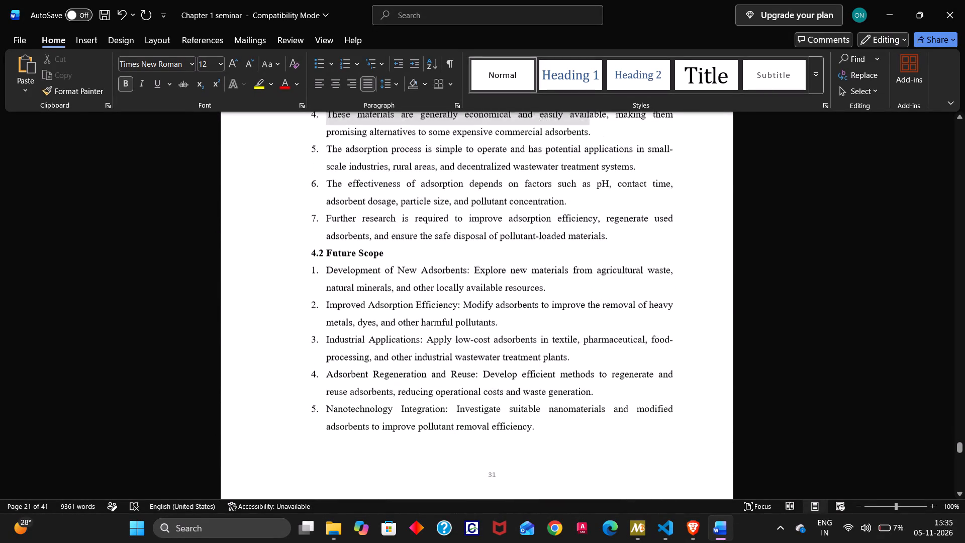
pyautogui.moveTo(588, 101); pyautogui.dragTo(593, 173)
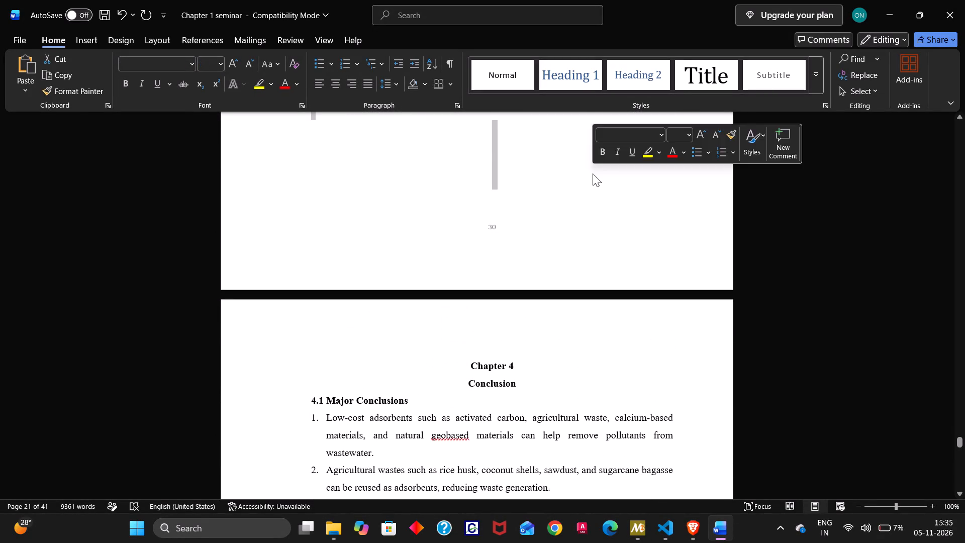
pyautogui.rightClick(593, 173)
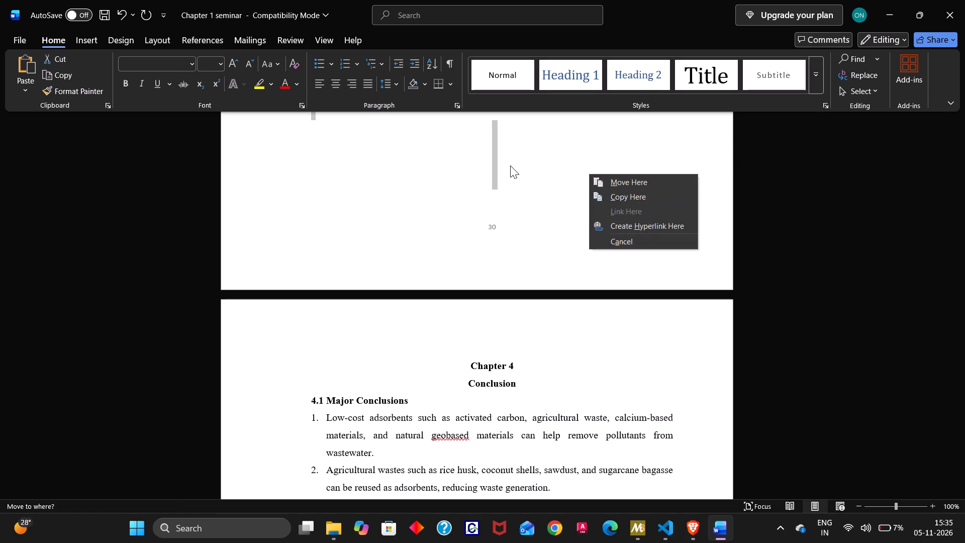
pyautogui.rightClick(510, 165)
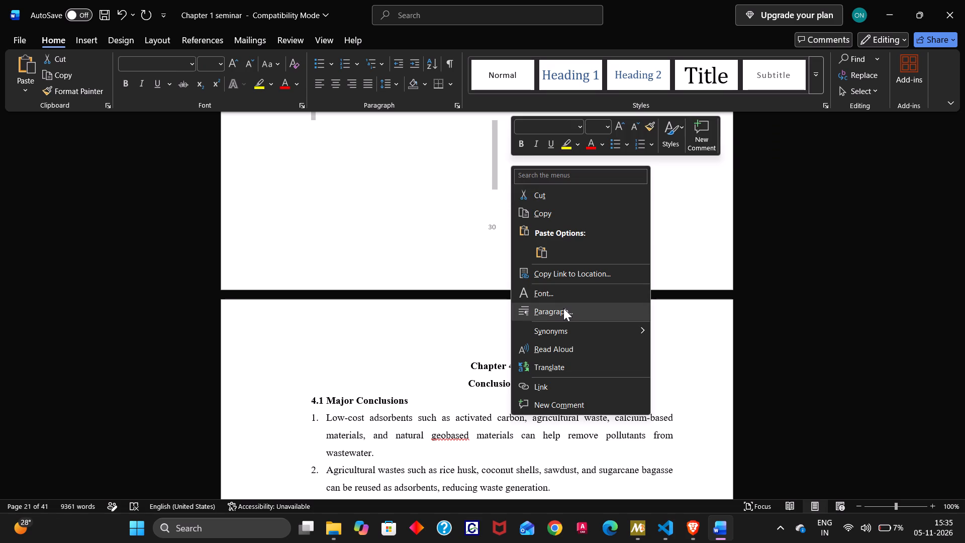
pyautogui.click(563, 308)
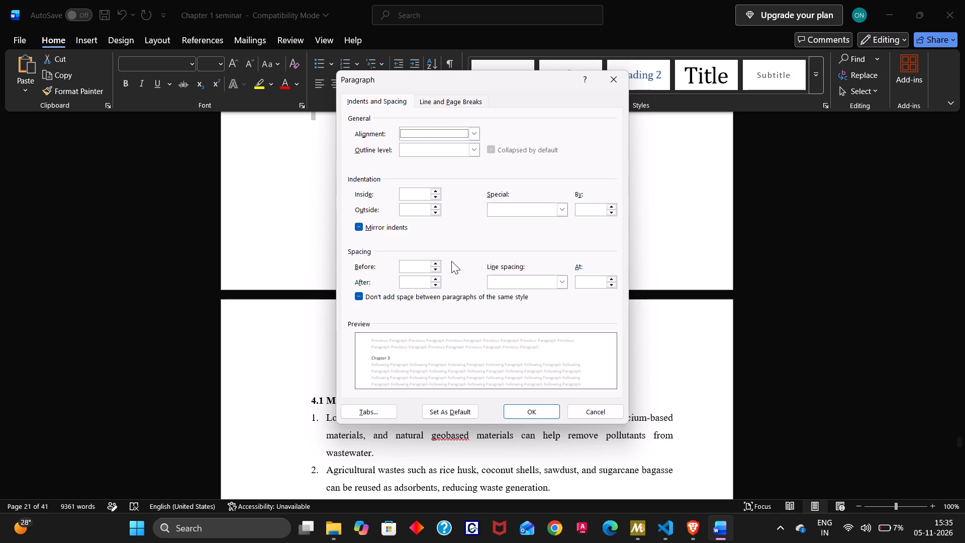
pyautogui.click(438, 260)
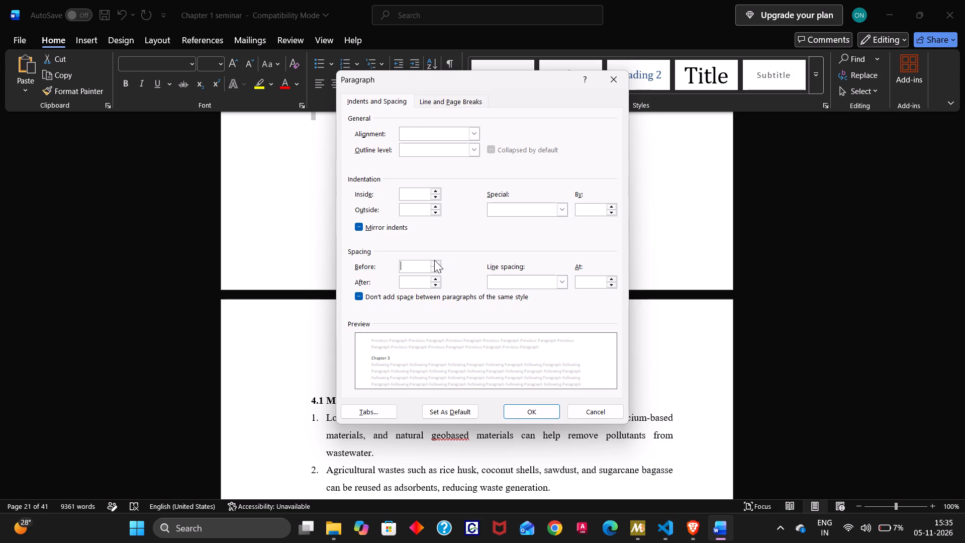
pyautogui.click(434, 260)
pyautogui.click(435, 261)
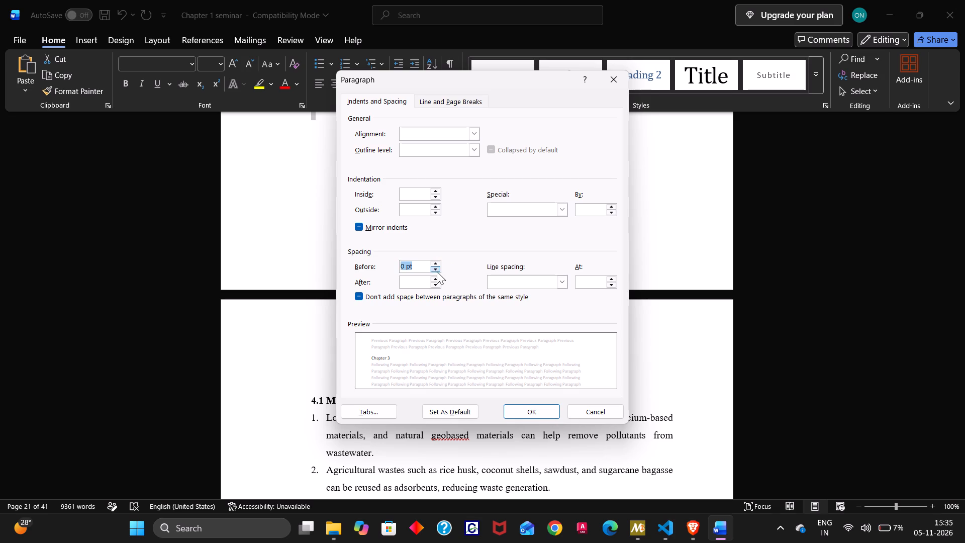
pyautogui.click(438, 277)
pyautogui.click(561, 283)
pyautogui.click(551, 301)
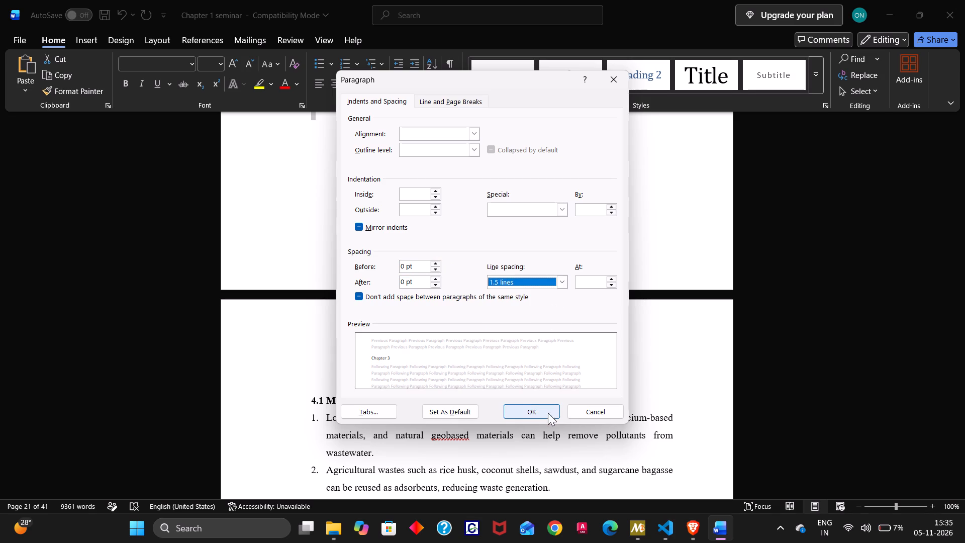
pyautogui.click(535, 409)
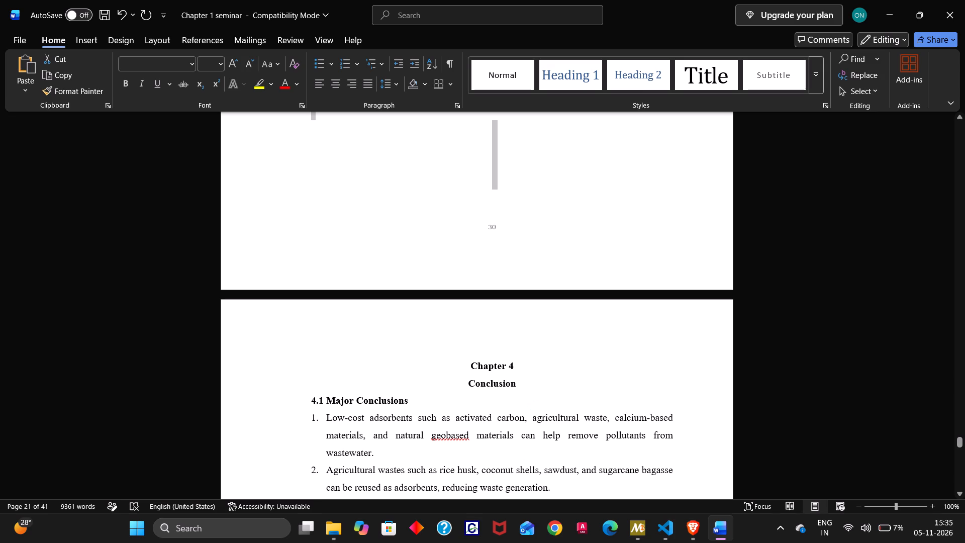
# Set spacing before and after to 0 pt and line spacing to 1.5 lines from Chapter 4 Conclusion through the last entry of the References.
pyautogui.moveTo(461, 361); pyautogui.dragTo(711, 542)
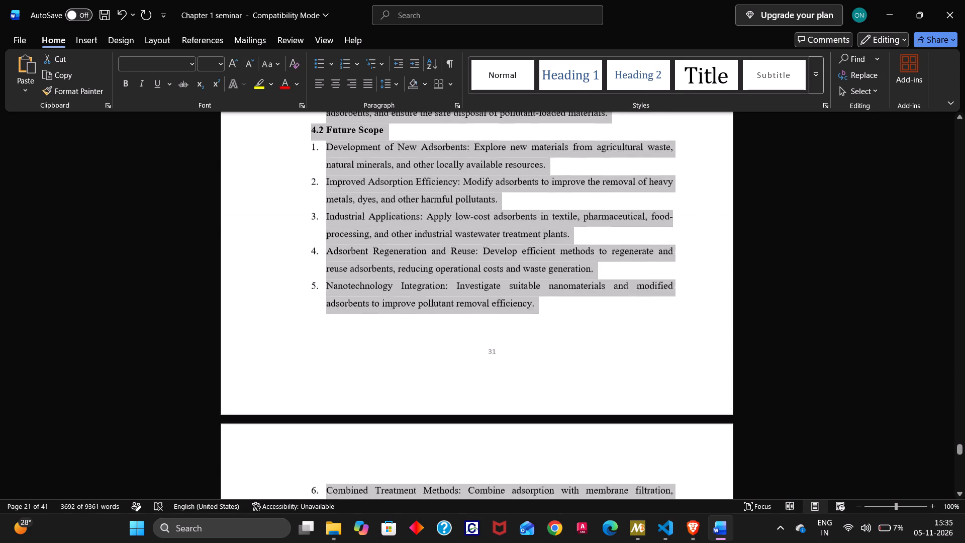
pyautogui.moveTo(711, 542); pyautogui.dragTo(593, 541)
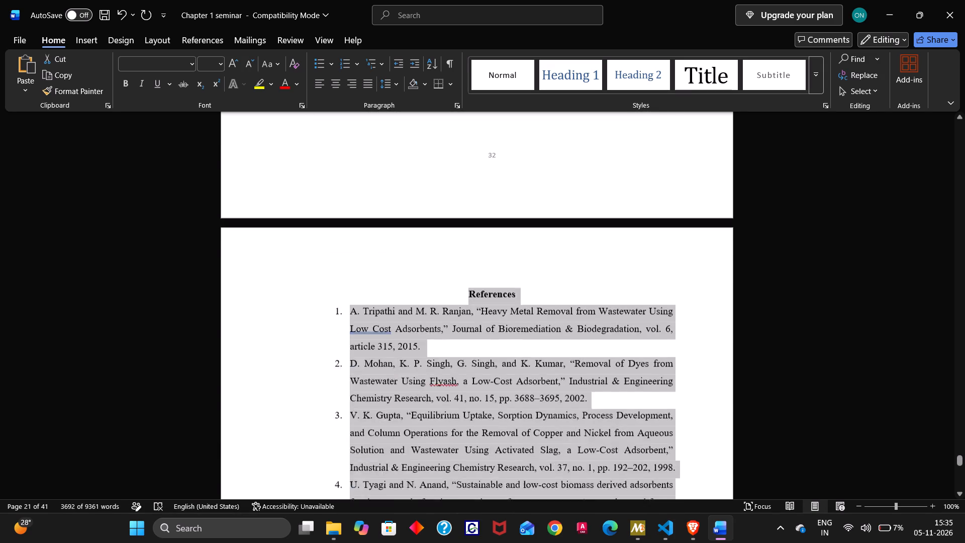
pyautogui.moveTo(593, 541); pyautogui.dragTo(570, 118)
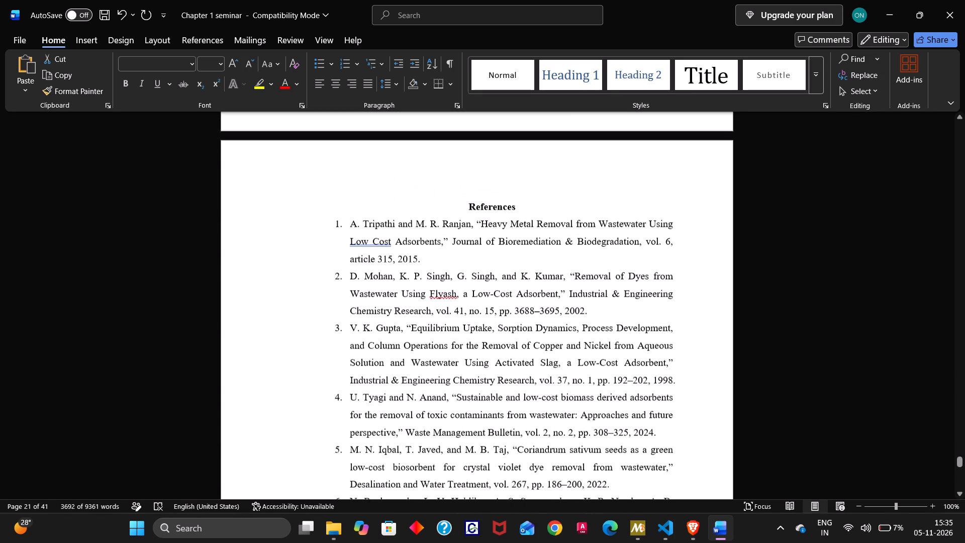
pyautogui.moveTo(570, 118); pyautogui.dragTo(702, 542)
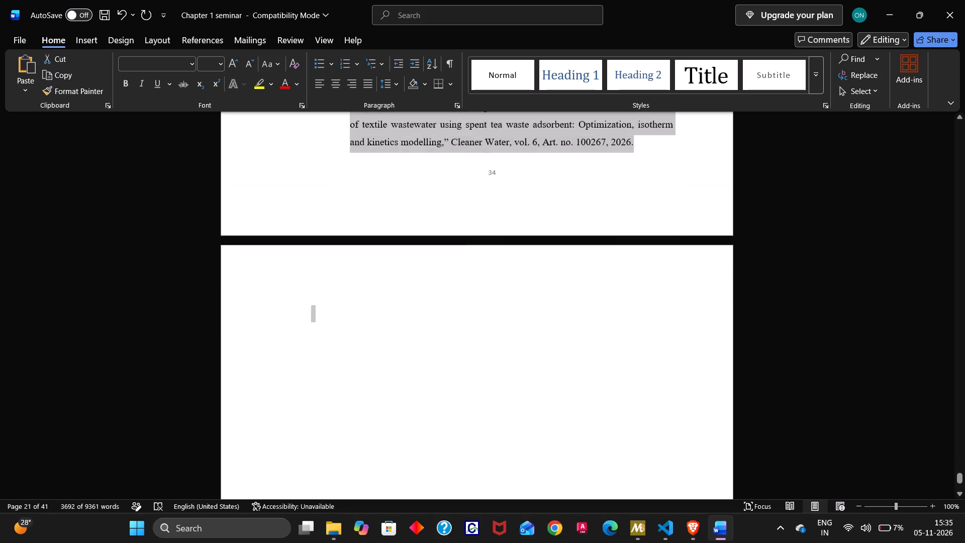
pyautogui.moveTo(702, 542); pyautogui.dragTo(614, 289)
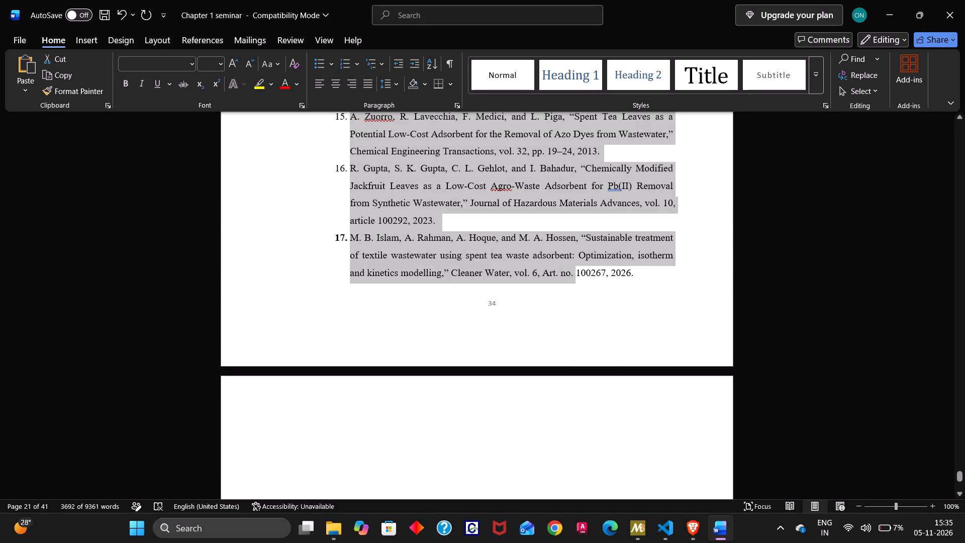
pyautogui.moveTo(614, 289); pyautogui.dragTo(650, 293)
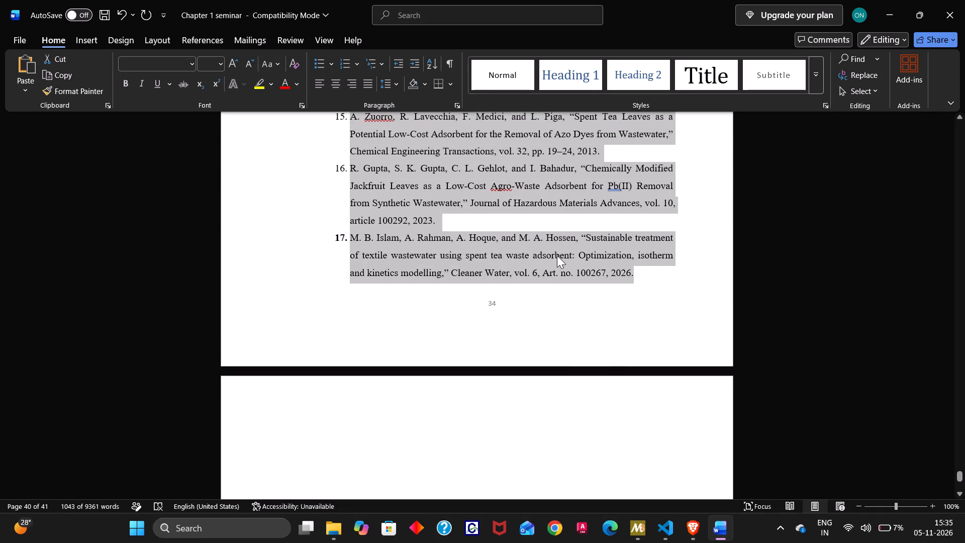
pyautogui.rightClick(557, 255)
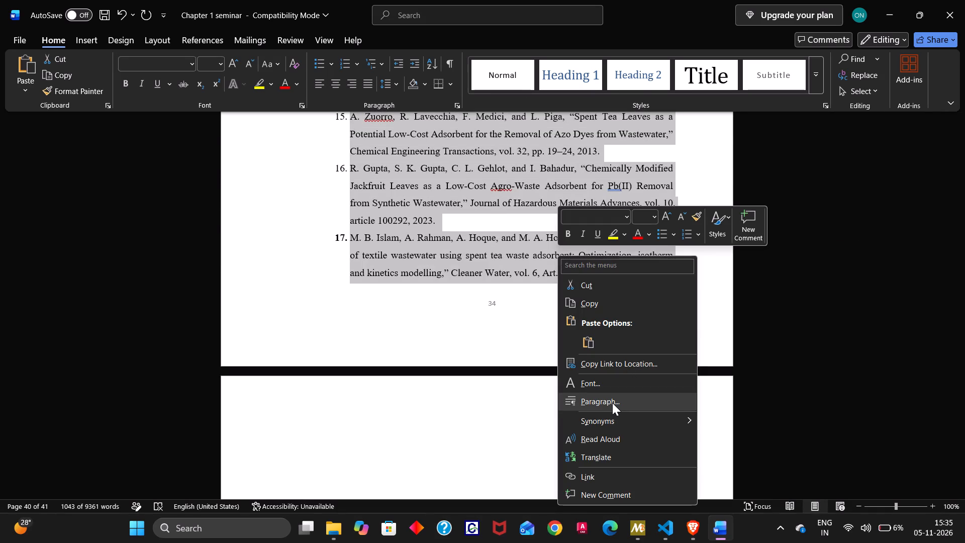
pyautogui.click(612, 403)
pyautogui.click(437, 262)
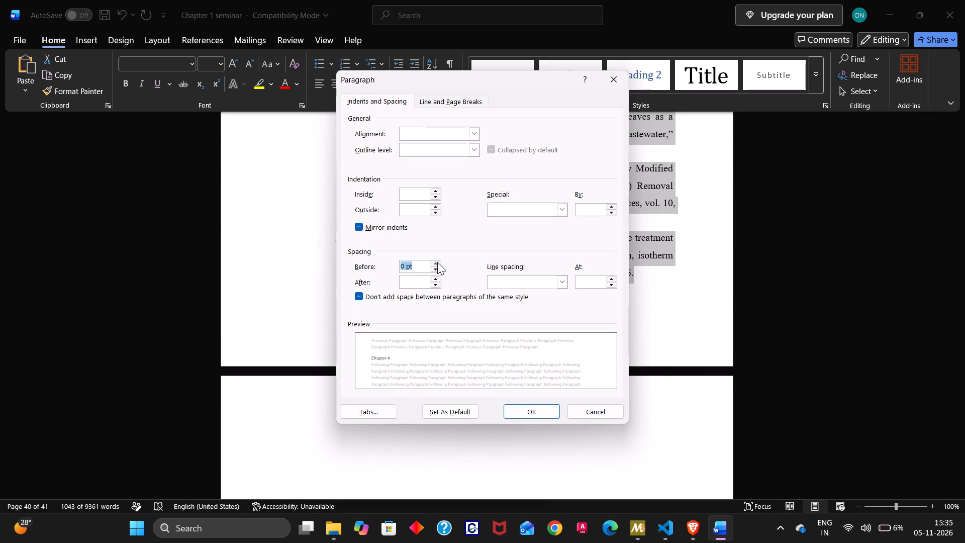
pyautogui.click(437, 279)
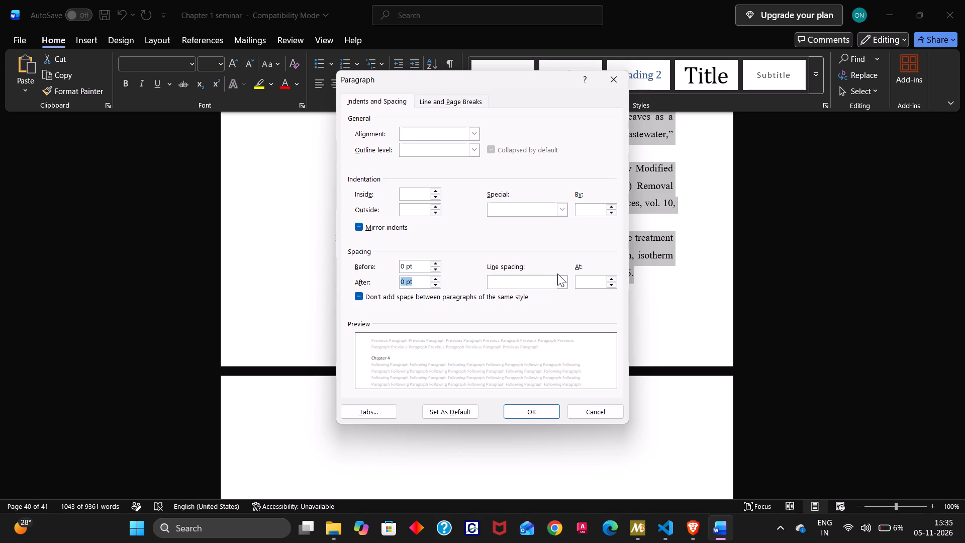
pyautogui.click(558, 274)
pyautogui.click(560, 277)
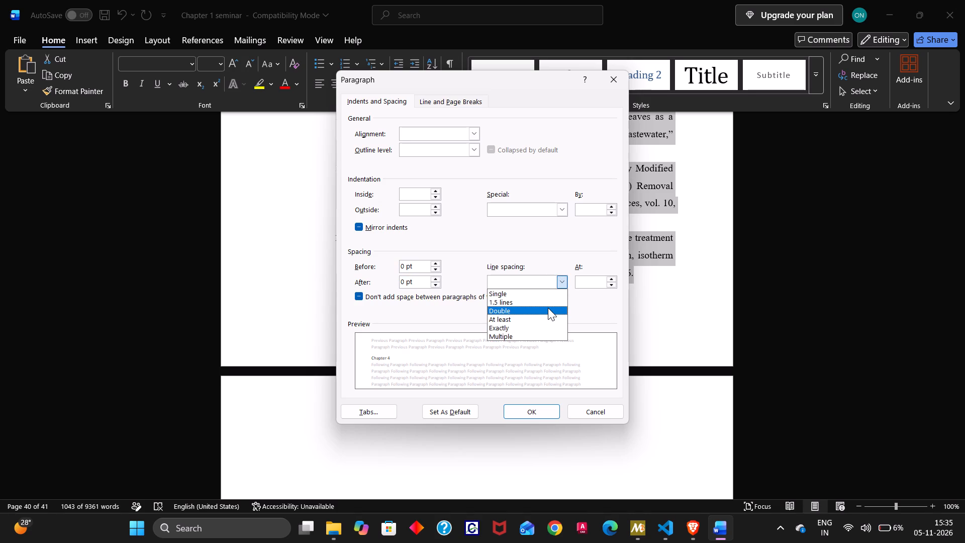
pyautogui.click(547, 302)
pyautogui.click(532, 412)
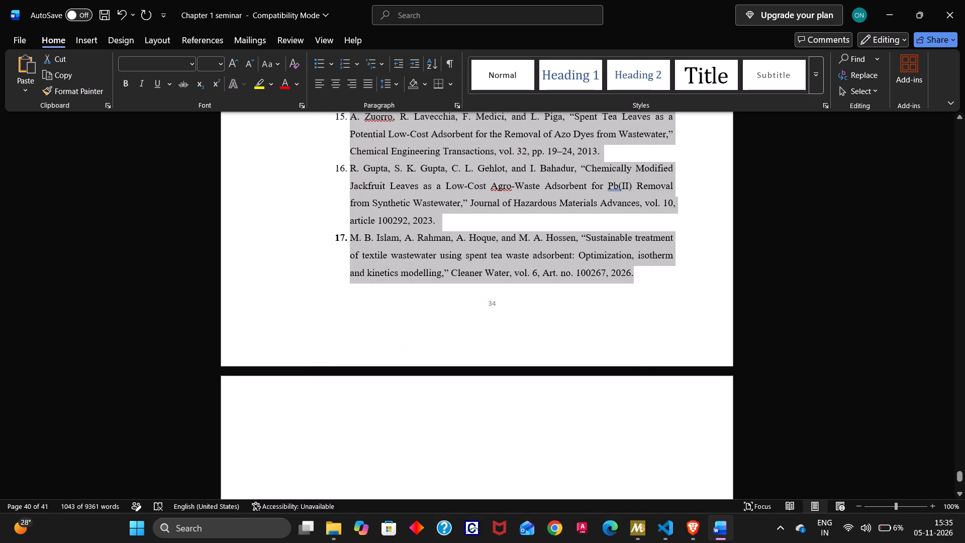
pyautogui.click(553, 327)
# On the cover page, set the font size of the "on" line and the title "Wastewater Treatment Using Low-Cost Adsorbents" to 16.
pyautogui.scroll(-4, 553, 327)
pyautogui.scroll(20, 553, 327)
pyautogui.scroll(20, 553, 327)
pyautogui.scroll(2, 553, 327)
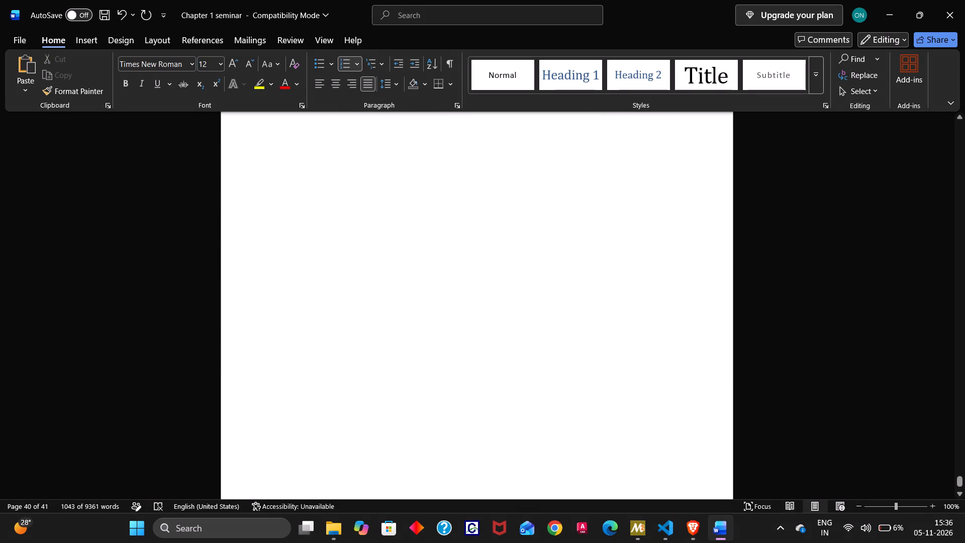
pyautogui.scroll(20, 553, 327)
pyautogui.scroll(20, 553, 327)
pyautogui.scroll(20, 553, 327)
pyautogui.scroll(7, 553, 327)
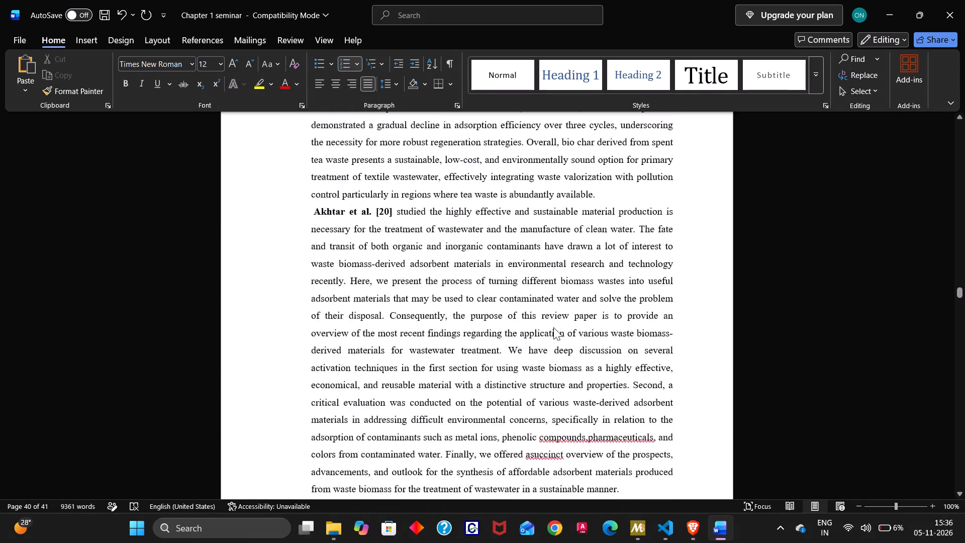
pyautogui.scroll(20, 553, 327)
pyautogui.scroll(20, 553, 327)
pyautogui.scroll(20, 553, 327)
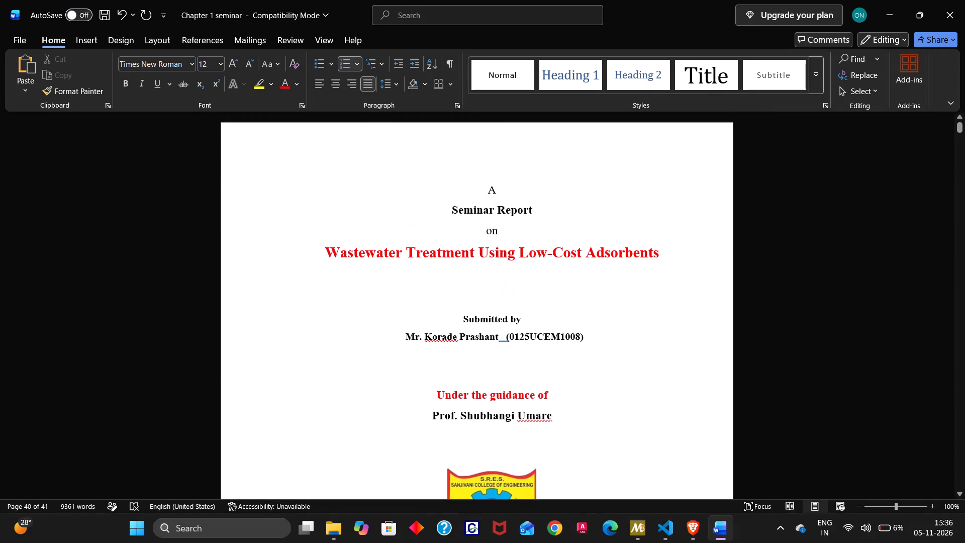
pyautogui.click(502, 246)
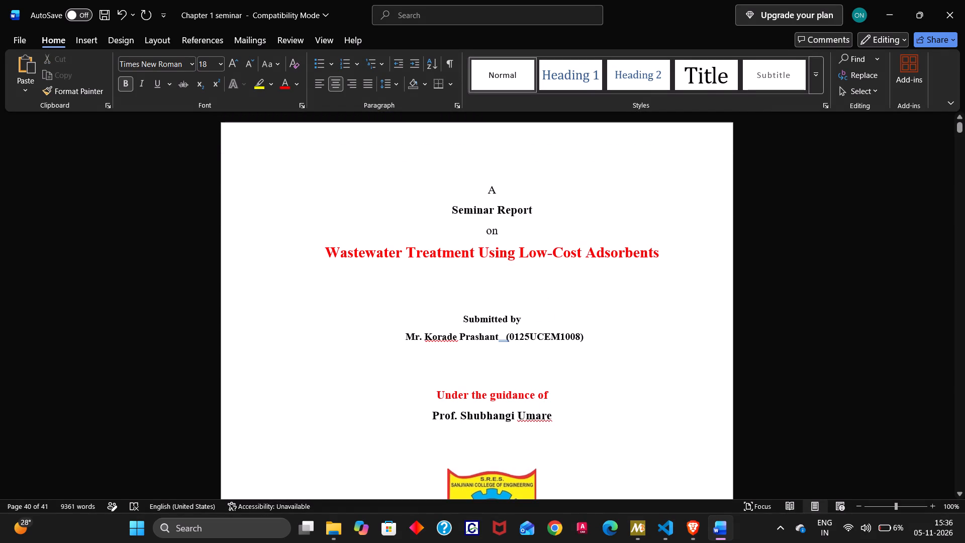
pyautogui.click(320, 245)
pyautogui.moveTo(320, 245); pyautogui.dragTo(660, 235)
pyautogui.moveTo(661, 259); pyautogui.dragTo(326, 242)
pyautogui.click(209, 63)
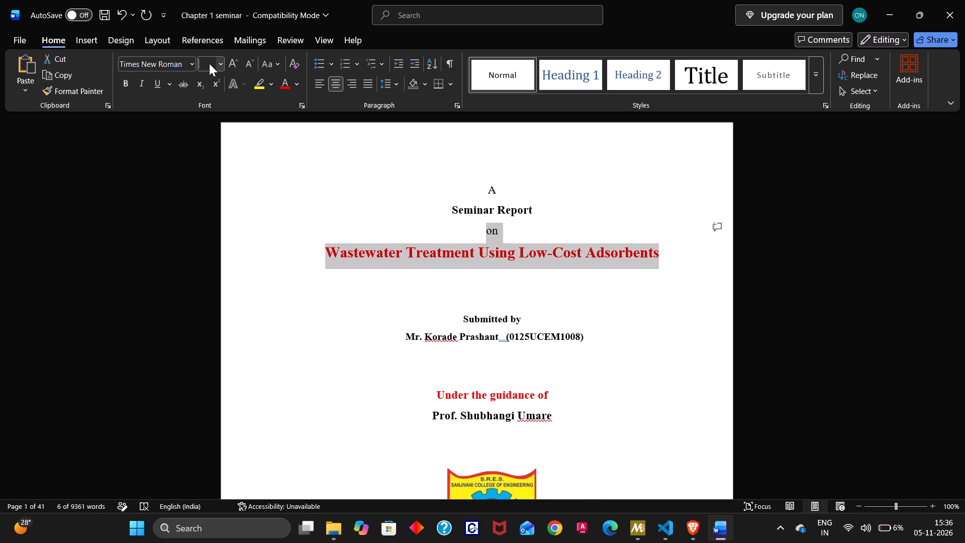
pyautogui.press('0')
pyautogui.press('6')
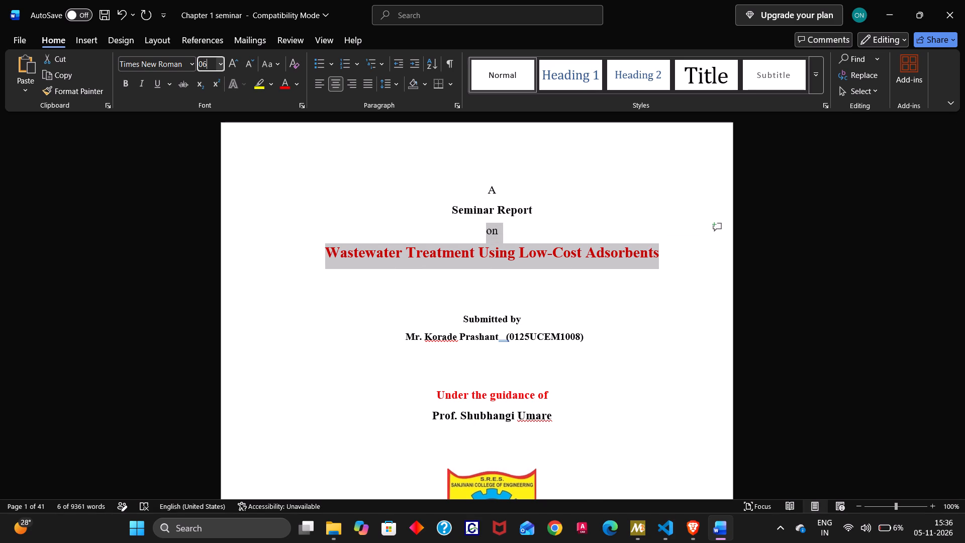
pyautogui.press('BackSpace')
pyautogui.press('\\')
pyautogui.press('BackSpace')
pyautogui.press('BackSpace')
pyautogui.write('16')
pyautogui.press('Return')
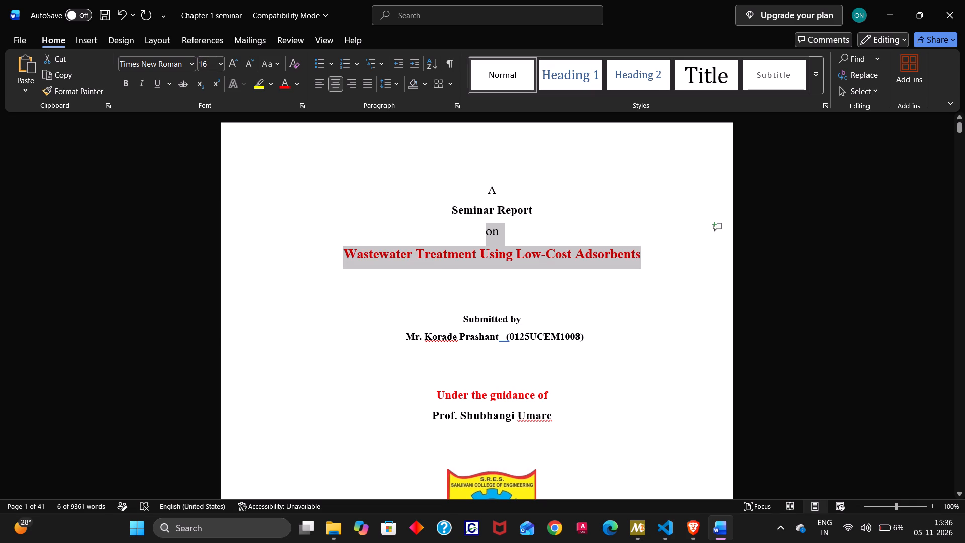
# Review the rest of the cover page and the certificate page, checking the font size of the "CERTIFICATE" heading.
pyautogui.click(441, 265)
pyautogui.scroll(-3, 441, 265)
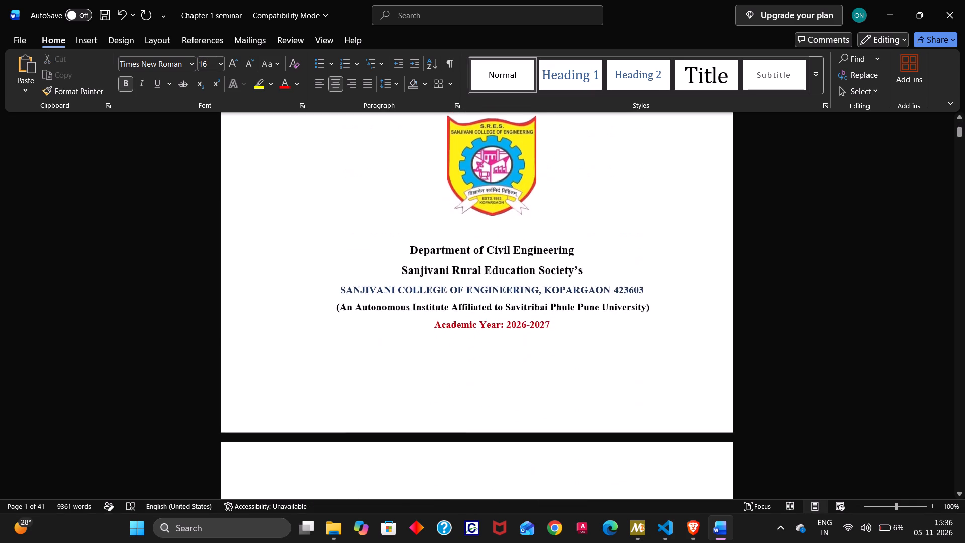
pyautogui.scroll(-2, 441, 265)
pyautogui.scroll(2, 441, 265)
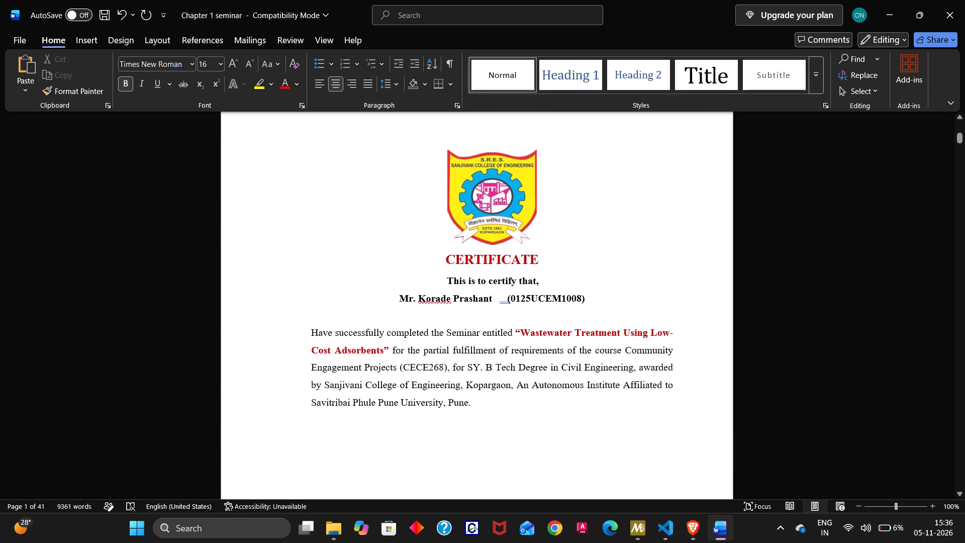
pyautogui.click(448, 260)
pyautogui.click(475, 264)
pyautogui.scroll(-1, 464, 335)
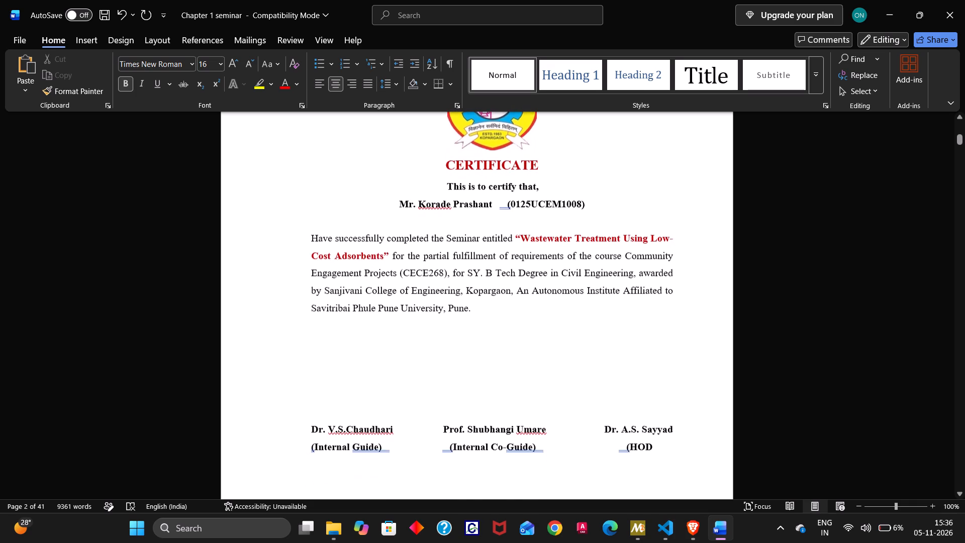
pyautogui.scroll(-1, 464, 335)
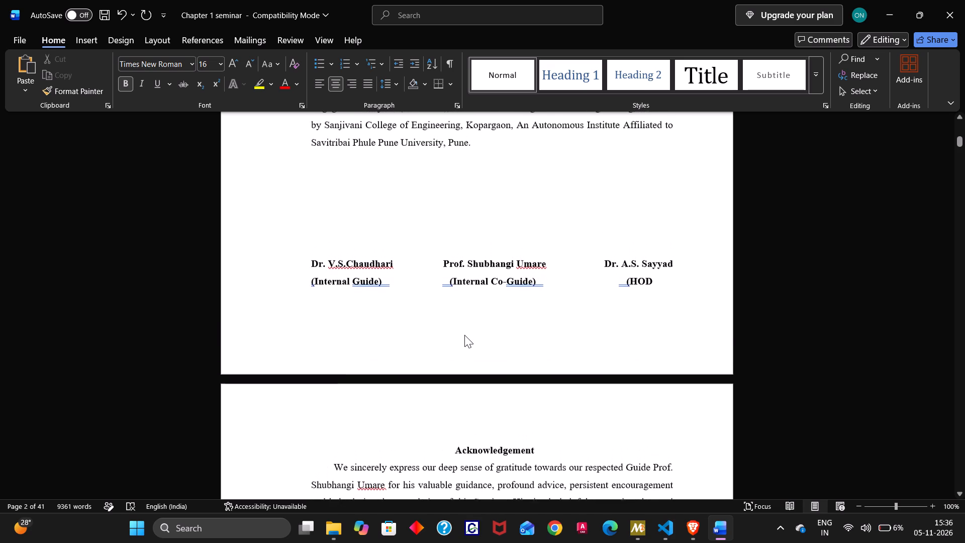
# Copy the internal co-guide's name in the certificate's signature row and paste it in front of the internal guide's name.
pyautogui.click(445, 269)
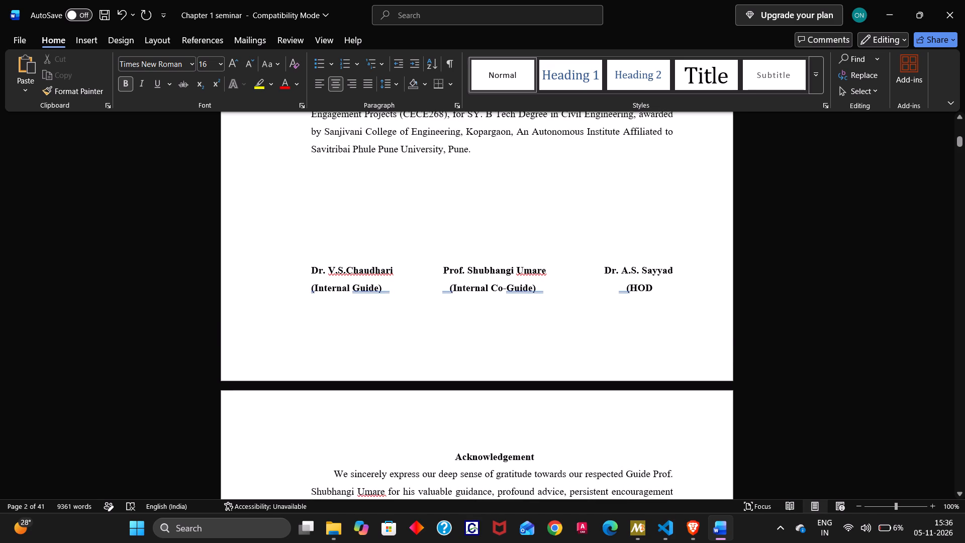
pyautogui.moveTo(445, 269); pyautogui.dragTo(550, 271)
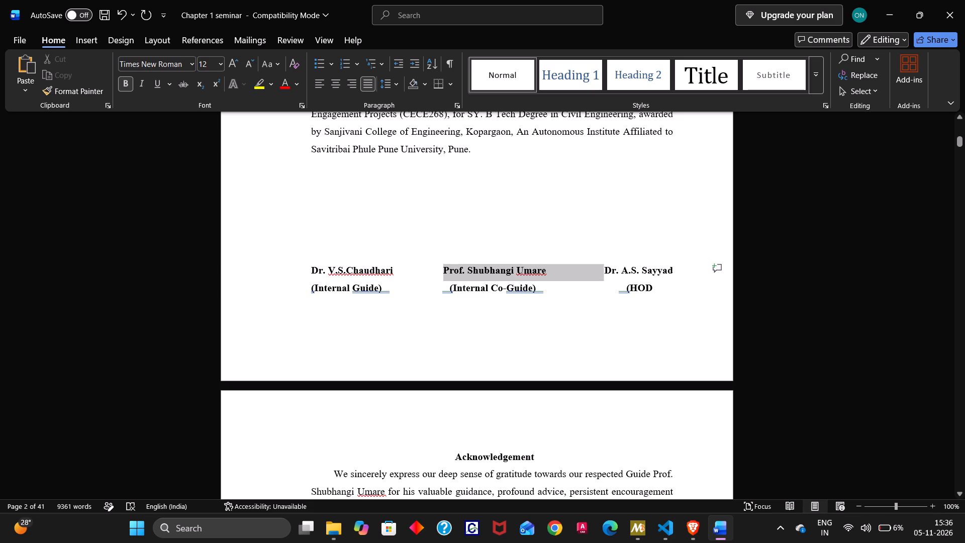
pyautogui.moveTo(550, 271); pyautogui.dragTo(551, 271)
pyautogui.click(551, 271)
pyautogui.moveTo(546, 270); pyautogui.dragTo(460, 266)
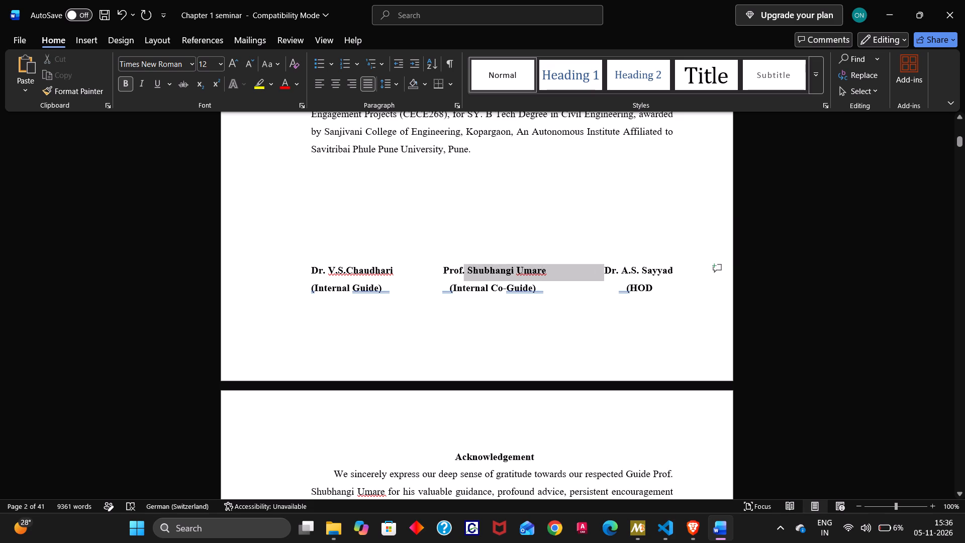
pyautogui.moveTo(460, 266); pyautogui.dragTo(442, 269)
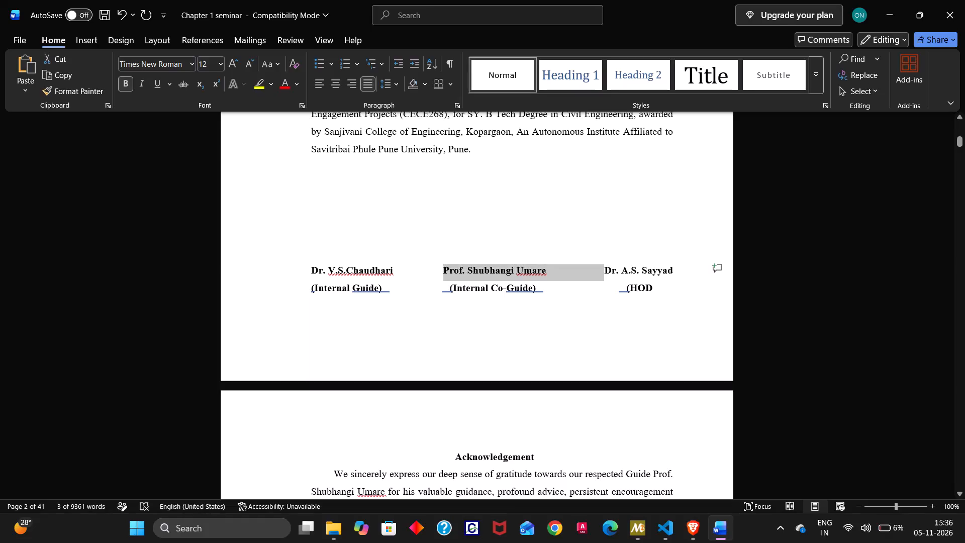
pyautogui.hotkey('ctrl', 'c')
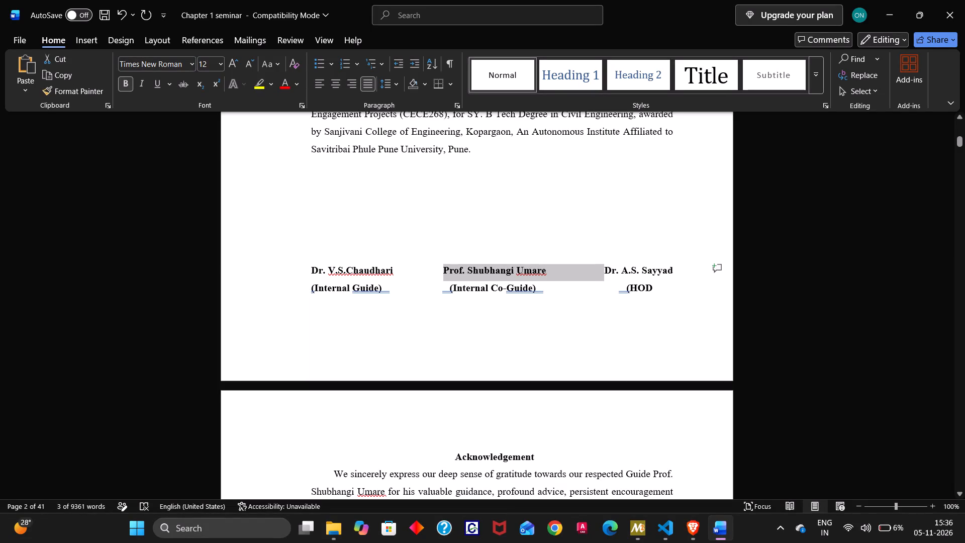
pyautogui.click(305, 268)
pyautogui.hotkey('ctrl', 'v')
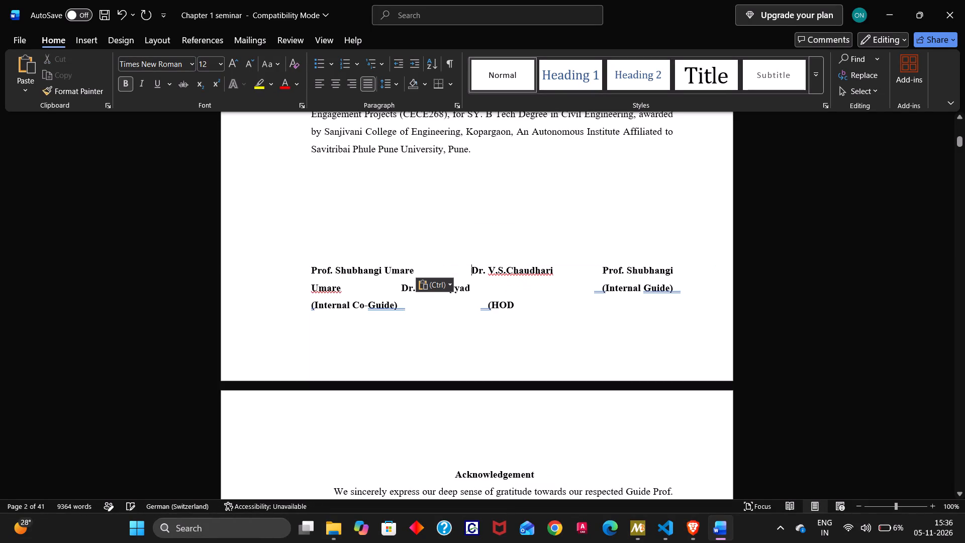